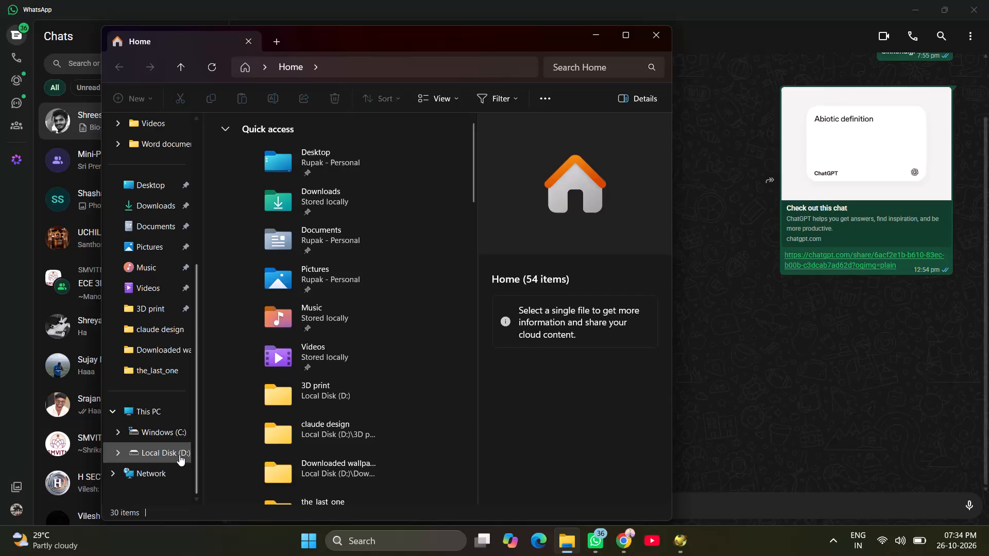
Open the Bio-Medical Waste Management in India presentation from Local Disk (D:) and maximize the file window.
click(179, 452)
scroll(344, 340, down, 4)
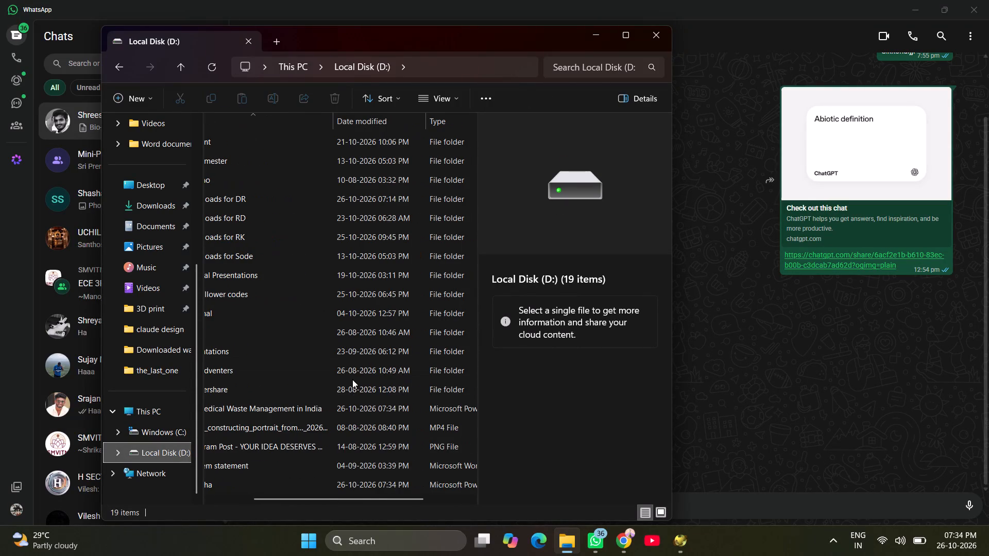
double_click(353, 401)
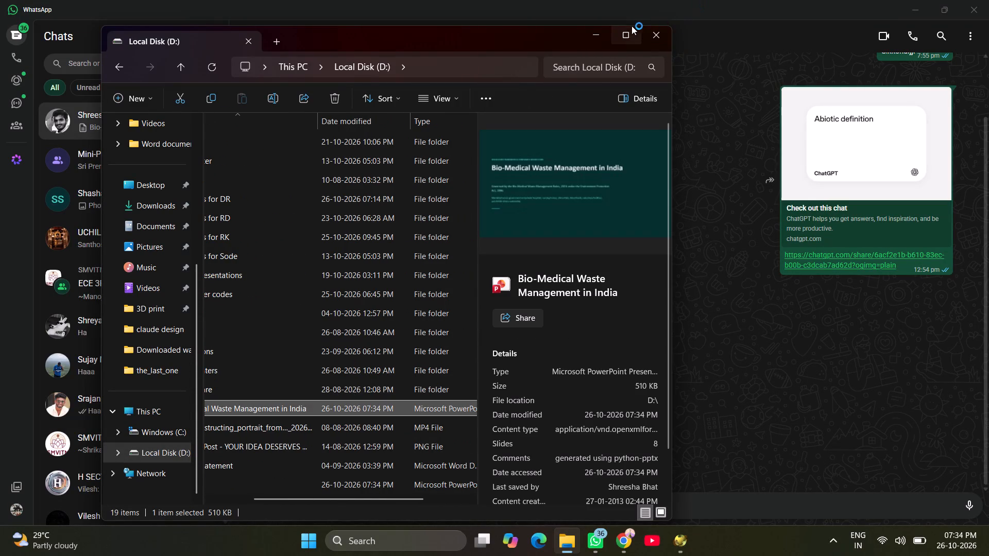
click(627, 30)
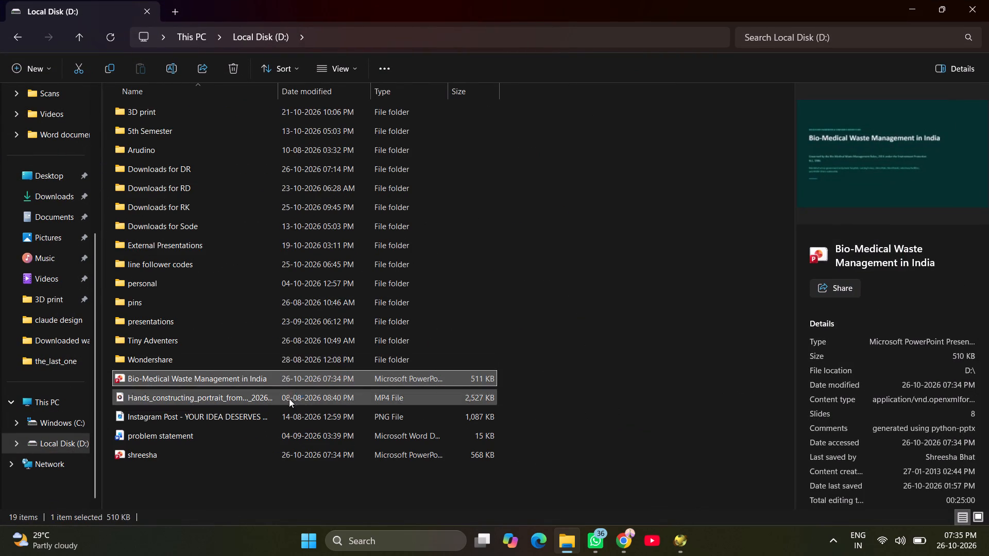
Open the shreesha presentation from Local Disk (D:).
double_click(267, 456)
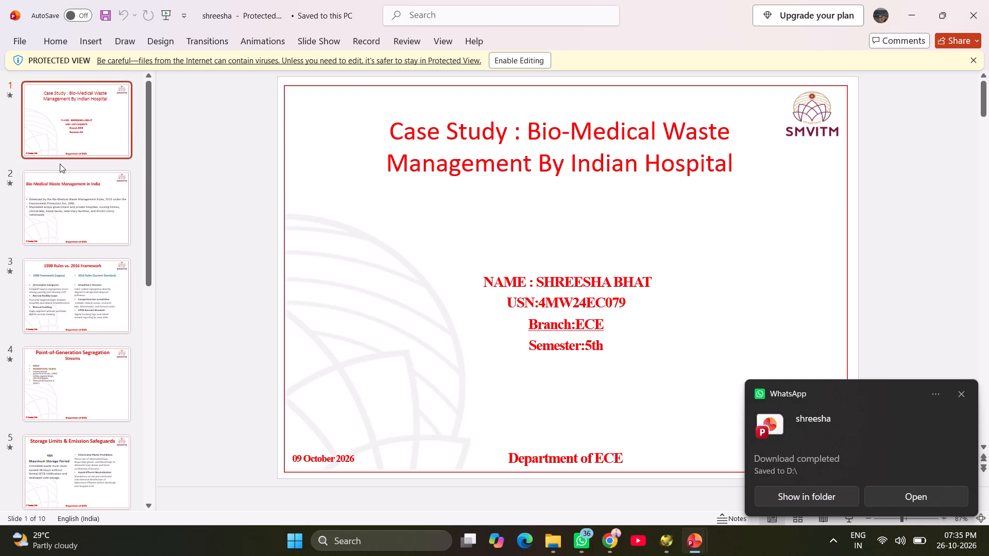
Examine slide 3, 1998 Rules vs. 2016 Framework, and slide 4, Point-of-Generation Segregation Streams, in the shreesha presentation.
click(80, 293)
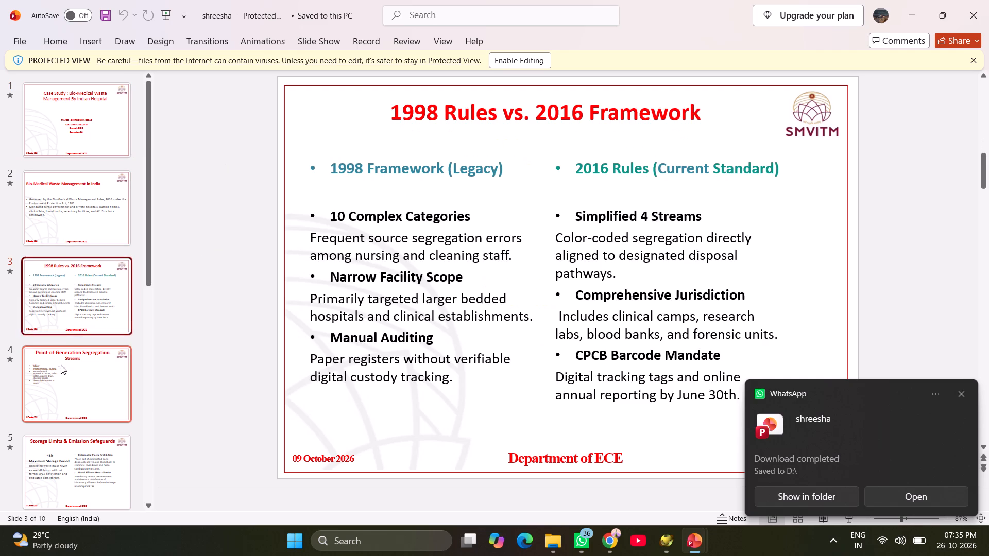
click(59, 374)
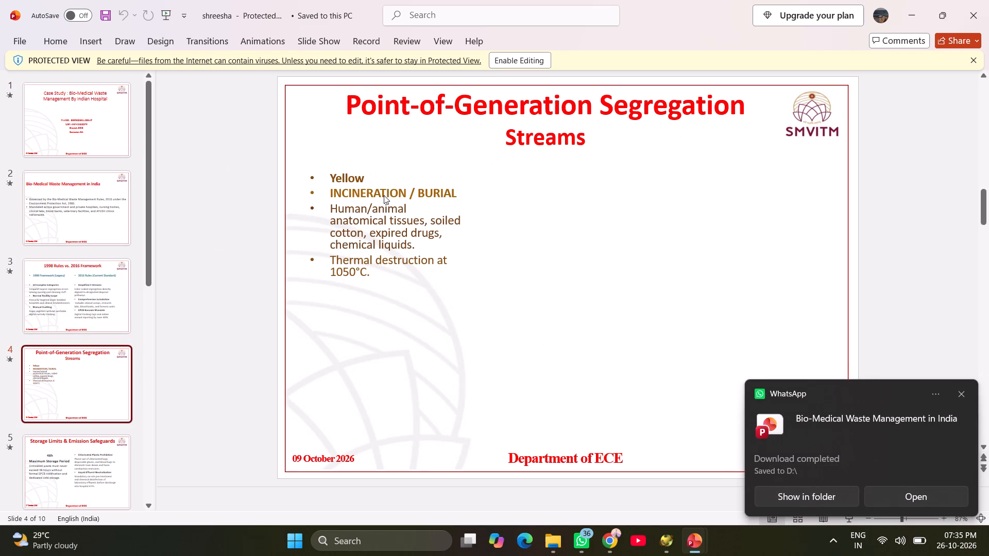
click(60, 285)
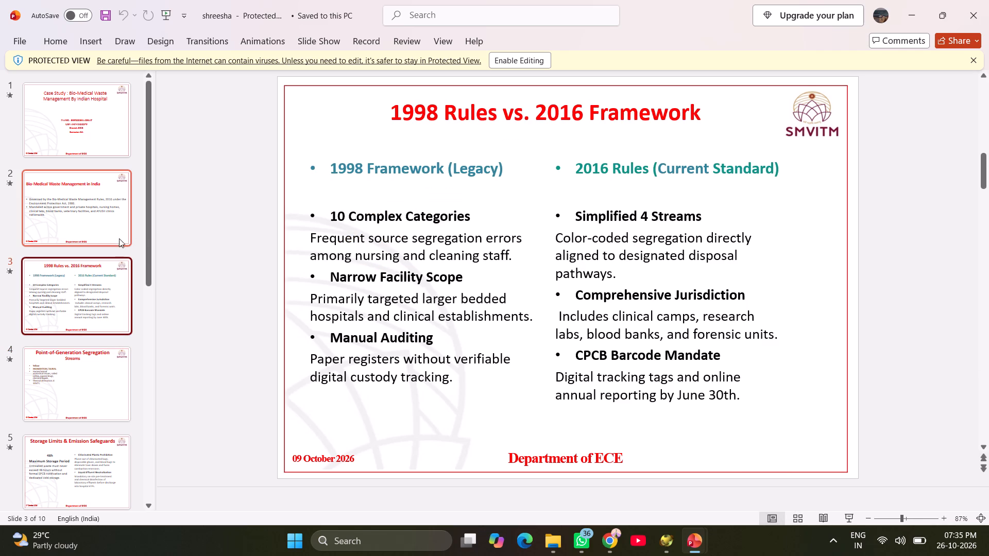
click(83, 392)
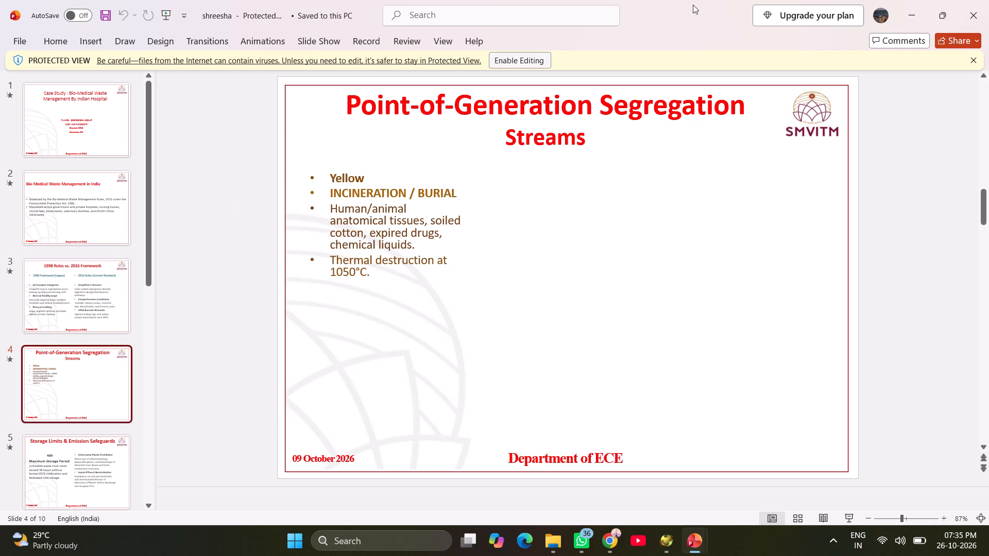
Switch to the Bio-Medical Waste Management in India presentation and examine the stream cards on slide 3, Point-of-Generation Segregation Streams.
click(916, 4)
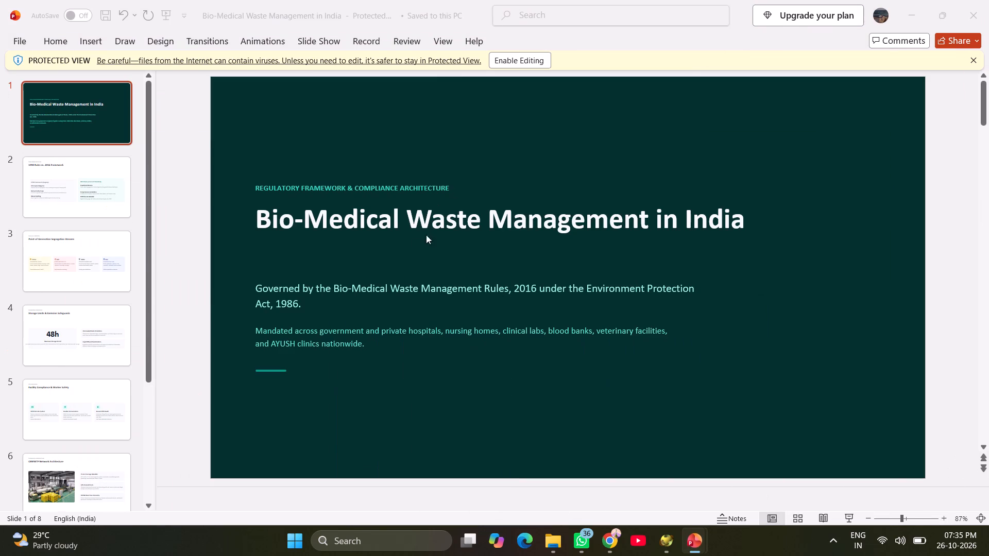
click(114, 270)
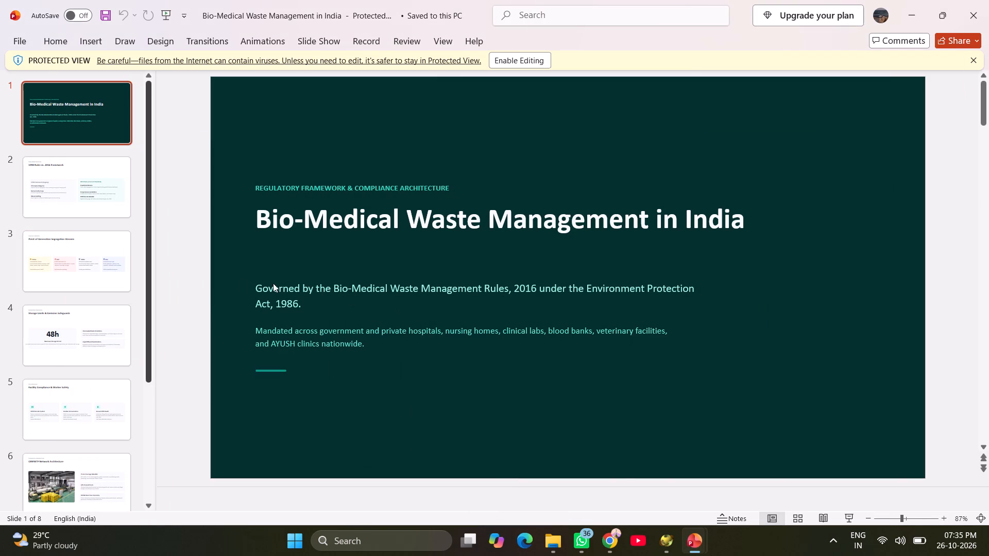
click(114, 253)
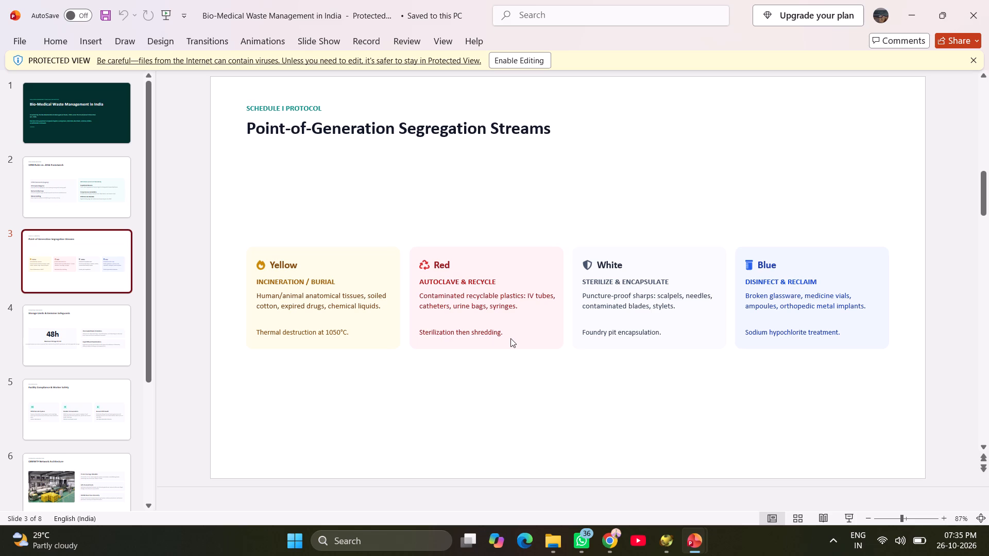
click(394, 277)
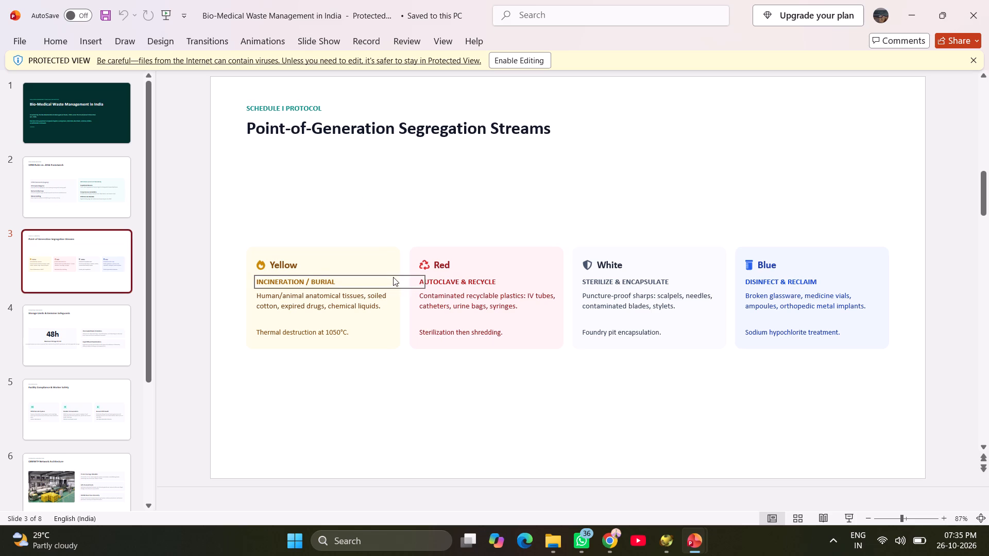
Review the Point-of-Generation Segregation Streams, Facility Compliance & Worker Safety and 1998 Rules vs. 2016 Framework slides.
click(382, 254)
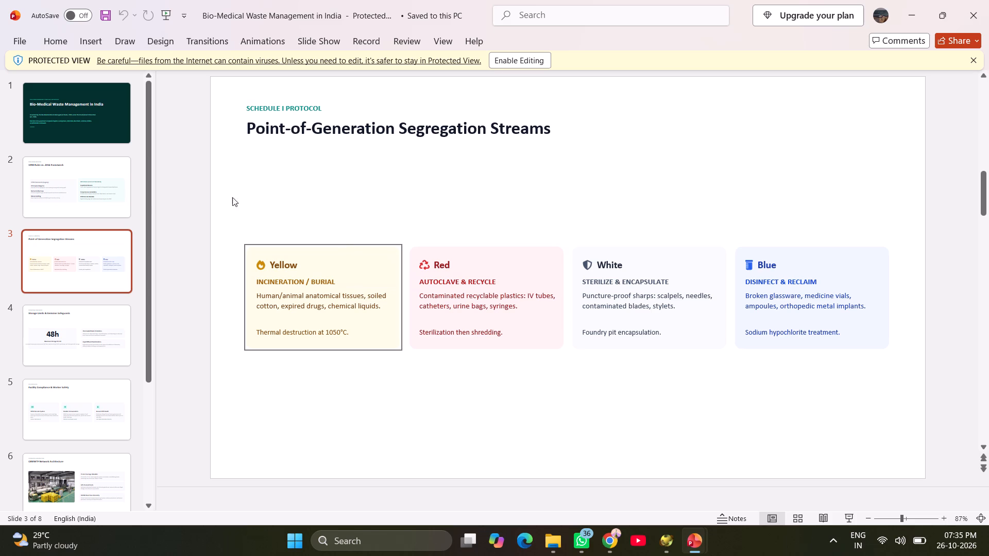
click(37, 413)
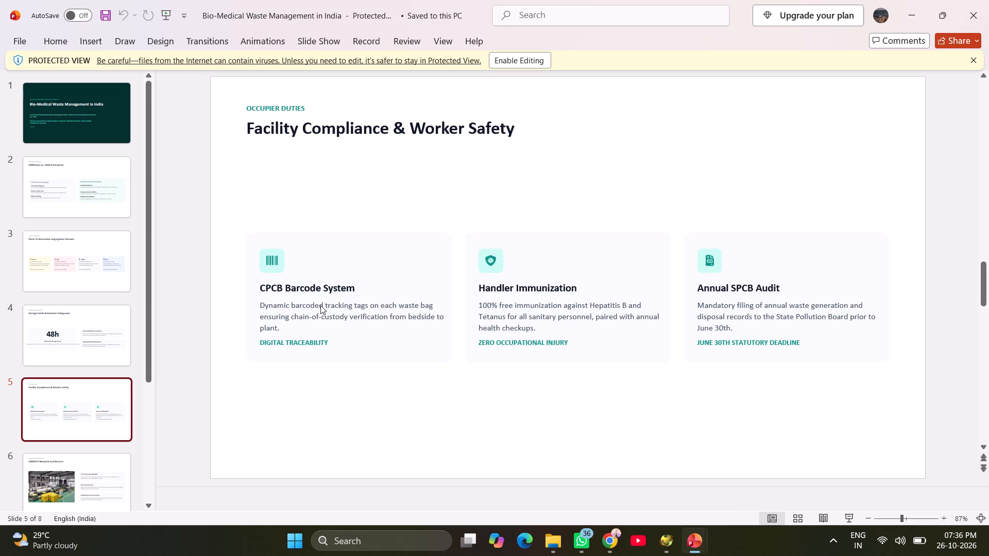
click(320, 305)
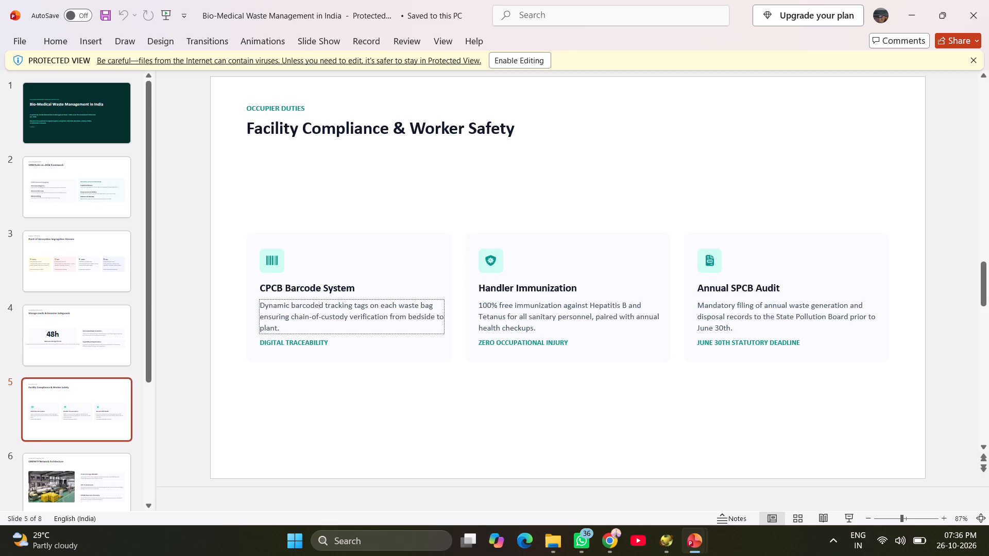
click(332, 288)
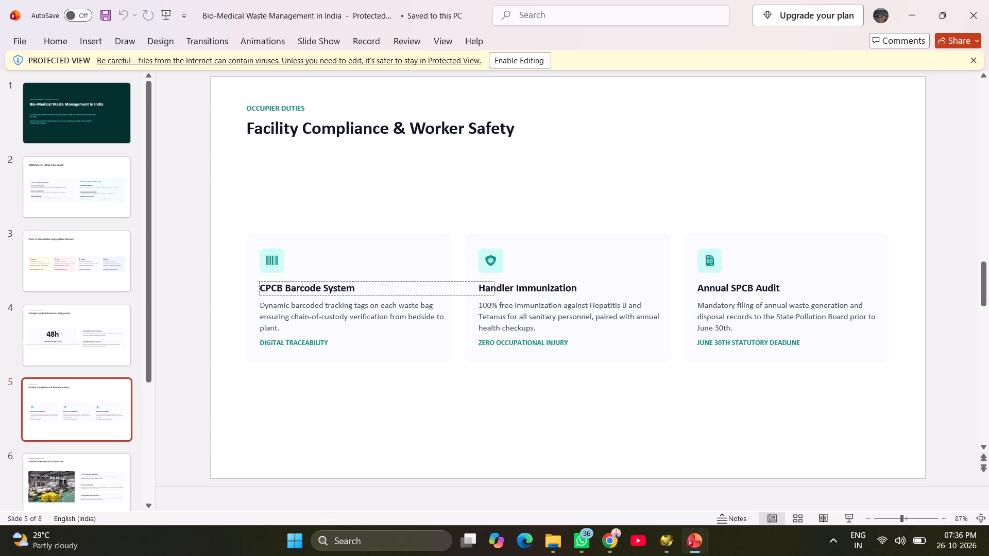
click(360, 319)
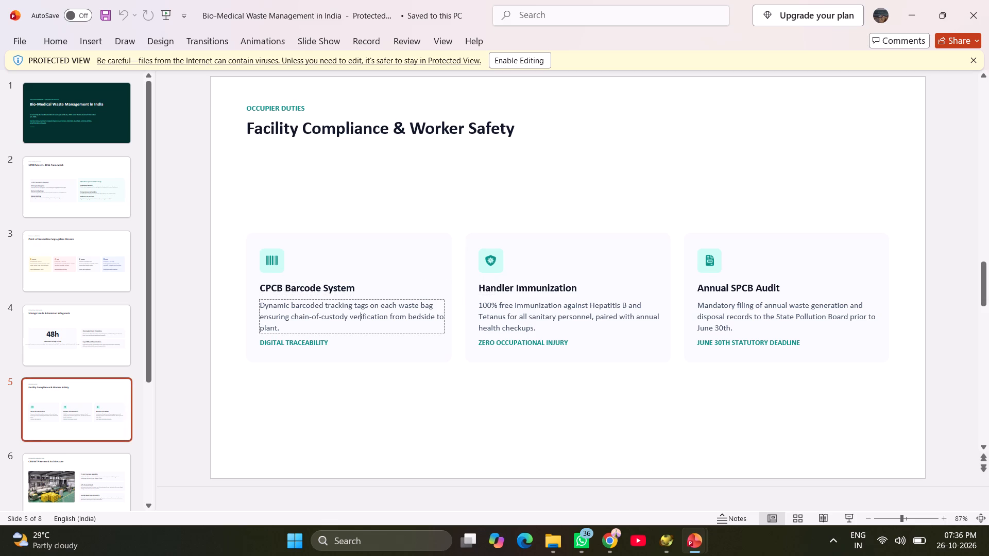
click(315, 340)
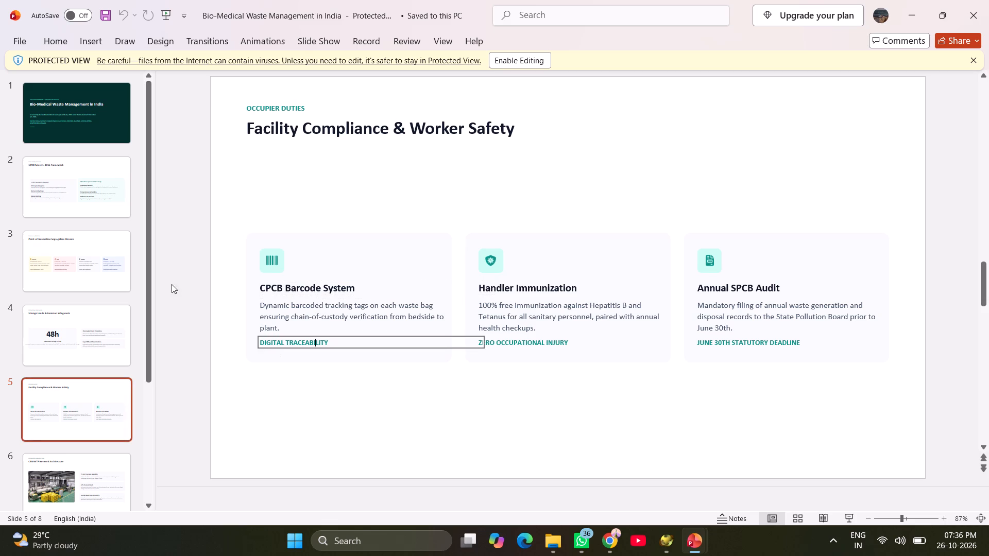
scroll(52, 174, up, 3)
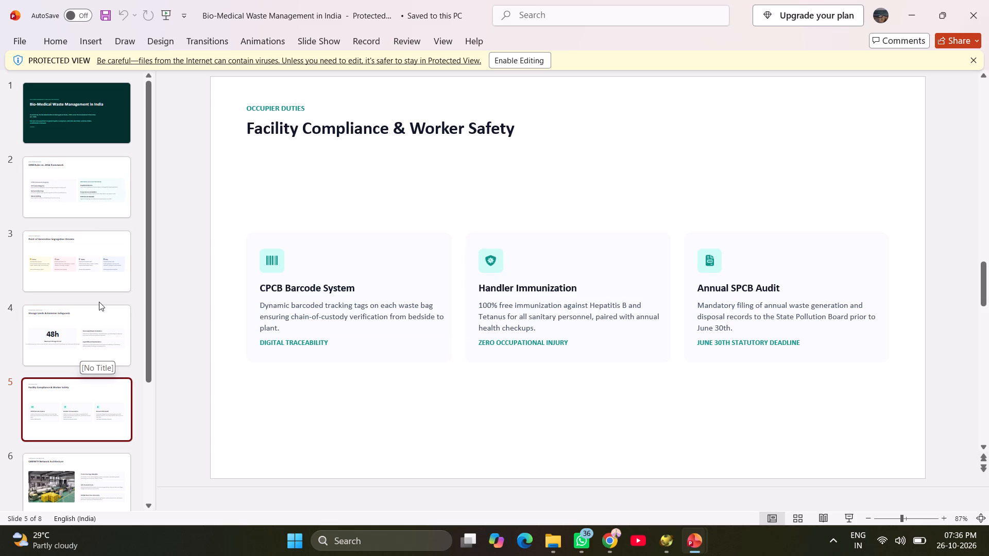
scroll(80, 269, up, 5)
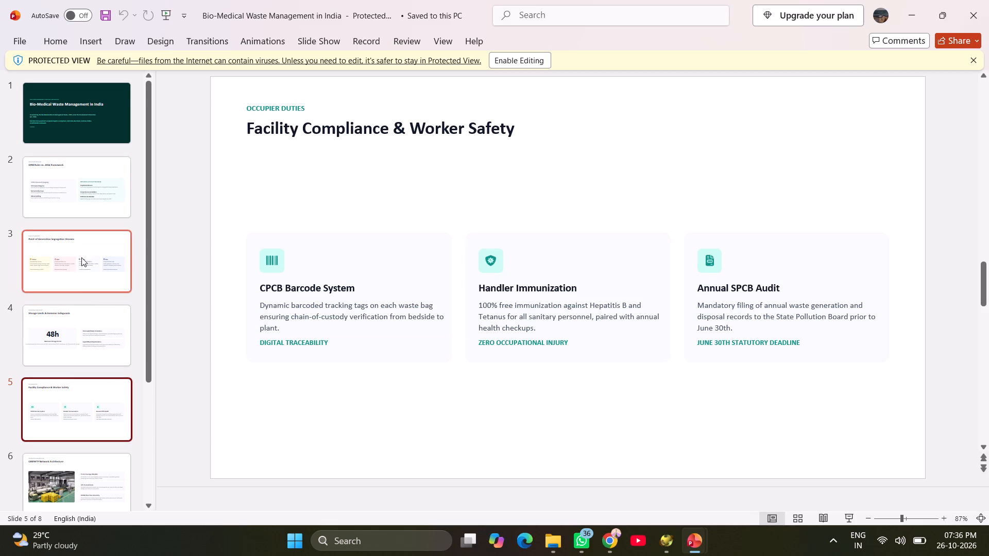
click(69, 272)
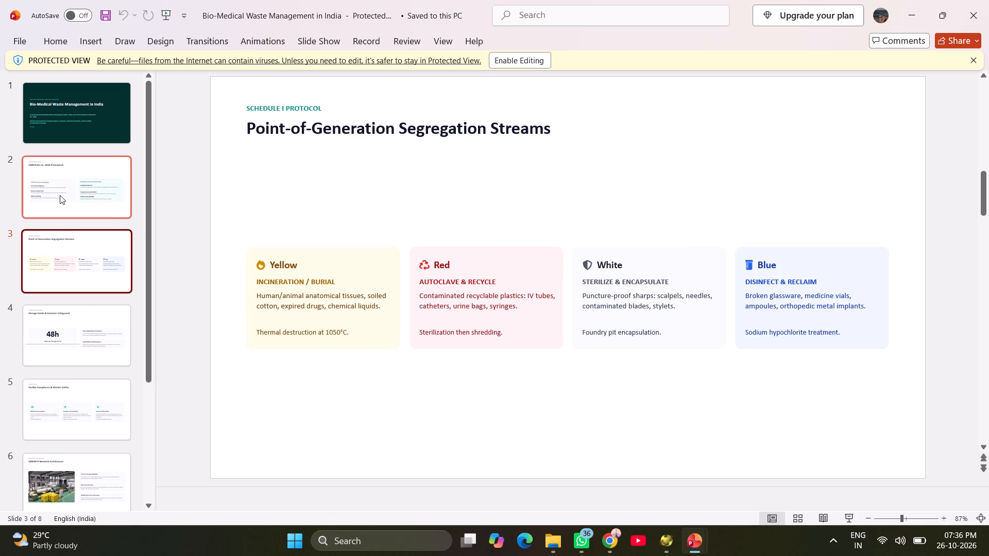
click(60, 195)
click(60, 276)
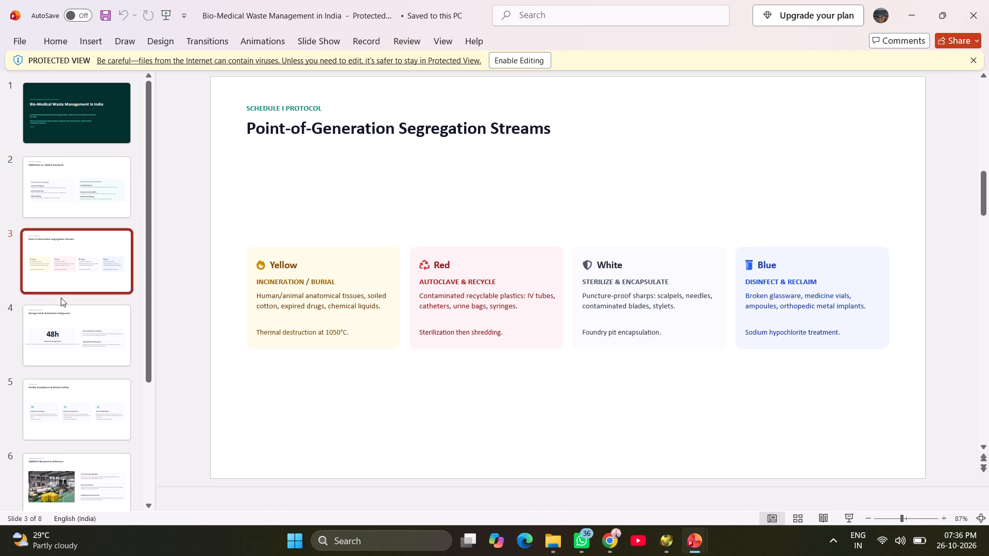
click(58, 210)
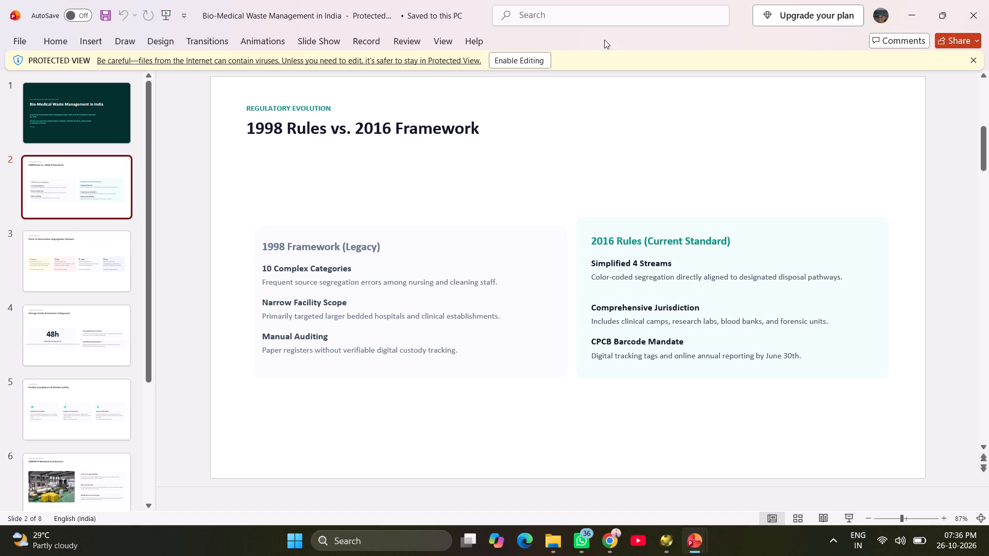
Switch to the shreesha presentation and examine its 1998 Rules vs. 2016 Framework and Point-of-Generation Segregation Streams slides.
click(923, 11)
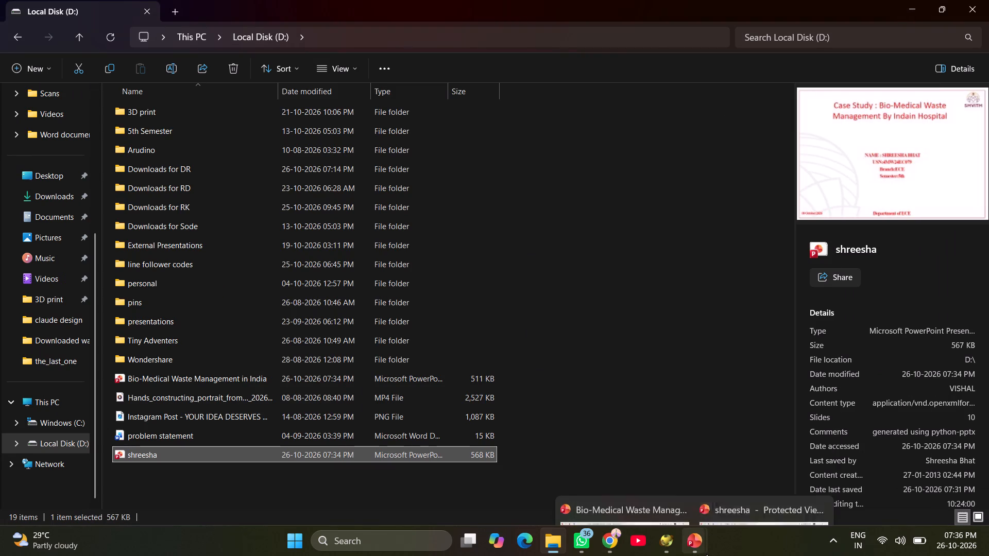
click(706, 554)
click(749, 478)
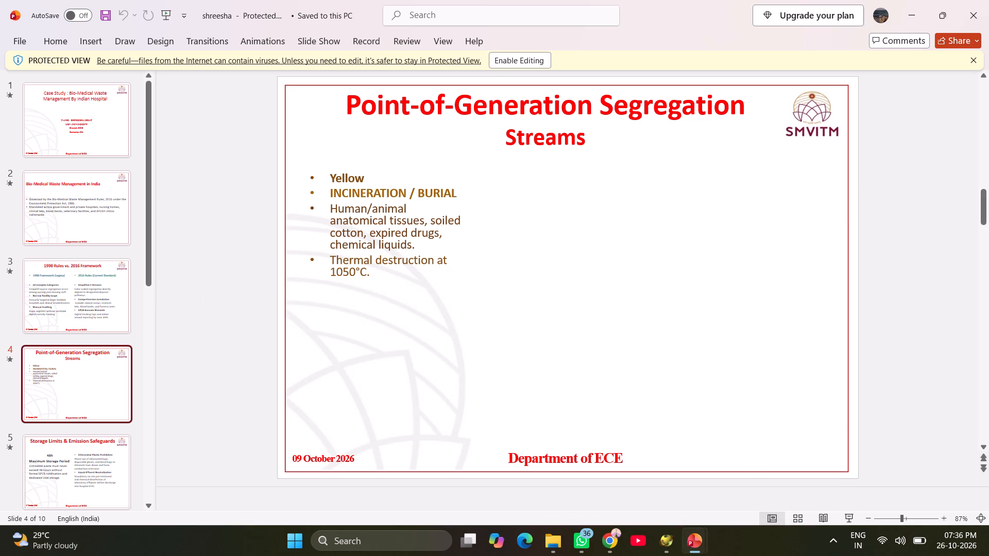
click(374, 303)
click(382, 360)
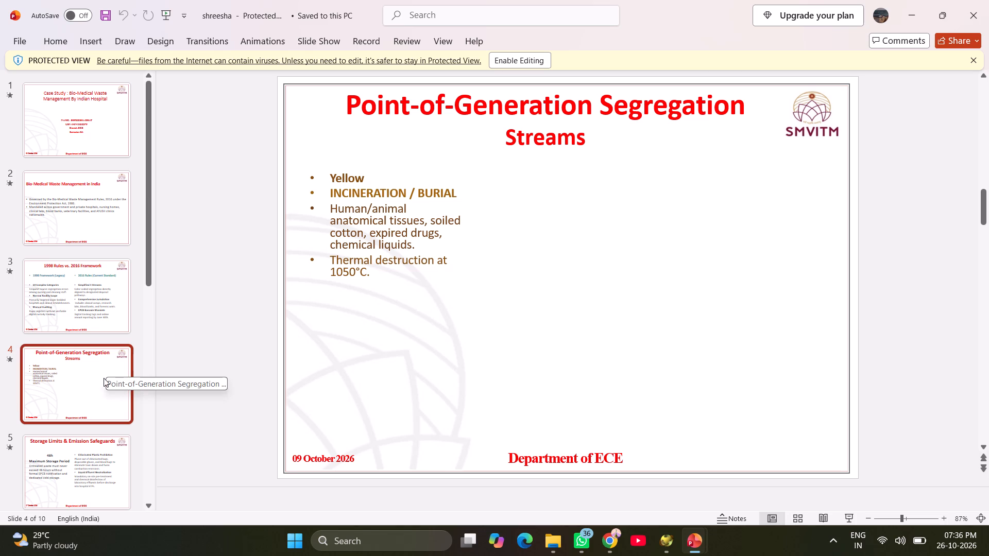
click(112, 302)
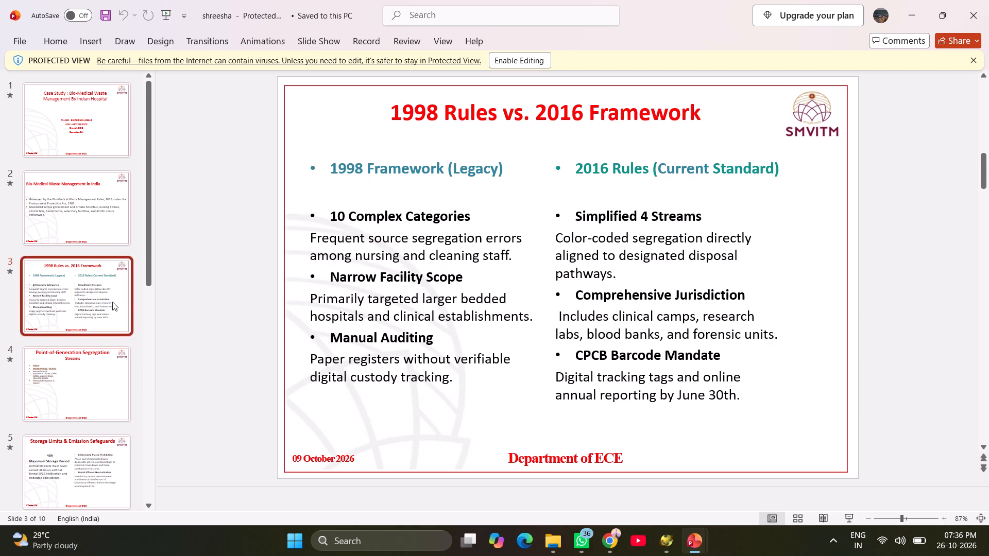
click(104, 378)
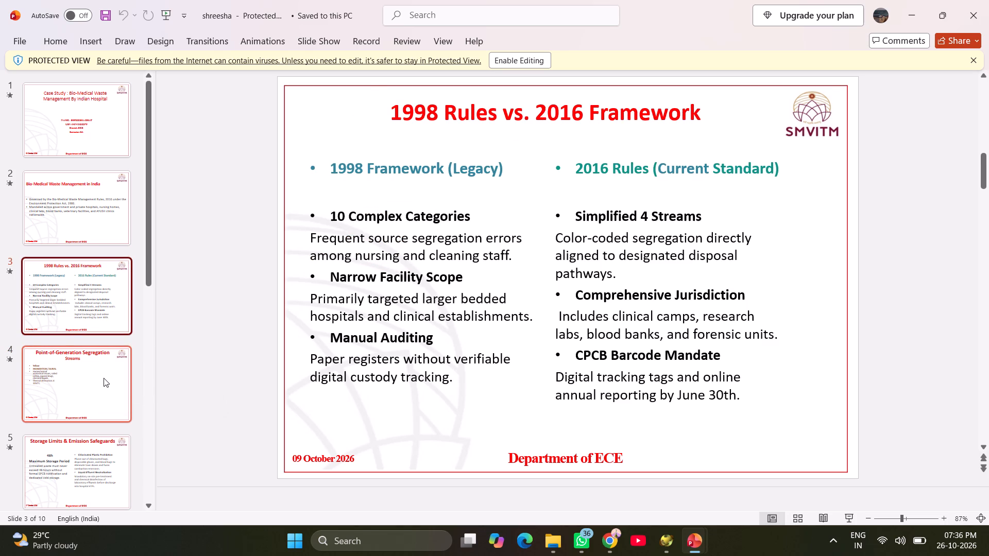
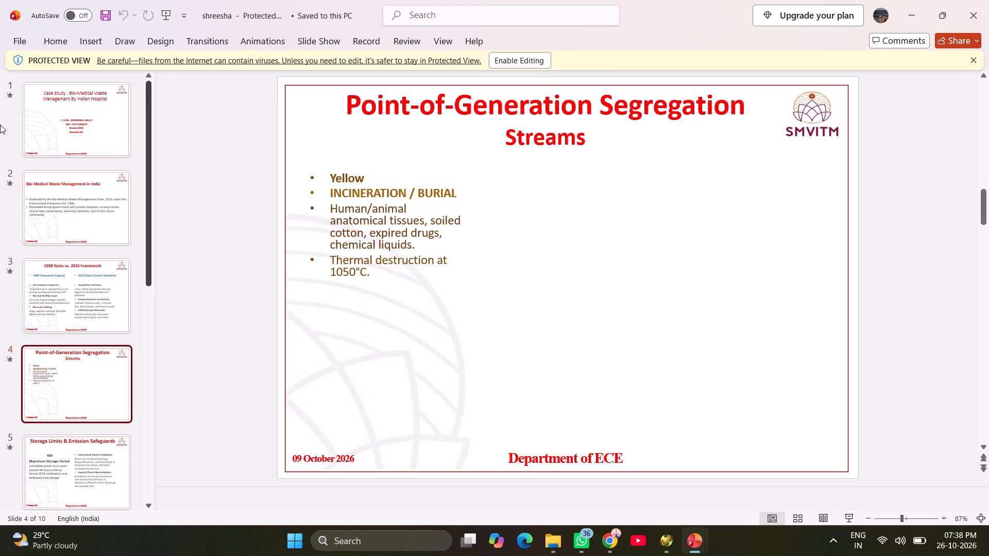
Enable editing in the shreesha presentation and in the Bio-Medical Waste Management in India presentation.
click(530, 58)
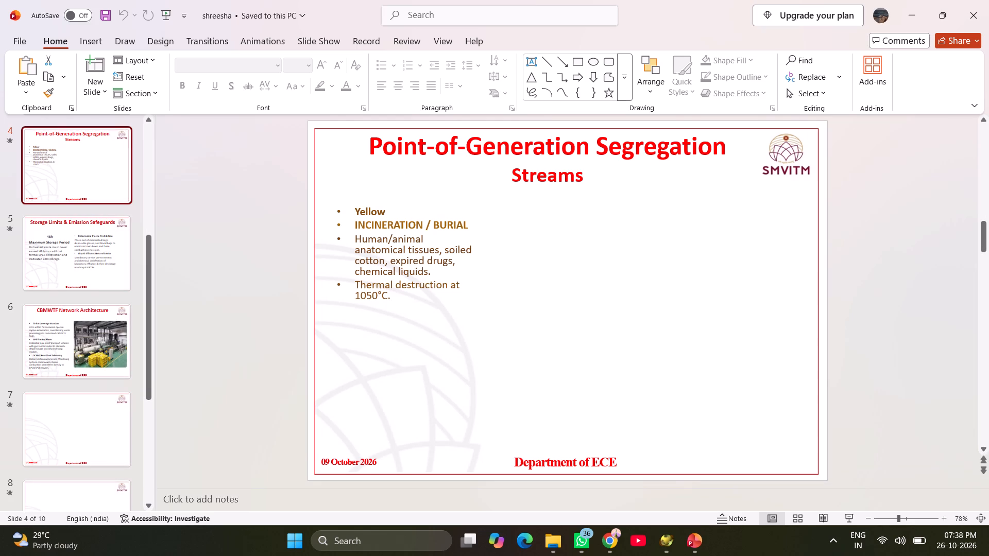
click(694, 539)
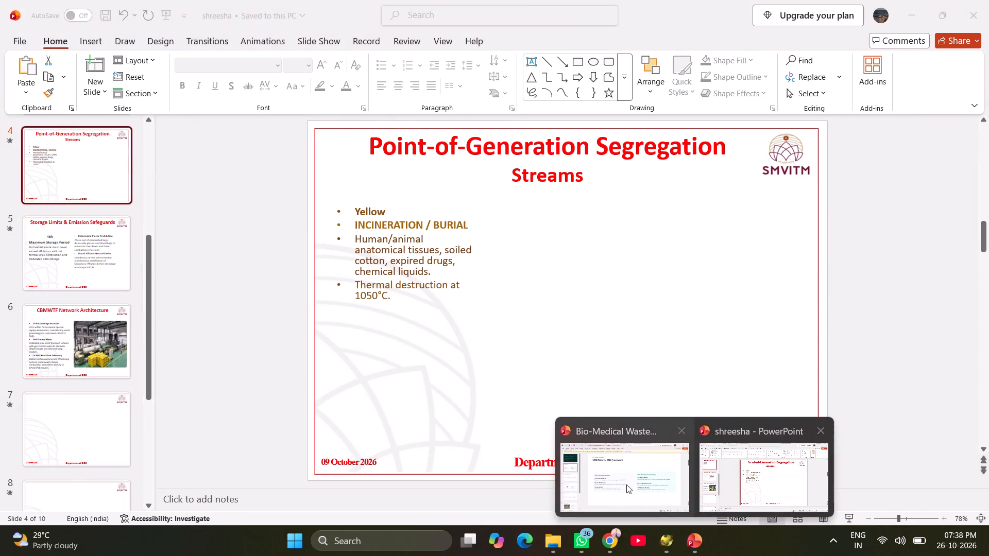
click(610, 477)
click(497, 64)
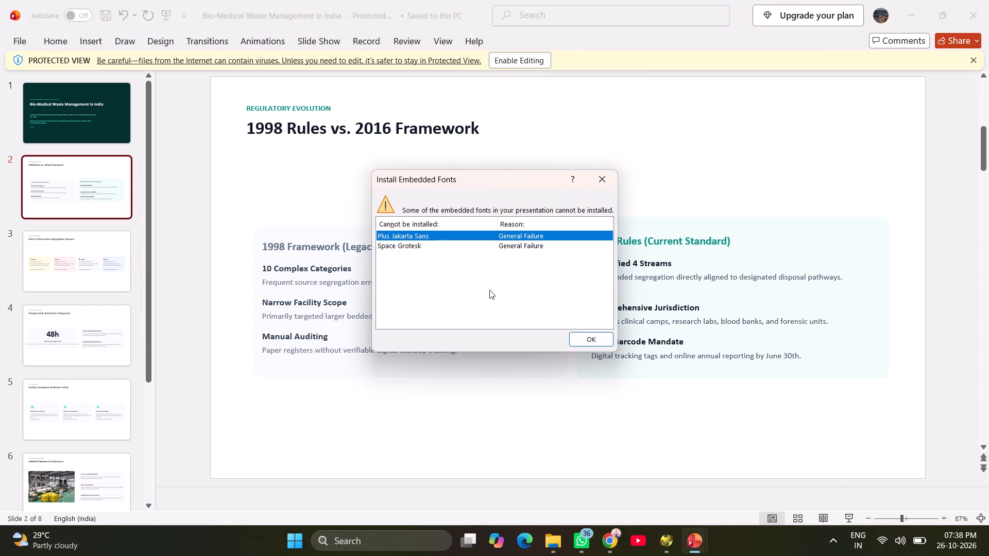
Dismiss the Install Embedded Fonts notice and review the source deck's title slide and 1998 Rules vs. 2016 Framework slide.
click(586, 340)
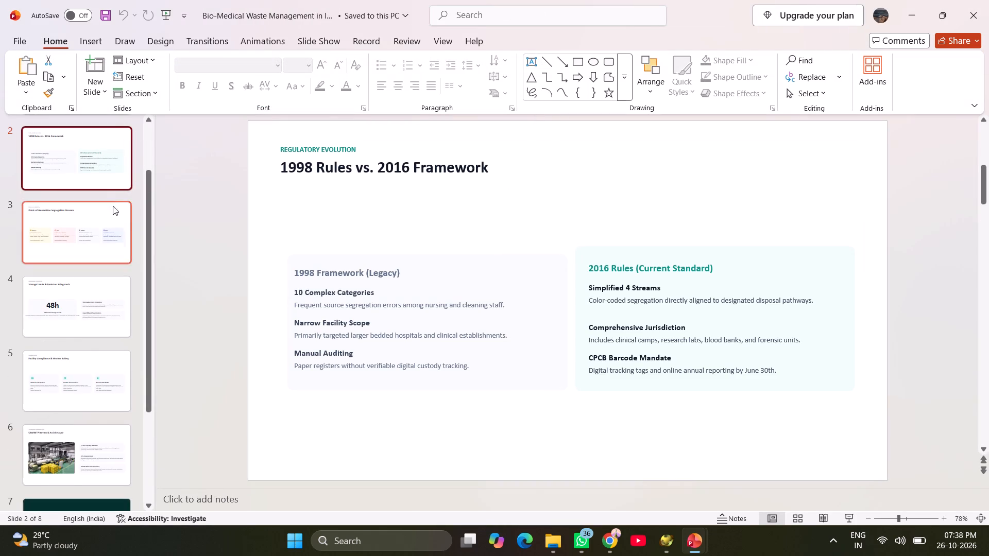
scroll(113, 181, up, 7)
click(114, 170)
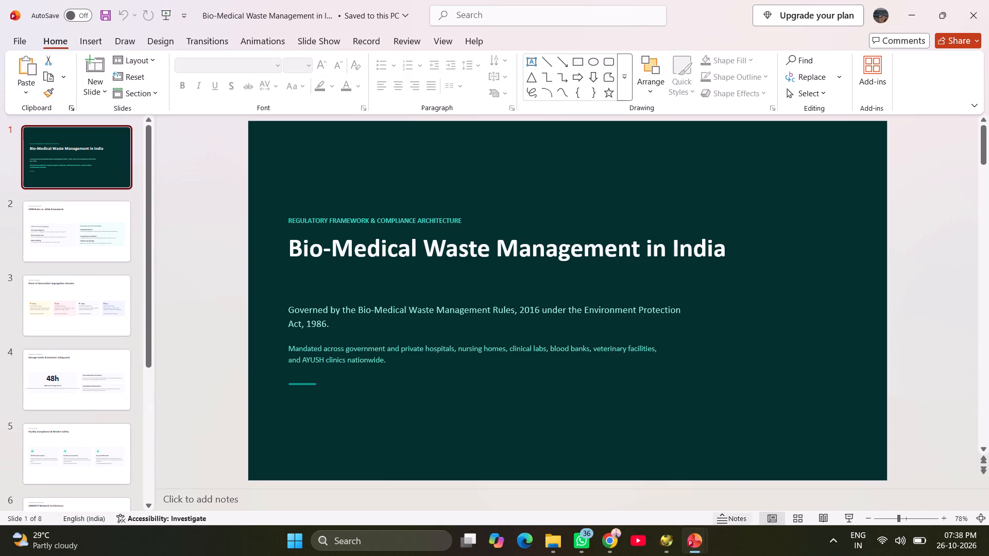
click(120, 254)
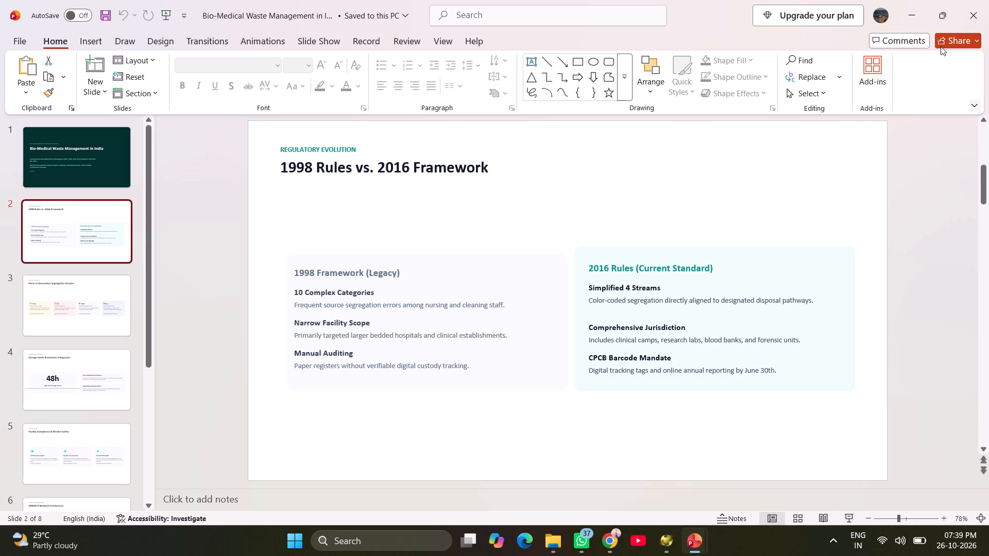
Minimize both presentations to get back to the Local Disk (D:) folder, dismissing the WhatsApp notification.
click(920, 20)
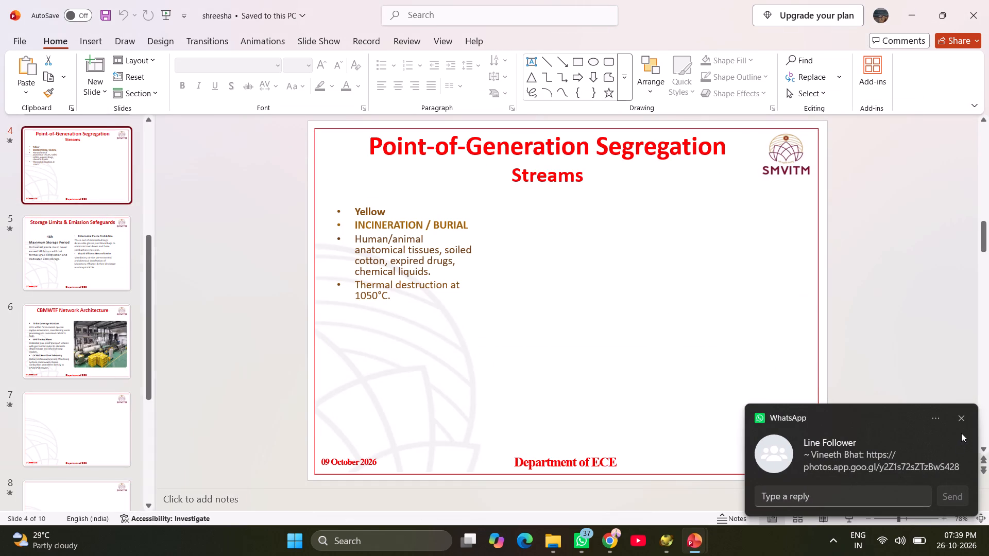
click(965, 418)
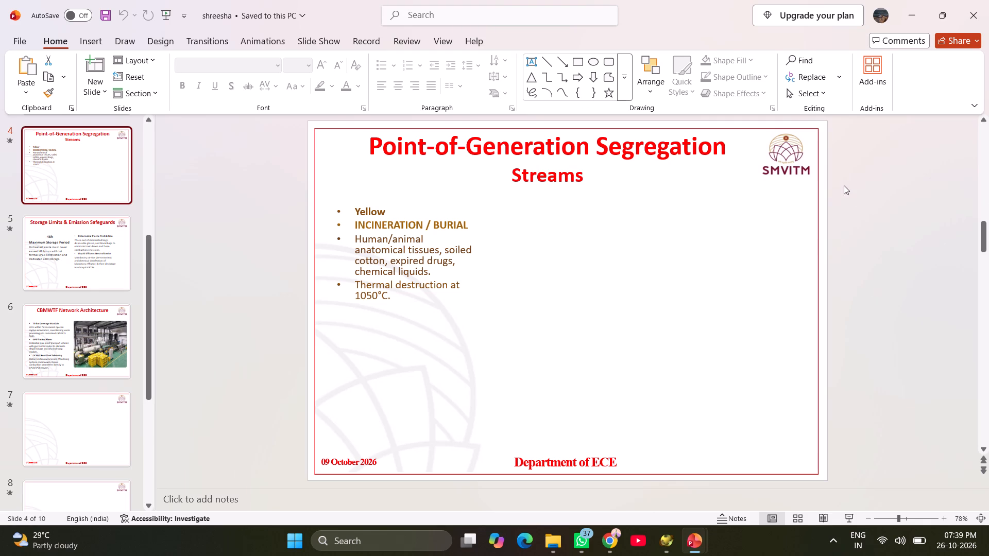
click(916, 10)
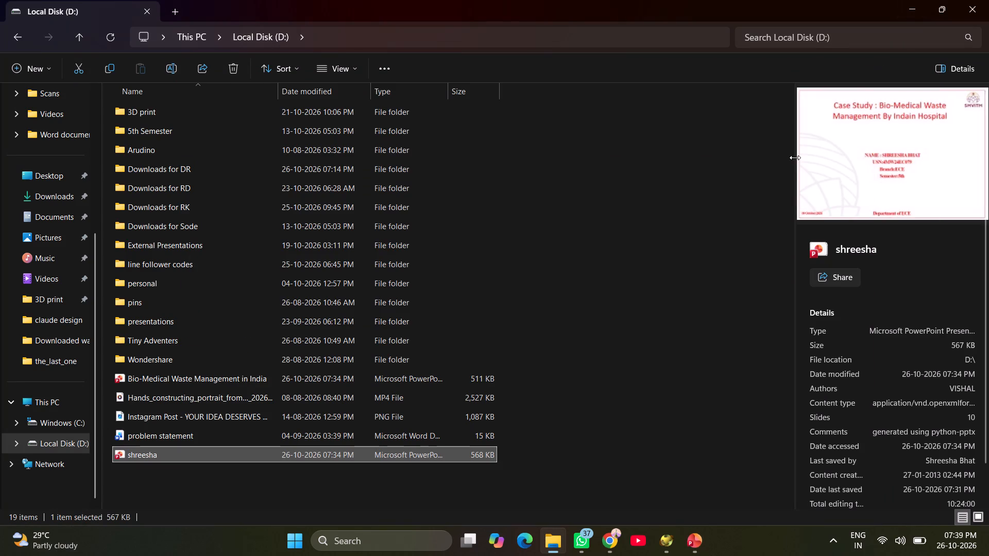
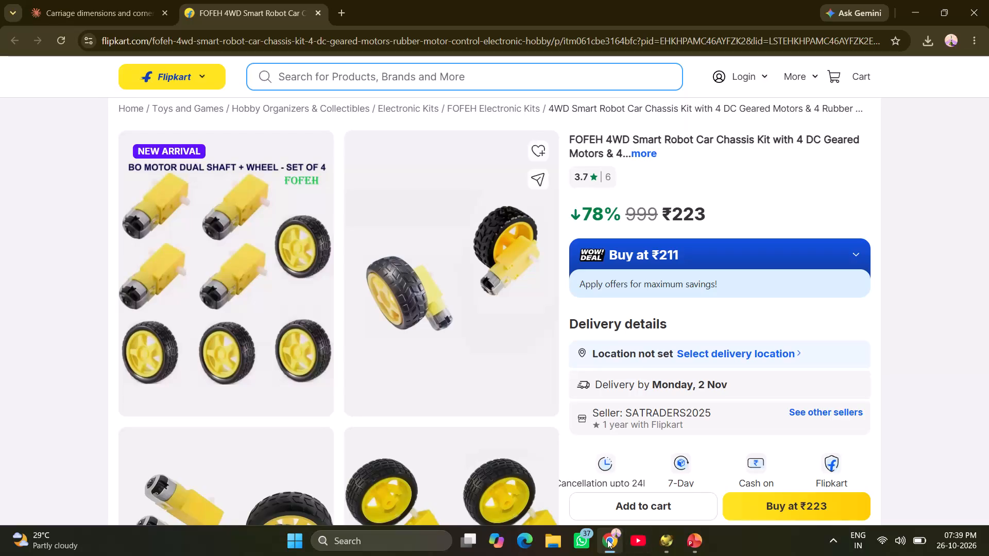
Switch from the browser to the shreesha presentation and review its title slide and the slides on Indian waste management and the rules comparison.
click(695, 553)
click(717, 500)
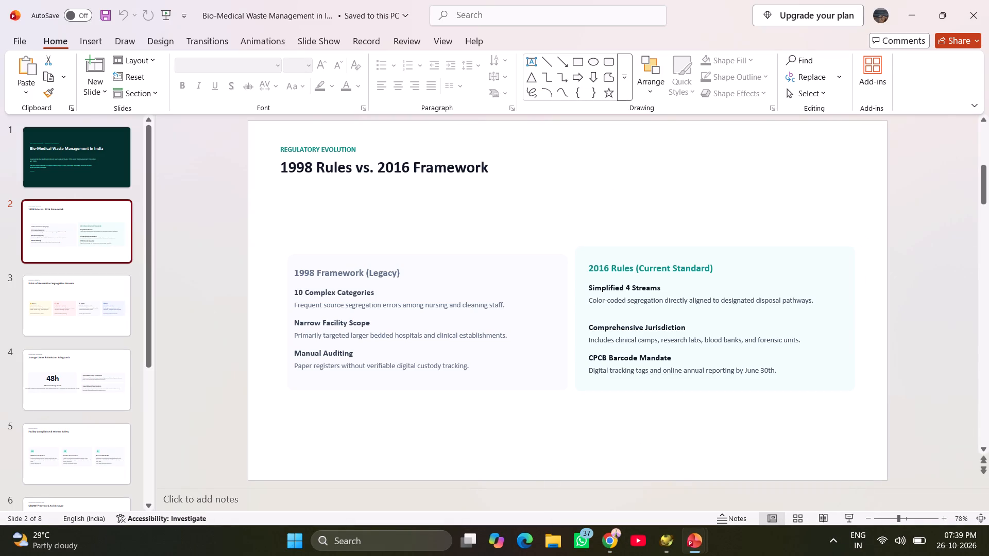
click(695, 542)
click(655, 463)
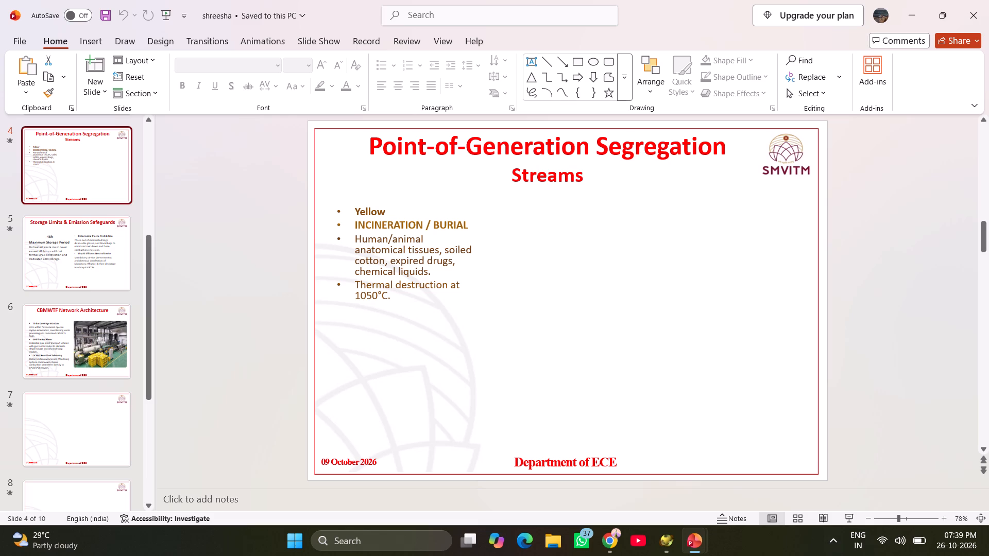
scroll(40, 136, up, 8)
click(56, 167)
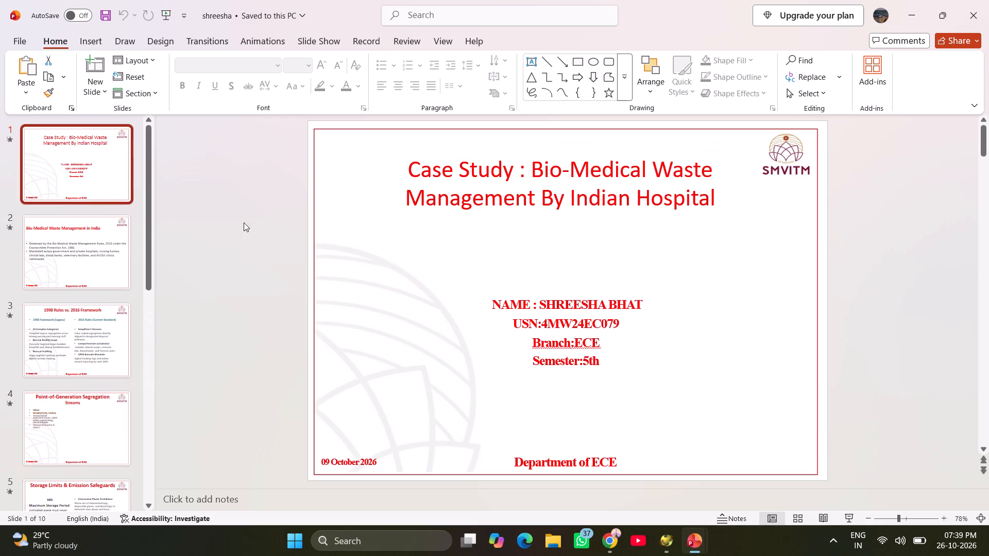
click(611, 201)
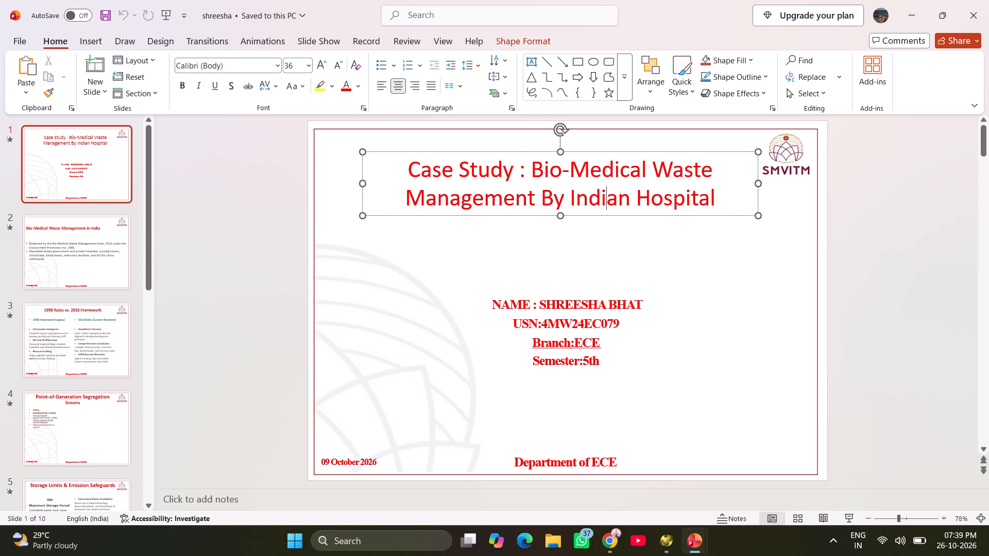
scroll(558, 287, down, 2)
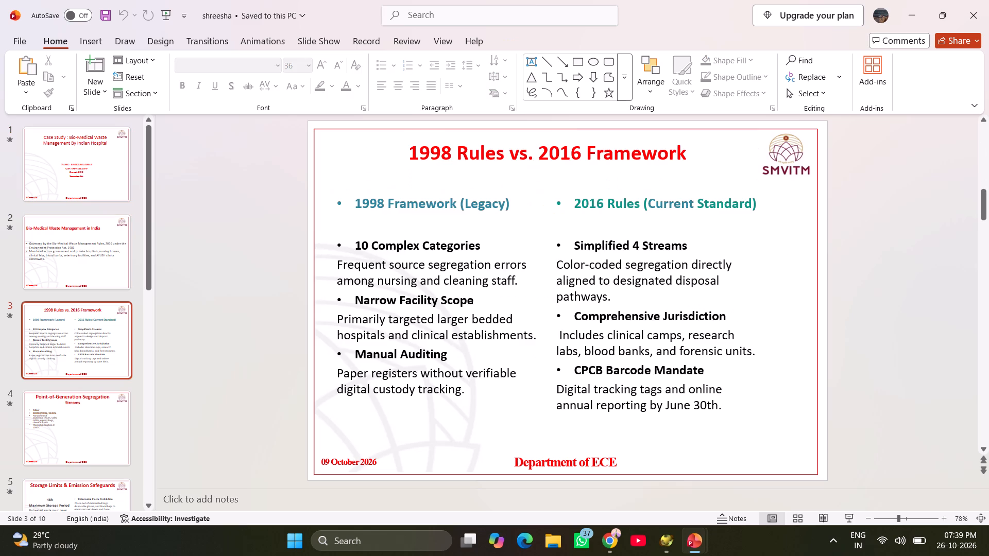
scroll(558, 287, up, 1)
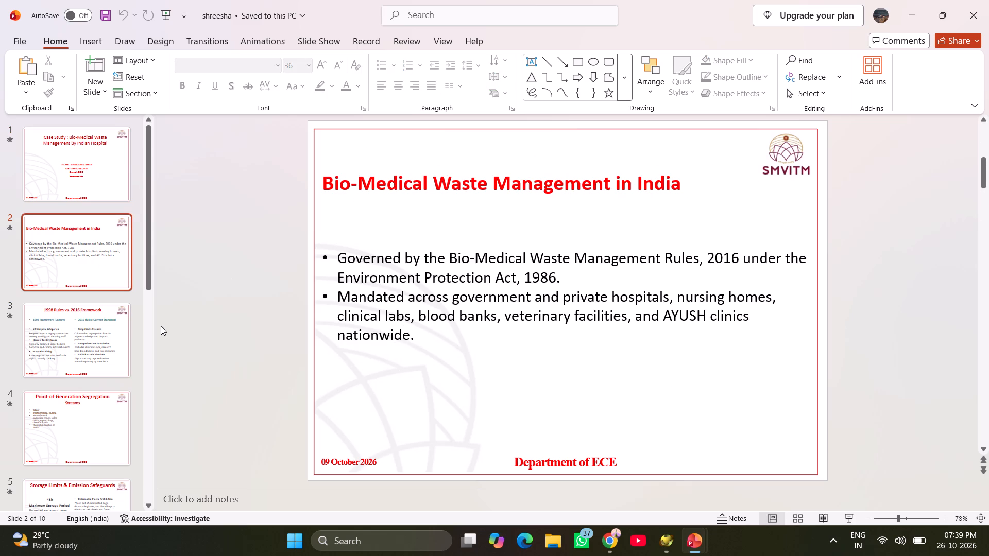
click(74, 357)
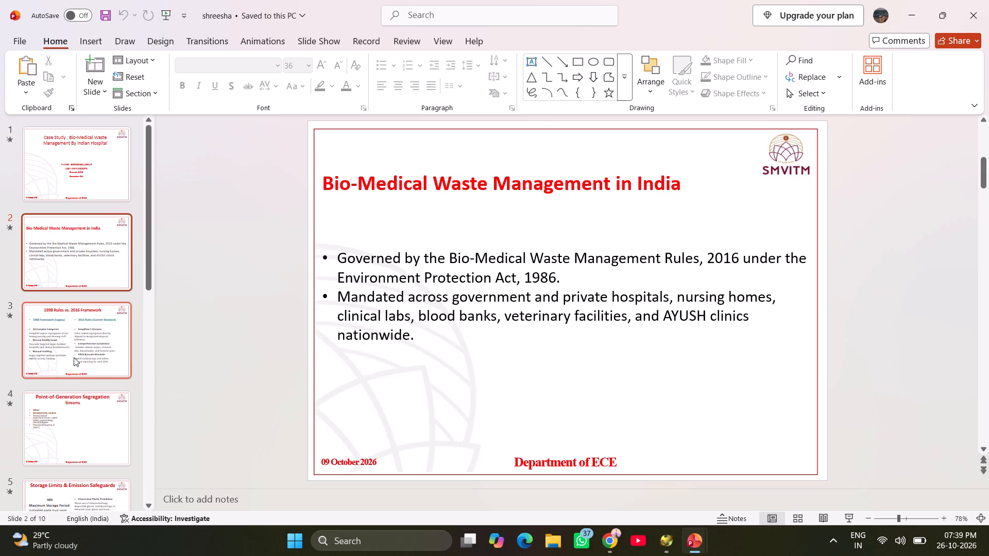
click(93, 258)
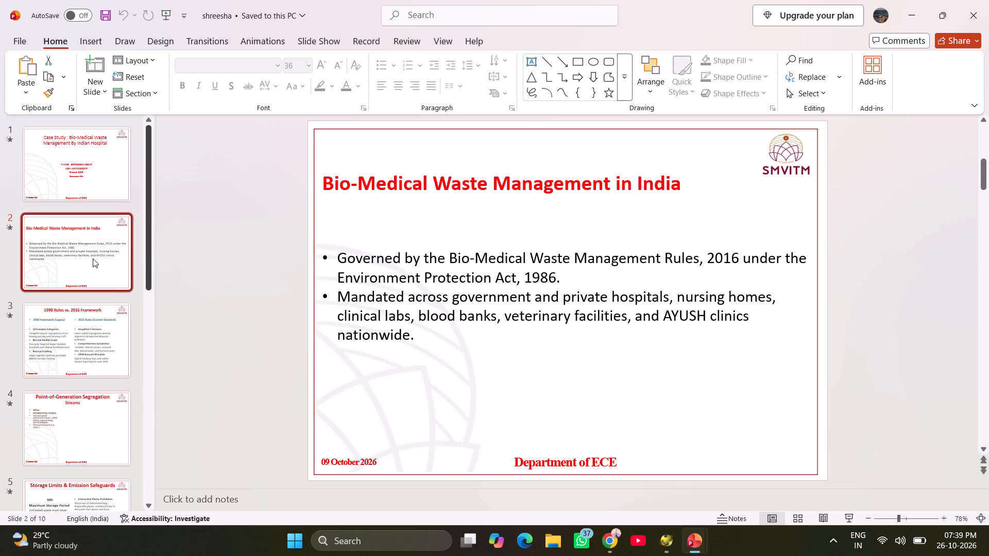
click(384, 263)
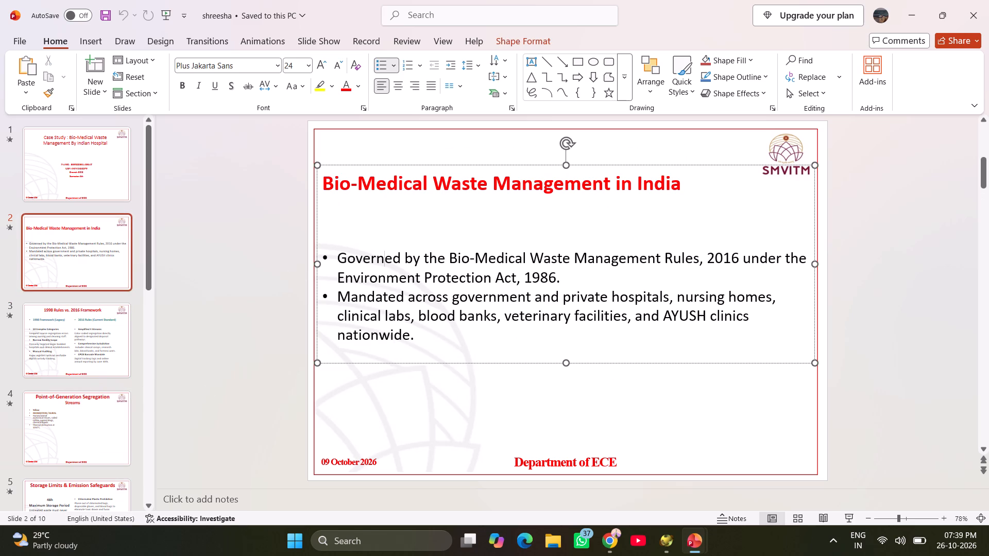
click(335, 252)
Look through the remaining shreesha slides up to the THANK YOU slide to check which ones still need content.
scroll(215, 297, down, 11)
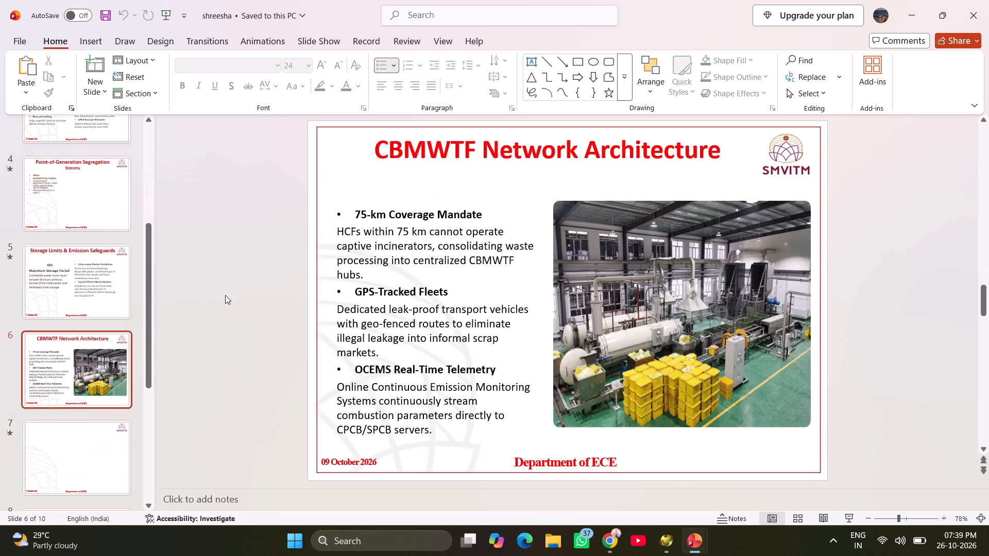
scroll(225, 295, down, 6)
scroll(237, 297, up, 5)
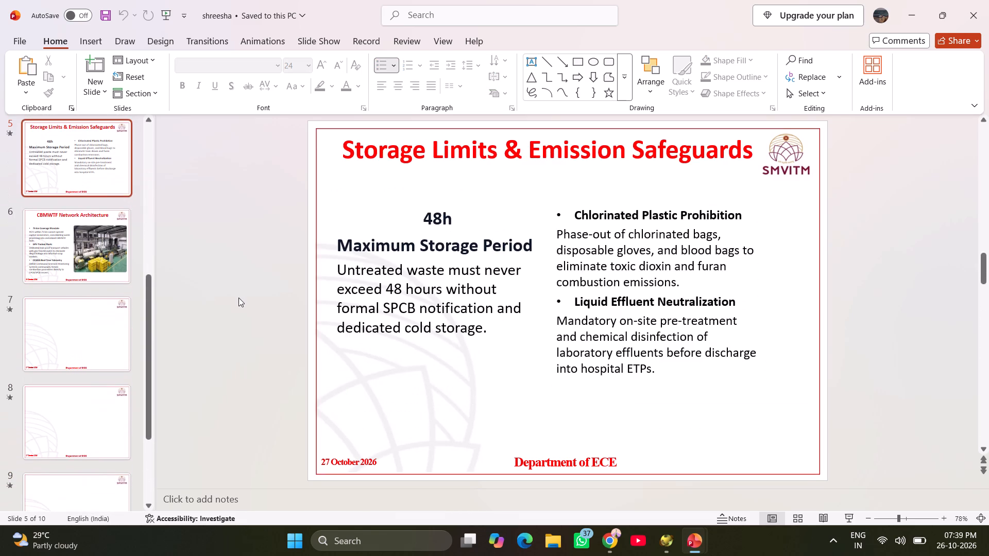
scroll(238, 298, down, 5)
scroll(238, 298, up, 4)
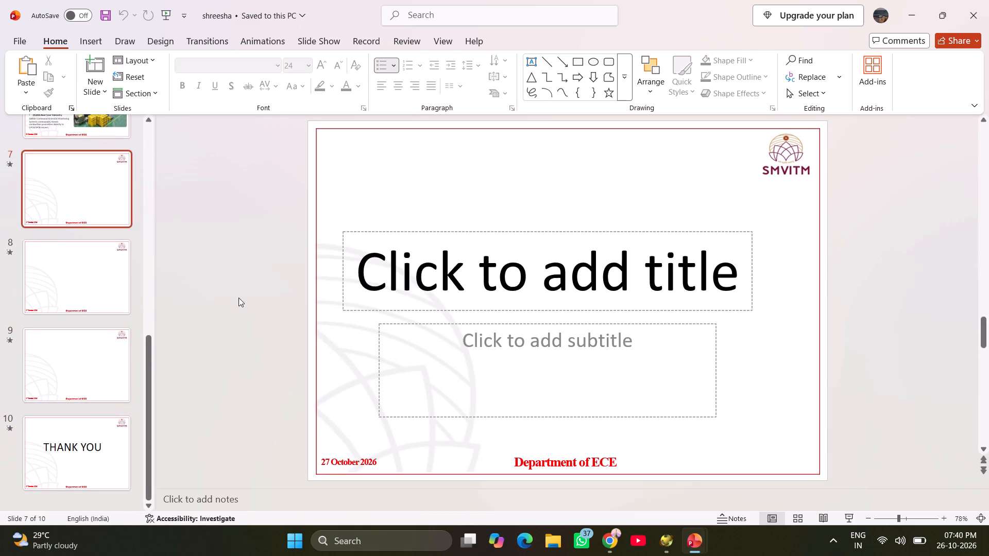
scroll(238, 298, up, 1)
scroll(238, 298, down, 1)
scroll(240, 298, up, 5)
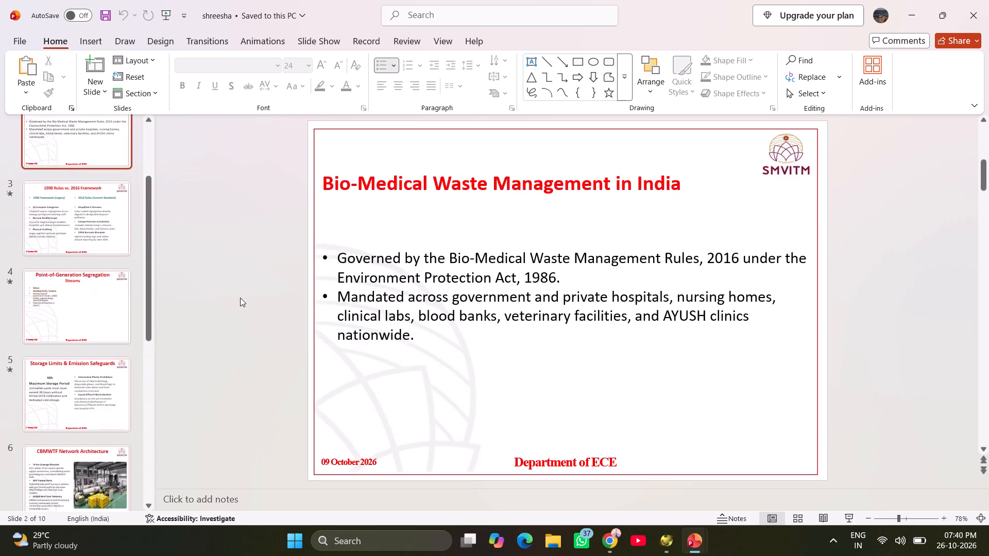
scroll(240, 298, up, 9)
Examine the text boxes on the shreesha slides 1998 Rules vs. 2016 Framework and Point-of-Generation Segregation Streams.
click(95, 240)
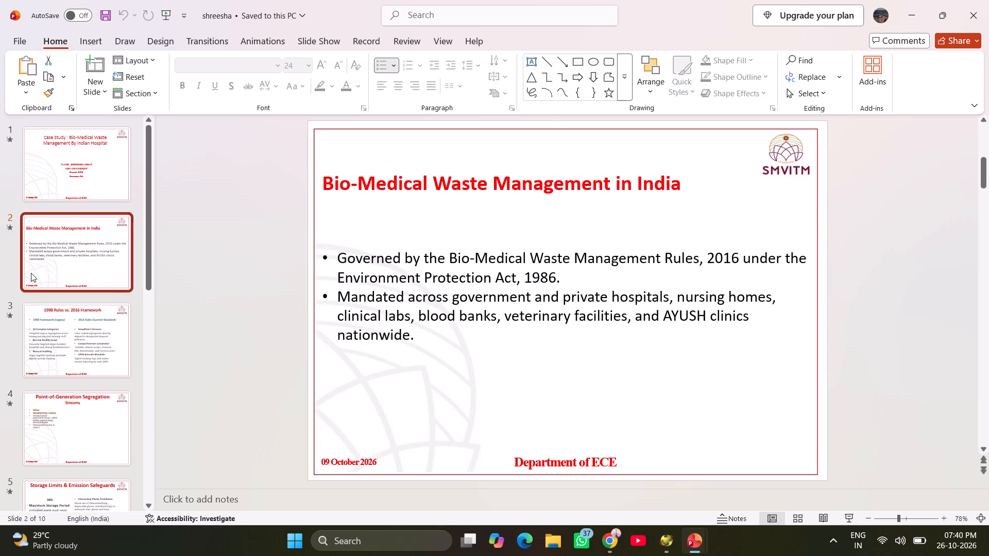
click(62, 343)
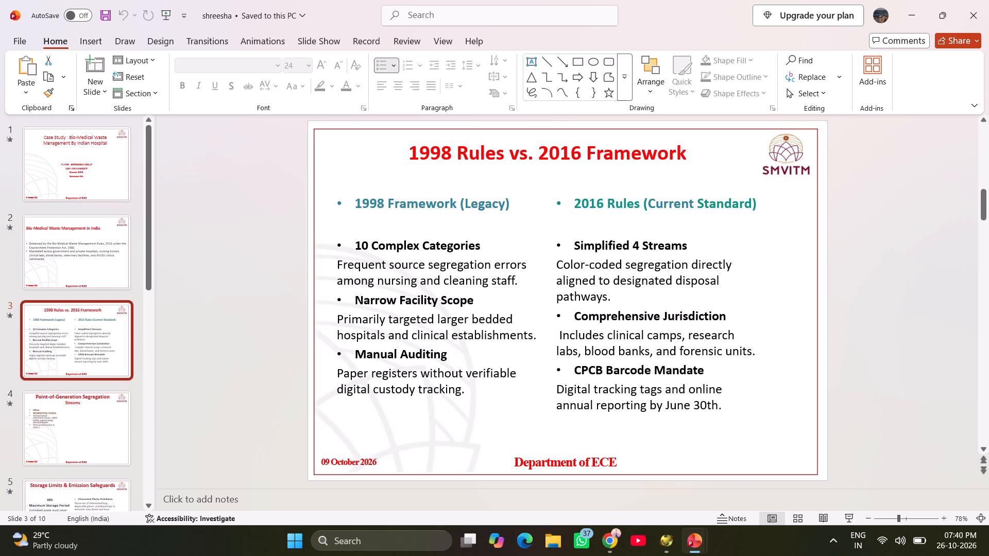
click(507, 256)
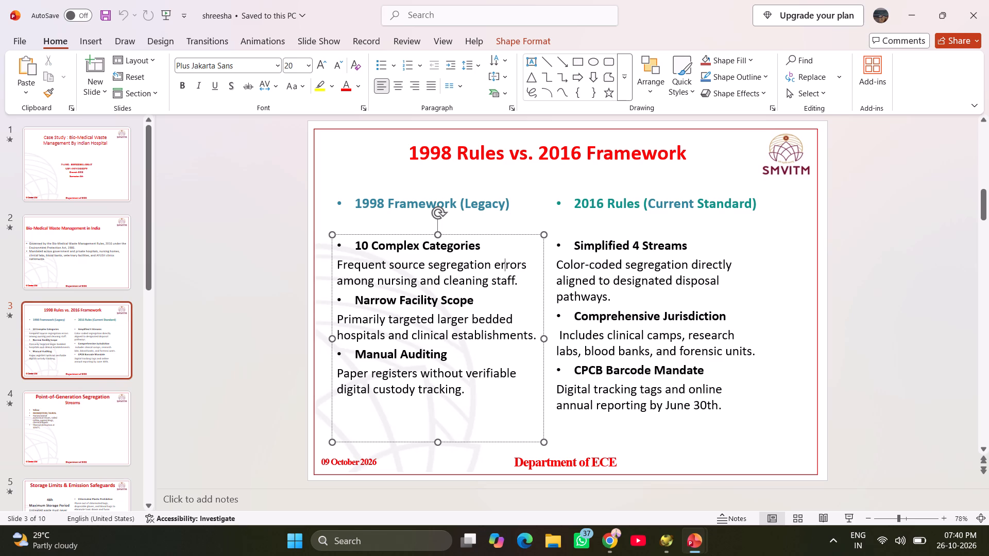
click(565, 329)
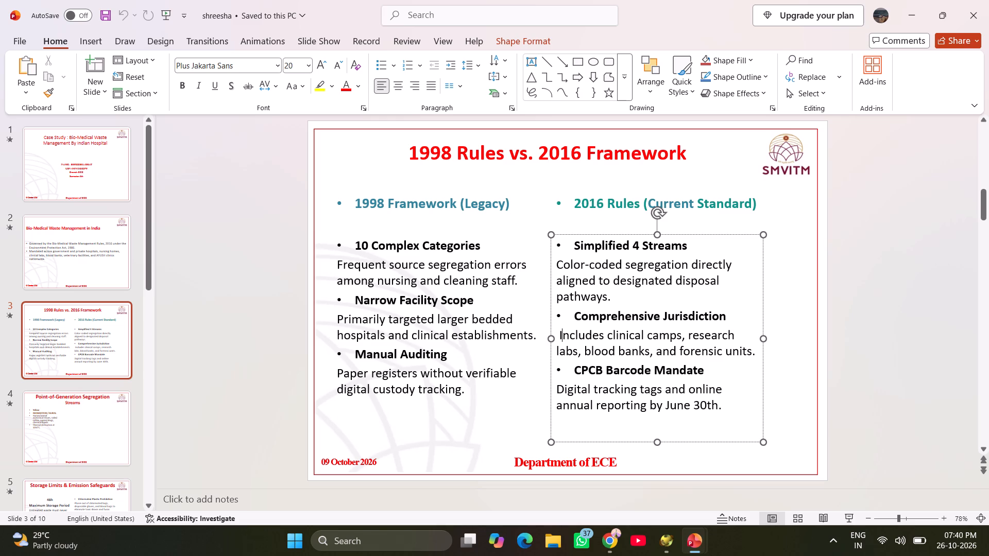
click(480, 294)
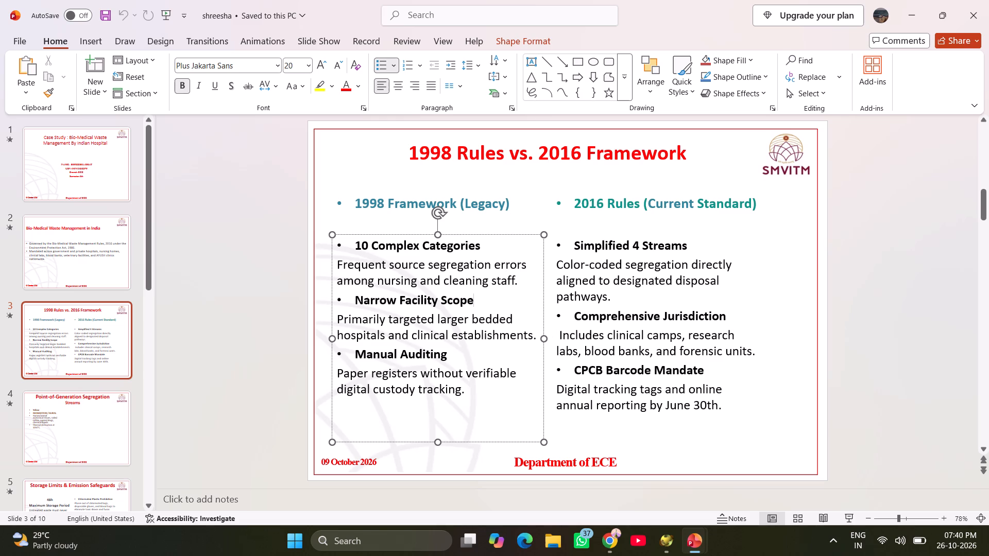
click(591, 300)
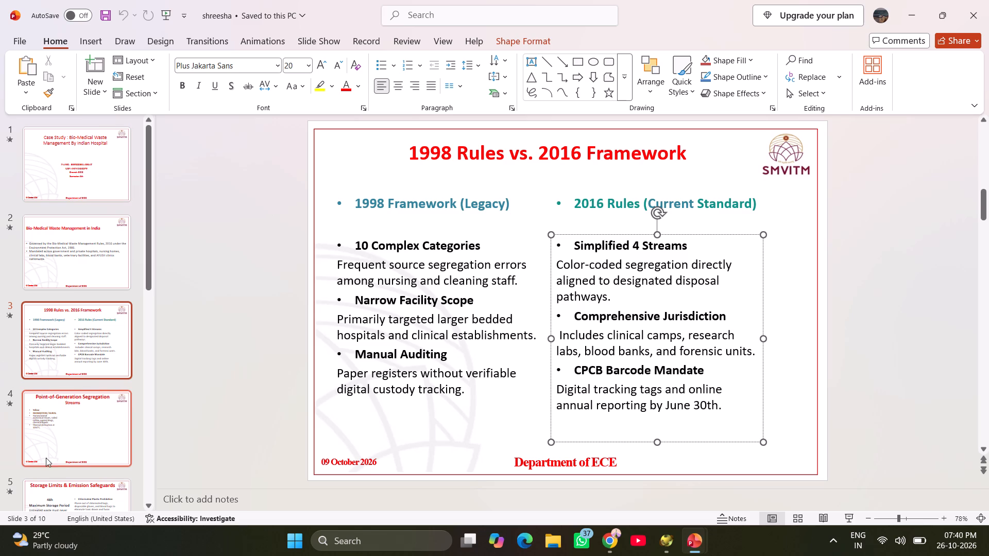
click(90, 424)
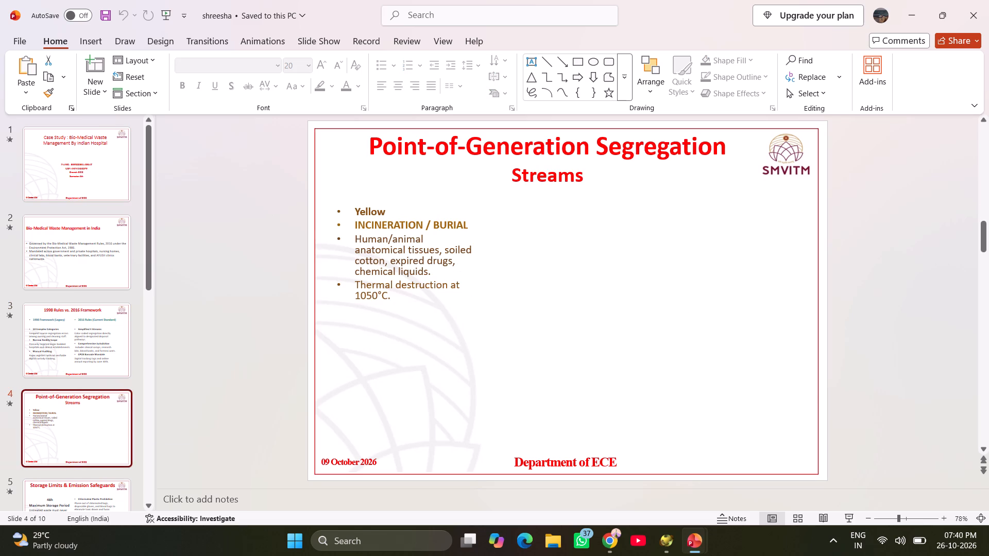
click(441, 242)
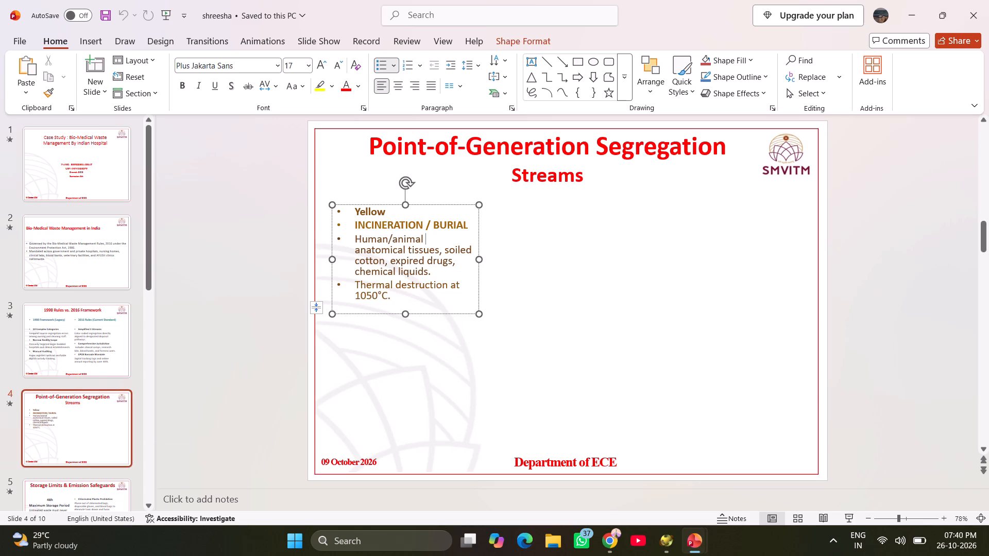
click(501, 543)
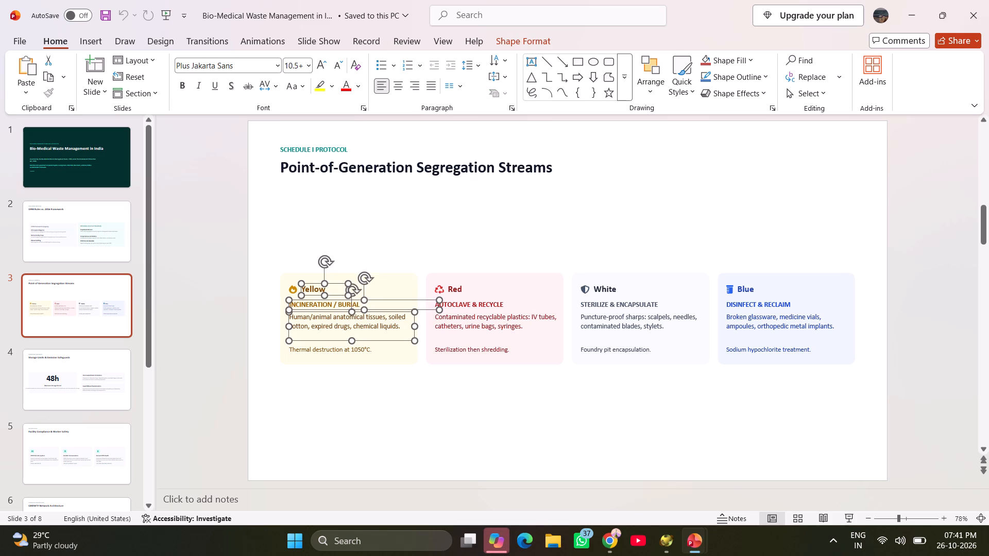
ctrl+click(331, 350)
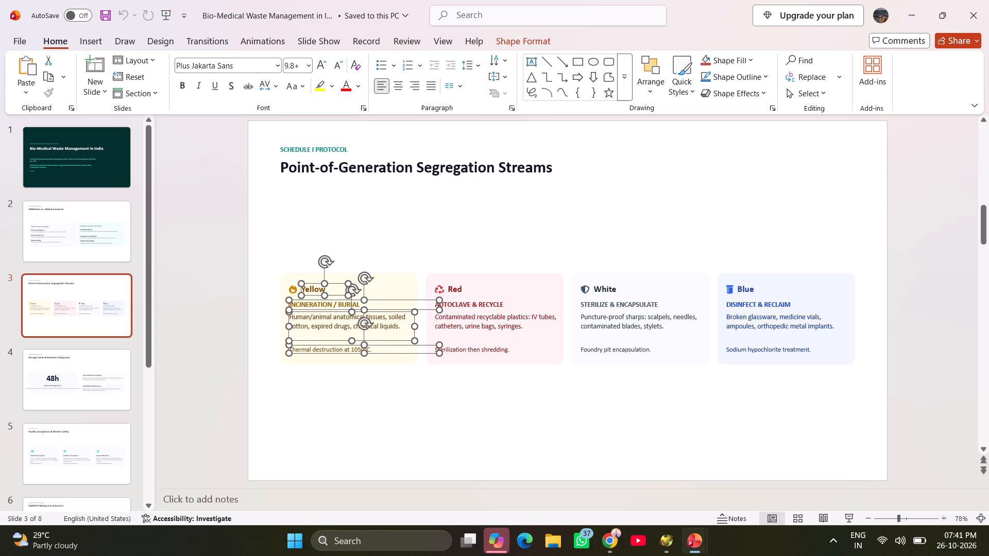
ctrl+click(295, 289)
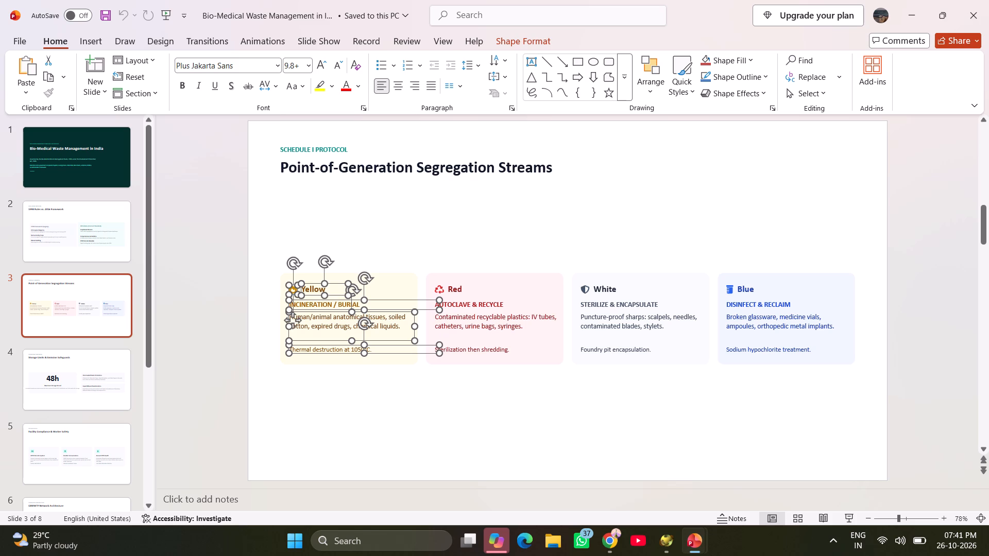
key(ctrl+c)
Switch to the shreesha presentation and delete the bulleted Yellow text box and the empty content placeholder from the Point-of-Generation Segregation Streams slide.
key(alt+Tab)
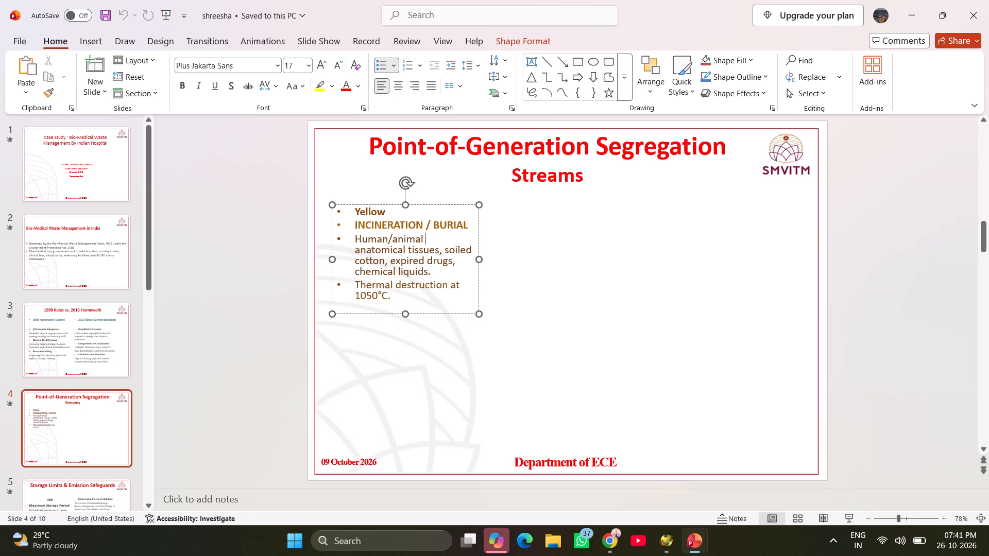
click(407, 185)
key(Delete)
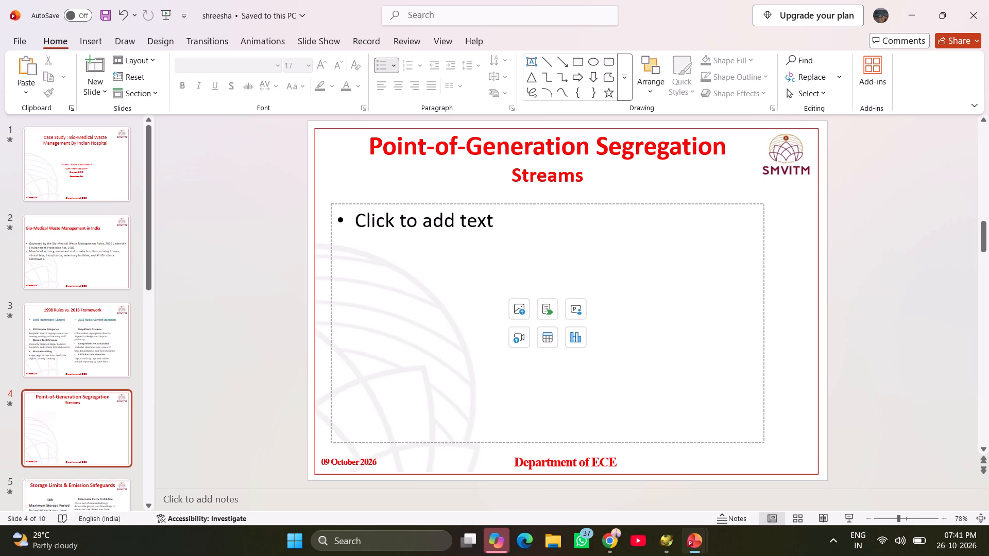
click(410, 204)
key(Delete)
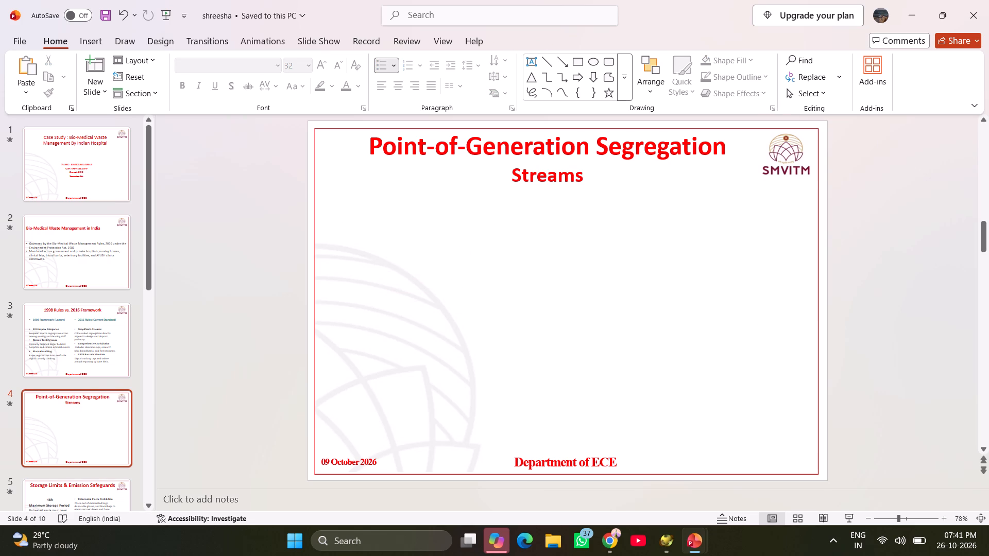
Paste the copied Yellow icon and text boxes onto the slide and move them slightly upward together.
key(ctrl+v)
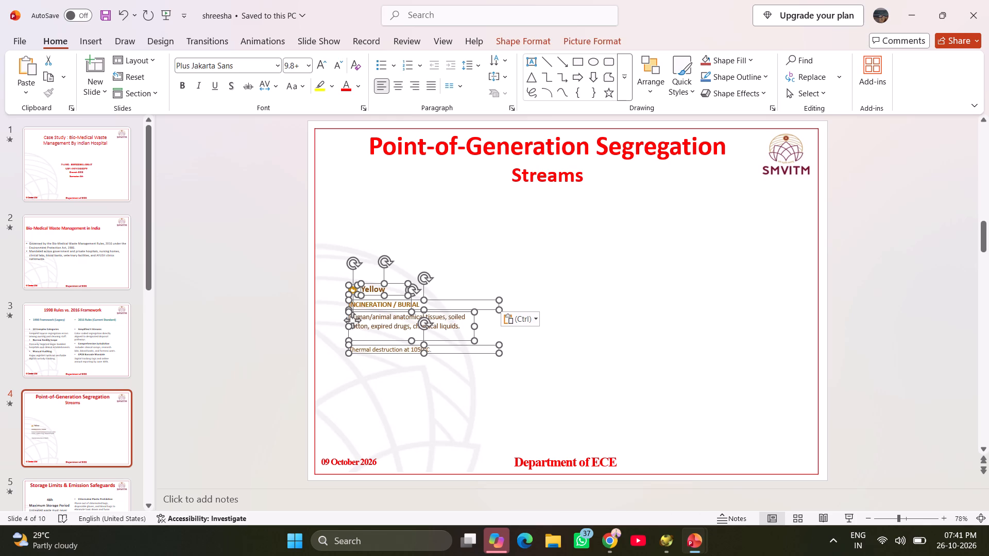
drag(397, 283, 395, 256)
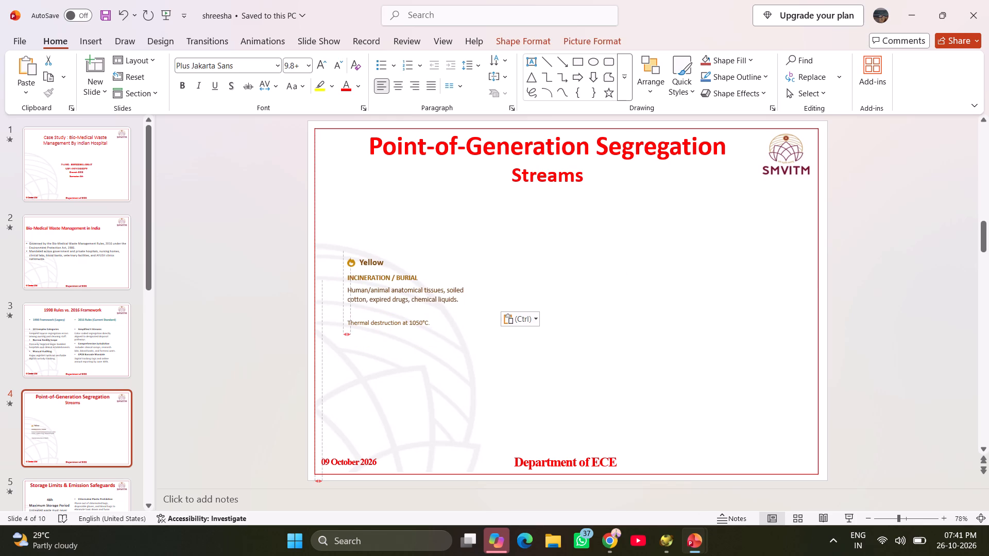
drag(395, 256, 396, 269)
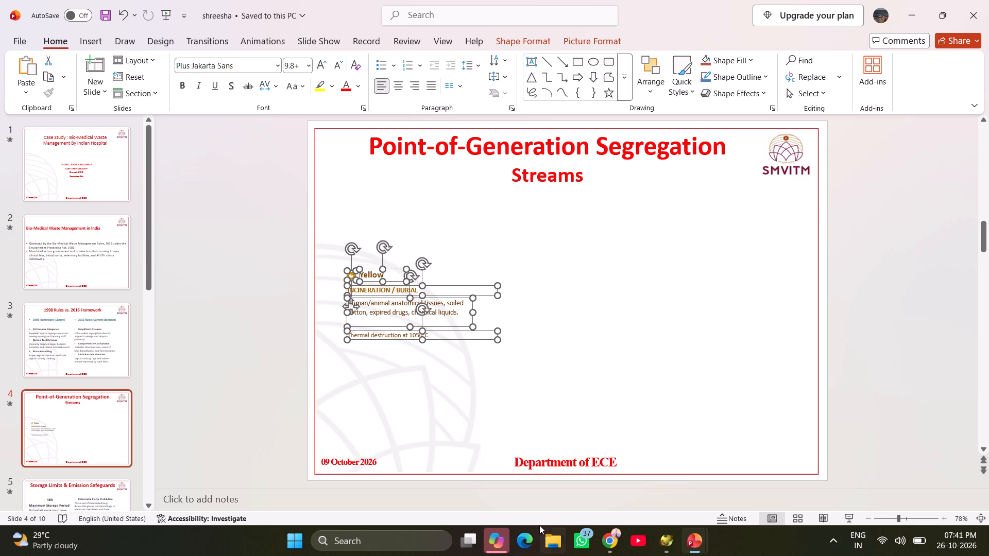
Copy the pale yellow card background from the Bio-Medical Waste Management in India deck and paste it onto the shreesha Point-of-Generation Segregation Streams slide.
key(alt+Tab)
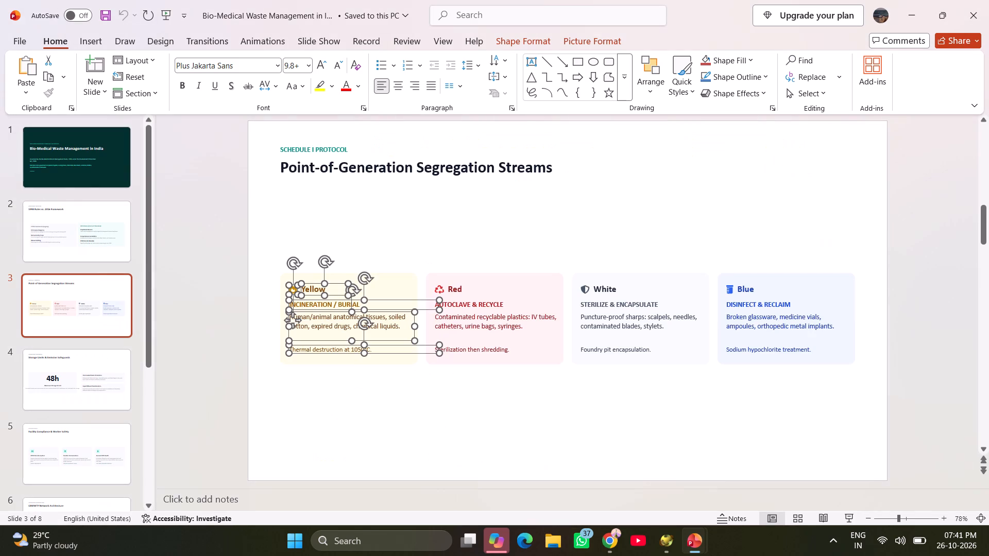
click(407, 286)
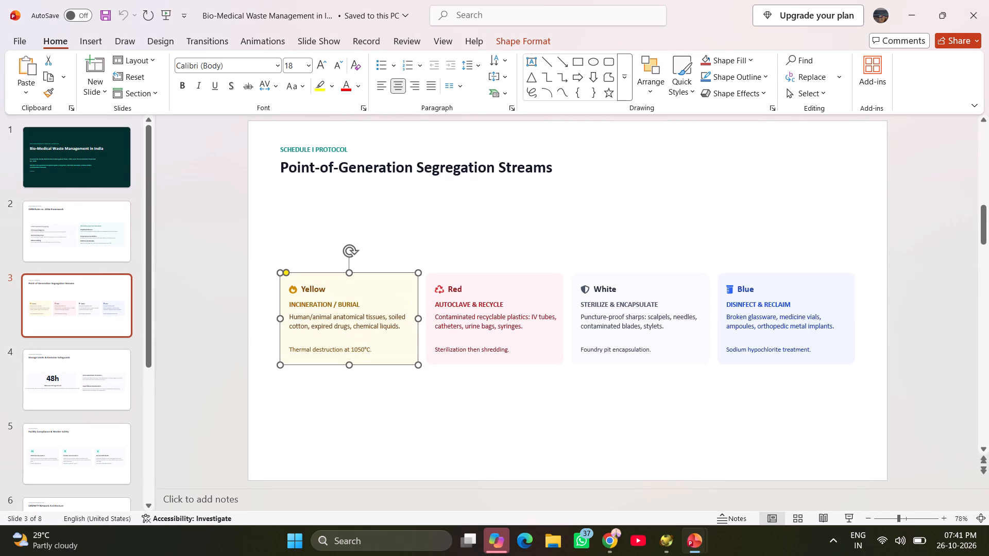
key(ctrl+c)
key(alt+Tab)
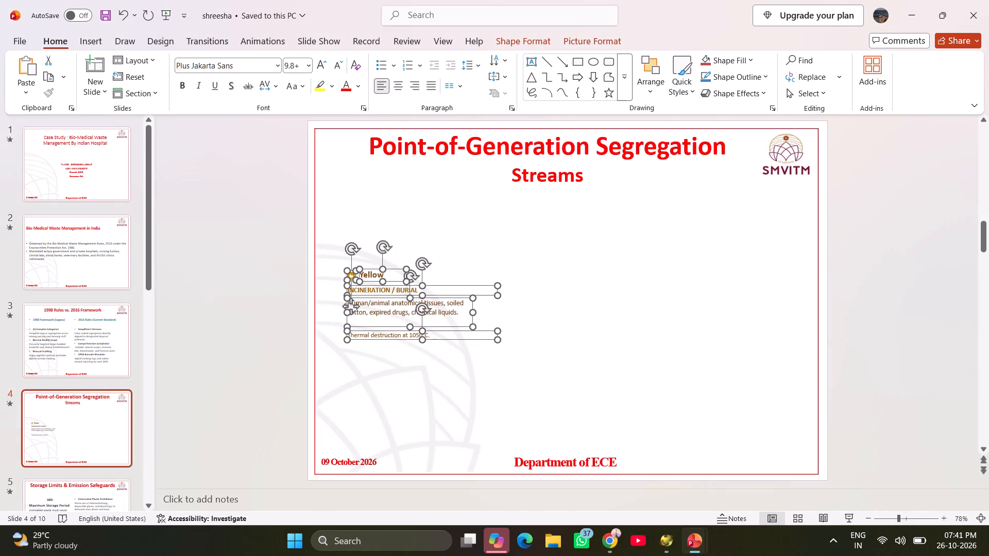
click(456, 273)
click(241, 279)
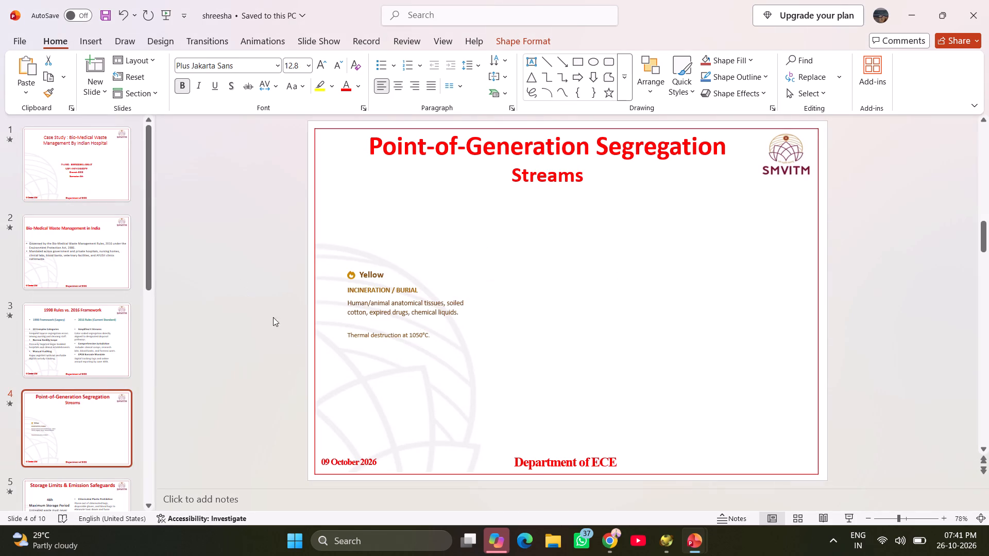
key(ctrl+v)
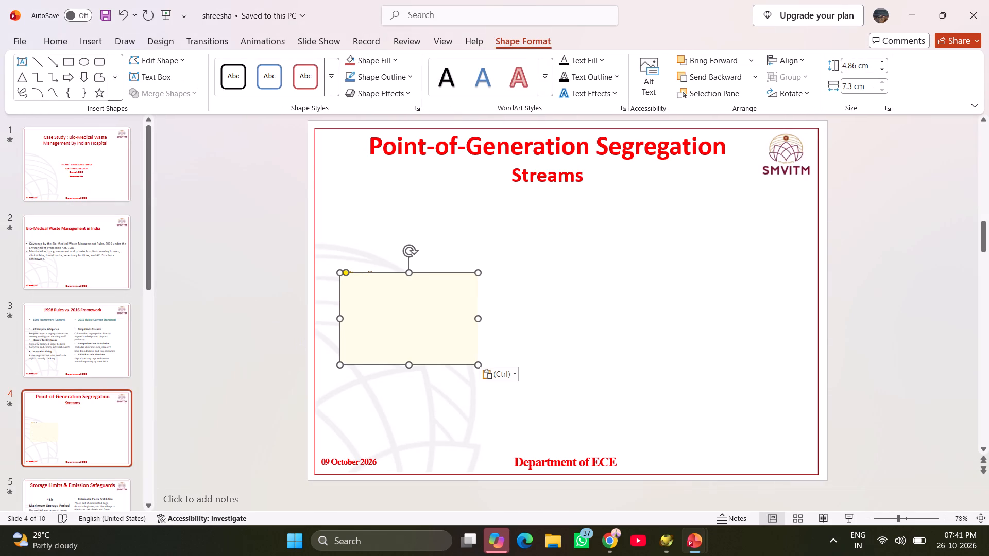
Send the pale yellow card backward until it lies behind the Yellow icon and all its text.
click(422, 308)
click(696, 78)
triple_click(696, 78)
triple_click(696, 78)
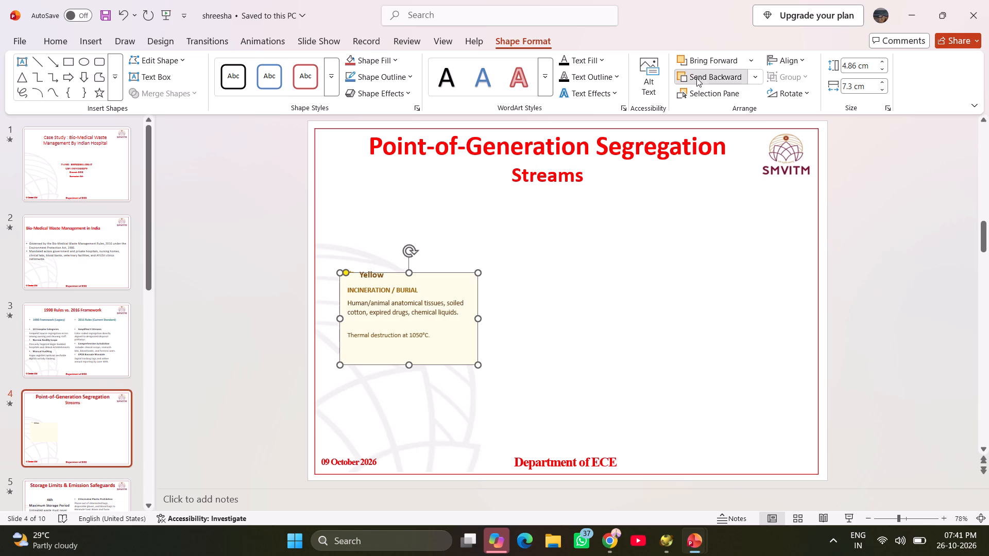
triple_click(696, 78)
triple_click(690, 74)
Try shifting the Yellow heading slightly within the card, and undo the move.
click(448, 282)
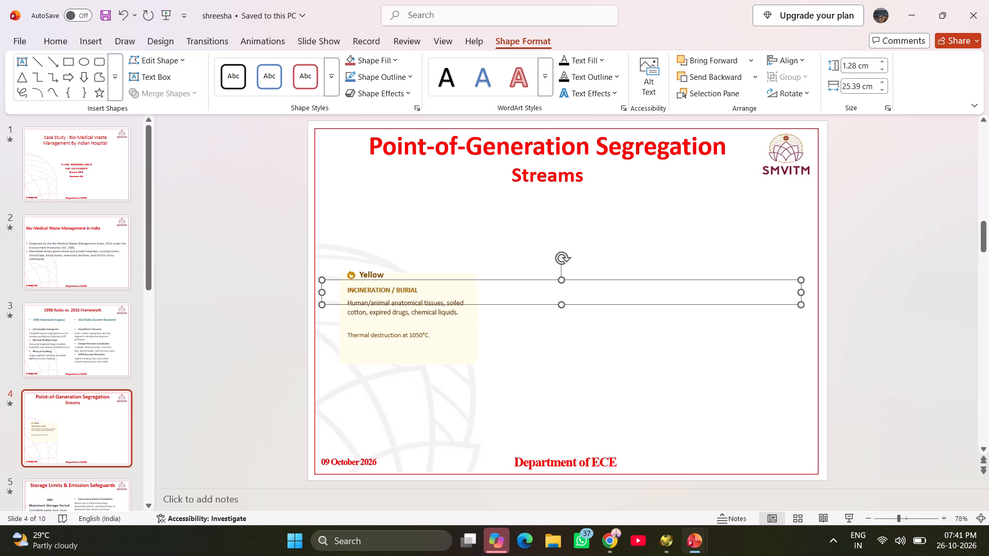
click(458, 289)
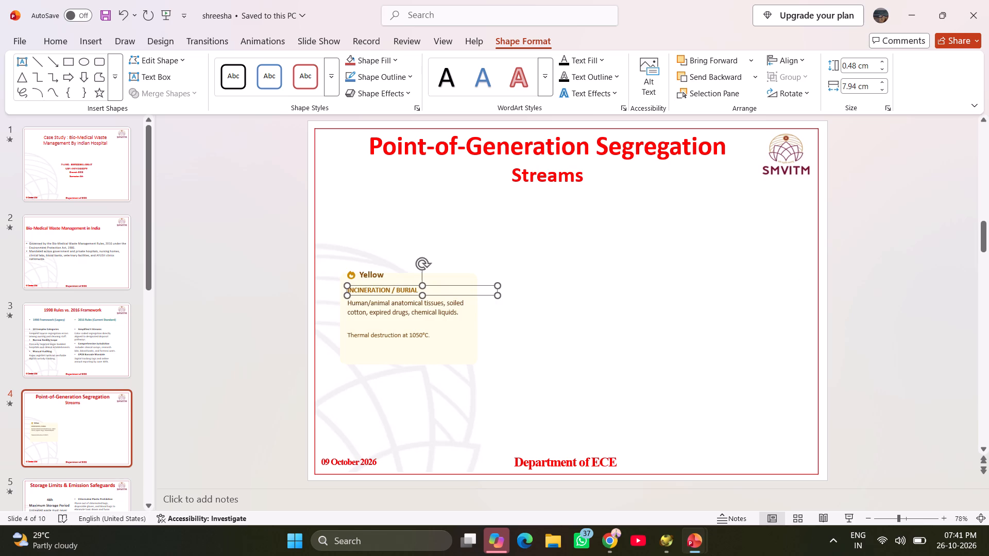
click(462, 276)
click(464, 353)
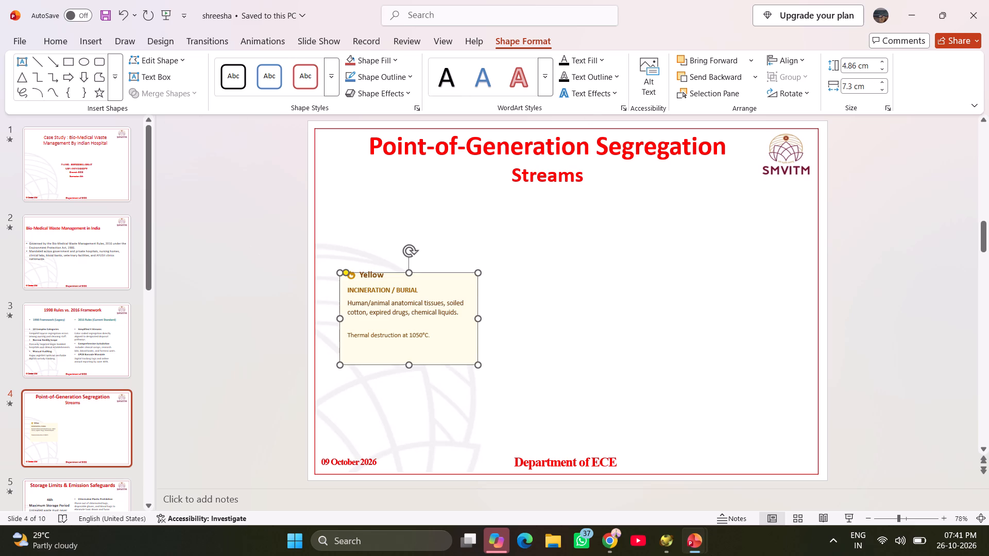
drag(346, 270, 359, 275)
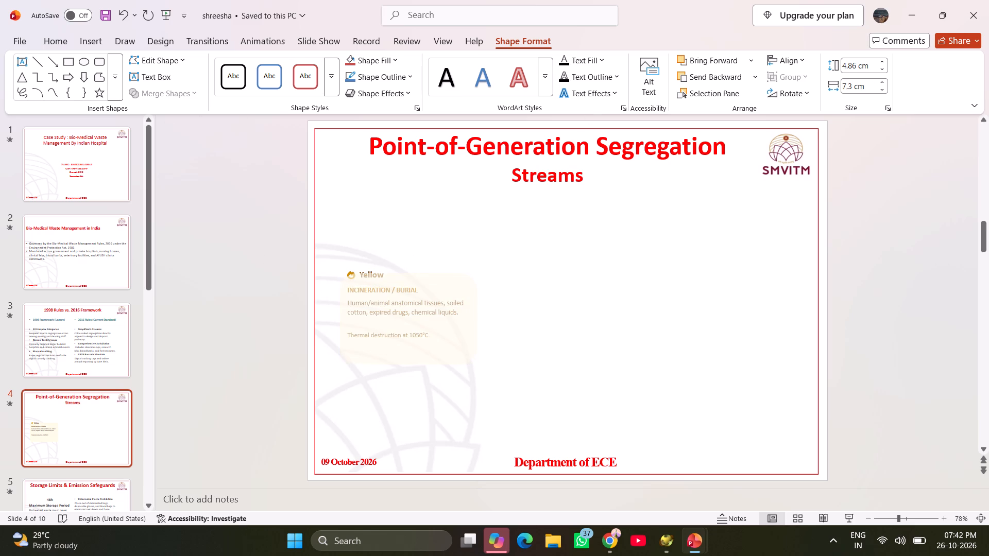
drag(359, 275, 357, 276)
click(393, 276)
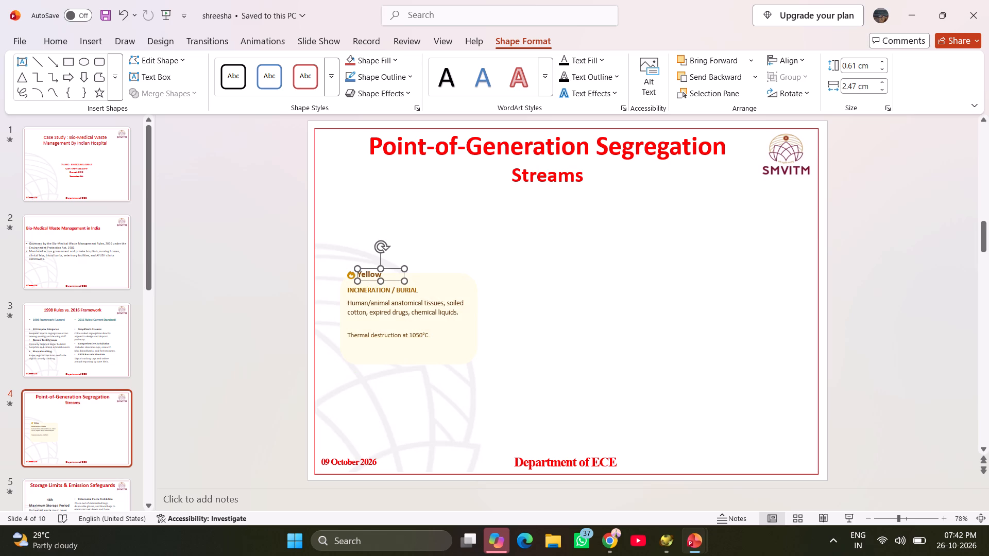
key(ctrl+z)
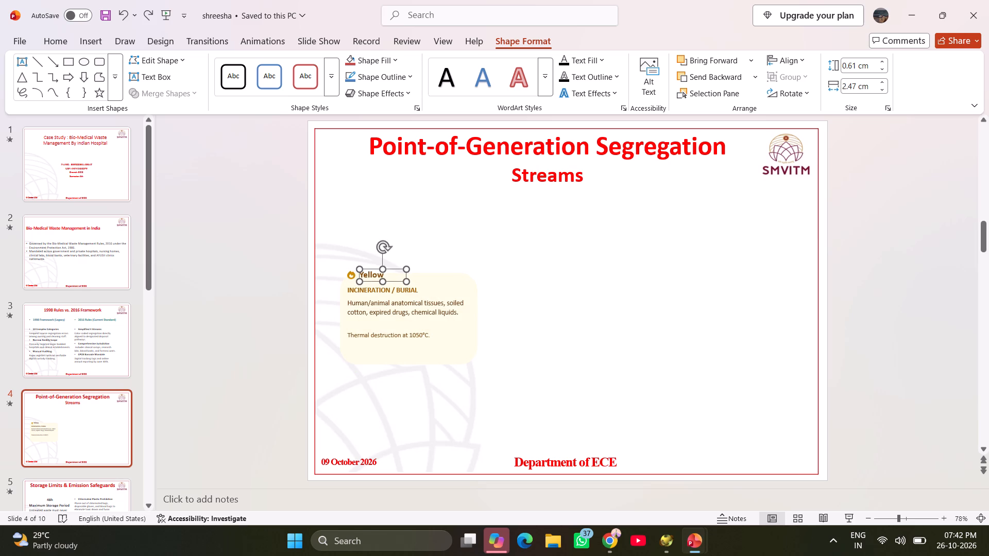
Move the pale yellow card background slightly up and to the left so it frames the Yellow icon, heading and text.
click(457, 342)
drag(458, 343, 455, 333)
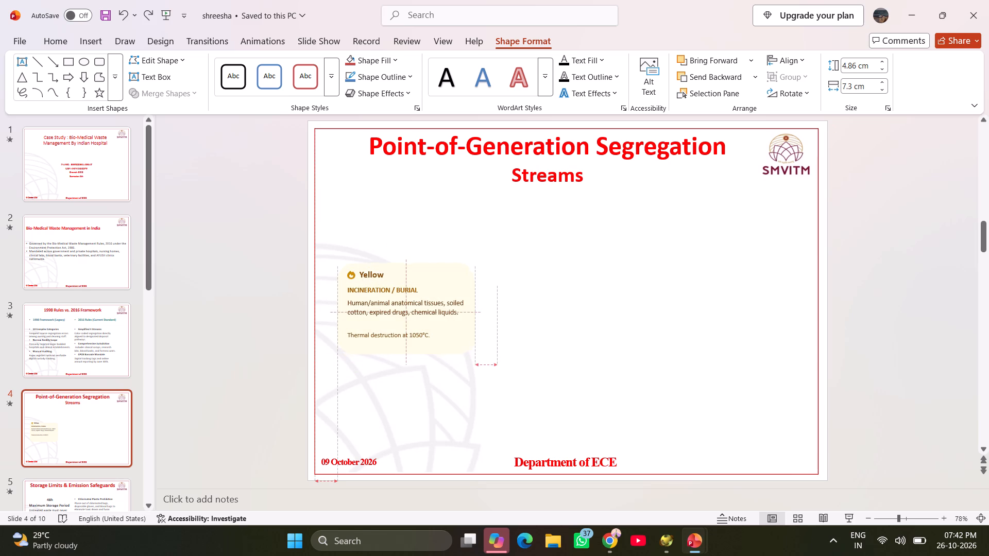
drag(455, 333, 453, 333)
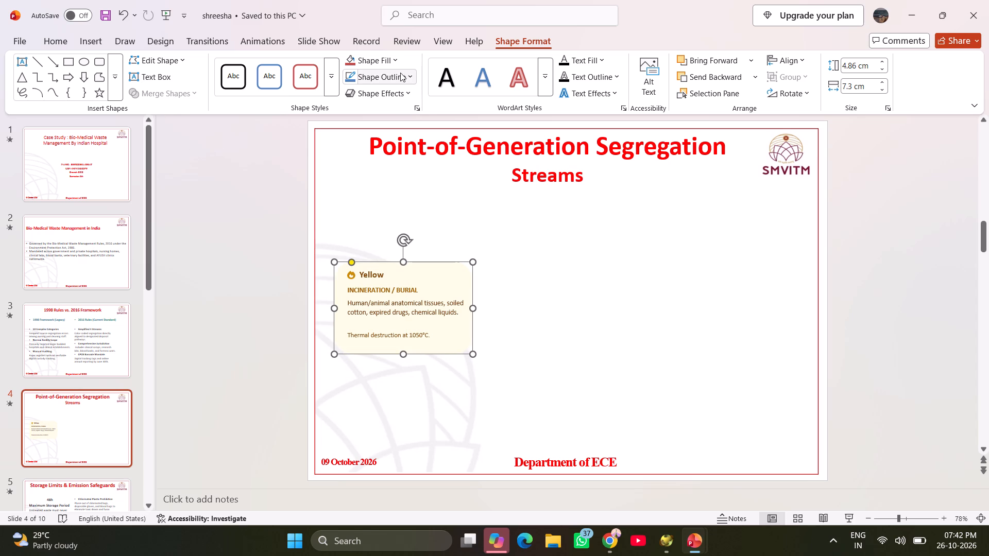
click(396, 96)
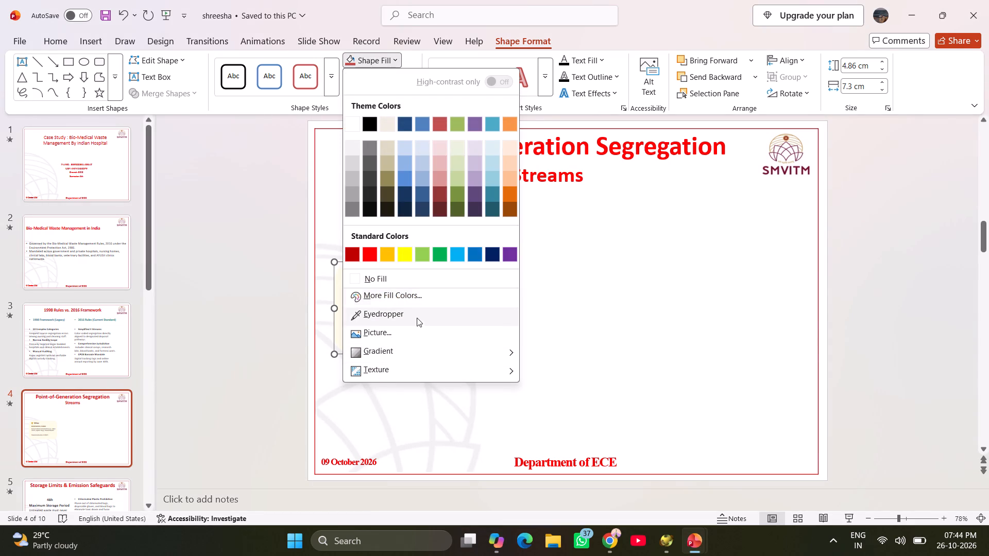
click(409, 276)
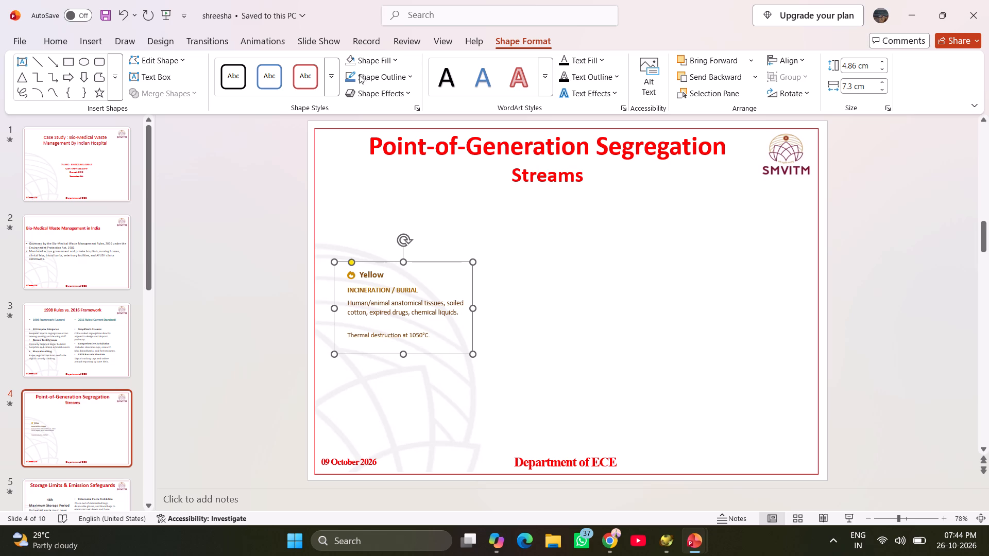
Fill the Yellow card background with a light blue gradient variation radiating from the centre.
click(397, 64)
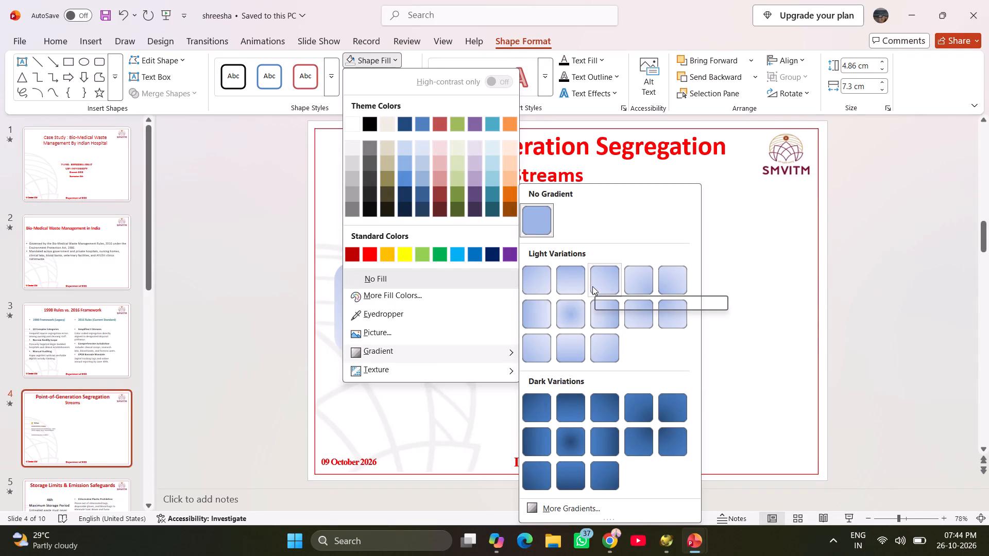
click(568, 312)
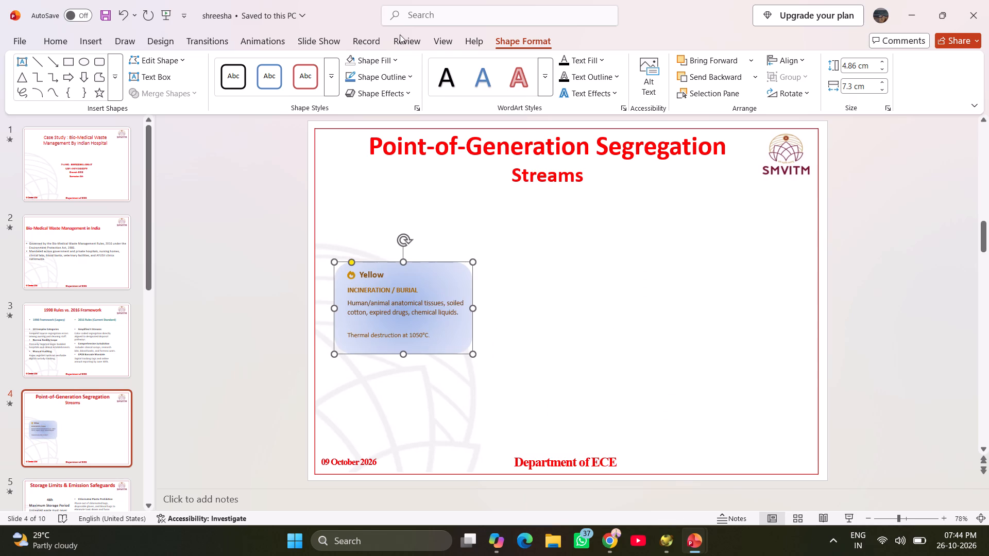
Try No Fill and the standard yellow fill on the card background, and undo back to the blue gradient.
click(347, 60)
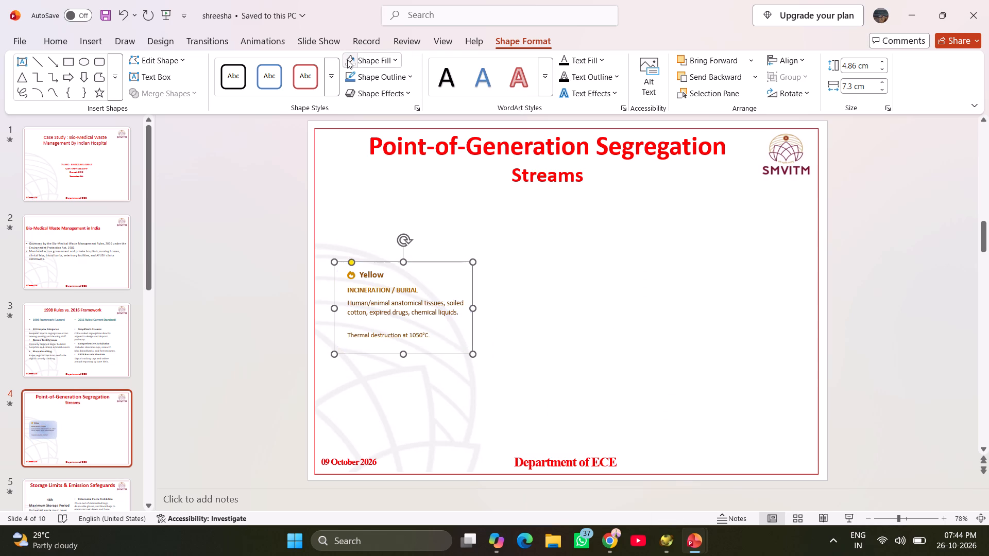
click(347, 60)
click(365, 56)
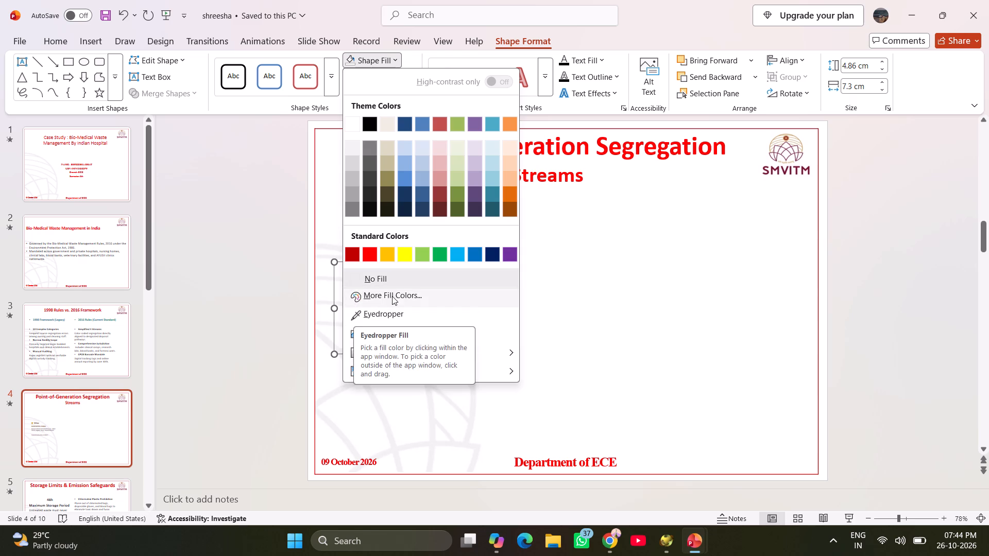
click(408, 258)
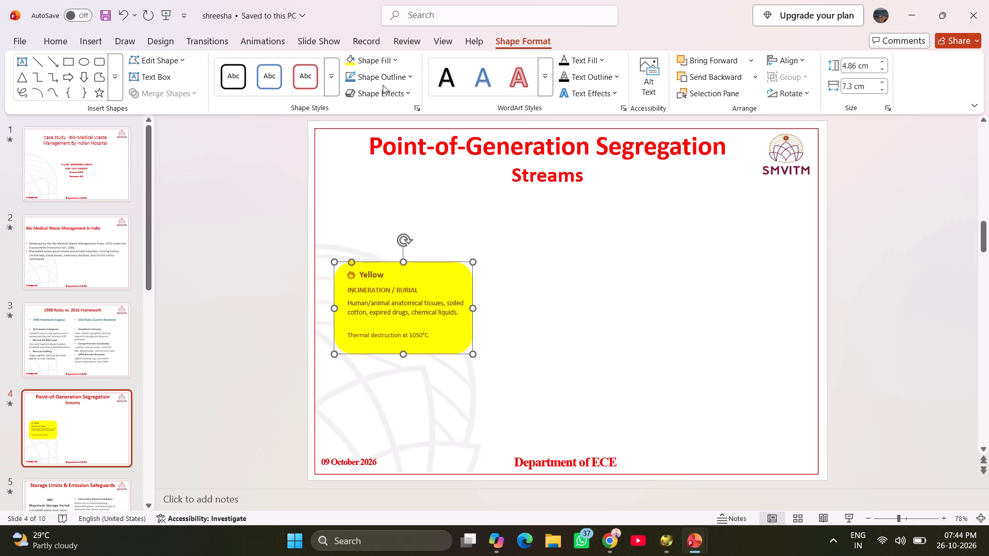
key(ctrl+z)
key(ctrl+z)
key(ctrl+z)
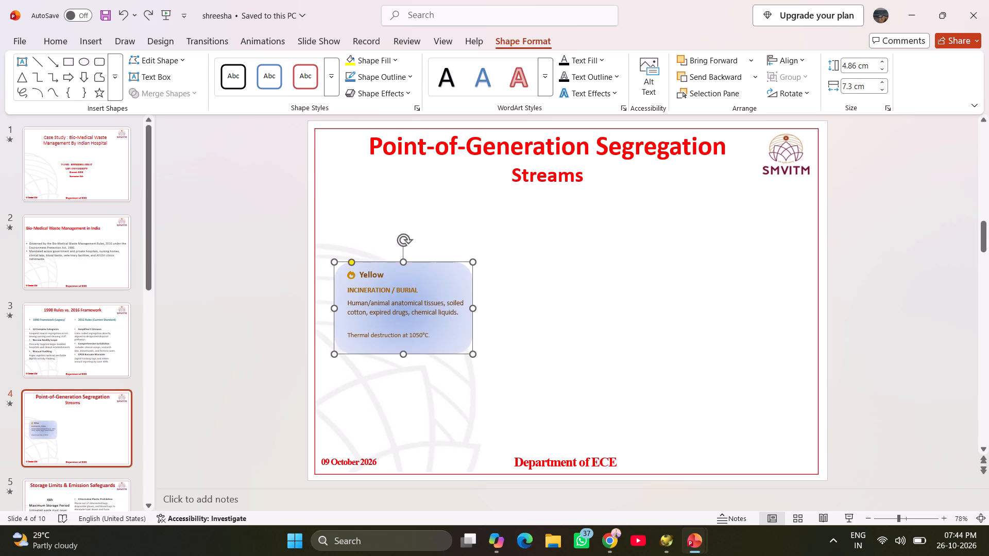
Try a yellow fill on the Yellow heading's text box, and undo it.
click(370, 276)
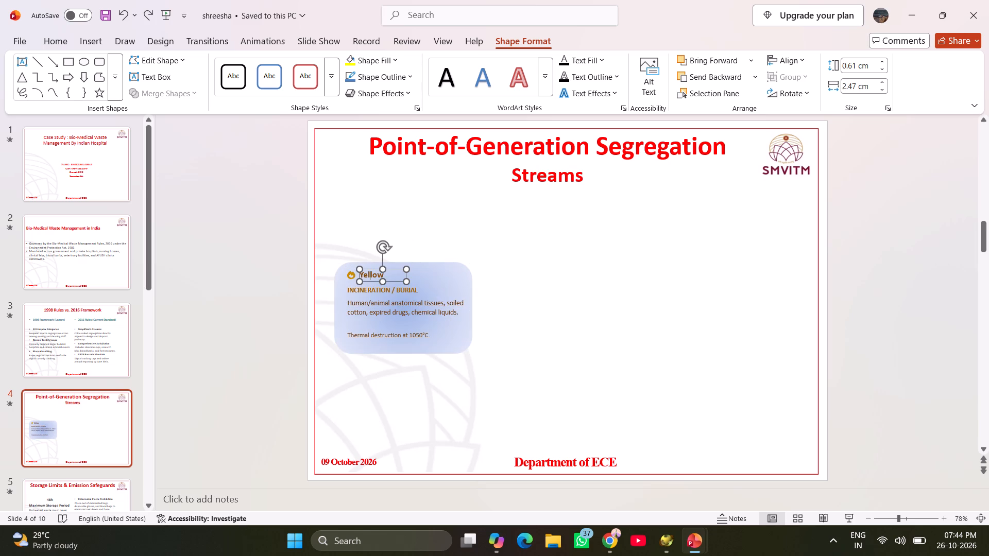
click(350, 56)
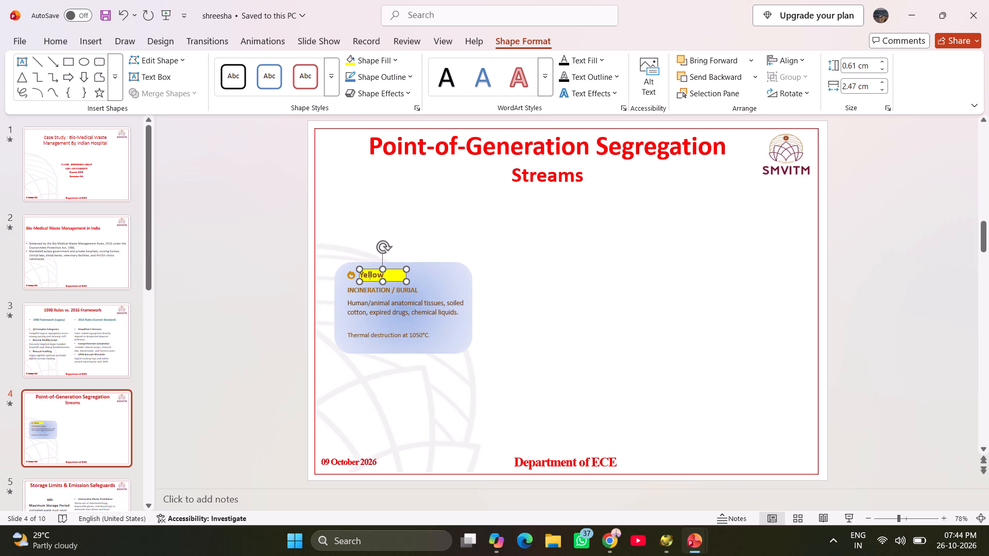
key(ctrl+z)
Fill the card background behind the Yellow text with solid bright yellow.
click(411, 229)
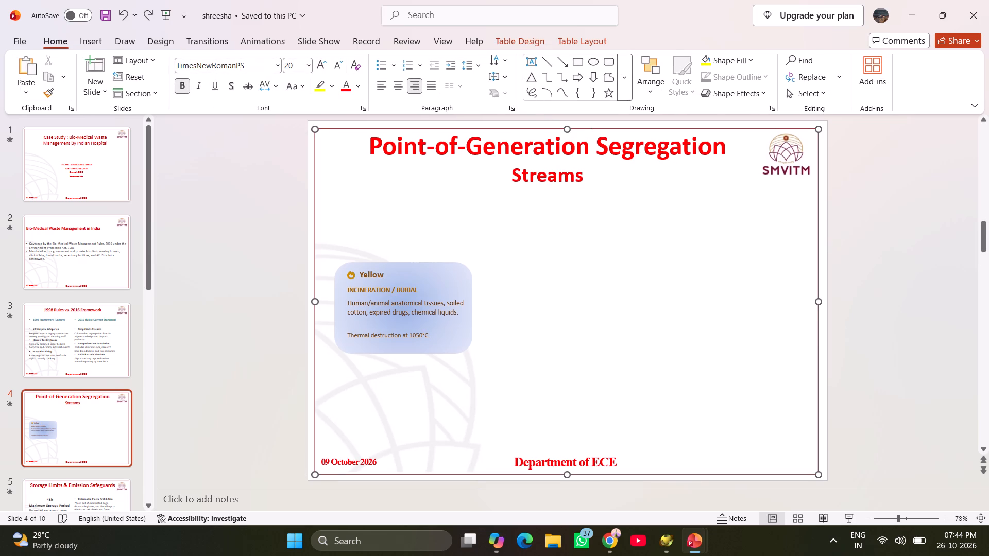
click(436, 280)
click(437, 344)
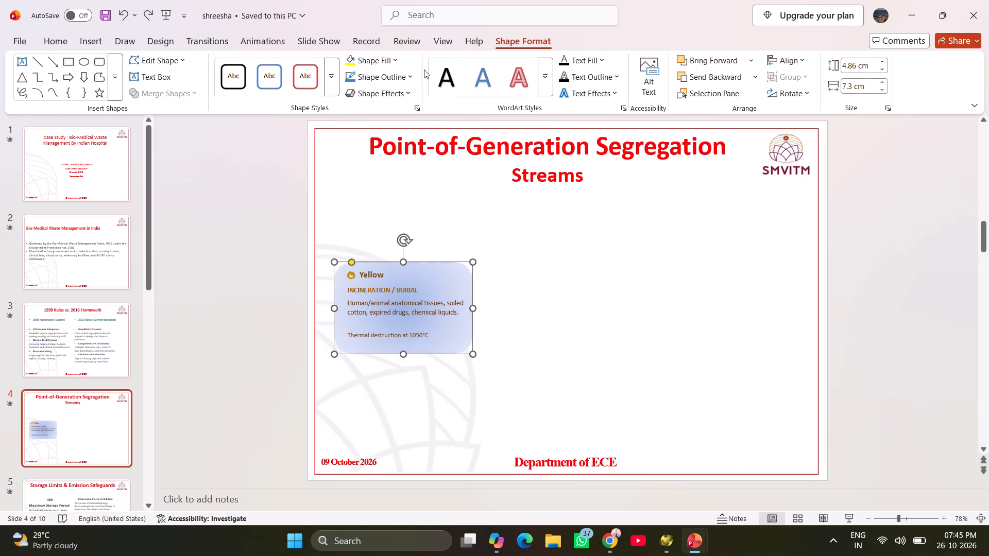
click(352, 60)
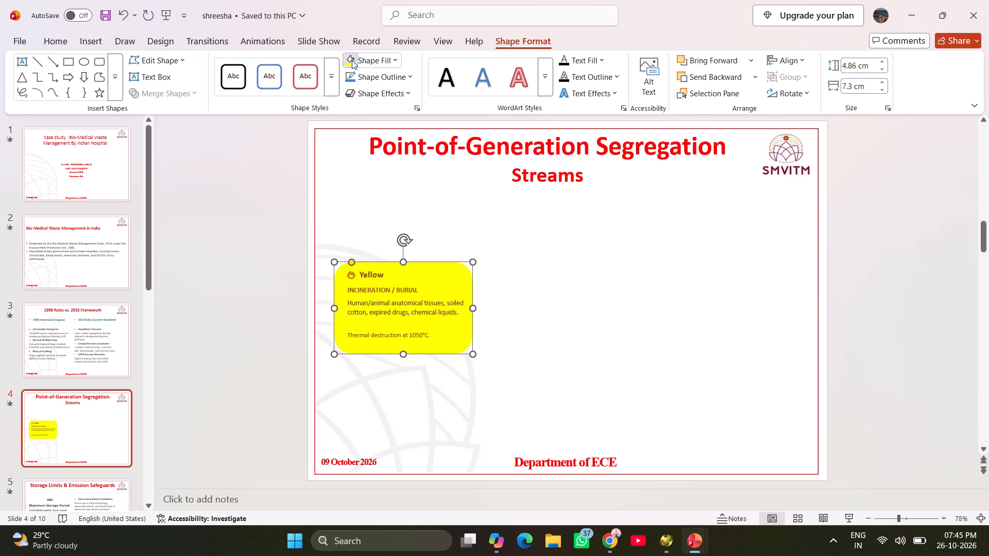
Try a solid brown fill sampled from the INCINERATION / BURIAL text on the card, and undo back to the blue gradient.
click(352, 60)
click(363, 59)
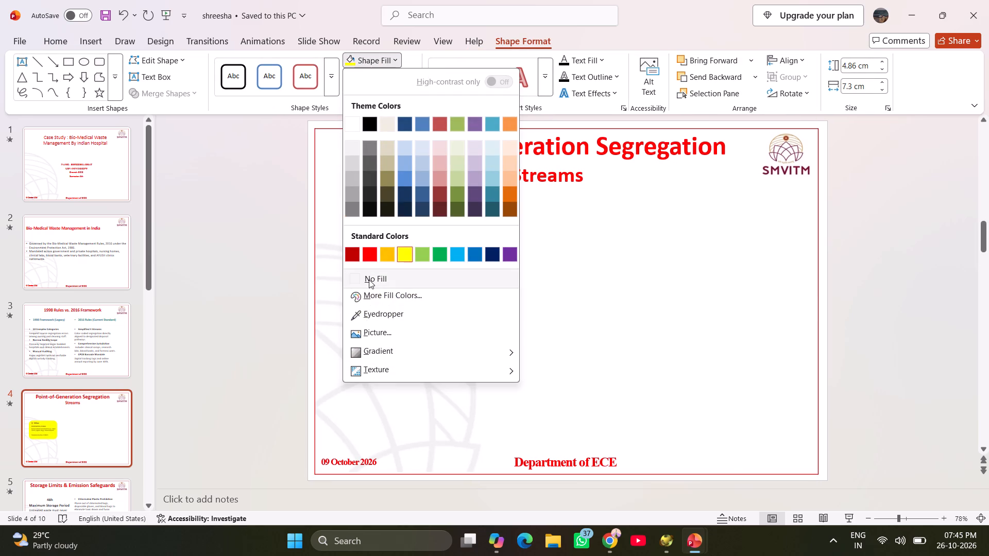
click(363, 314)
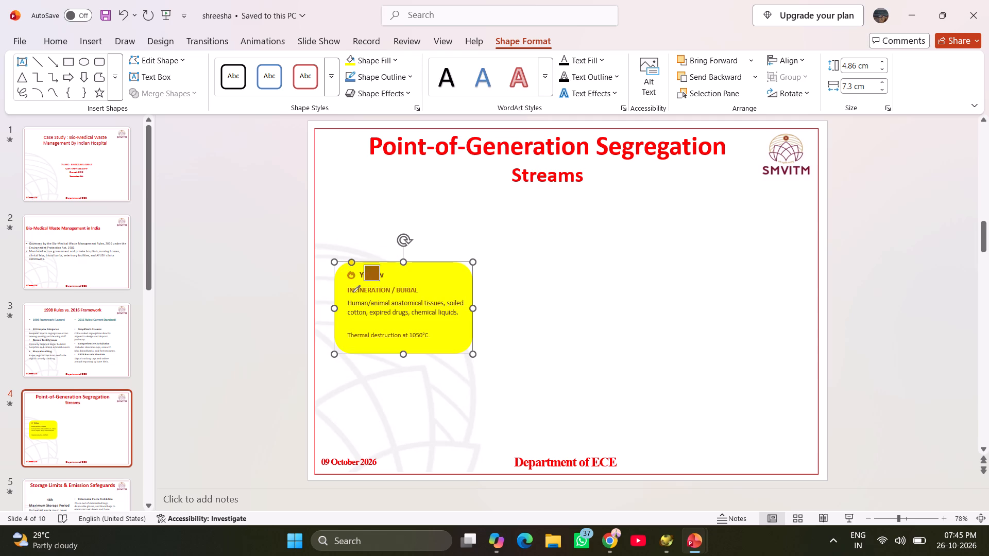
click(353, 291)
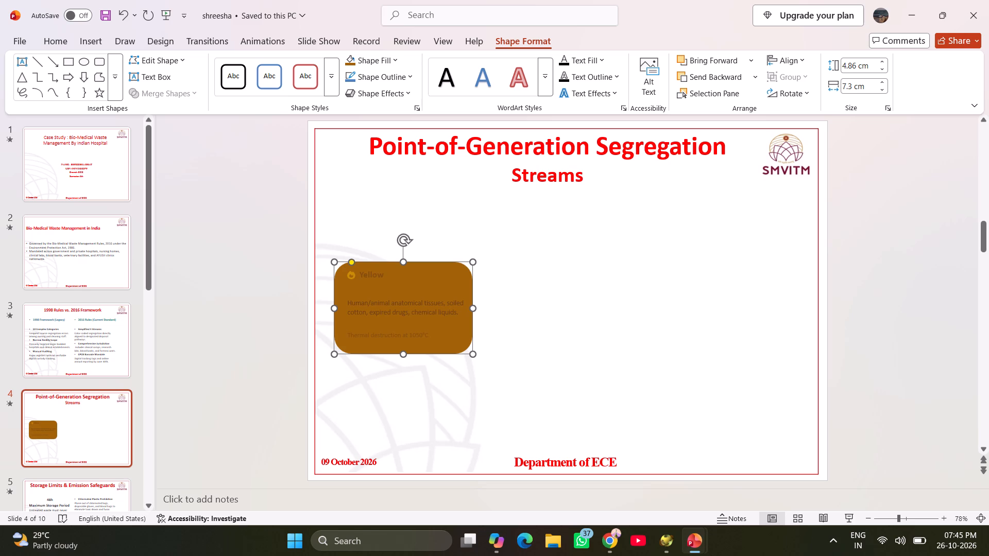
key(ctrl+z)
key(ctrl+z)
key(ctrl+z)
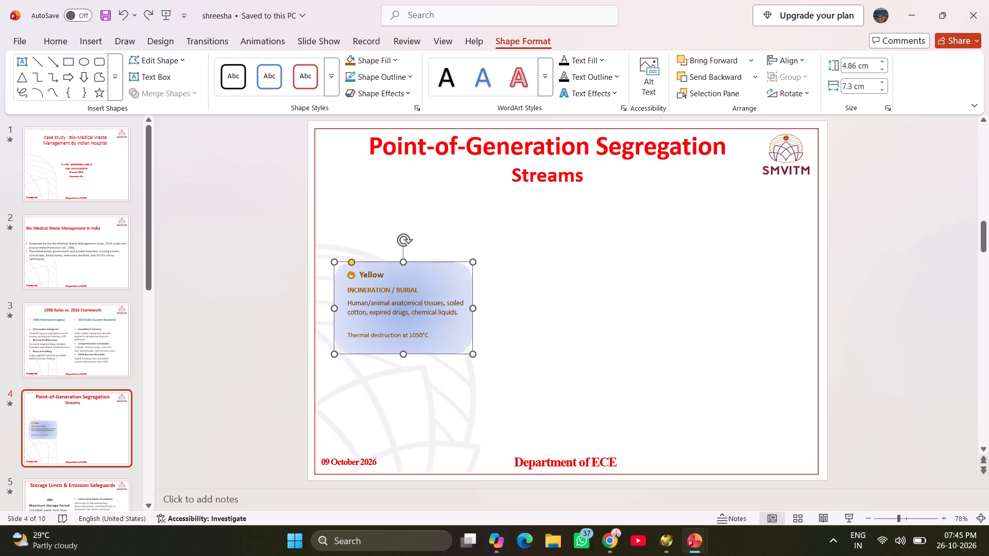
Set the first gradient stop of the Yellow card's radial fill to the golden brown sampled from the flame icon.
click(389, 58)
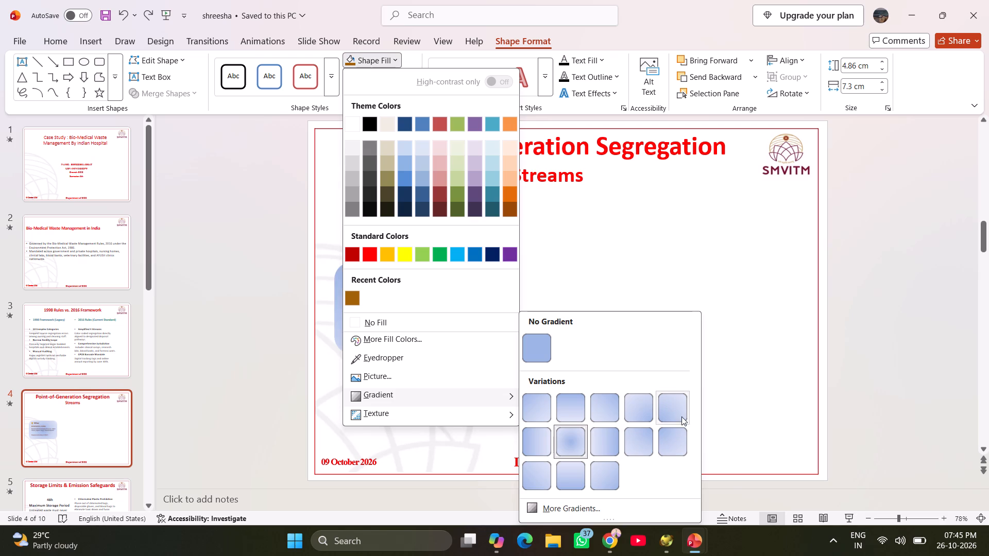
scroll(681, 413, down, 3)
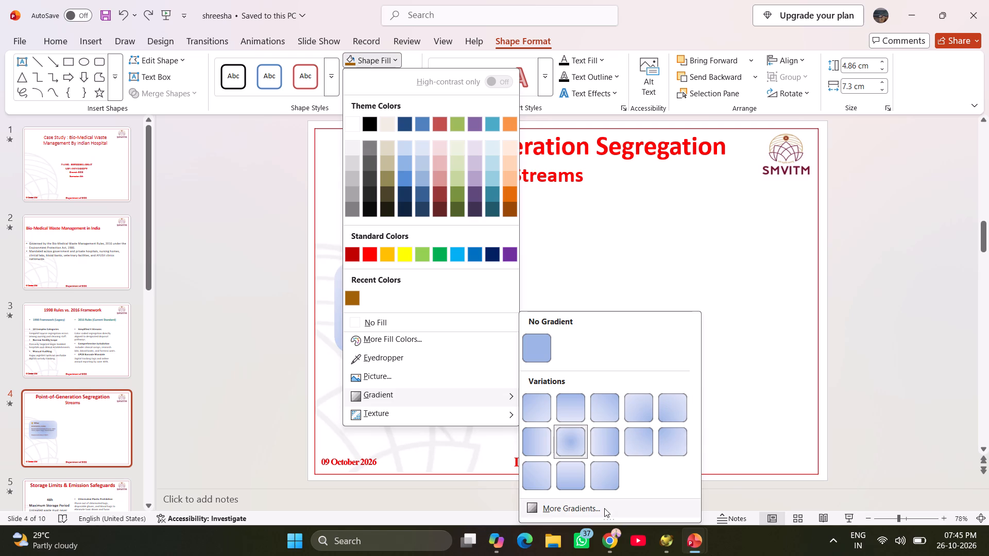
click(604, 508)
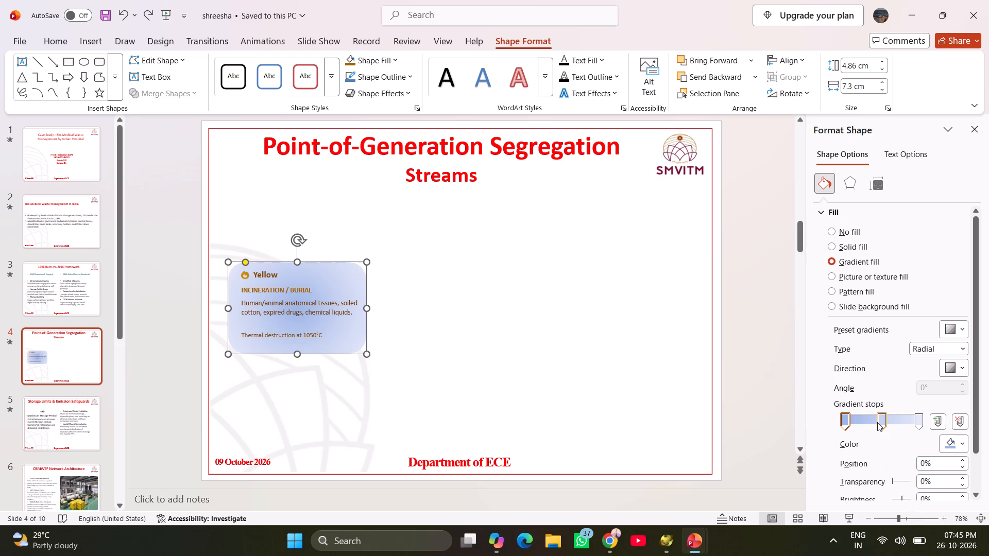
click(950, 442)
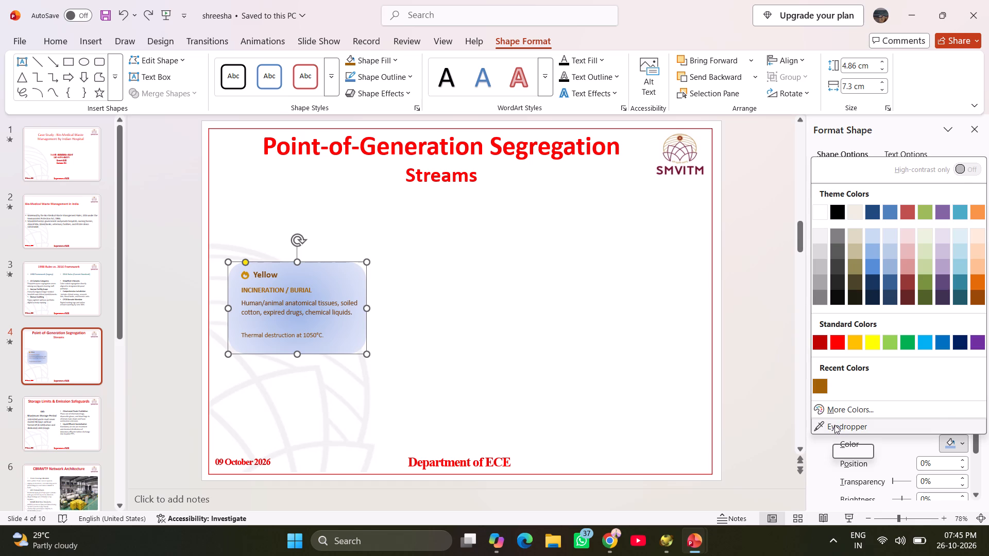
click(834, 425)
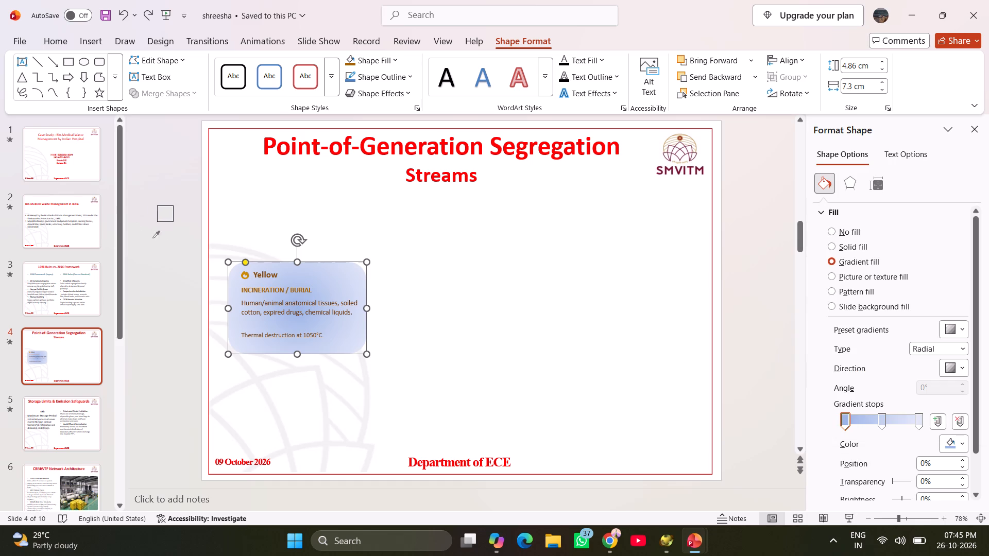
click(246, 274)
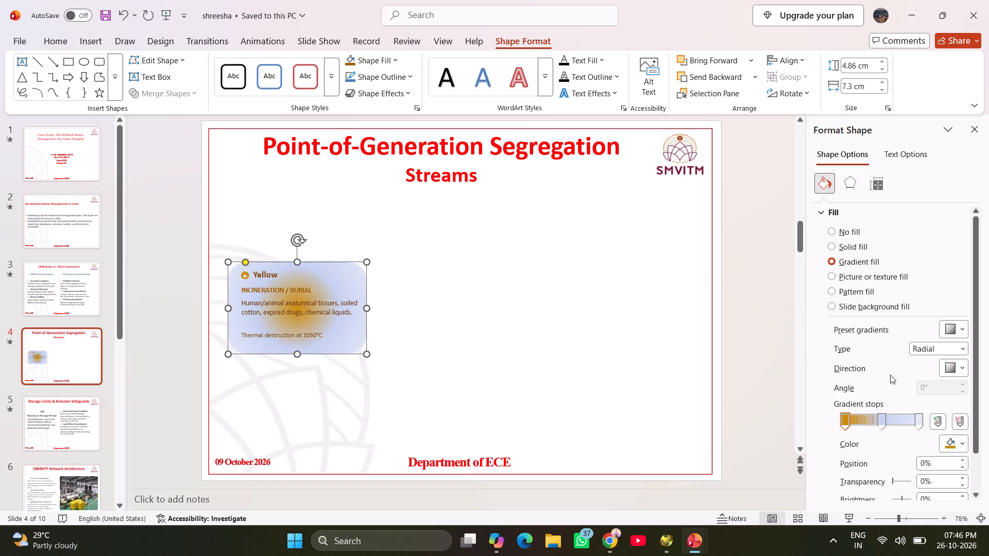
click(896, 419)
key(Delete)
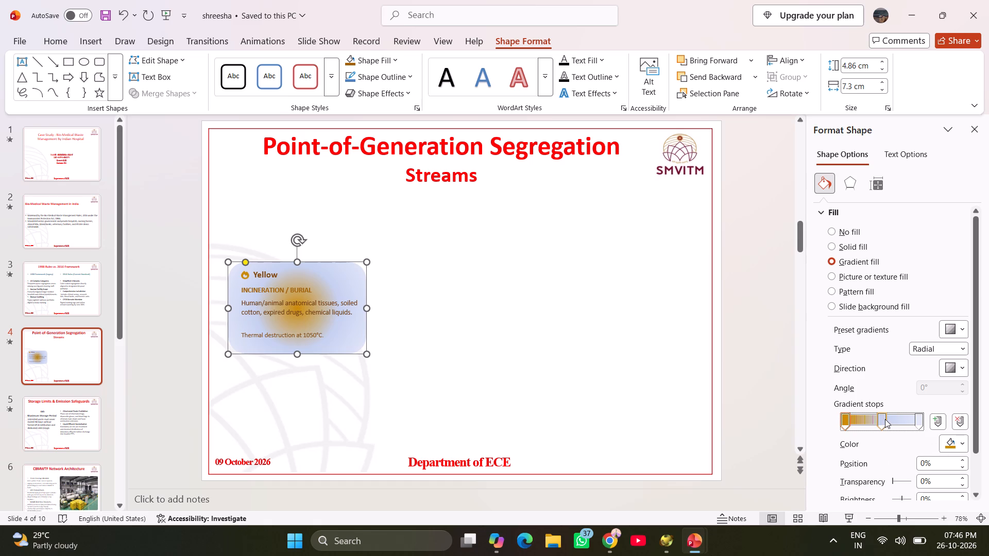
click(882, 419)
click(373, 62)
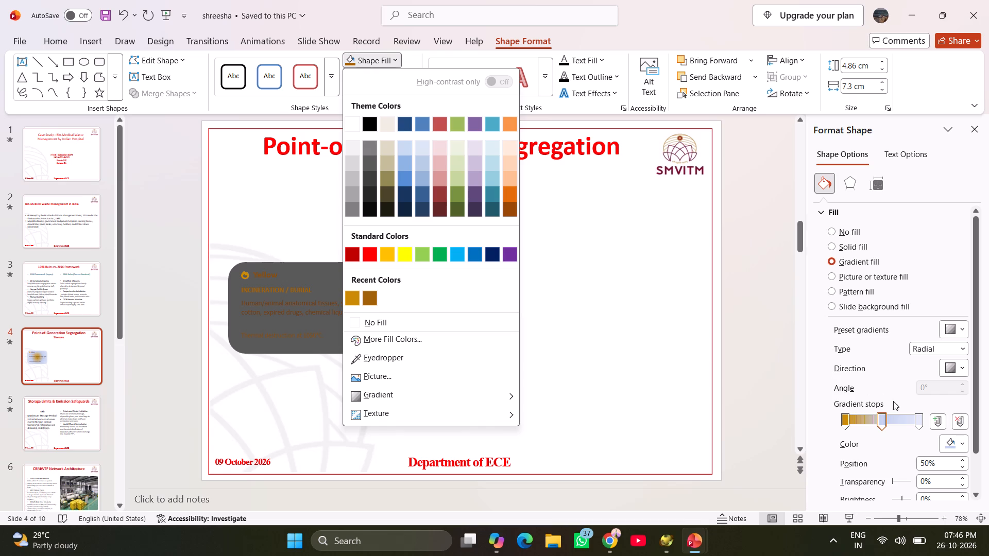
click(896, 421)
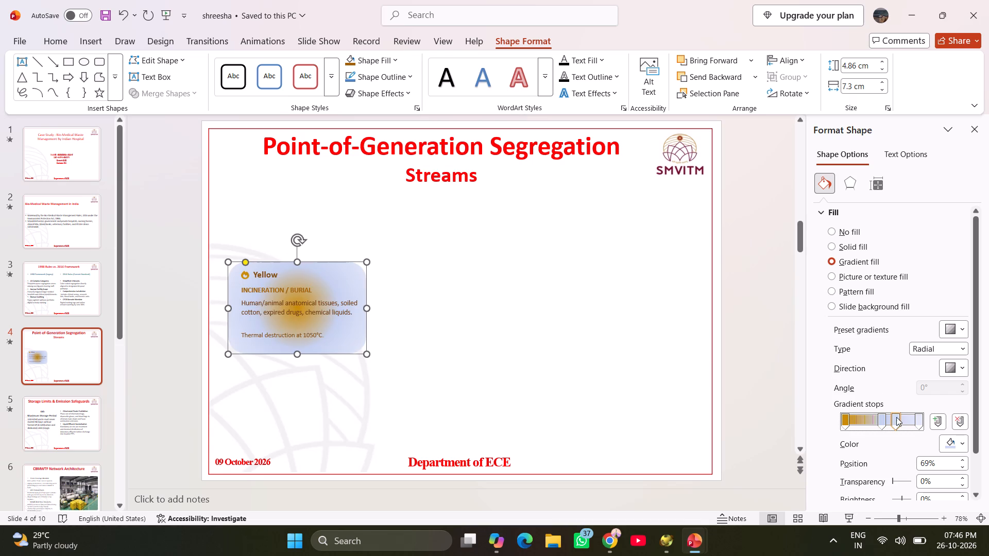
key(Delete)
Set the 50% gradient stop of the Yellow card's fill to the custom golden yellow #EBD05F.
click(884, 419)
click(947, 443)
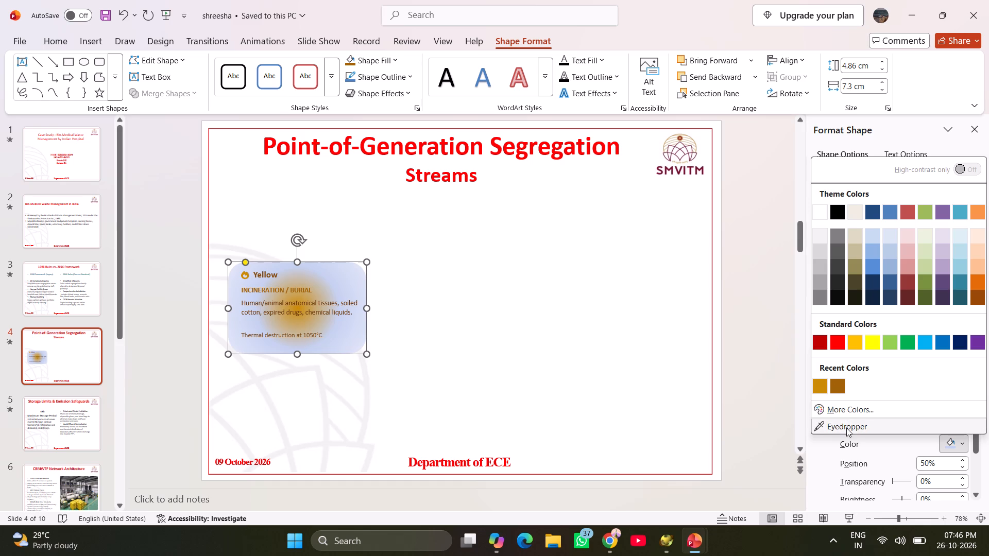
click(849, 409)
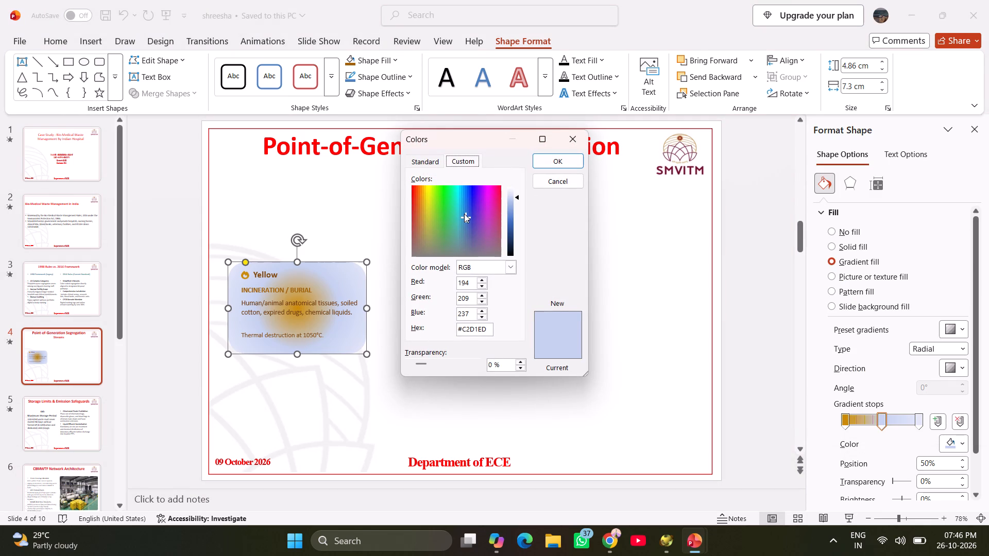
drag(464, 214, 428, 200)
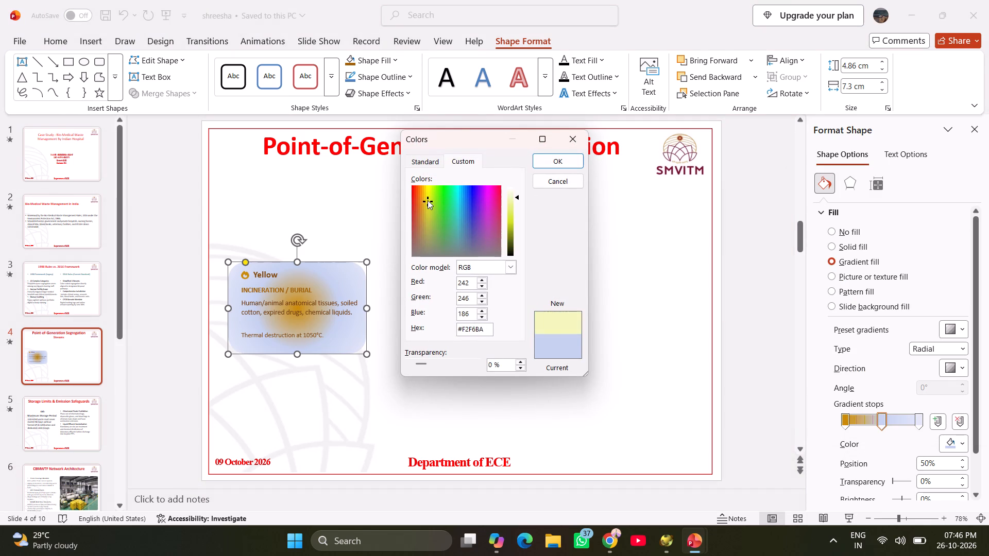
drag(428, 200, 424, 195)
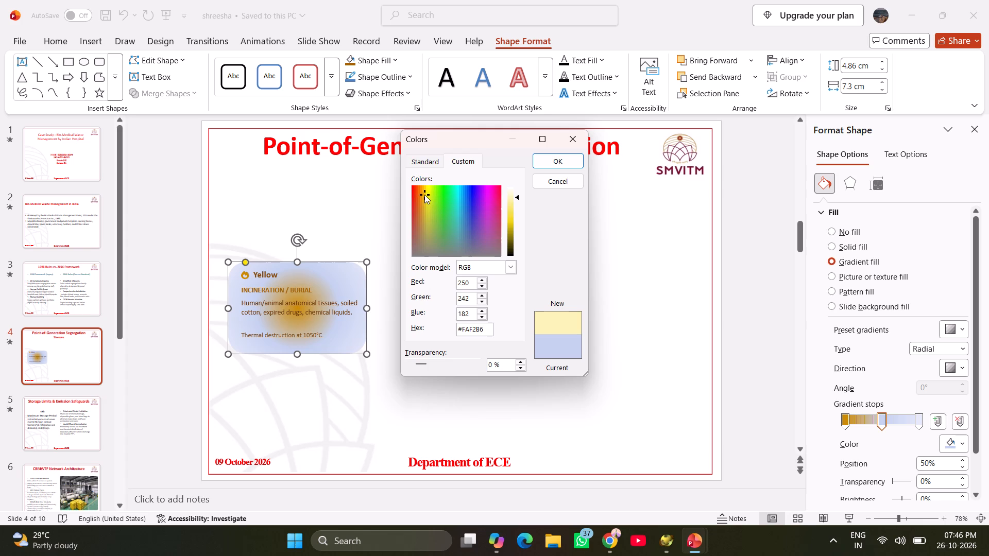
drag(424, 195, 424, 199)
drag(424, 199, 423, 201)
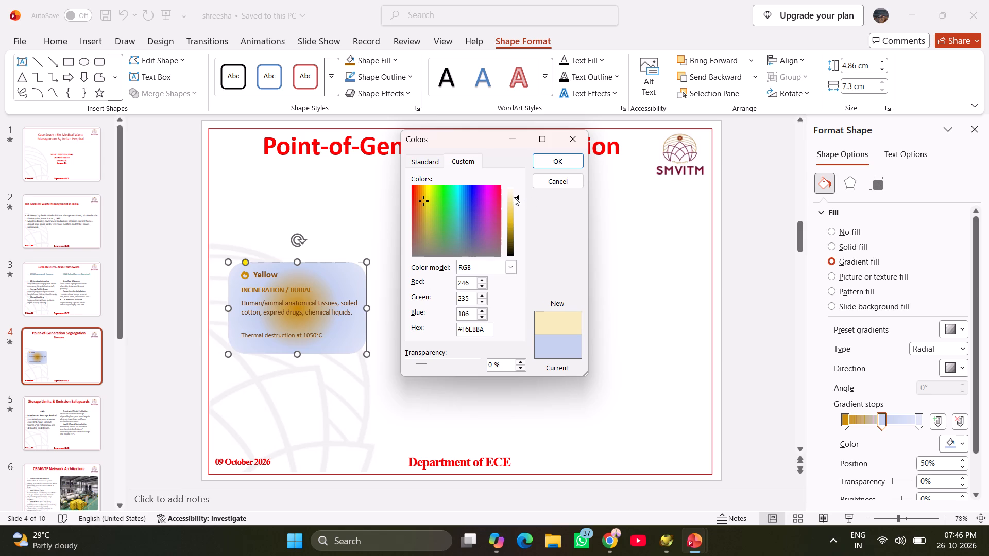
drag(517, 197, 514, 217)
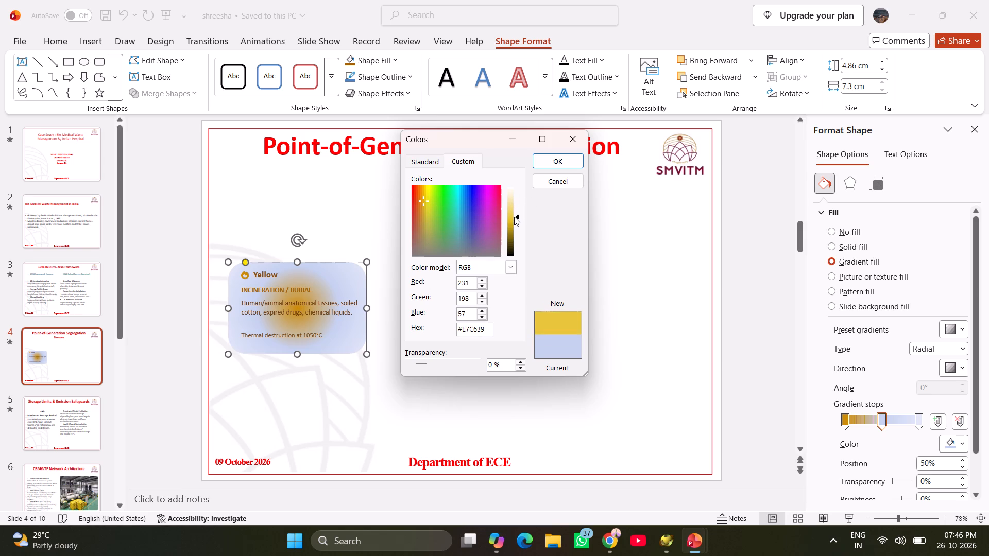
drag(514, 217, 514, 211)
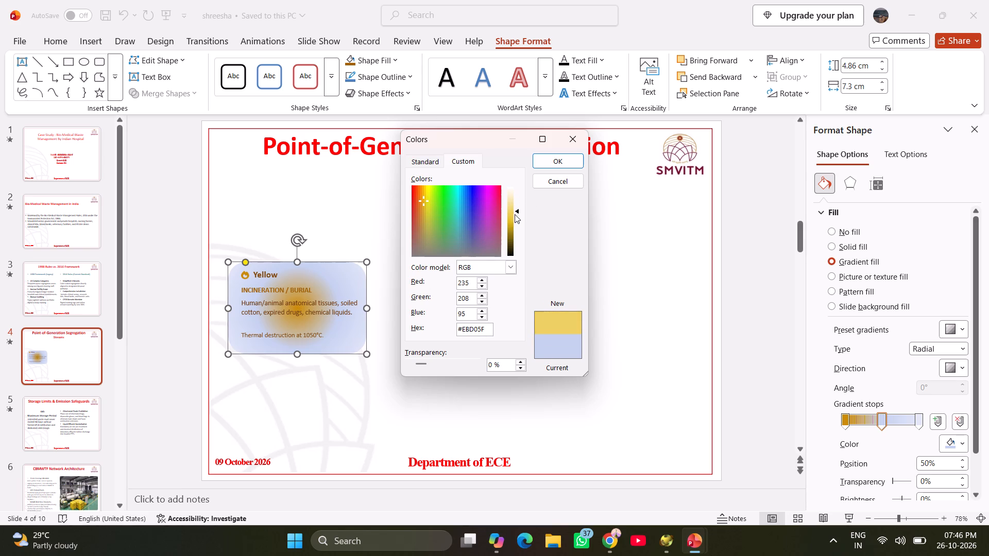
click(540, 162)
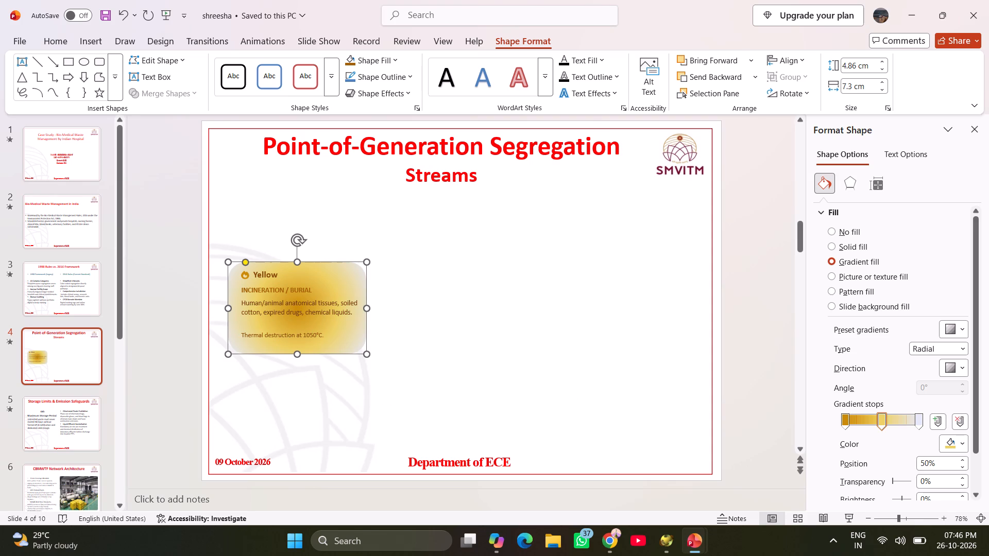
Set the 100% gradient stop of the Yellow card's fill to the custom light yellow #EFFA86.
click(918, 426)
click(944, 440)
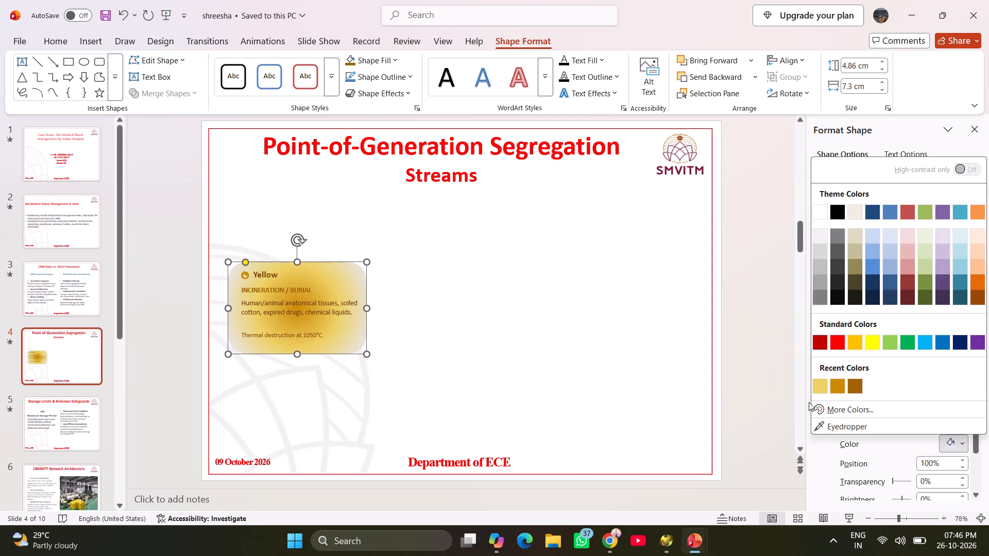
click(822, 405)
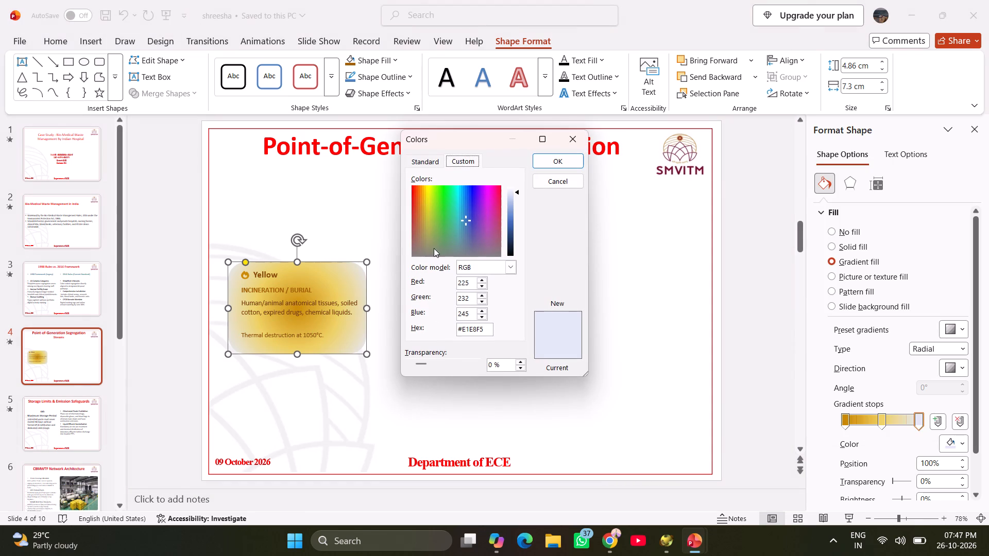
drag(465, 220, 425, 197)
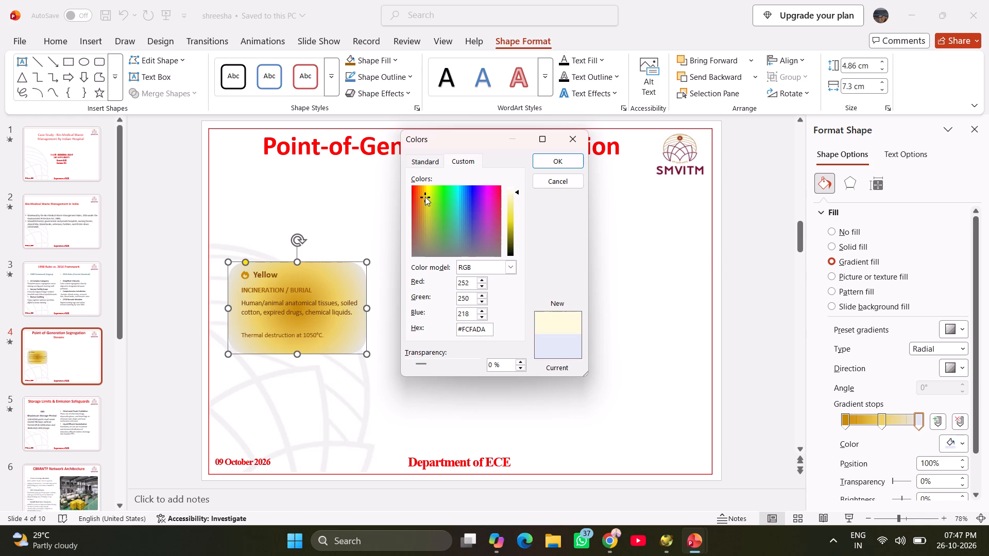
drag(425, 197, 428, 191)
drag(517, 190, 509, 204)
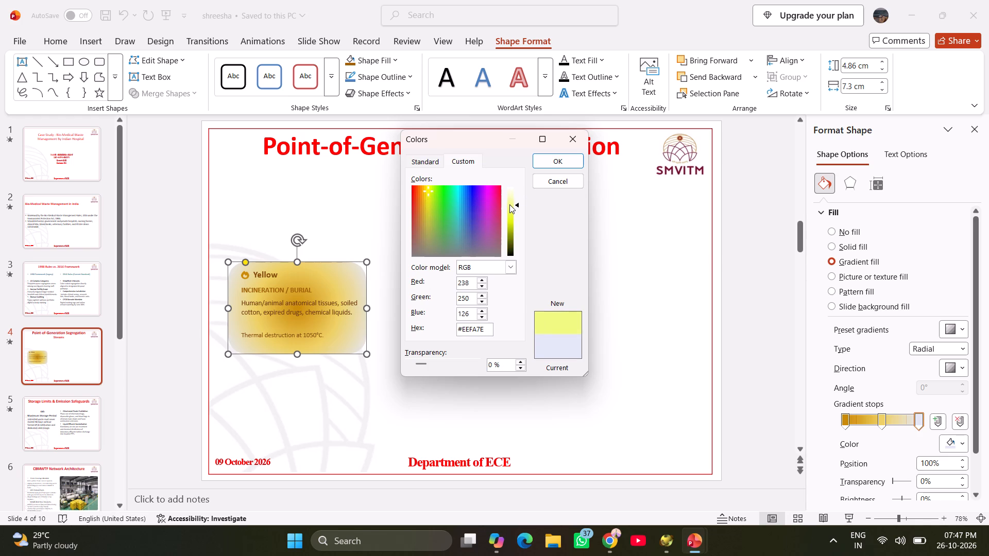
drag(509, 204, 508, 212)
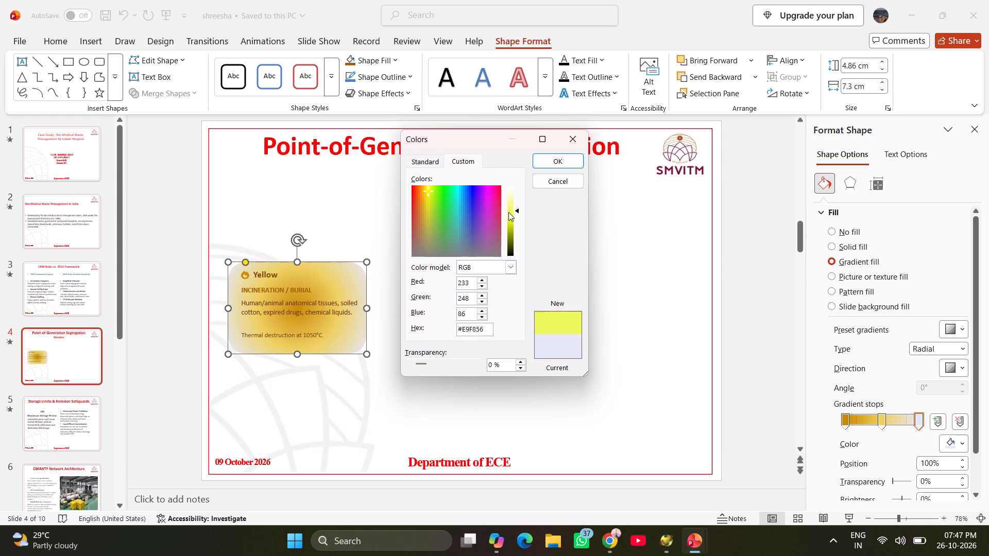
drag(508, 212, 507, 204)
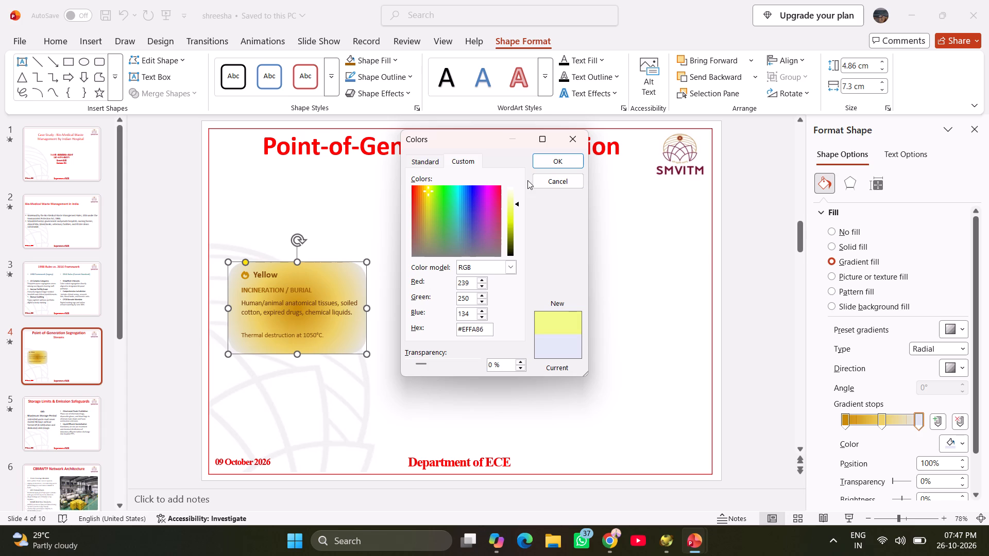
click(536, 164)
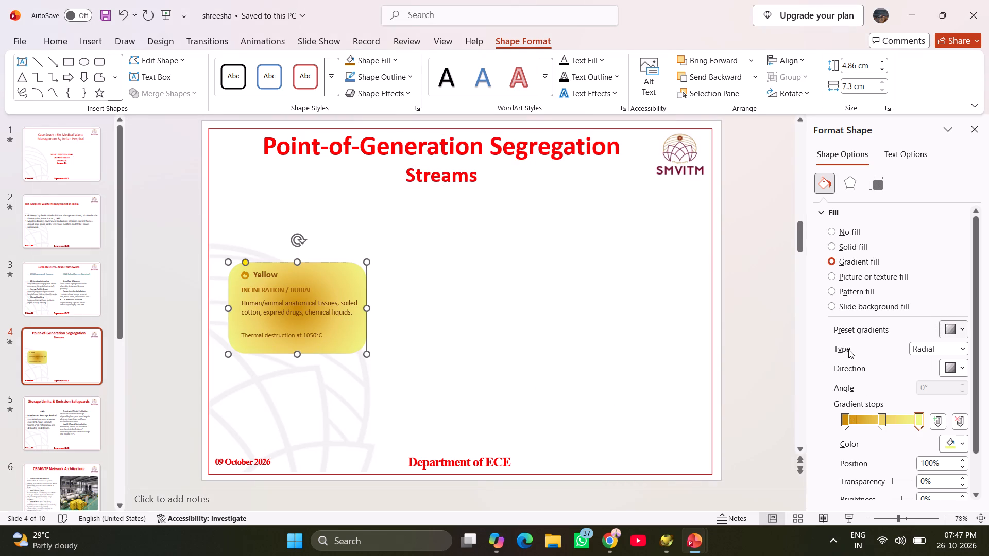
click(847, 259)
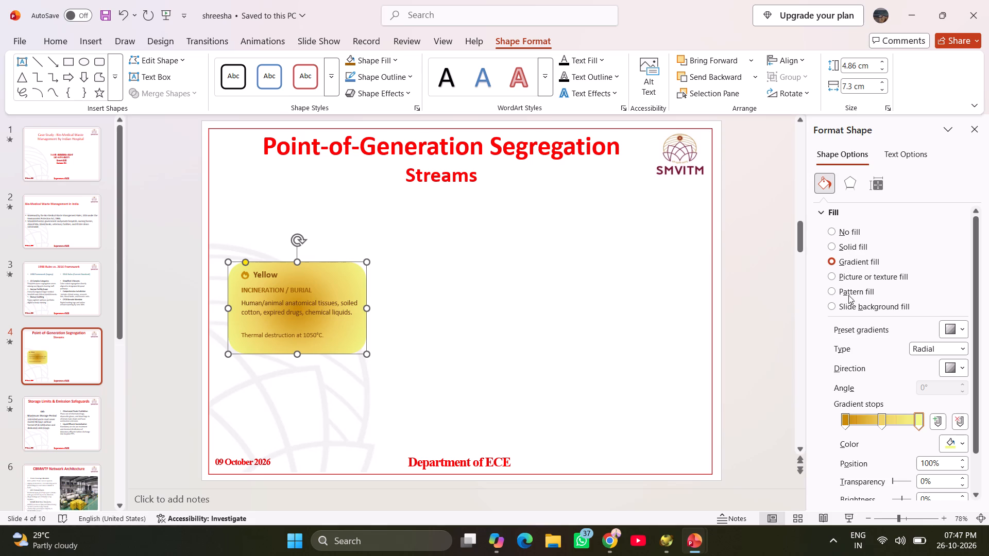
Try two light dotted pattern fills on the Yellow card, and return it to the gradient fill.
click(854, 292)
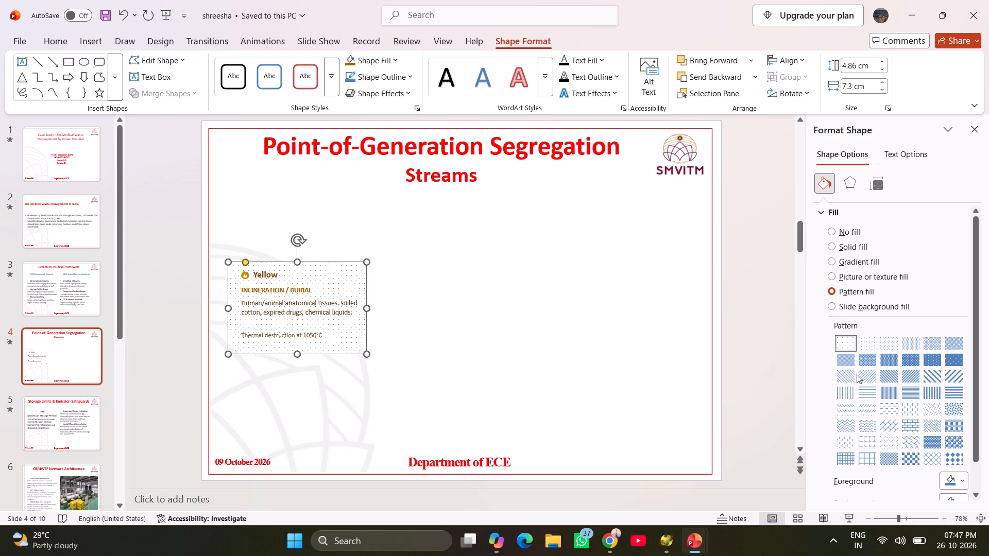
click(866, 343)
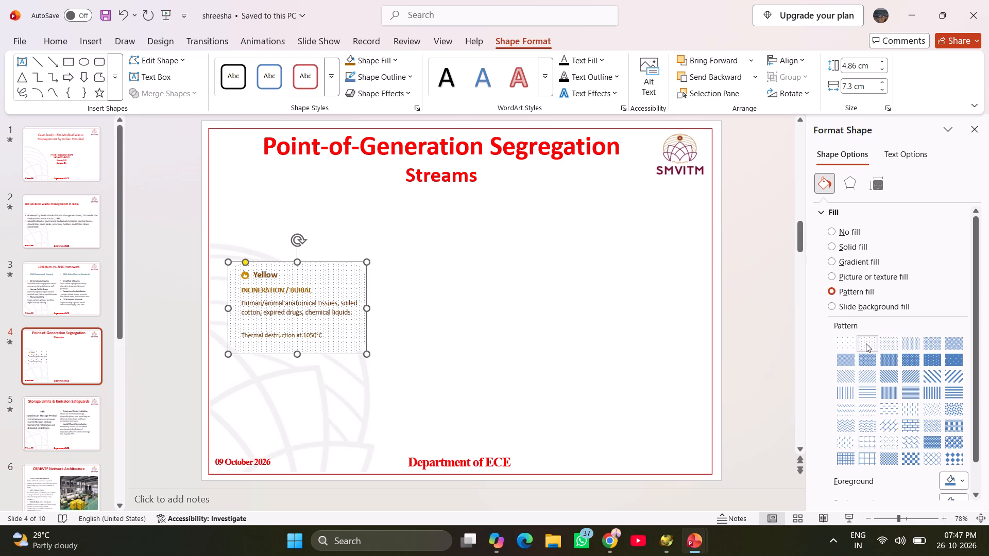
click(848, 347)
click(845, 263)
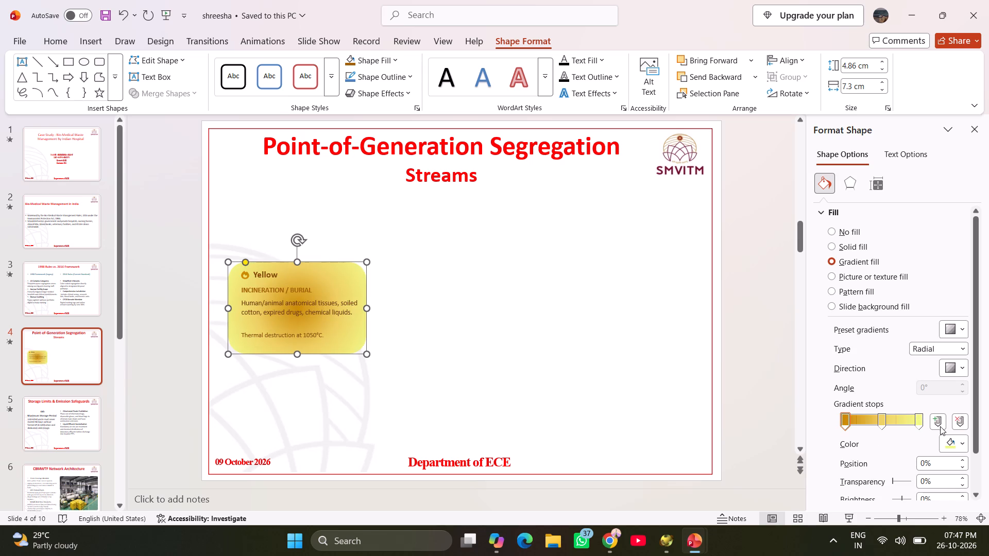
Apply the lightest blue preset gradient to the Yellow card.
click(958, 327)
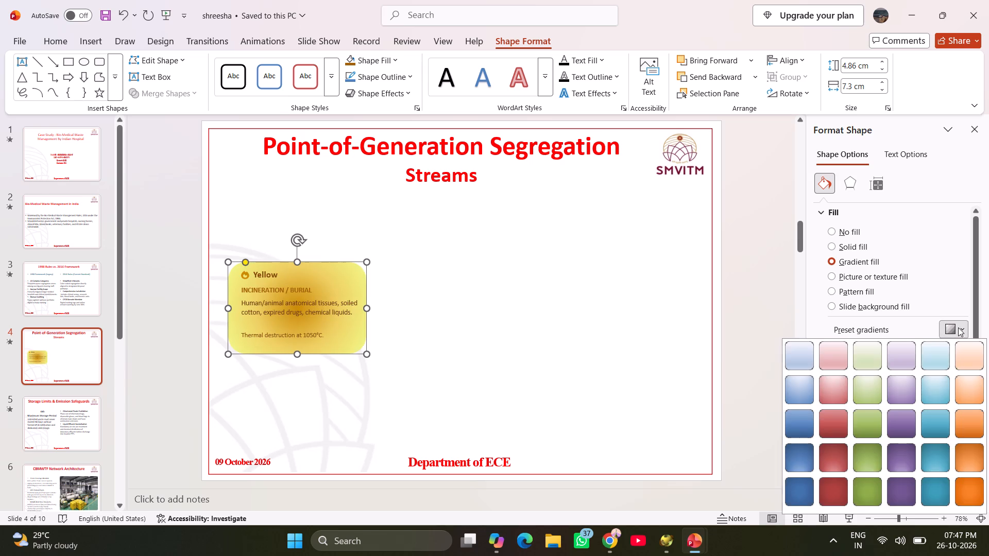
click(806, 358)
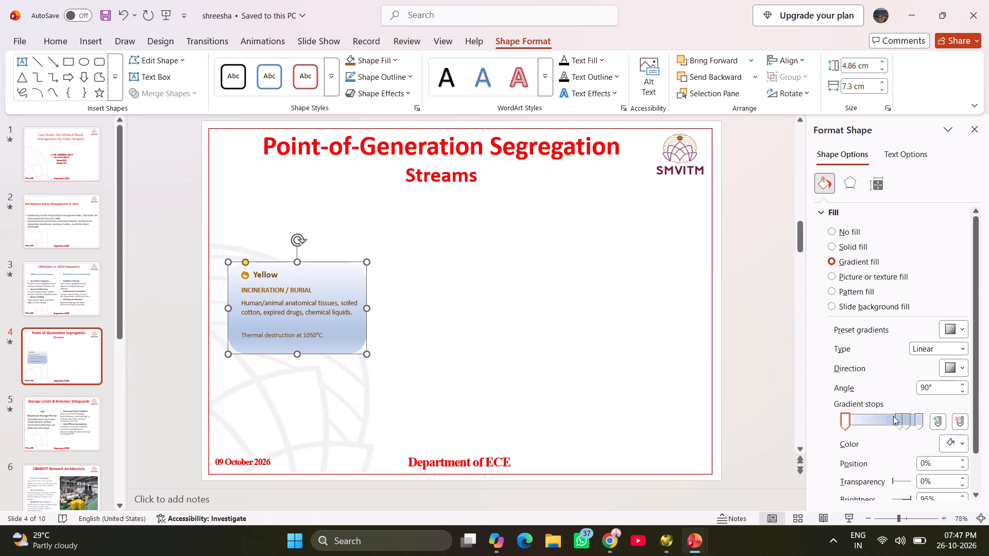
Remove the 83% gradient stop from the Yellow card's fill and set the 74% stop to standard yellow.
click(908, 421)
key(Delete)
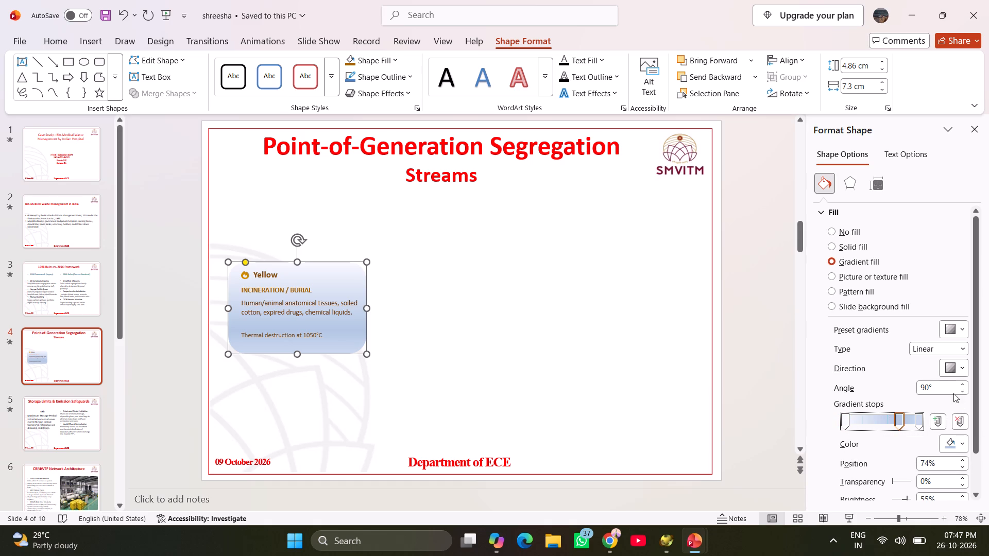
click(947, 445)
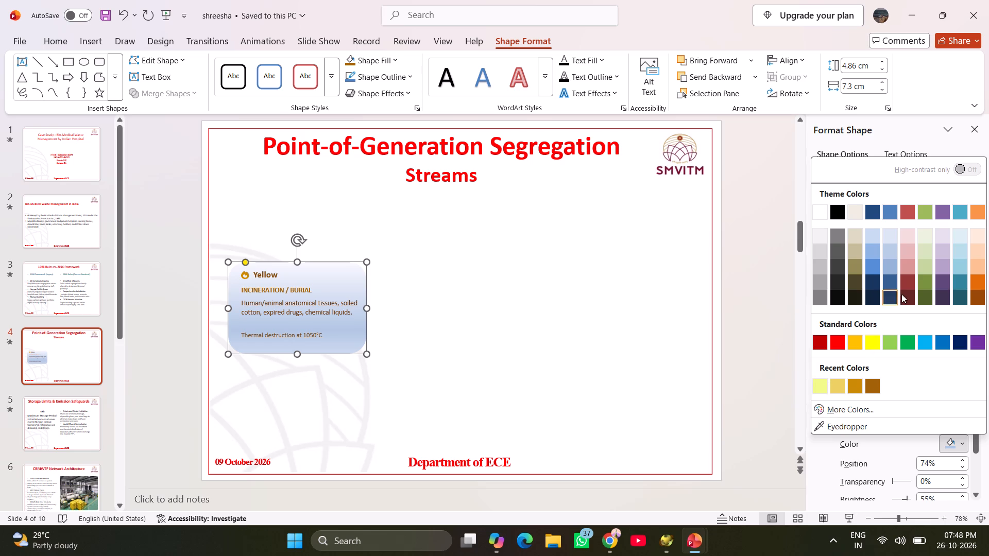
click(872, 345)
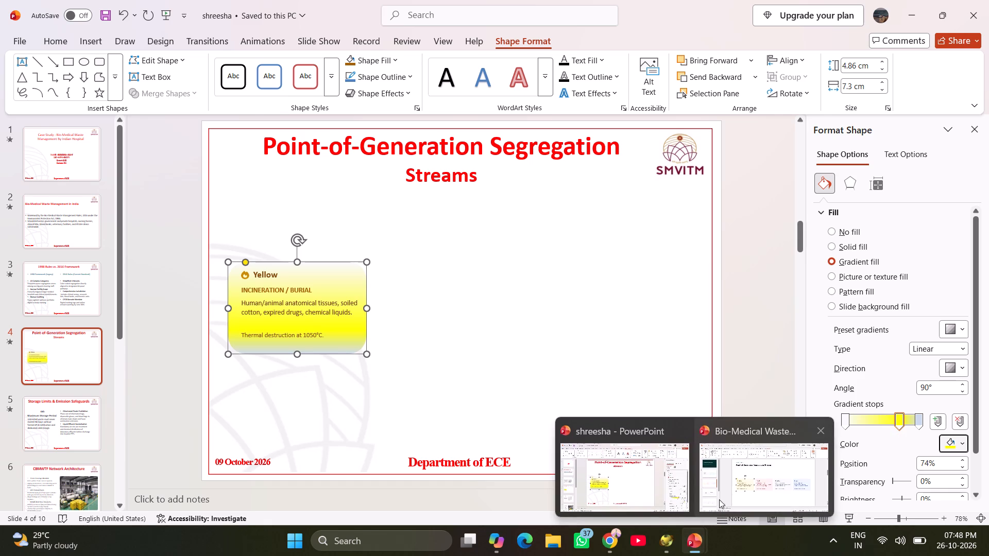
In the Bio-Medical Waste Management presentation, use the Eyedropper to fill the Yellow card with its own pale cream background colour.
click(720, 495)
click(385, 289)
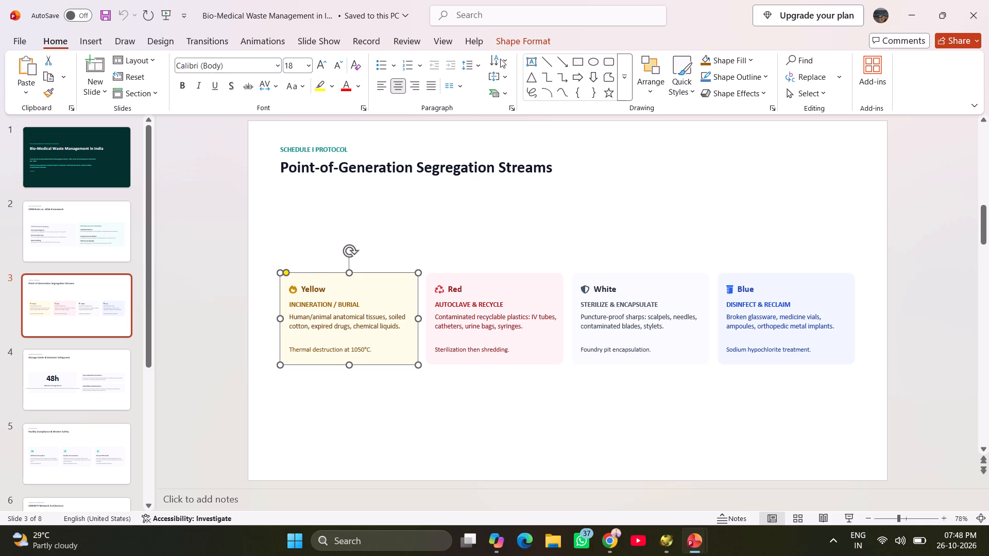
click(515, 42)
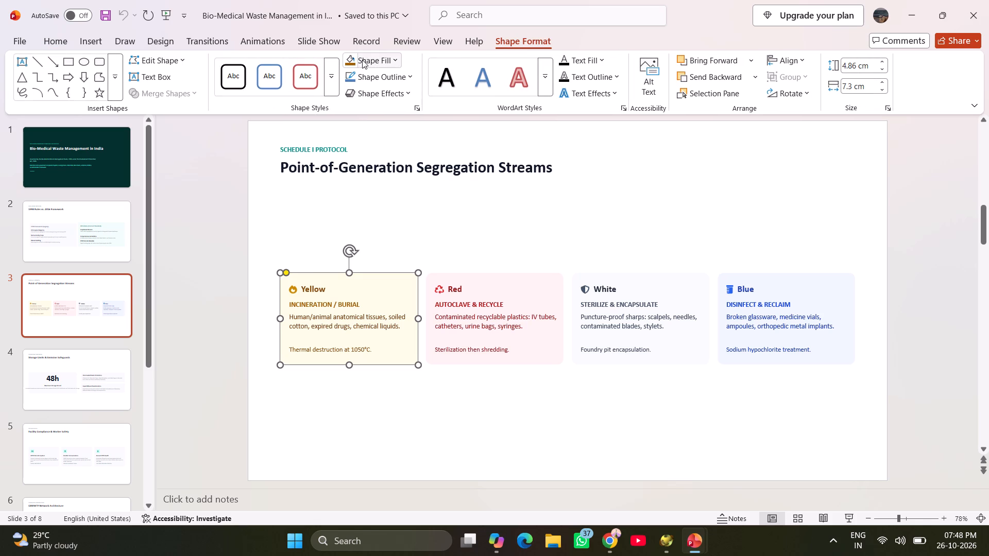
click(368, 59)
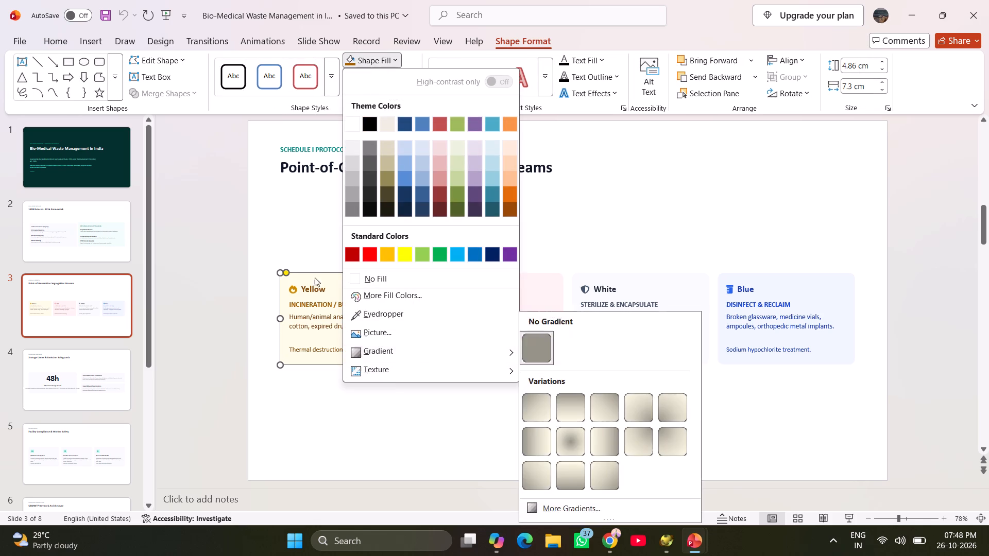
click(377, 312)
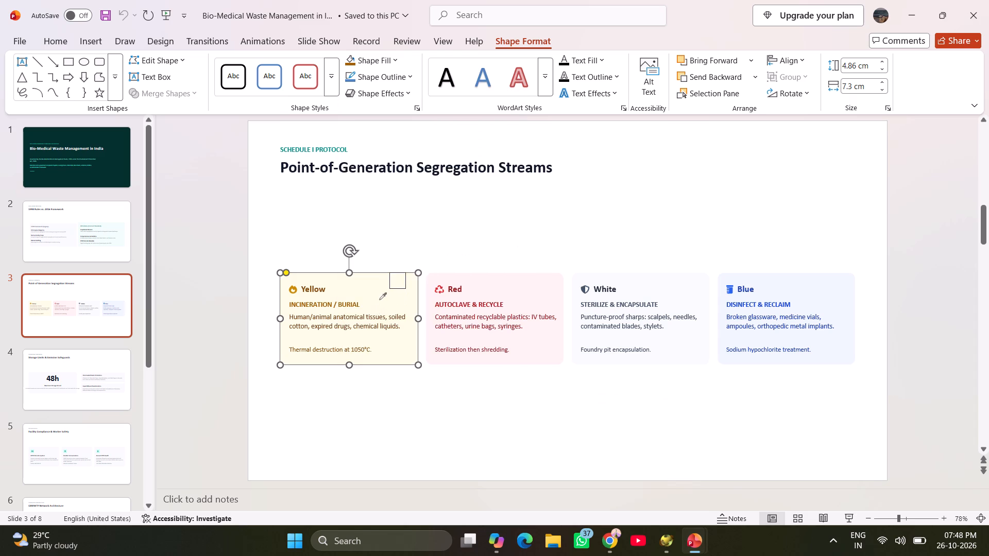
click(382, 294)
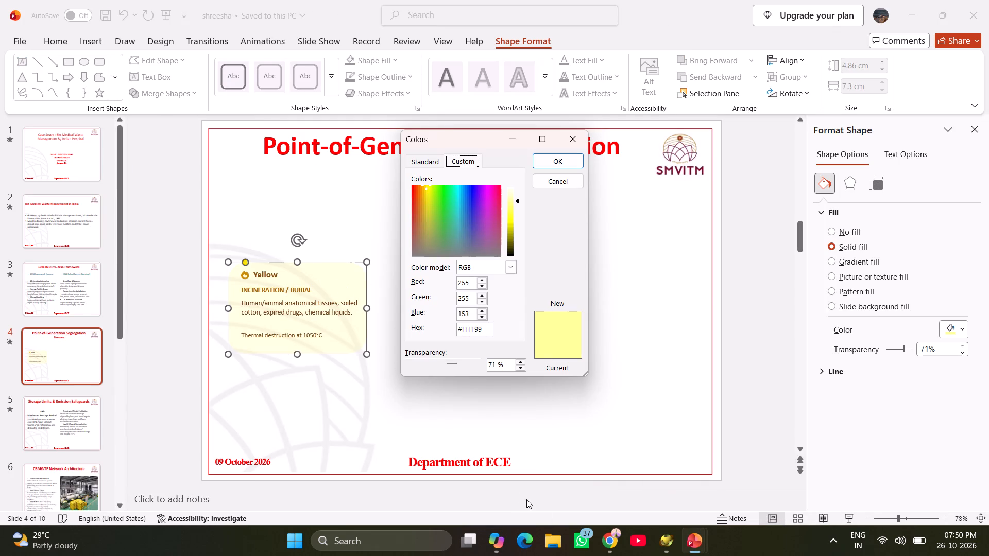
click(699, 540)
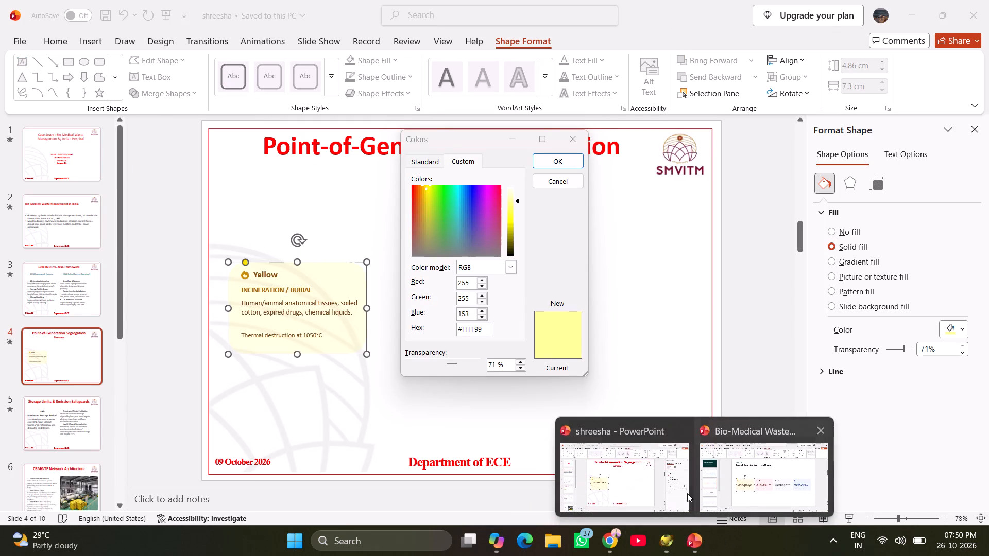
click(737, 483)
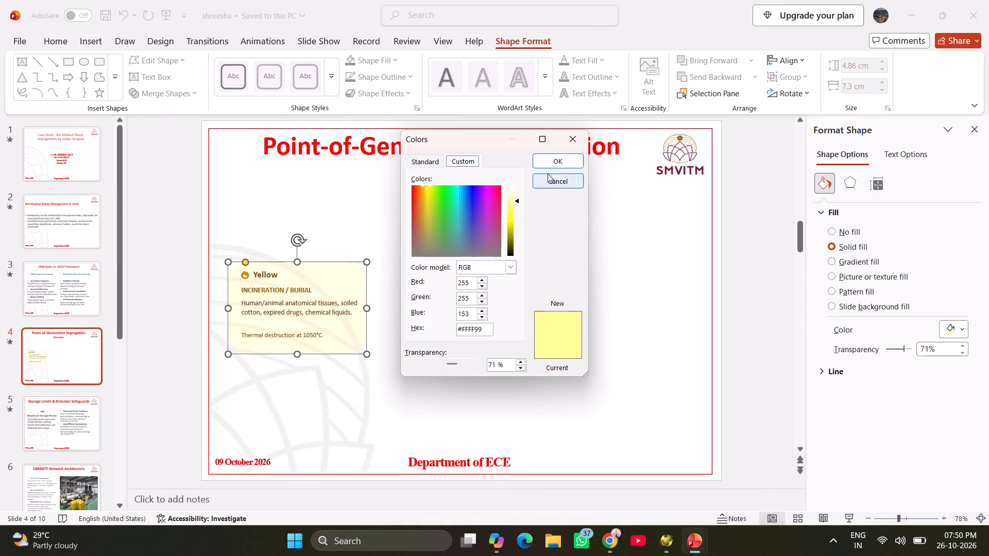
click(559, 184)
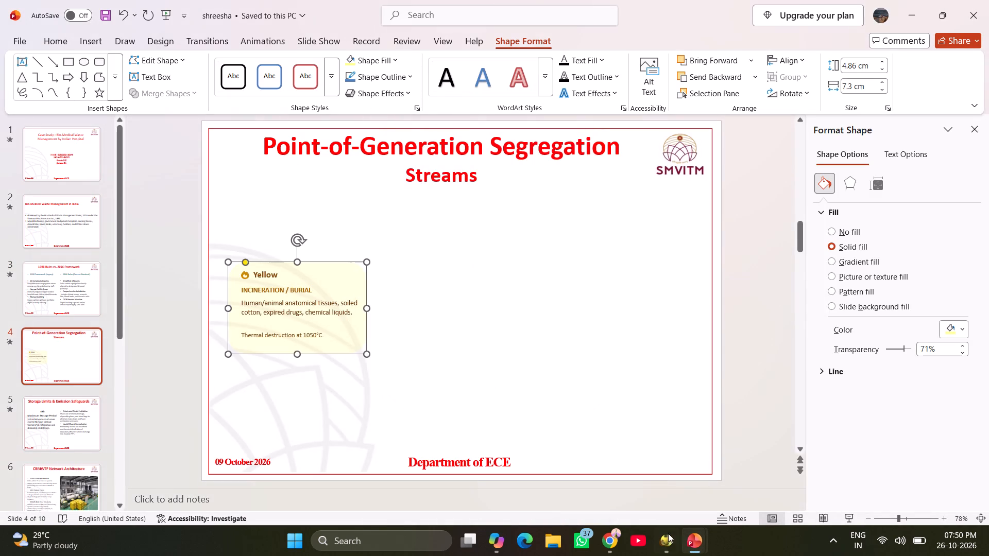
Switch to the Bio-Medical Waste Management presentation to check the original Yellow card's fill colour, and return to shreesha.
click(724, 495)
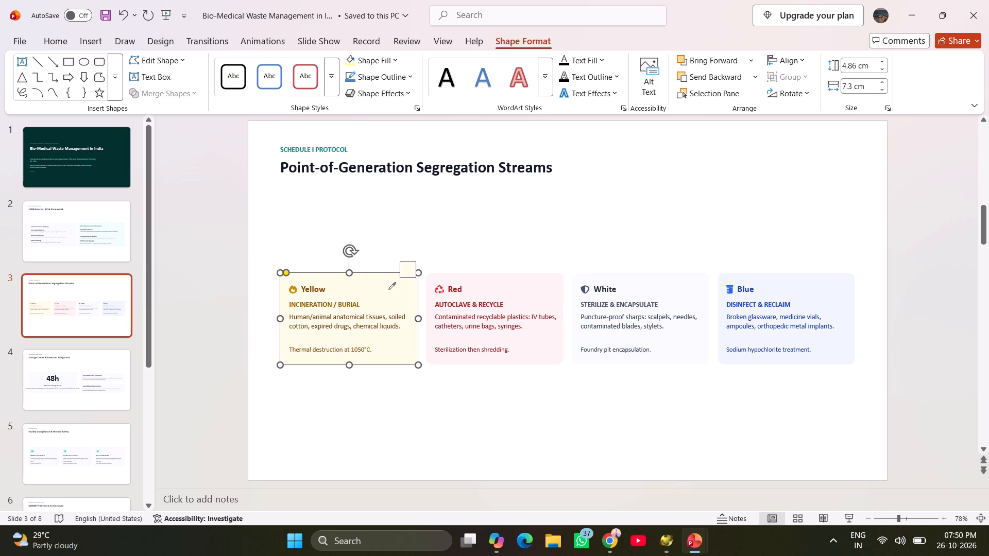
key(alt+Tab)
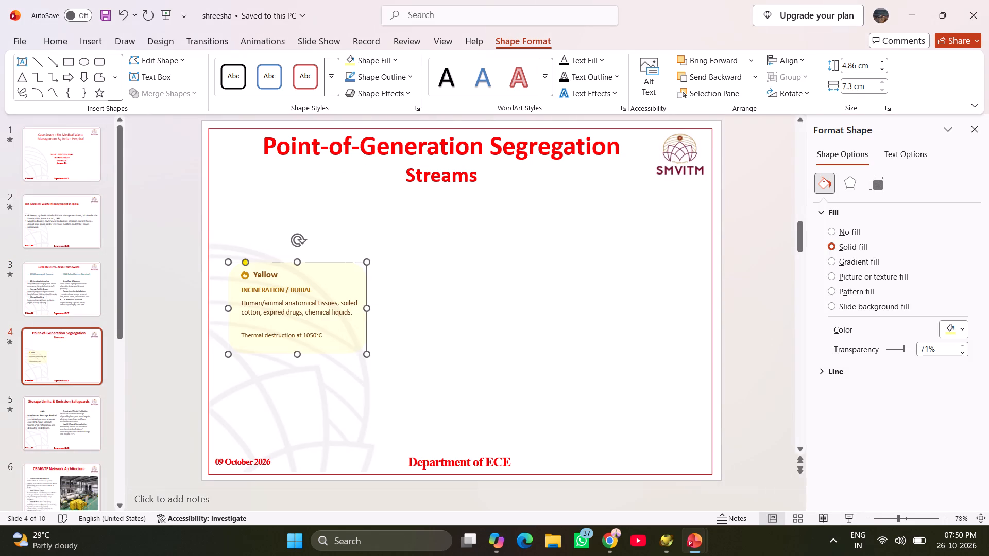
Set the Yellow card's solid fill to the custom RGB colour 254, 252, 232 (#FEFCE8).
click(344, 281)
click(350, 267)
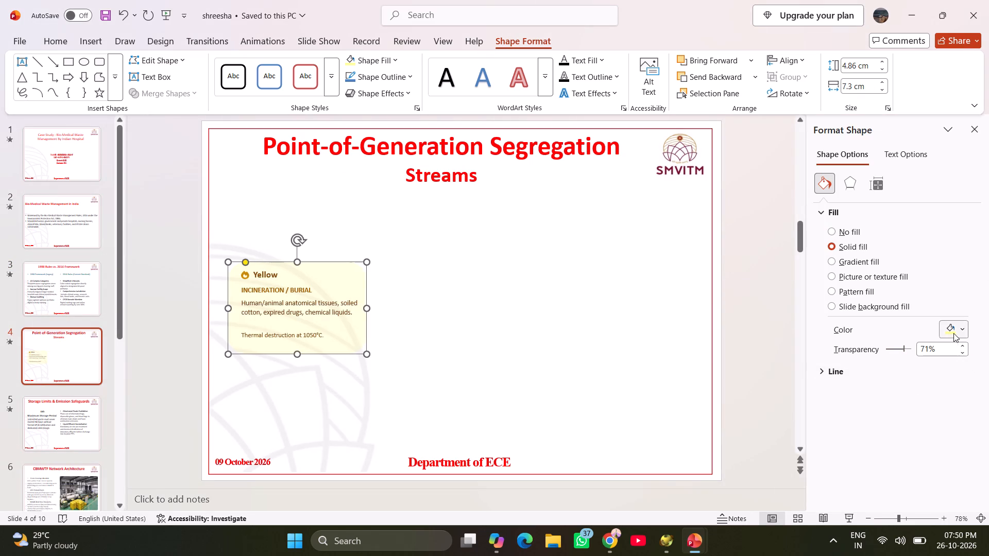
click(953, 333)
click(835, 293)
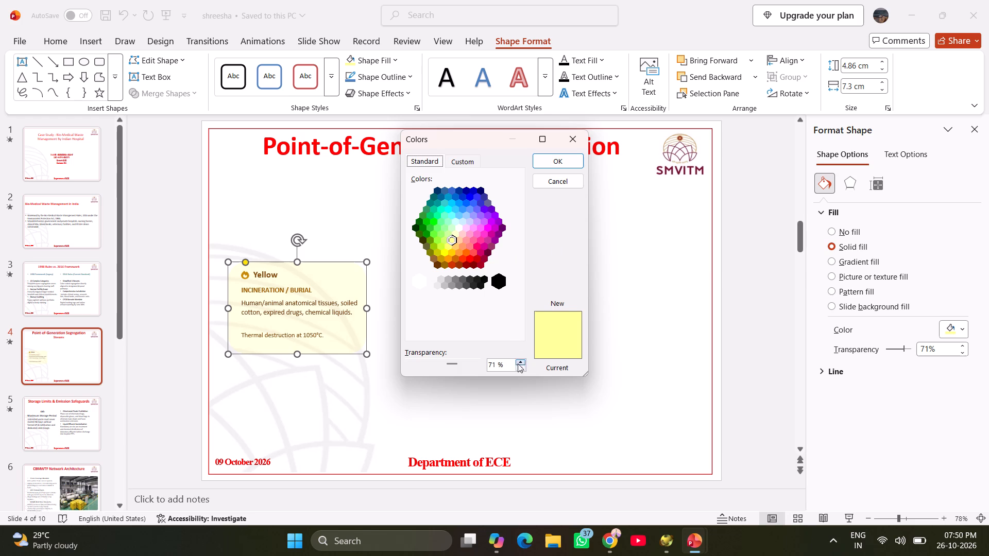
click(468, 163)
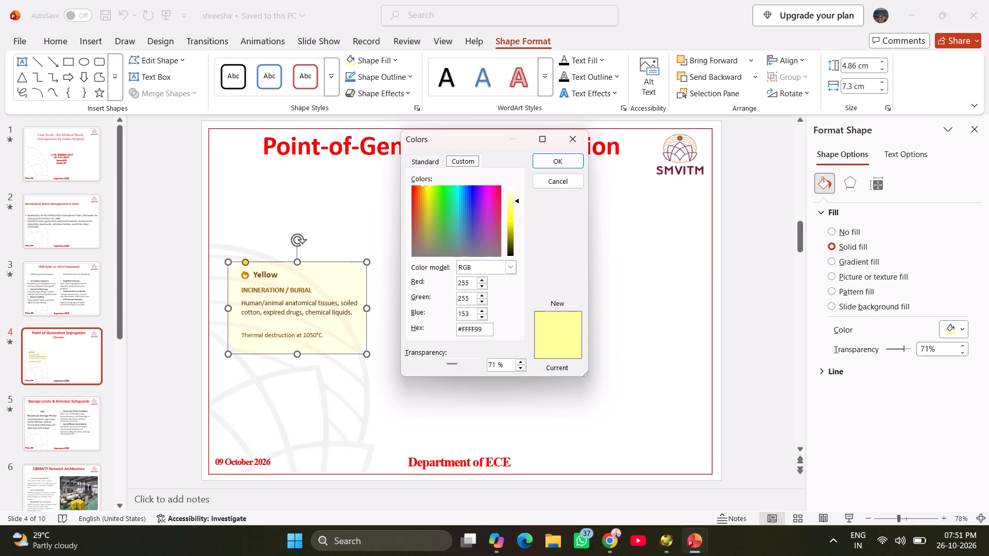
click(478, 287)
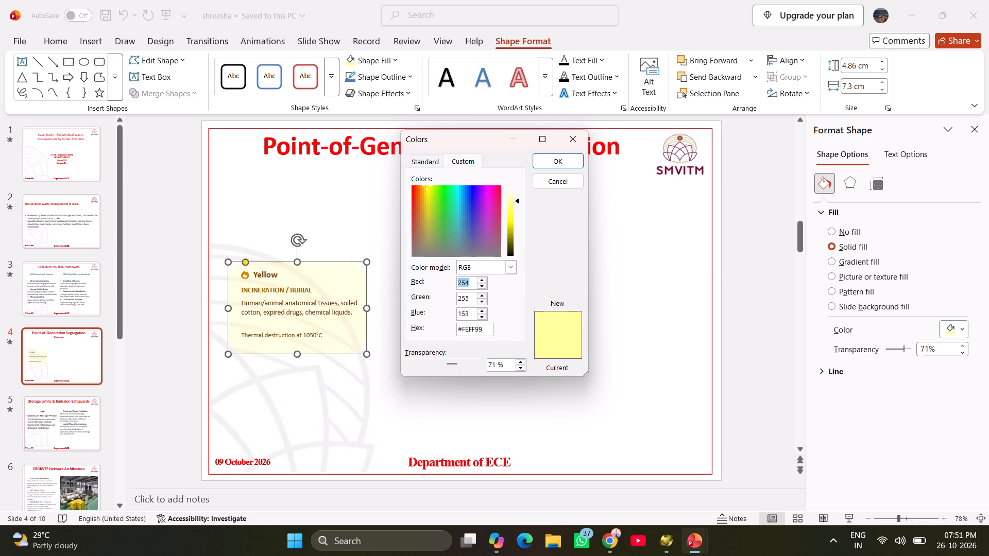
click(471, 299)
key(BackSpace)
key(BackSpace)
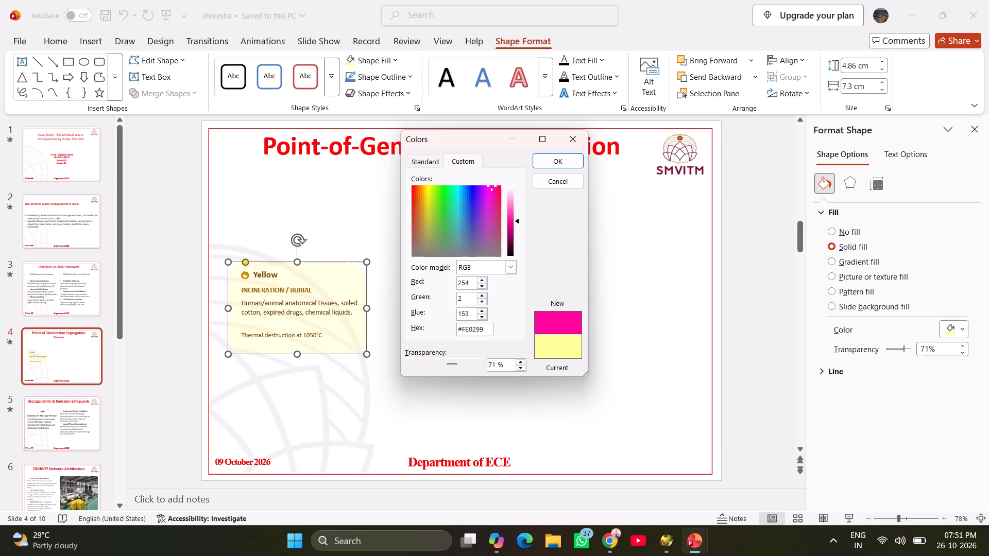
key(3)
key(BackSpace)
text(52)
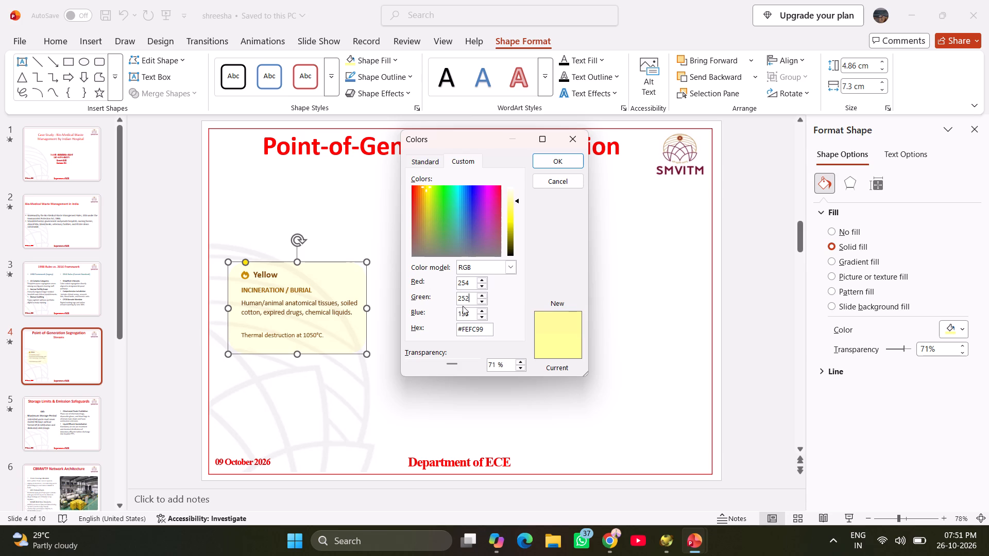
key(Down)
key(Up)
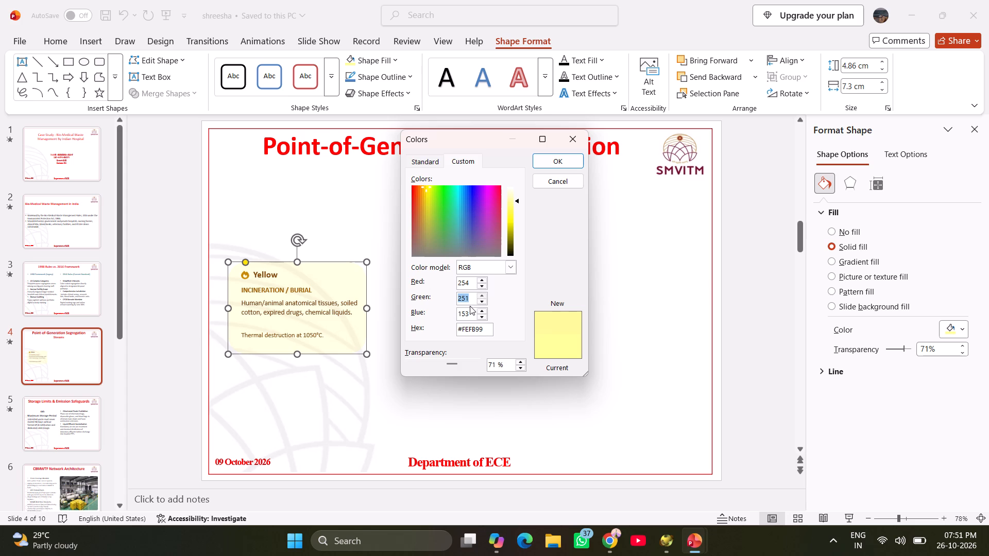
click(470, 312)
key(BackSpace)
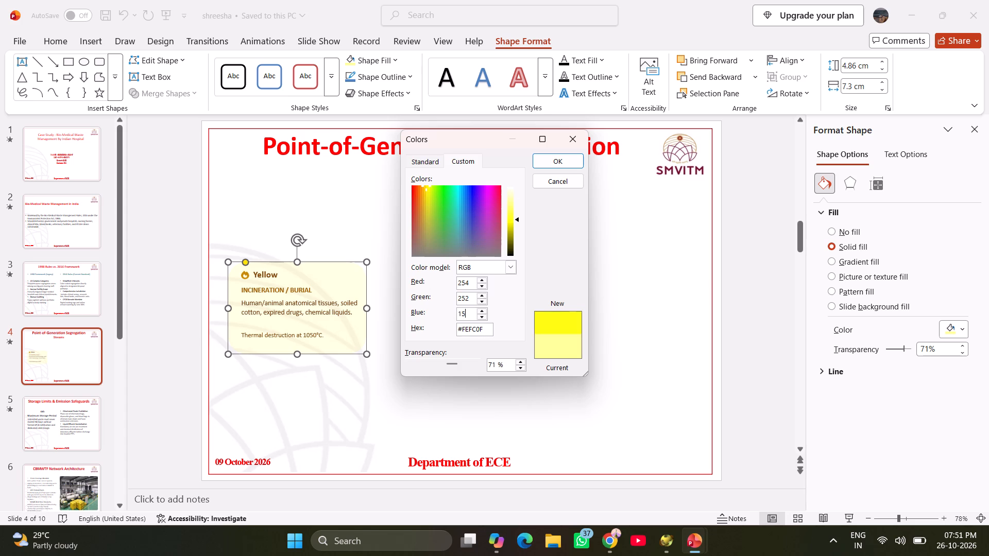
key(BackSpace)
key(BackSpace)
text(232)
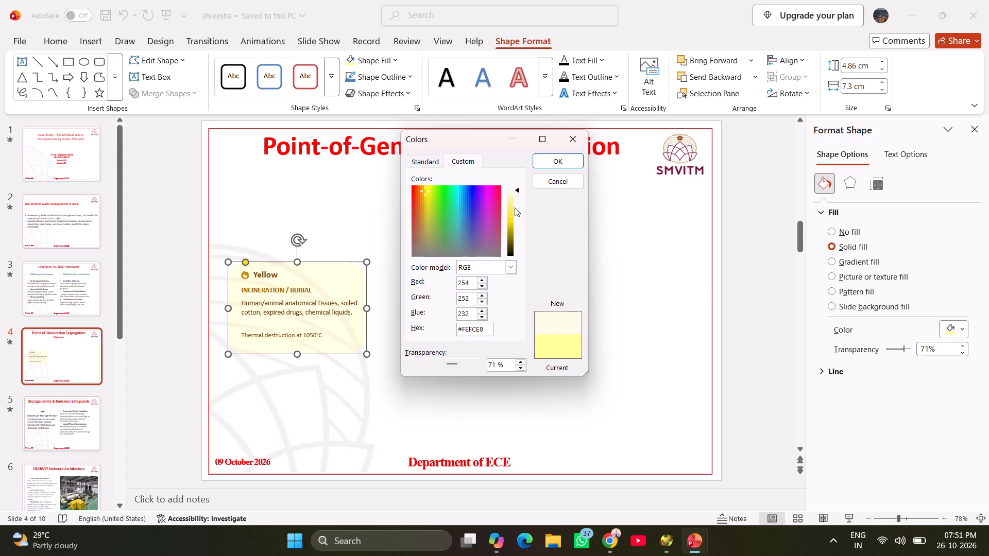
click(549, 161)
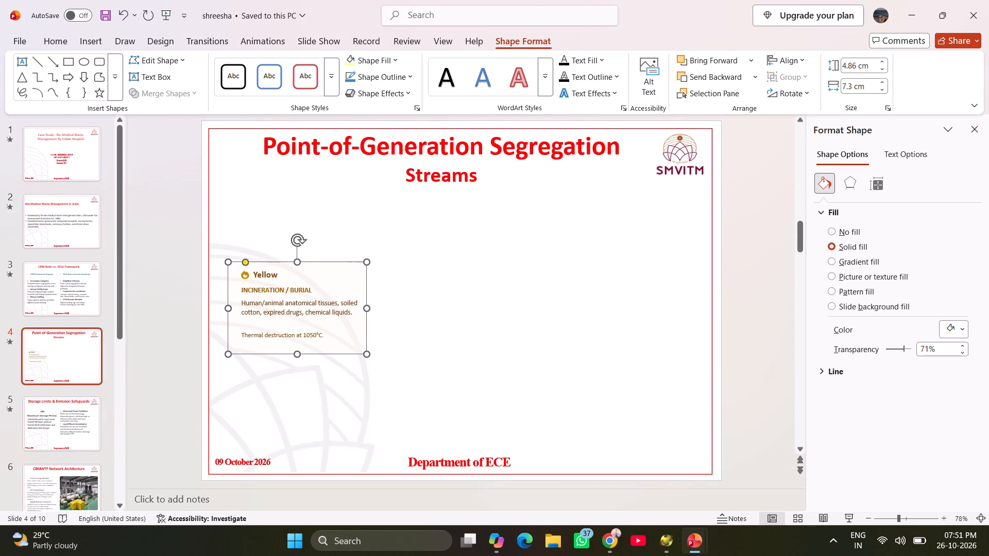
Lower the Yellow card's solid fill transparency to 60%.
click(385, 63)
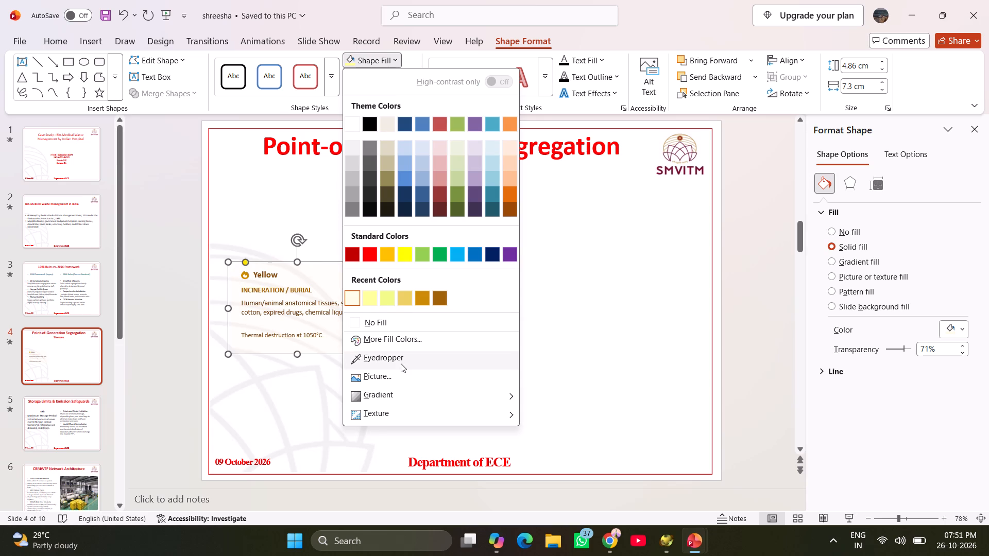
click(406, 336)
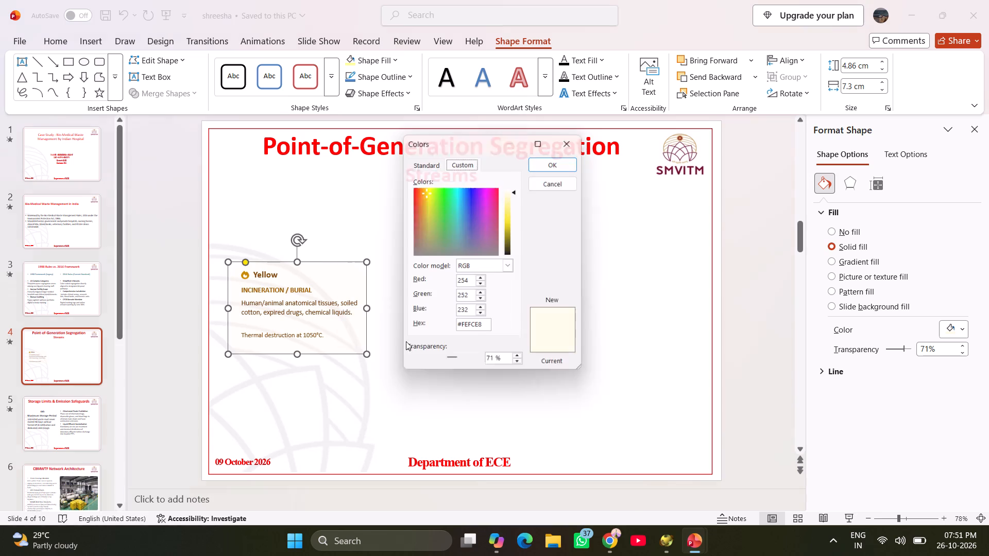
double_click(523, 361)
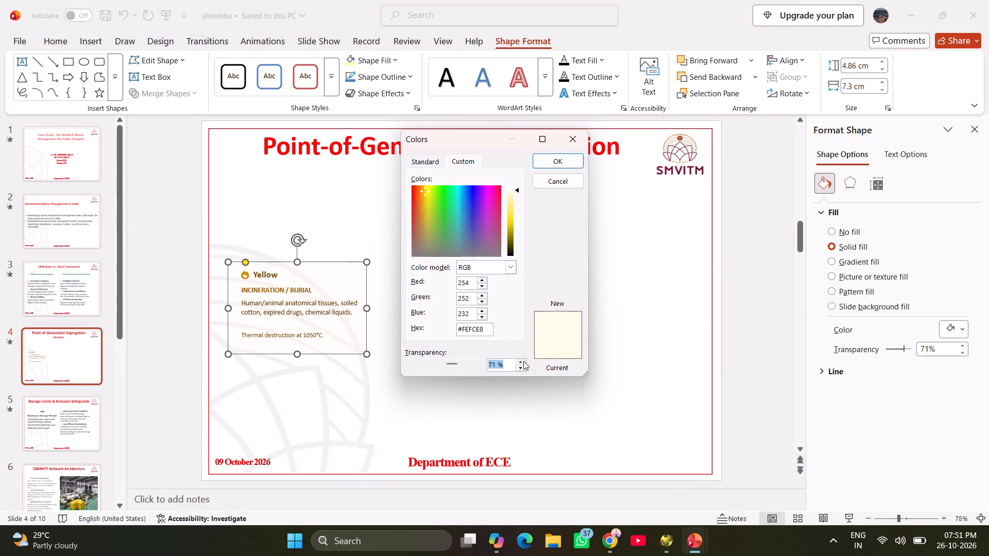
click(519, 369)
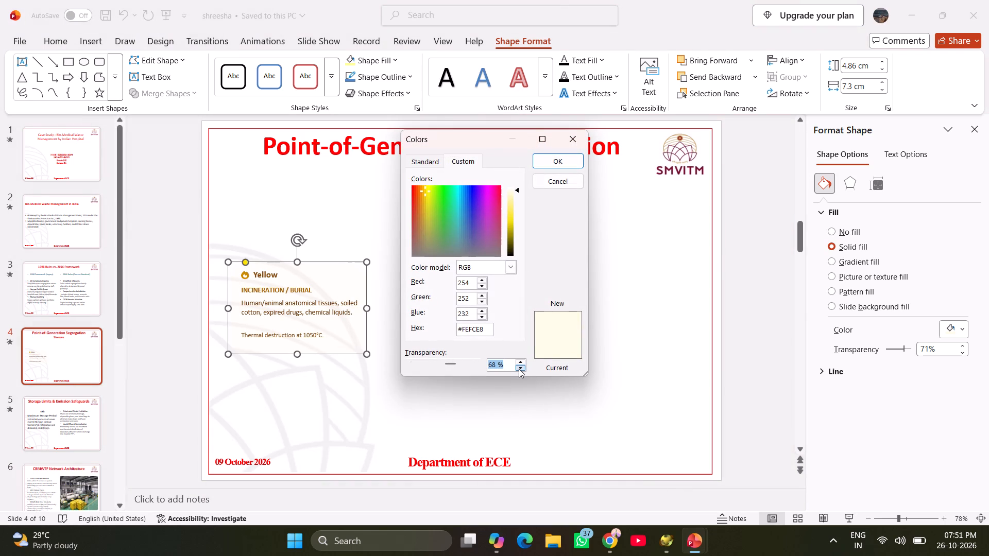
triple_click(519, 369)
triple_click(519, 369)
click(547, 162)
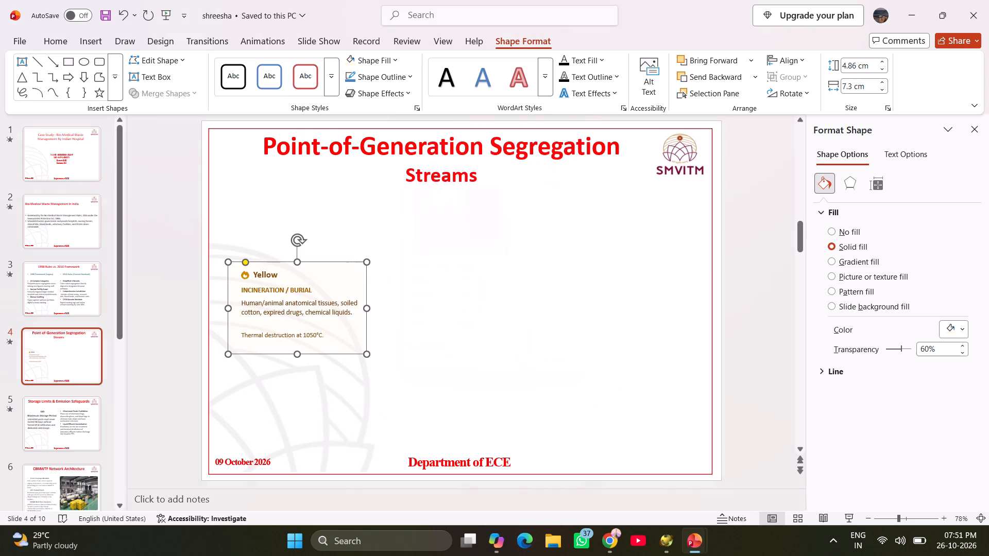
Lower the Yellow card's solid fill transparency to 53%.
click(387, 64)
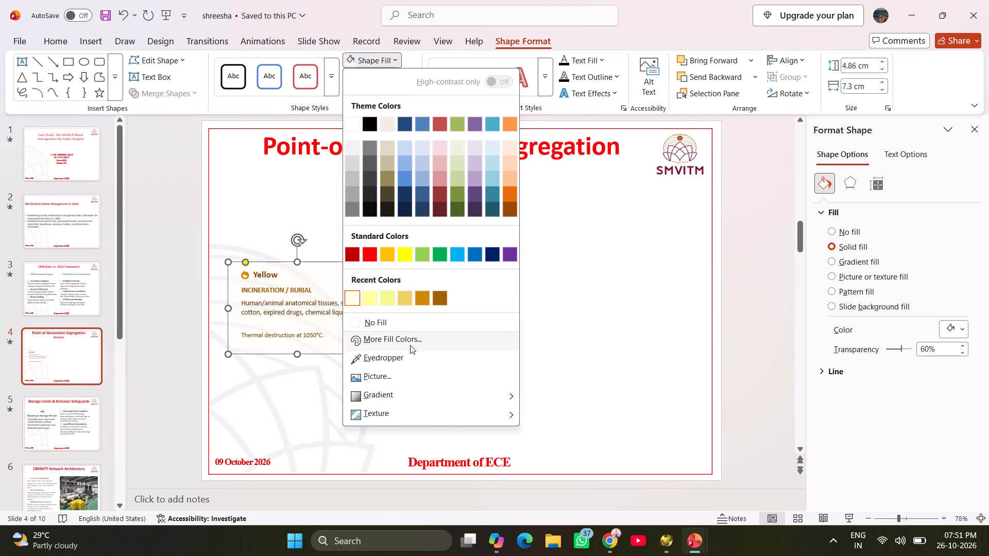
click(410, 345)
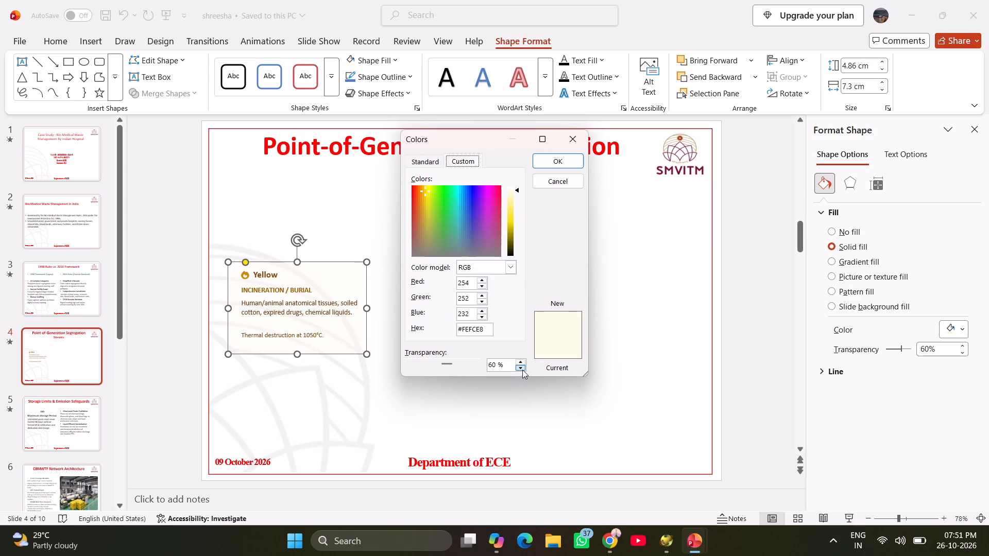
triple_click(522, 370)
triple_click(522, 370)
click(522, 370)
click(537, 162)
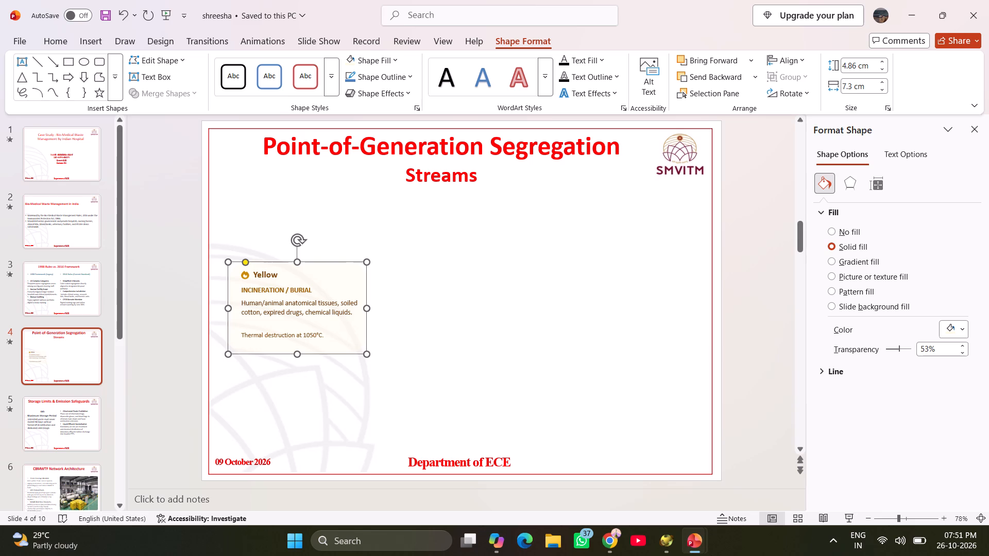
Shift the Yellow card's custom fill colour slightly towards yellow-green, to RGB 251, 254, 232 (#FBFEE8).
click(375, 62)
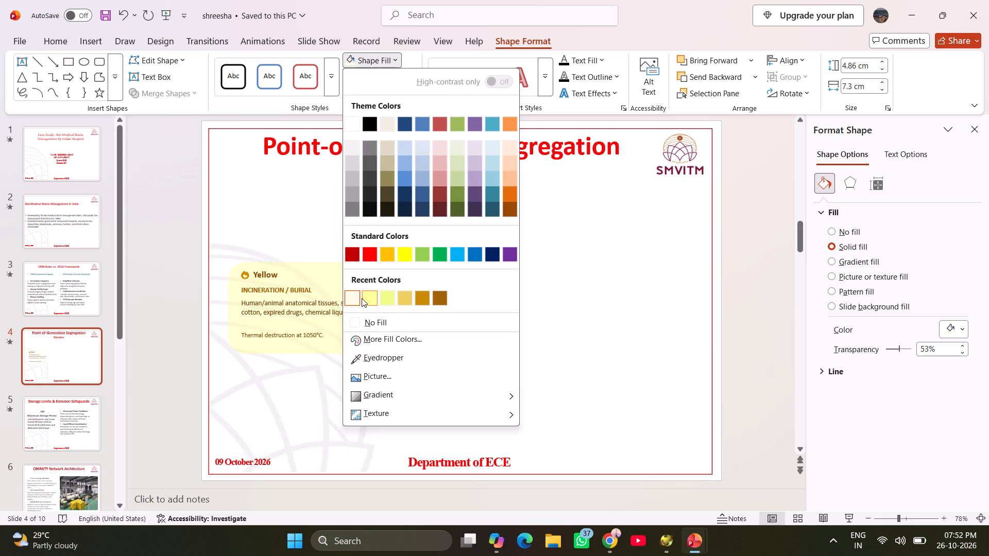
click(382, 339)
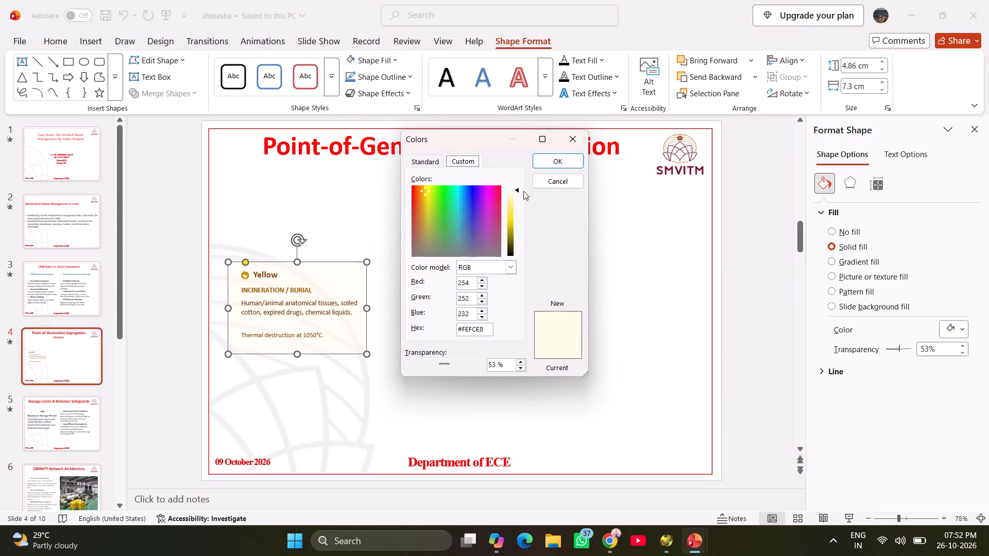
click(424, 192)
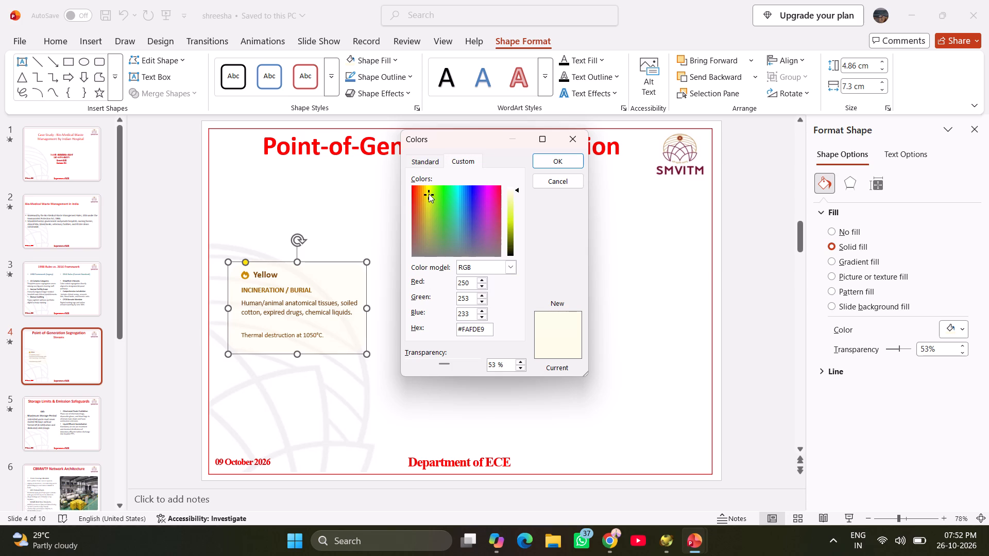
click(429, 193)
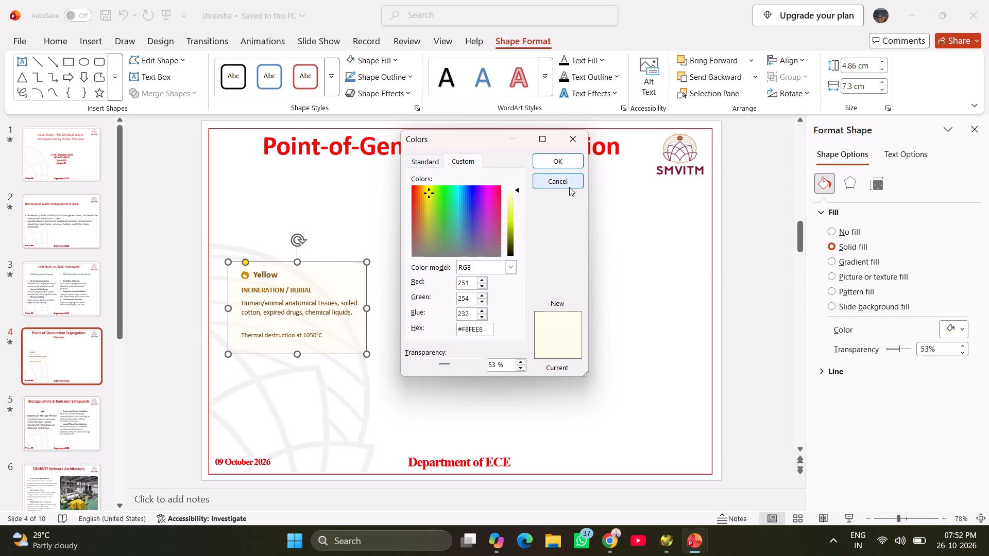
click(553, 161)
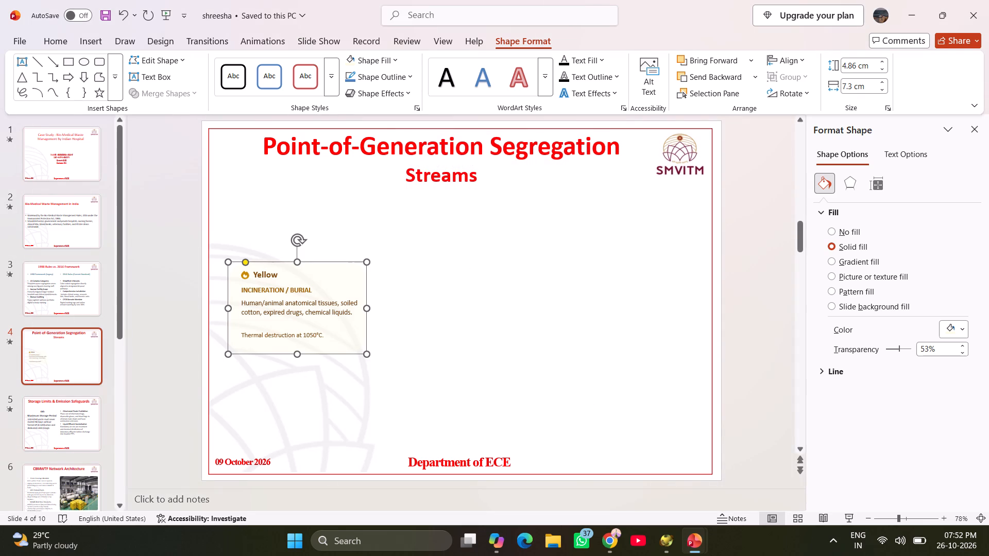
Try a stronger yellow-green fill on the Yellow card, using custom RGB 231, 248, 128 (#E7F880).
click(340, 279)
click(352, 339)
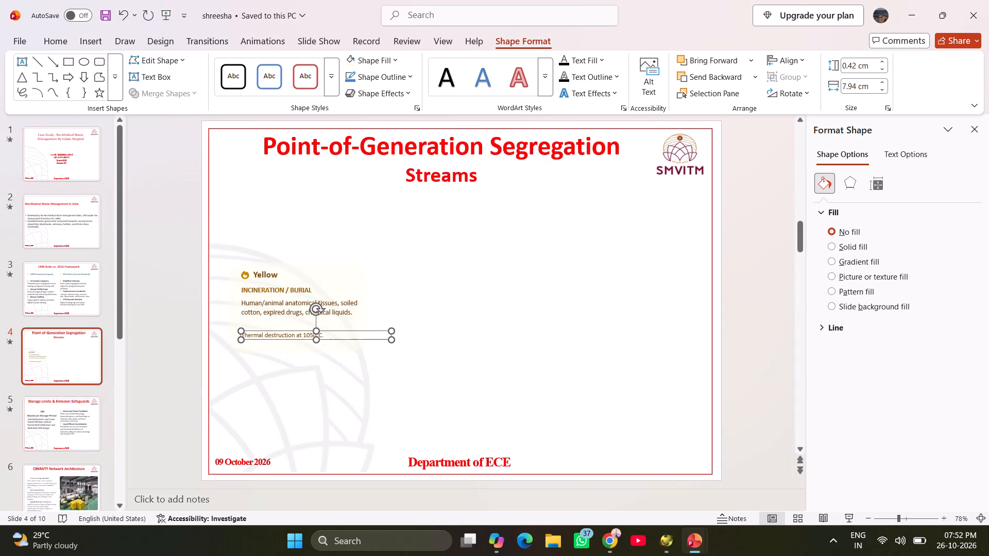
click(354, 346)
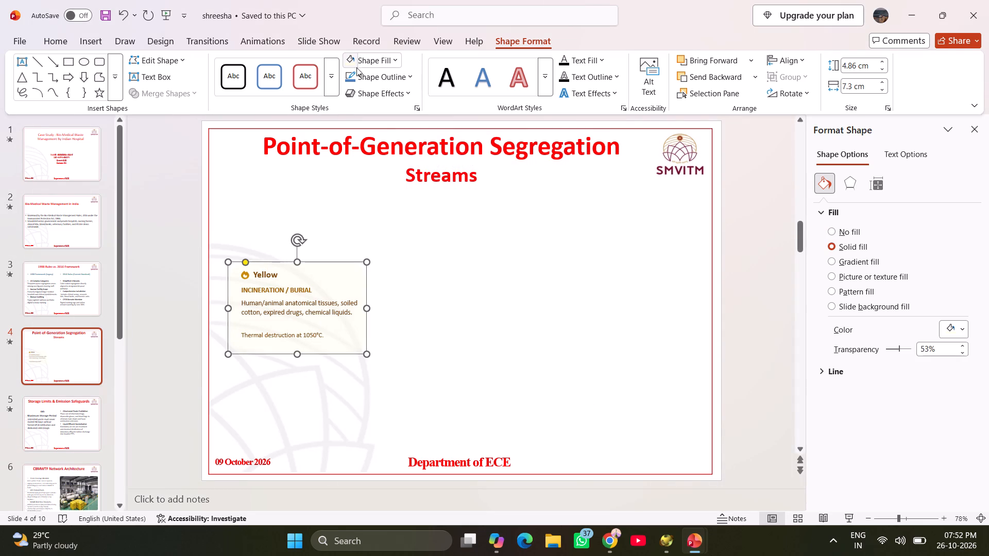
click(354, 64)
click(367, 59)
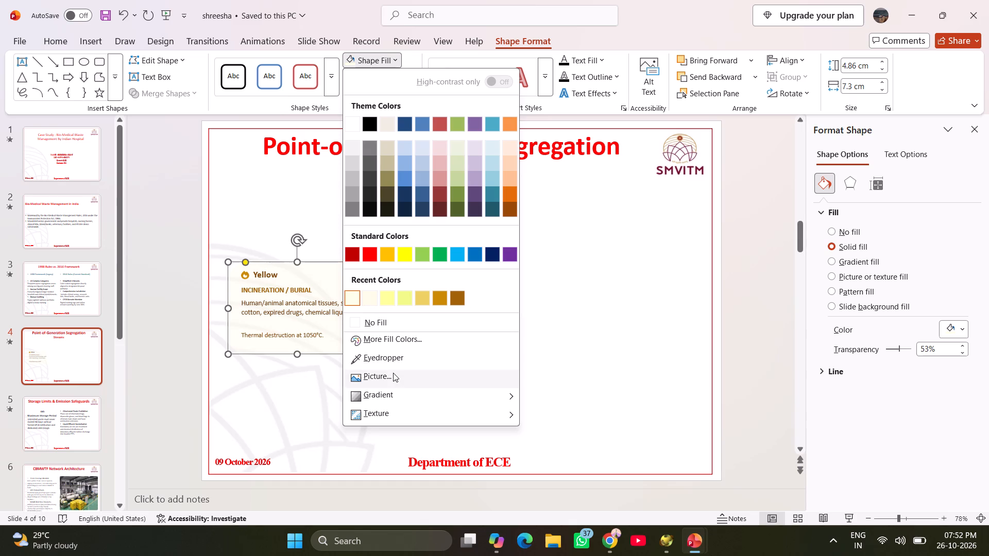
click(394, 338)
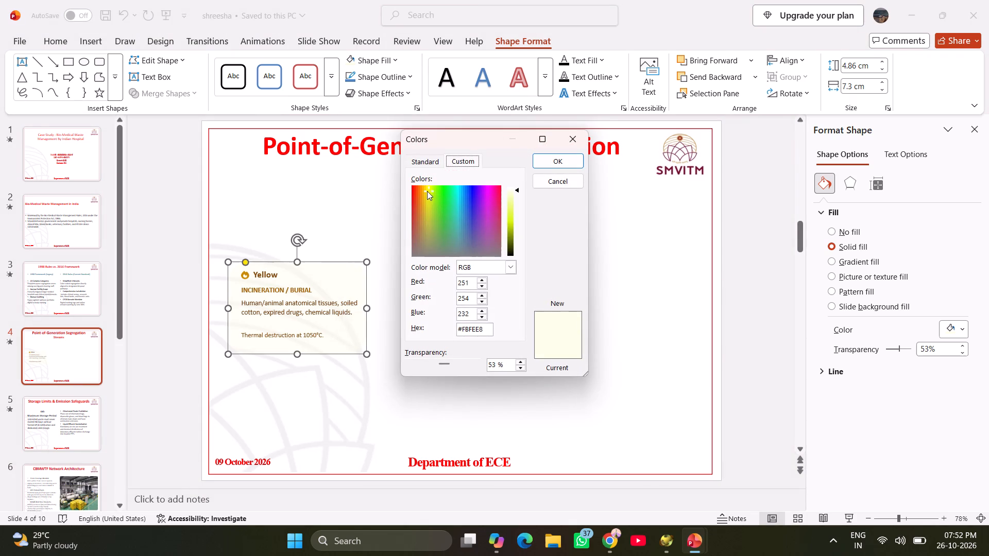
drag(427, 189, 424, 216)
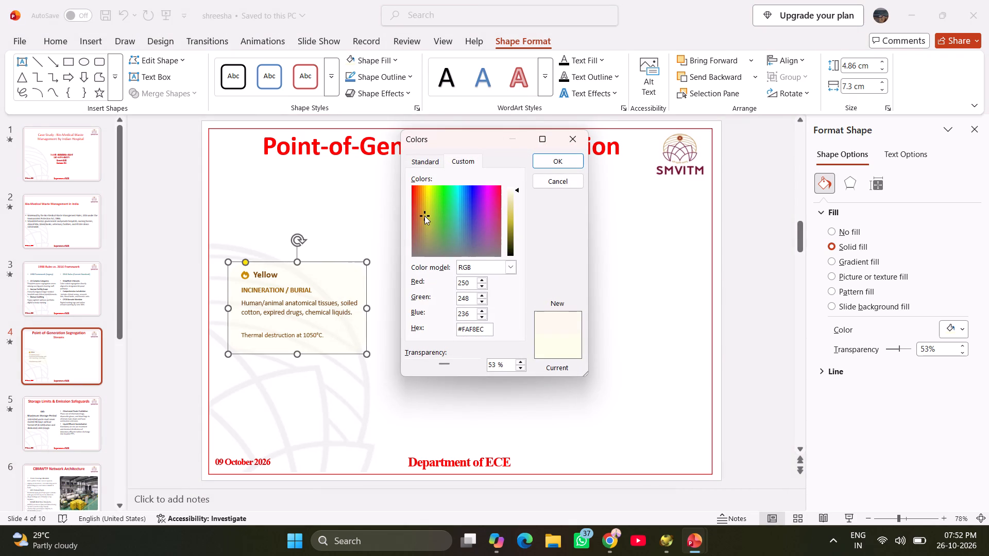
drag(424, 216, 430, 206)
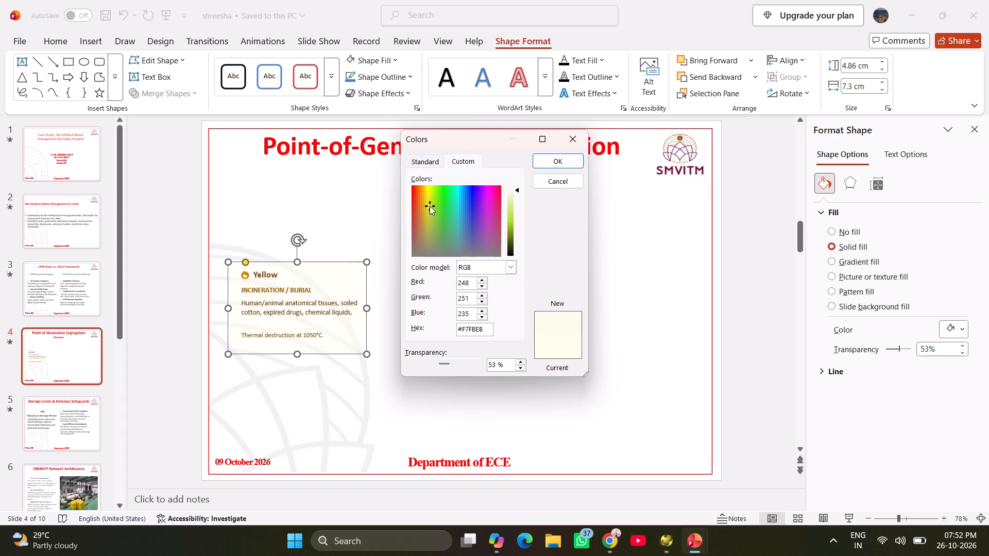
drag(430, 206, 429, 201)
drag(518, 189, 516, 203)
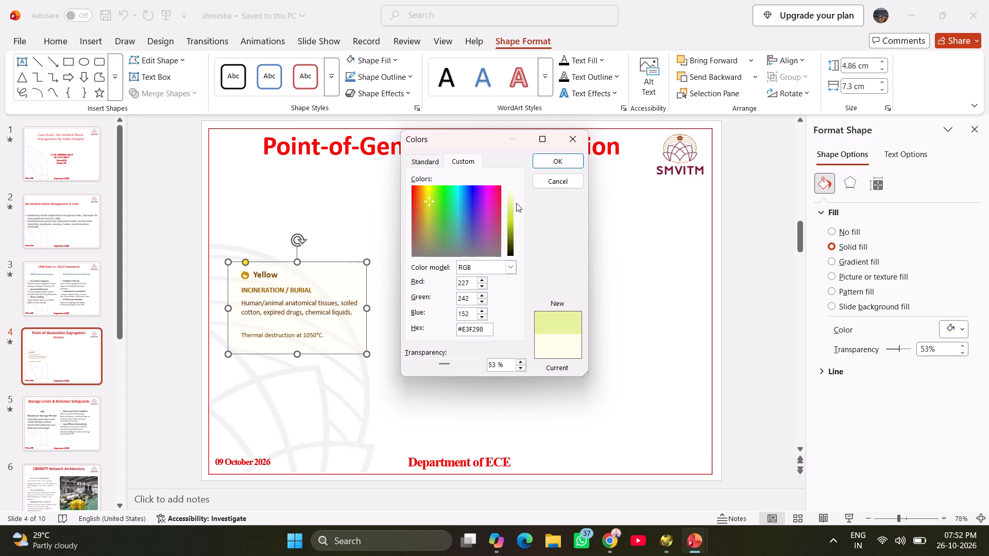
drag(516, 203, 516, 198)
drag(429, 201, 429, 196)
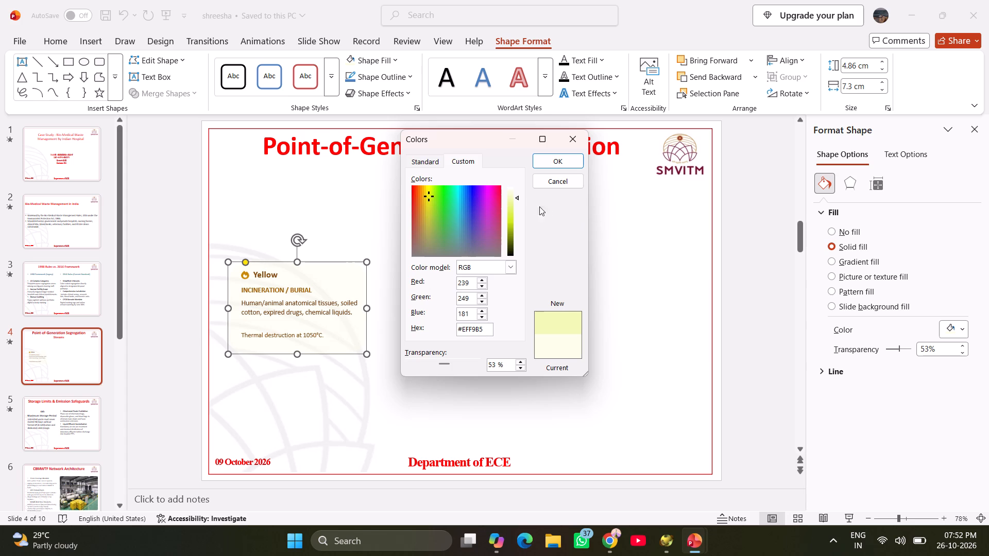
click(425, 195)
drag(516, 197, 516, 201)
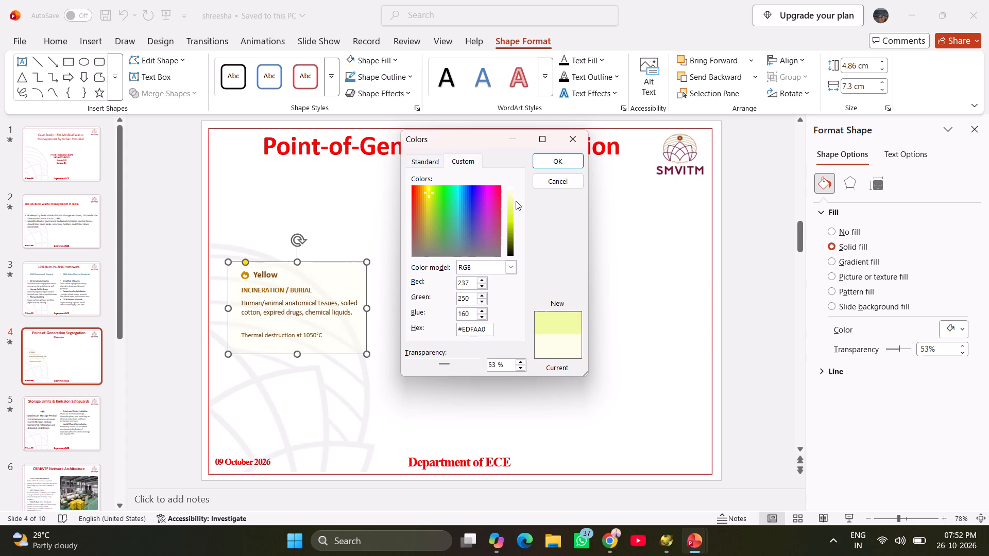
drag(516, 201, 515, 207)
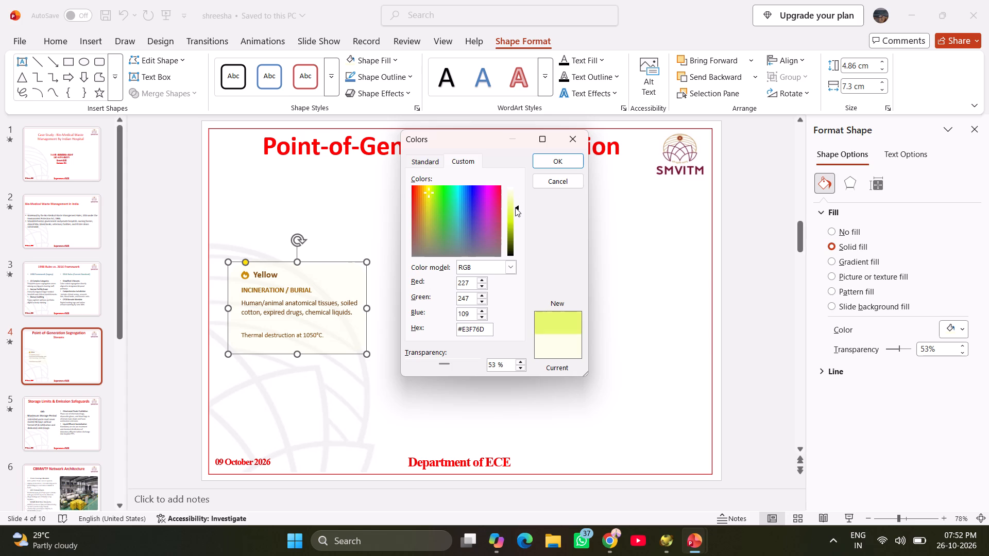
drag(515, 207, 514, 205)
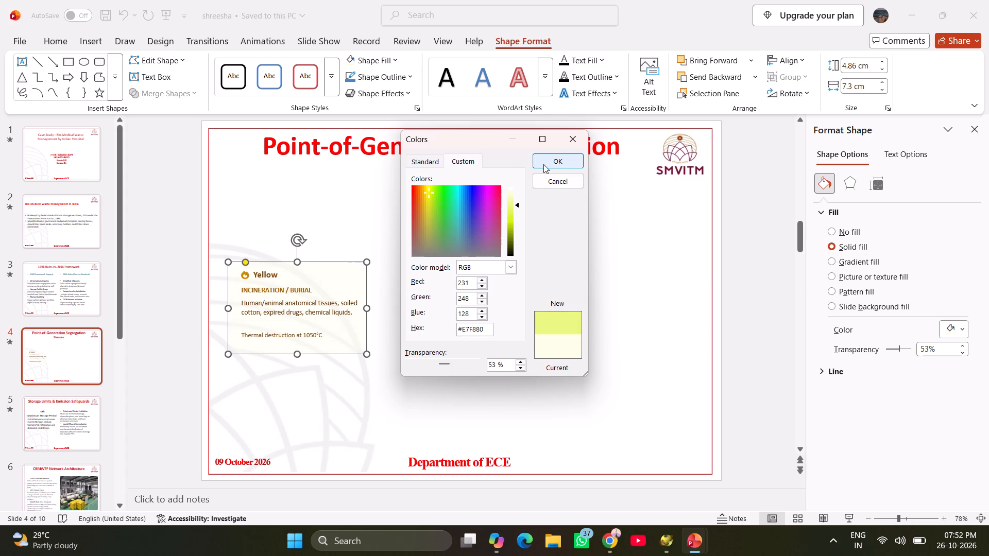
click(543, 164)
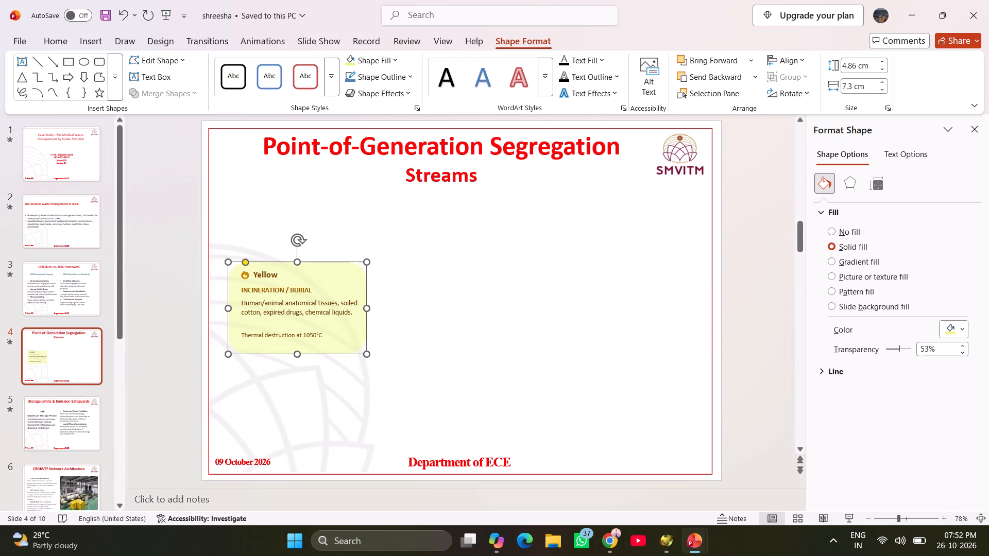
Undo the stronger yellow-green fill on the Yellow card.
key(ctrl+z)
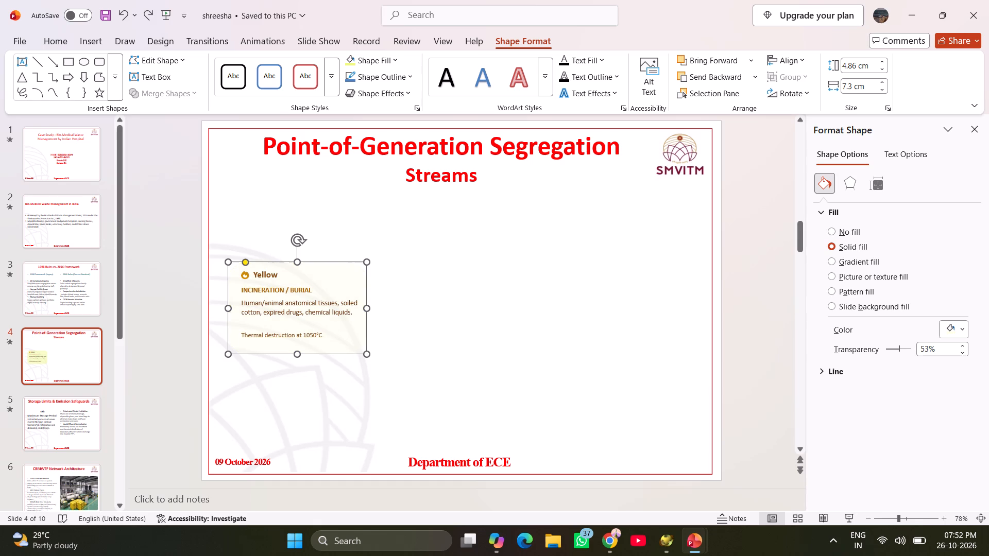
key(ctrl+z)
Deepen the Yellow card's custom fill to a soft light yellow by lowering only the colour's luminance slightly.
click(365, 59)
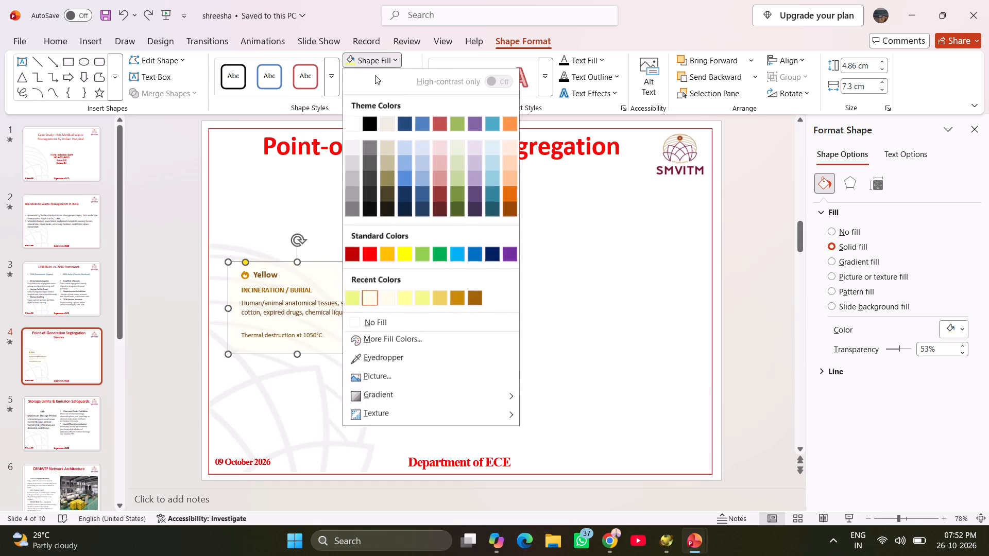
click(429, 340)
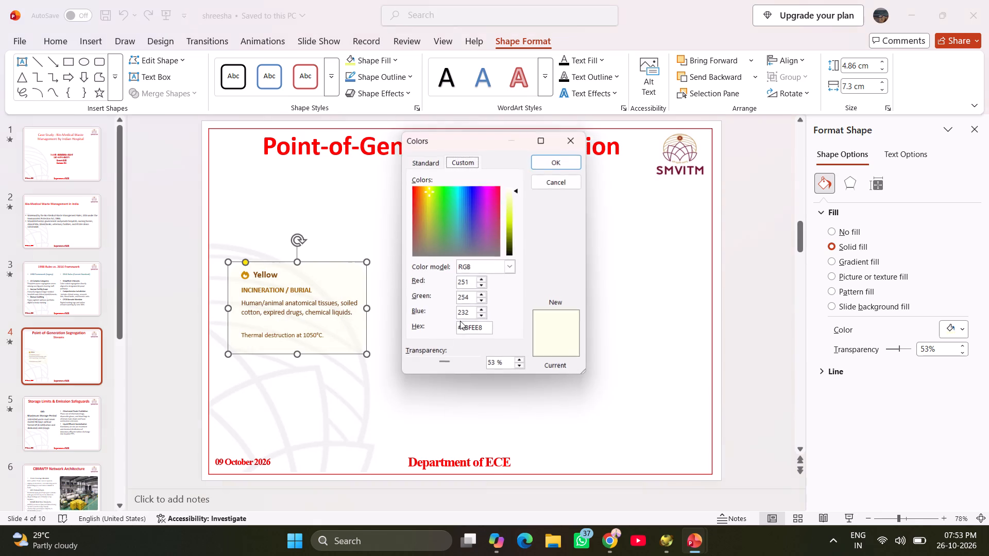
drag(517, 190, 517, 190)
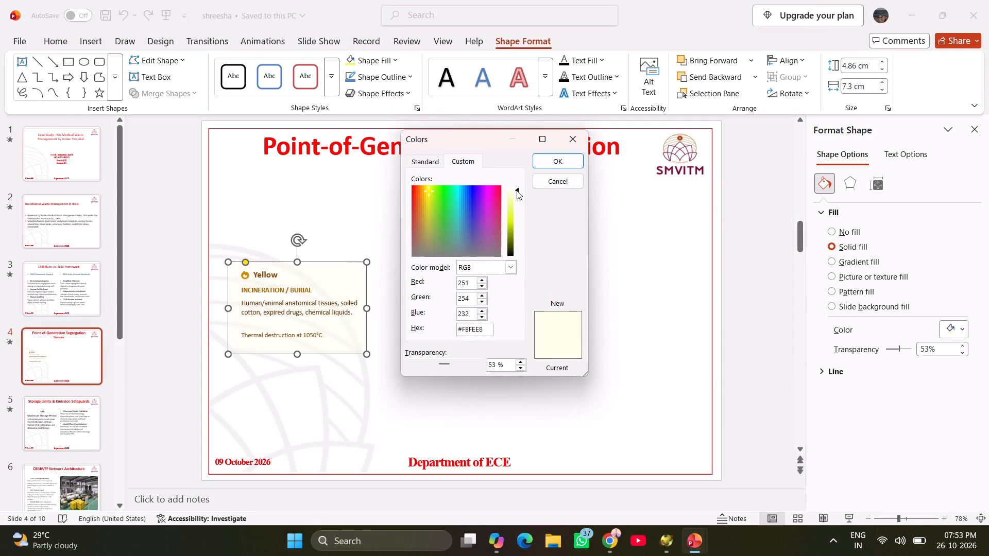
drag(517, 190, 517, 197)
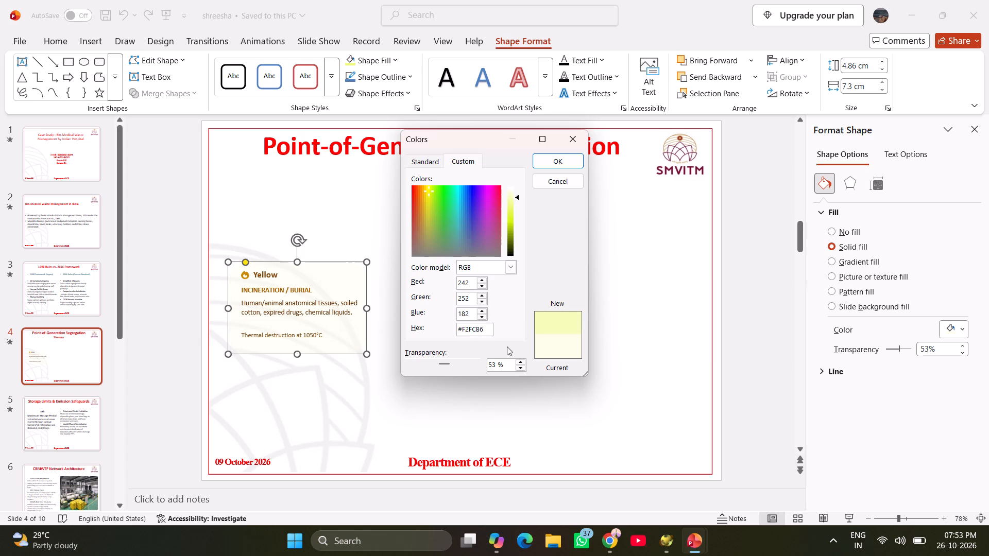
drag(517, 196, 517, 201)
click(544, 162)
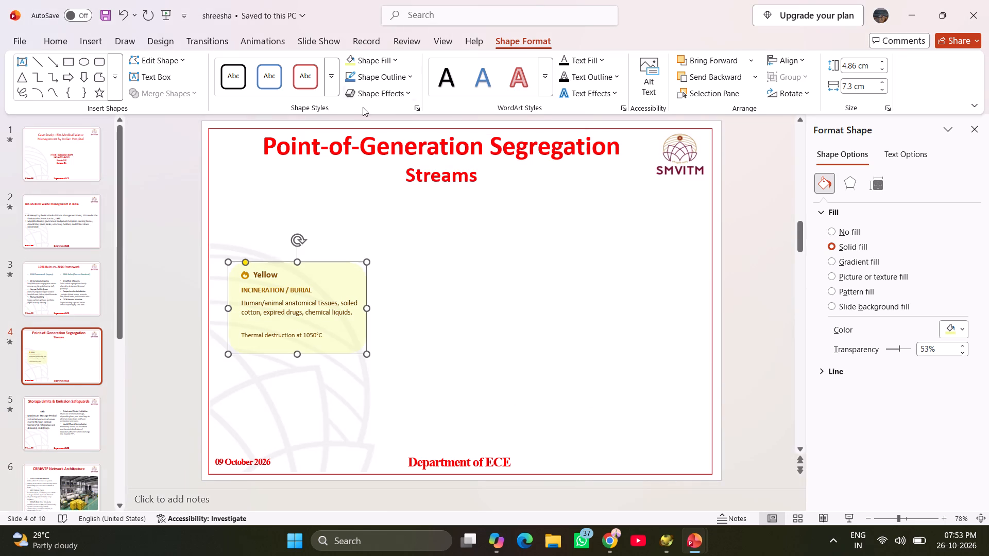
Lighten the Yellow card's custom fill slightly to RGB 240, 252, 170 (#F0FCAA).
click(377, 60)
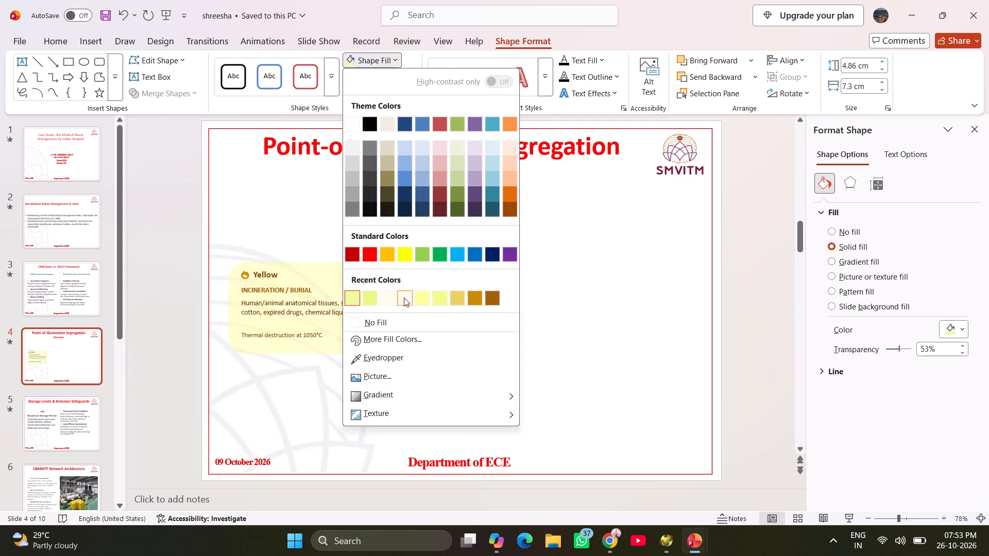
click(395, 340)
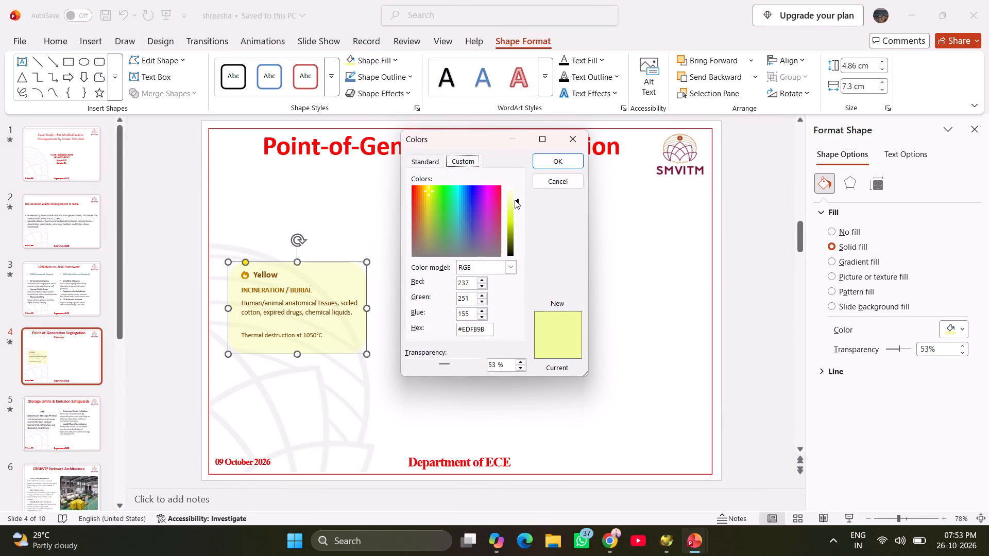
click(517, 201)
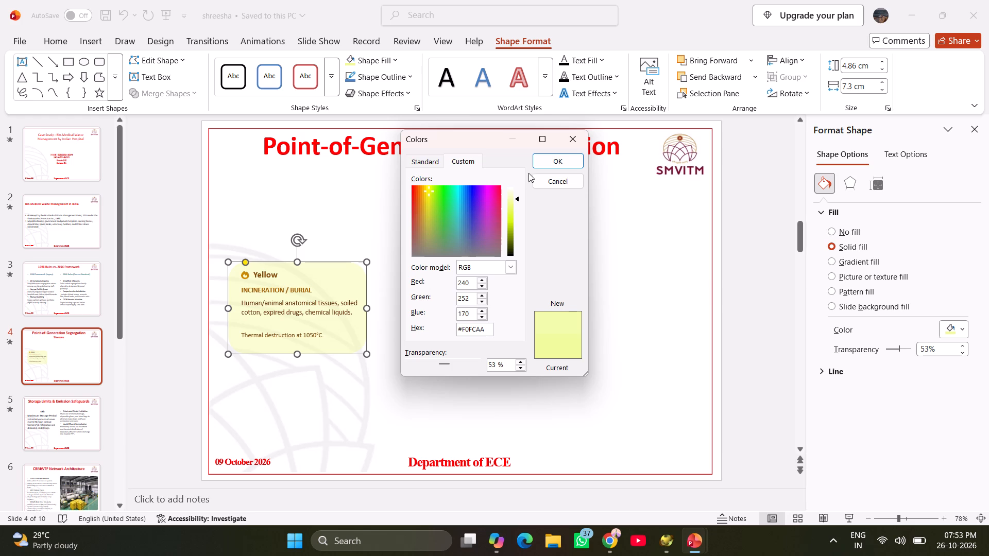
click(537, 162)
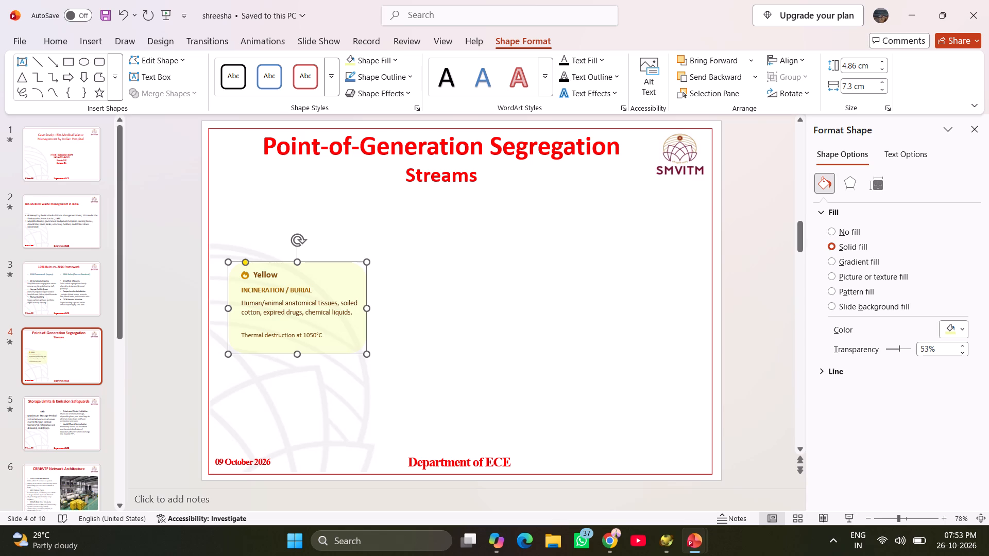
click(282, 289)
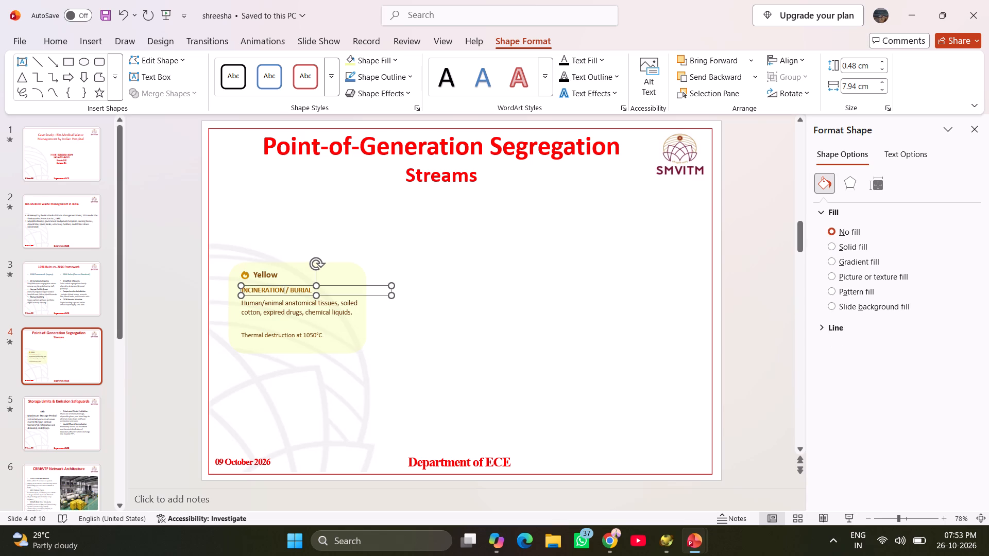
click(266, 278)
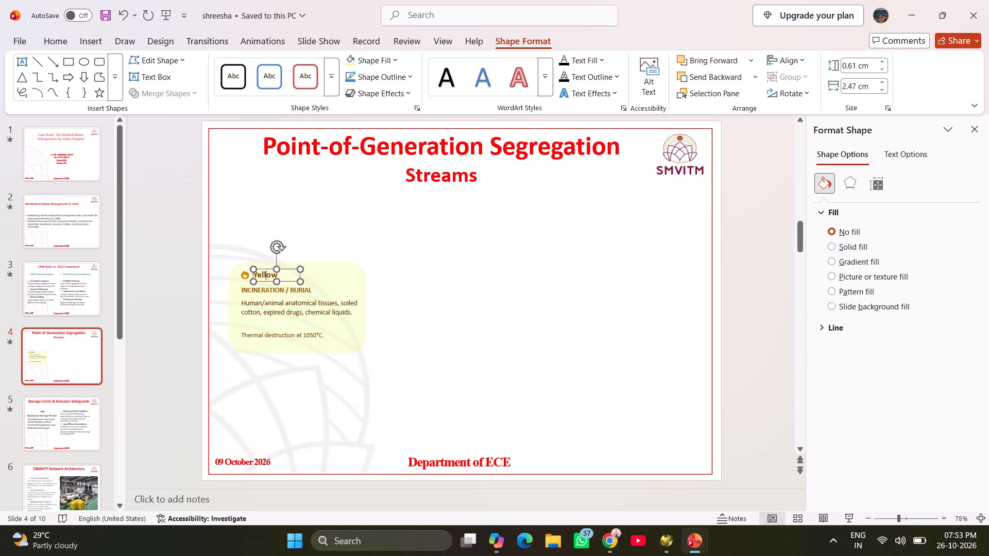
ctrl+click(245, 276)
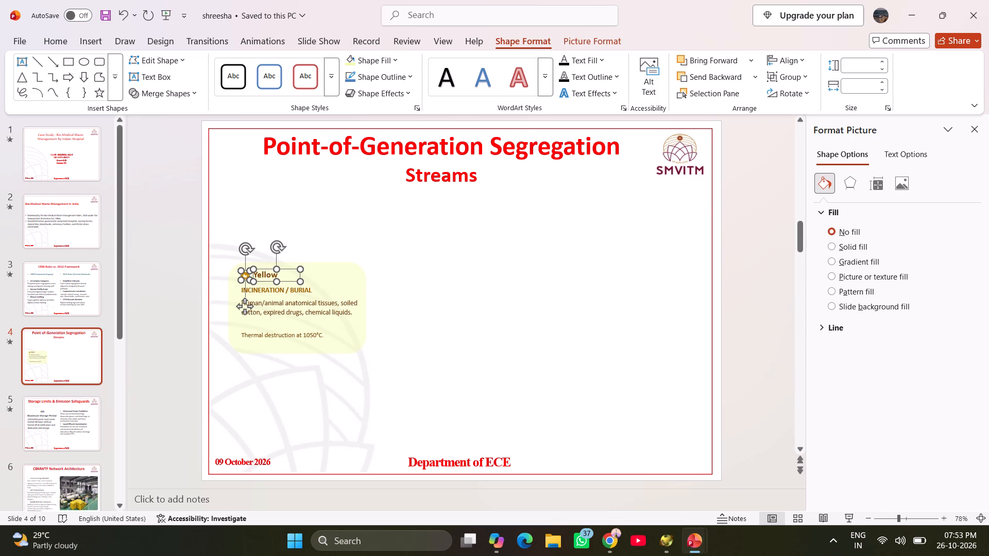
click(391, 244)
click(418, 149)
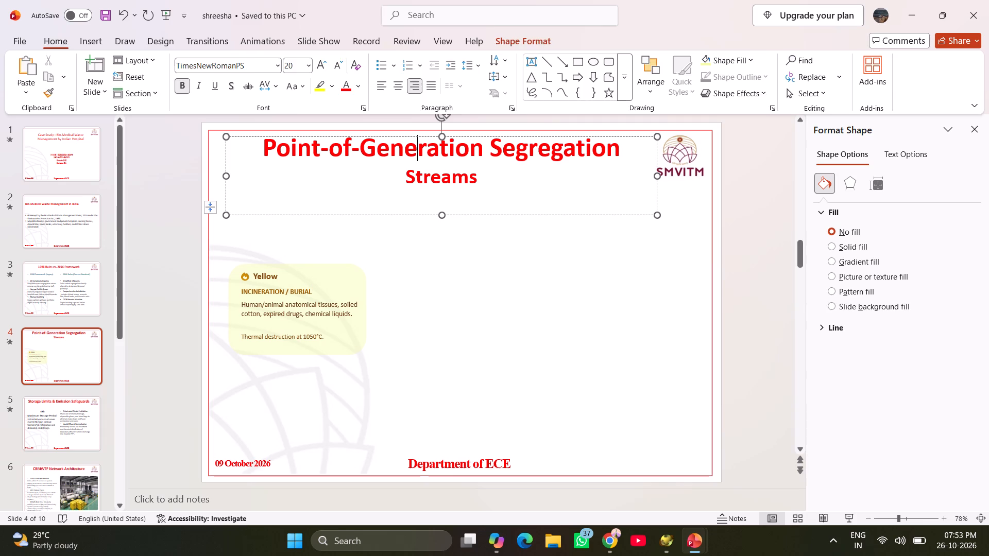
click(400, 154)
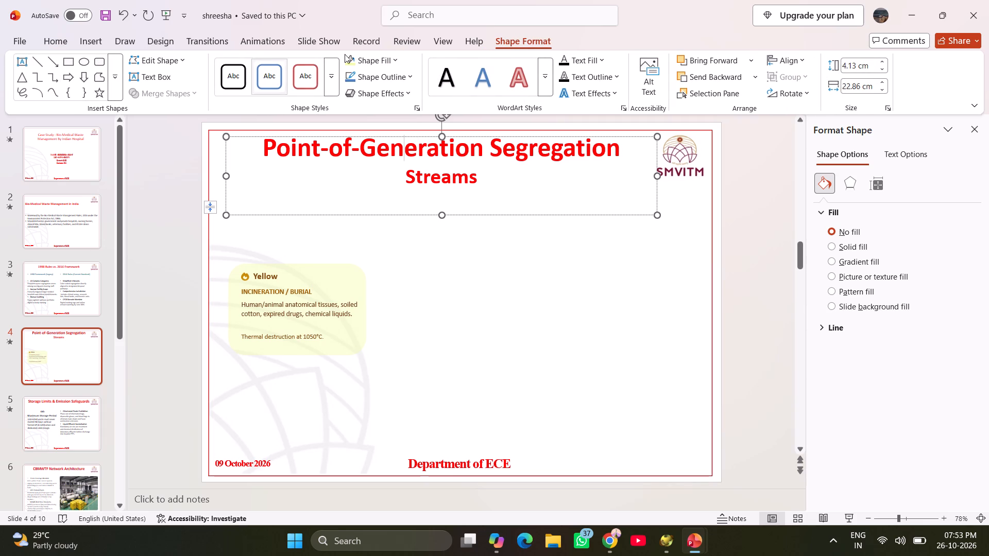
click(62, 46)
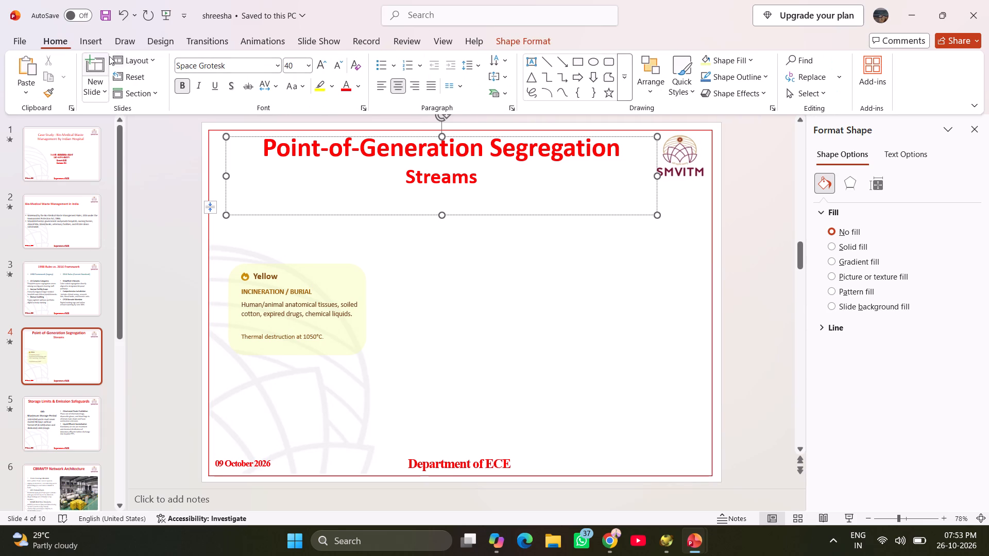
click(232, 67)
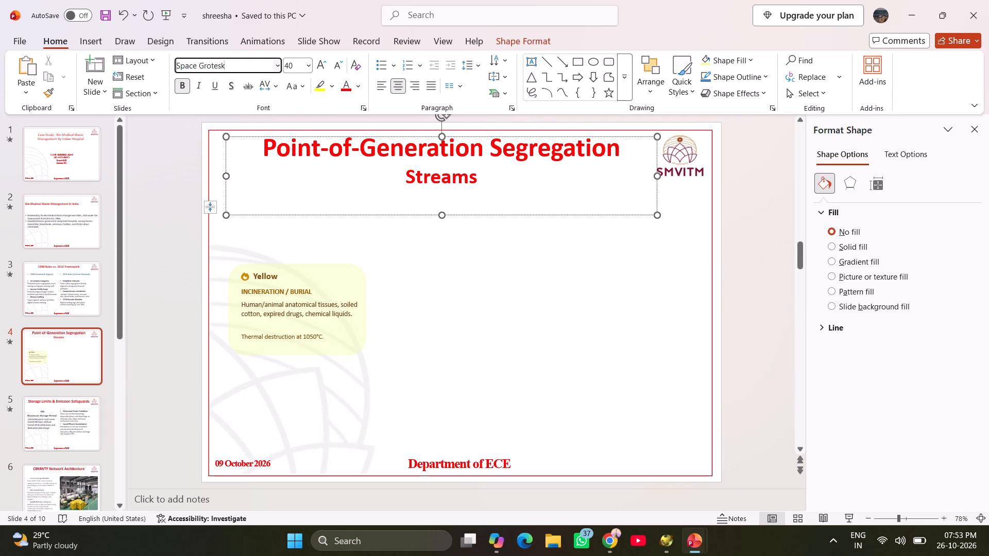
Change the font of the Yellow card's title, INCINERATION / BURIAL heading, description and thermal destruction line to Times New Roman.
click(293, 290)
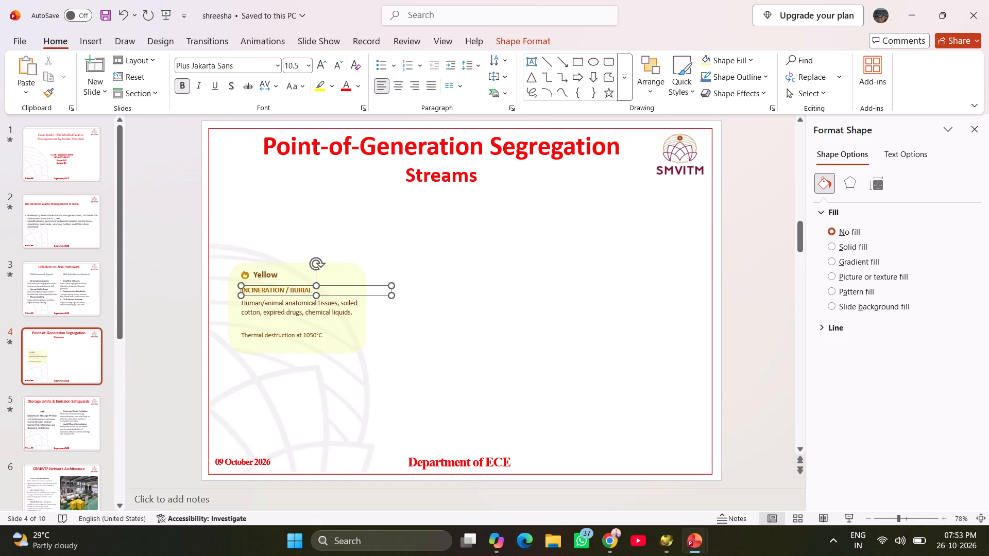
click(272, 275)
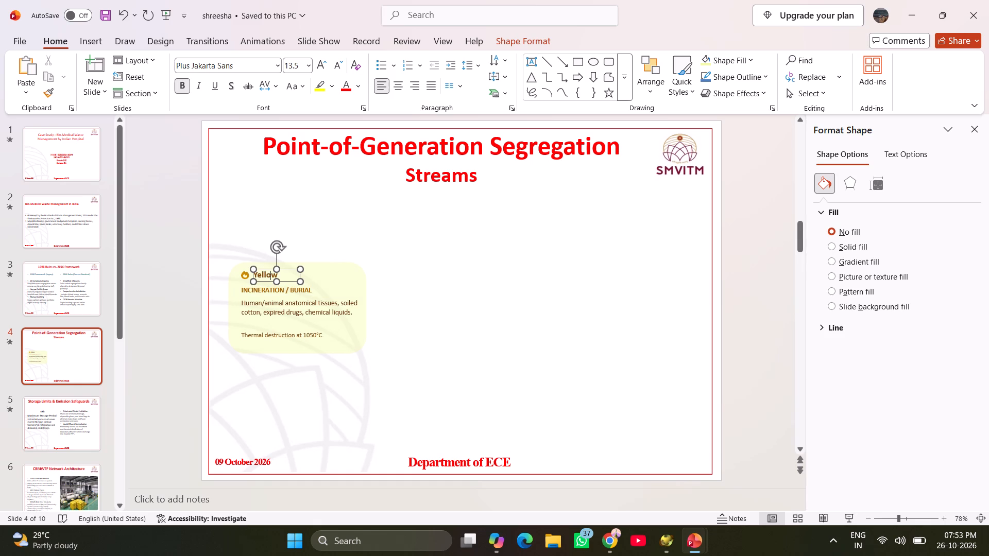
ctrl+click(245, 276)
ctrl+click(252, 287)
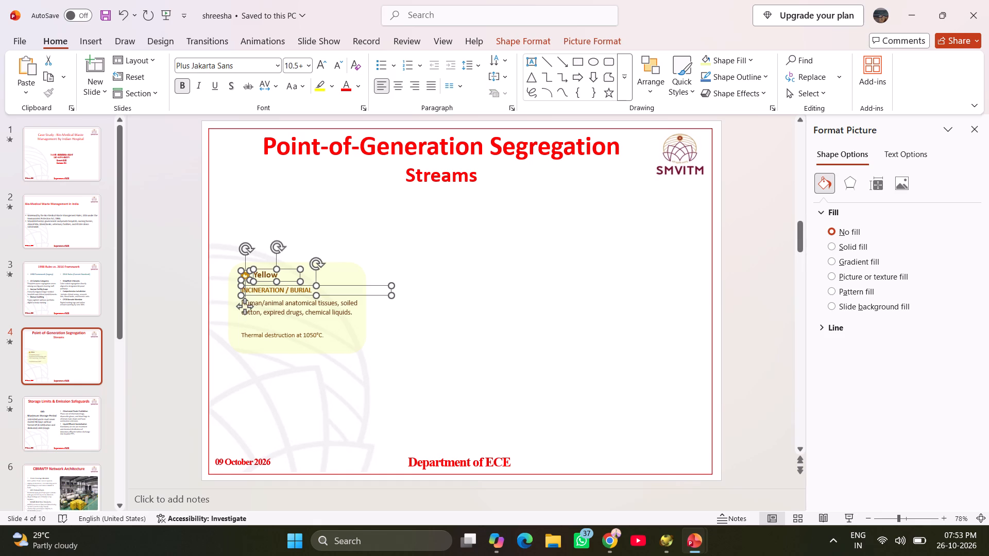
ctrl+click(265, 316)
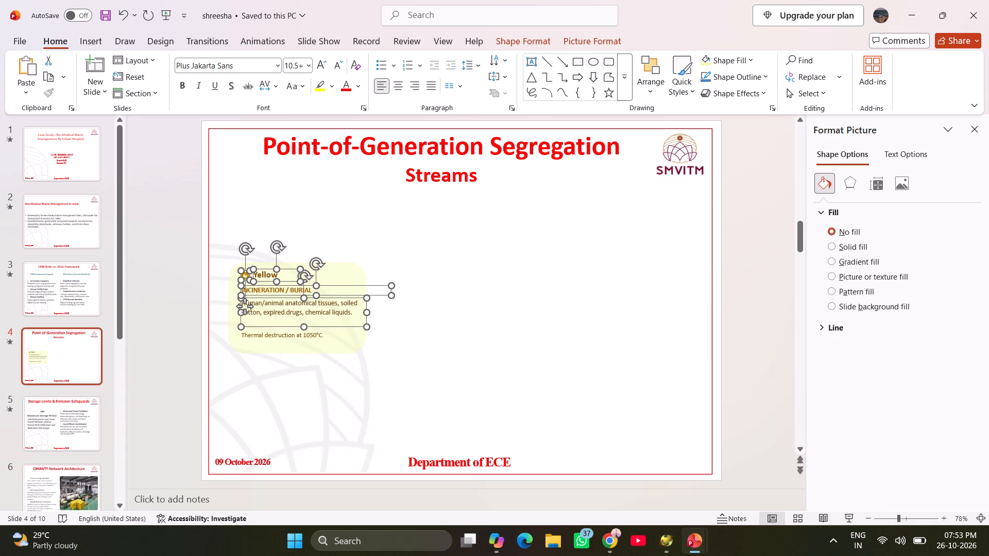
ctrl+click(269, 337)
click(268, 67)
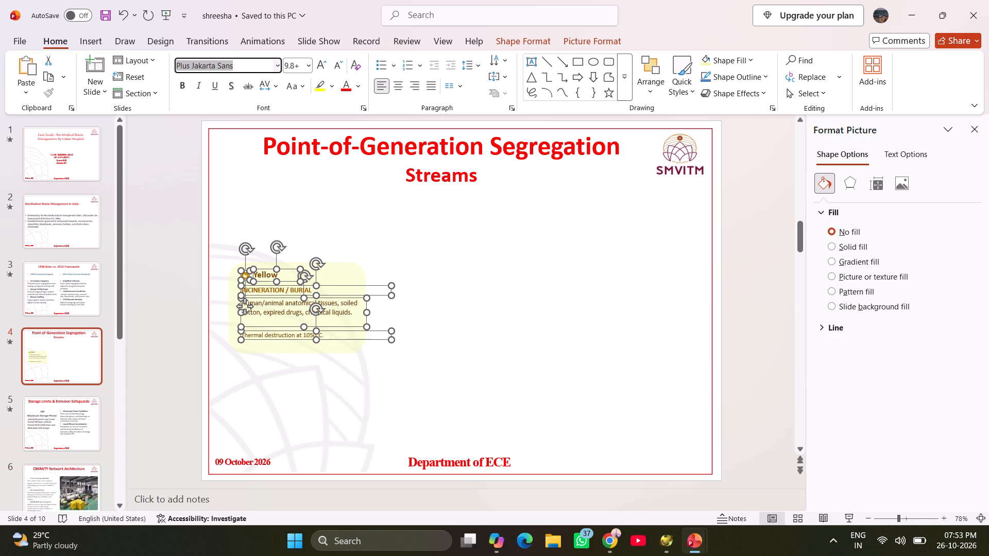
key(BackSpace)
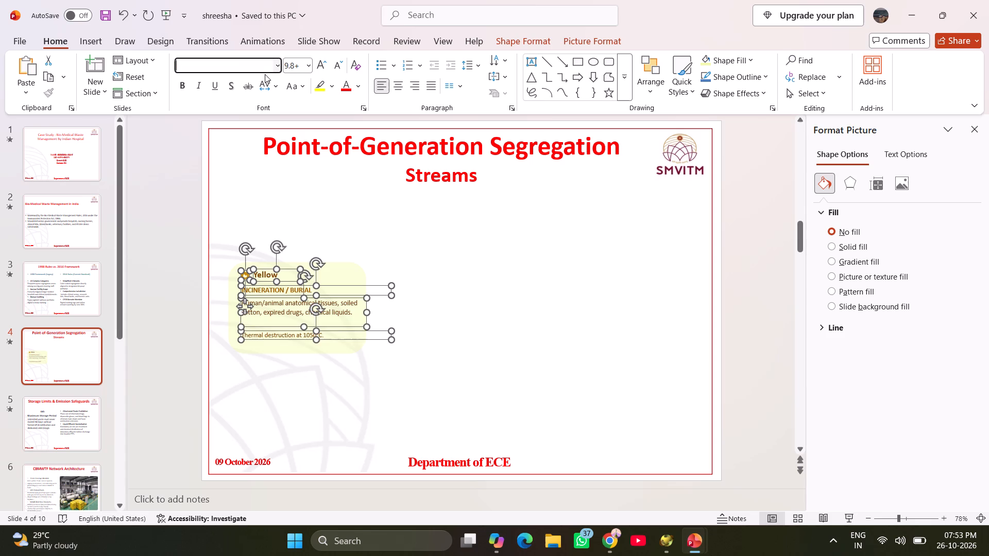
text(ti)
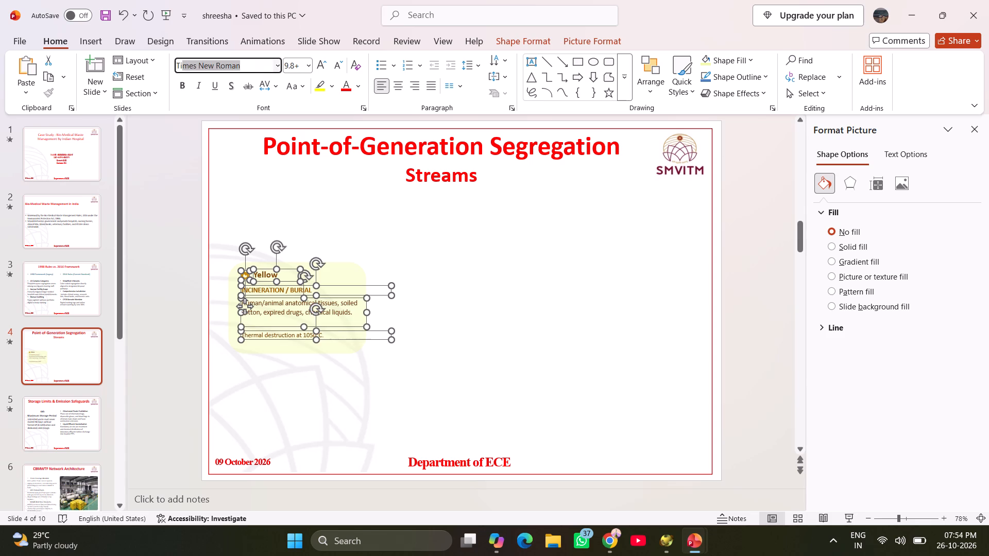
key(Return)
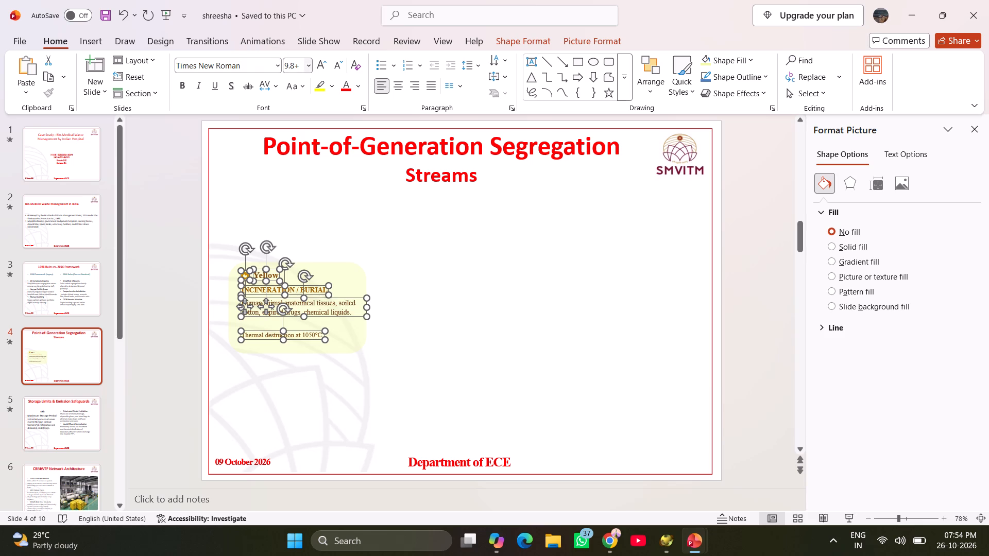
Set the font size of all the selected Yellow card texts to 15.
click(296, 65)
text(15)
key(Return)
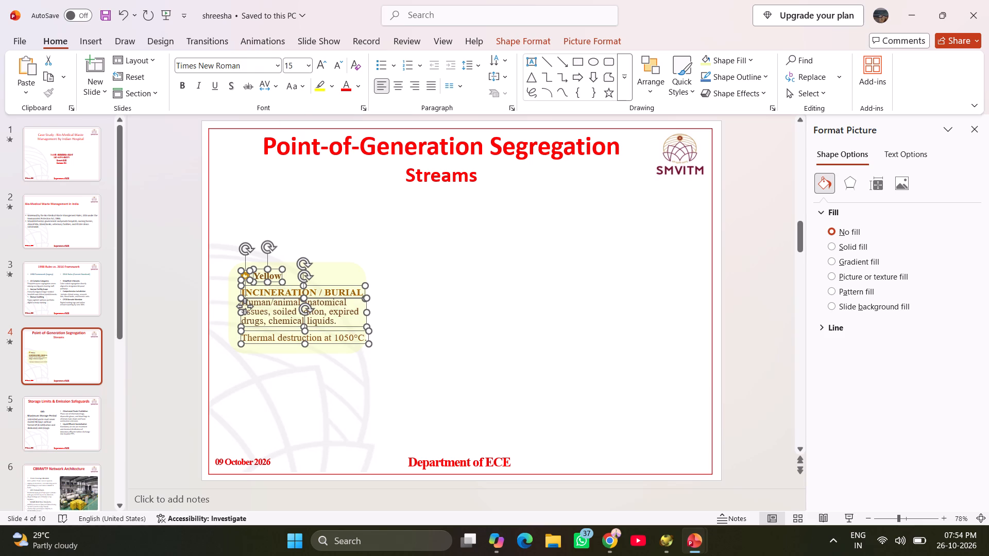
Enlarge the Yellow card's rounded background from its lower-right corner, making it slightly wider and taller around the text.
click(332, 269)
click(335, 353)
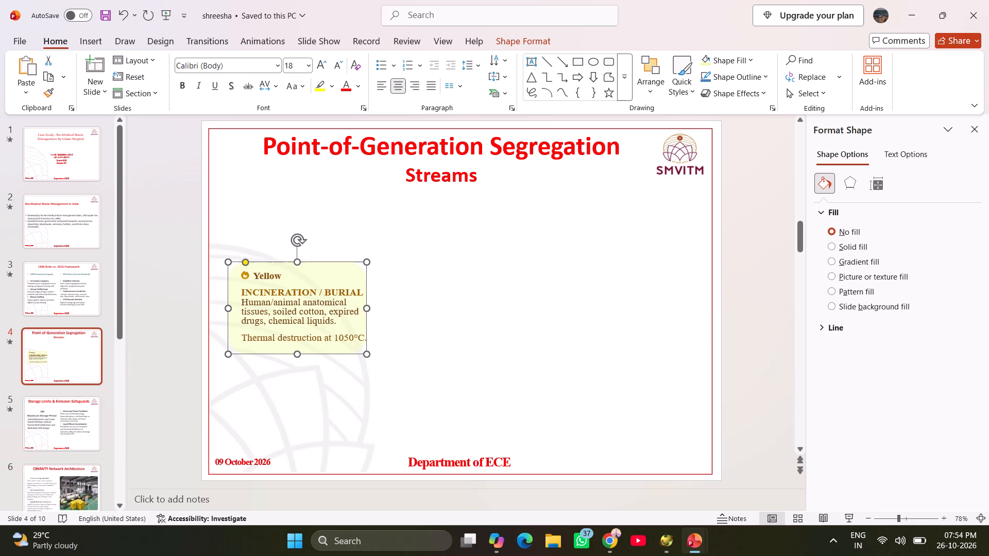
drag(366, 355, 369, 369)
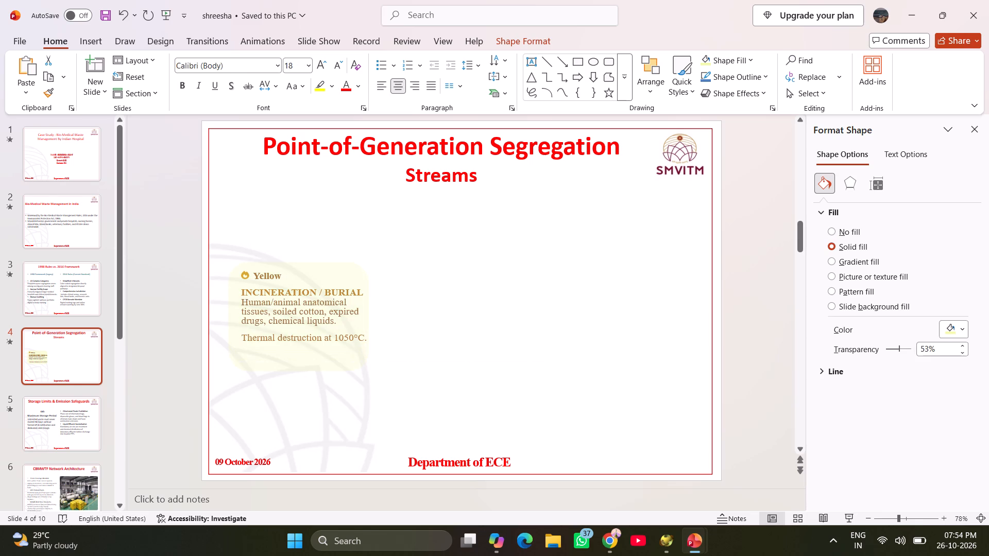
drag(369, 369, 374, 373)
drag(374, 373, 374, 373)
Move the Yellow card's background slightly up and to the right so it frames the icon and text evenly.
click(347, 276)
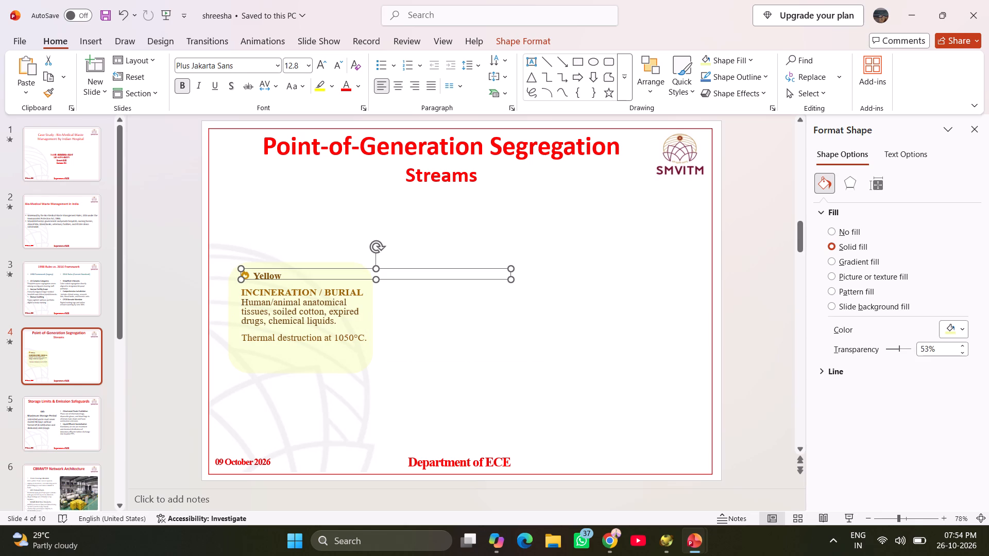
click(351, 360)
drag(351, 360, 347, 351)
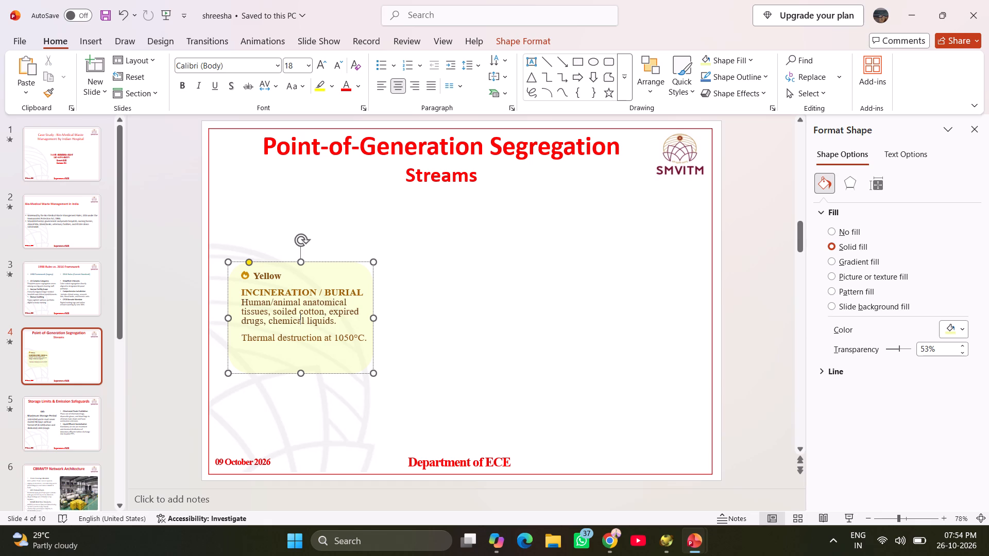
drag(347, 351, 344, 339)
drag(326, 361, 328, 356)
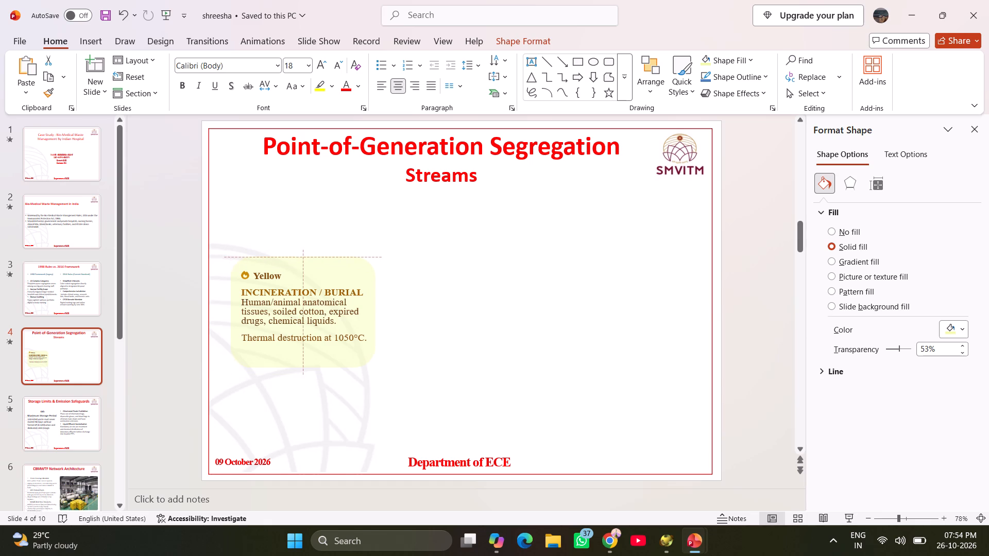
drag(328, 356, 328, 357)
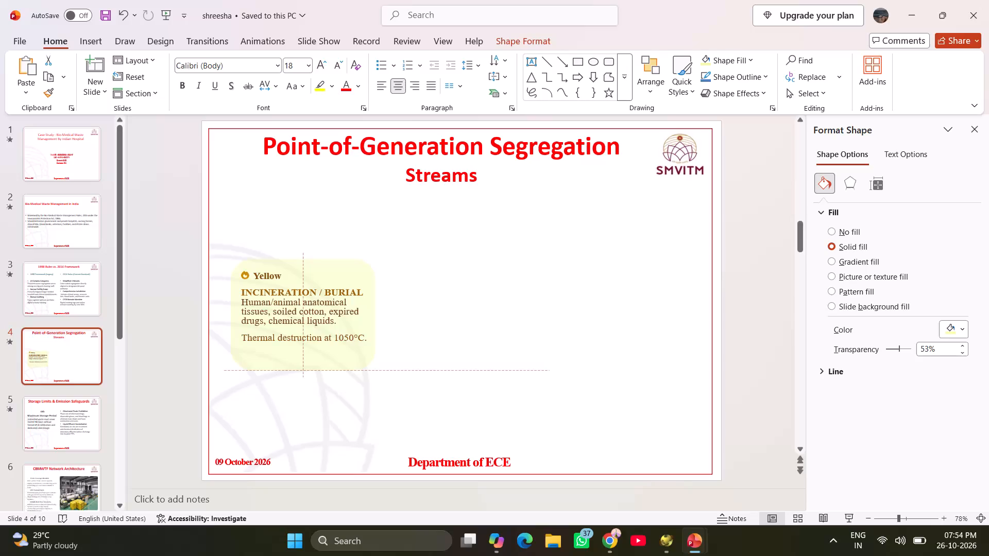
drag(328, 357, 328, 355)
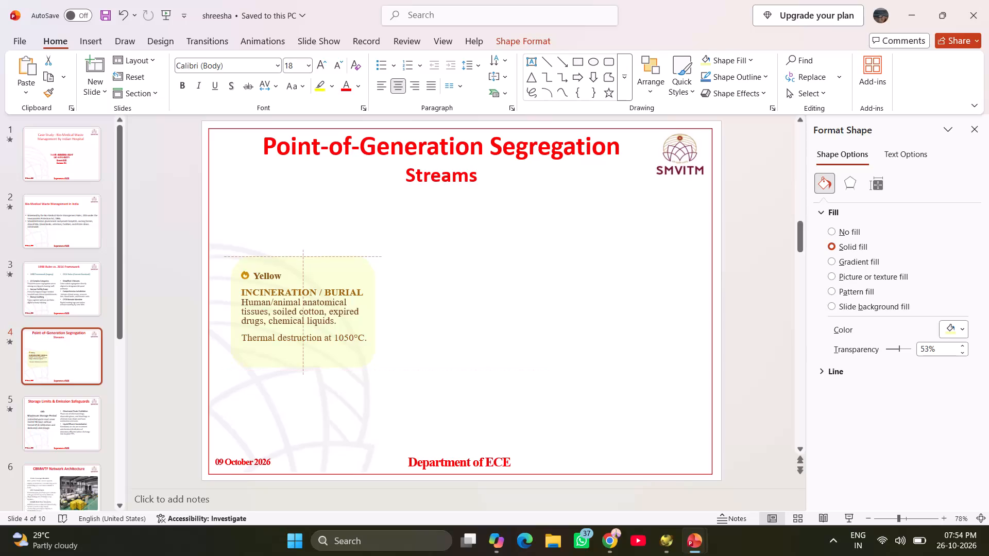
drag(328, 355, 327, 354)
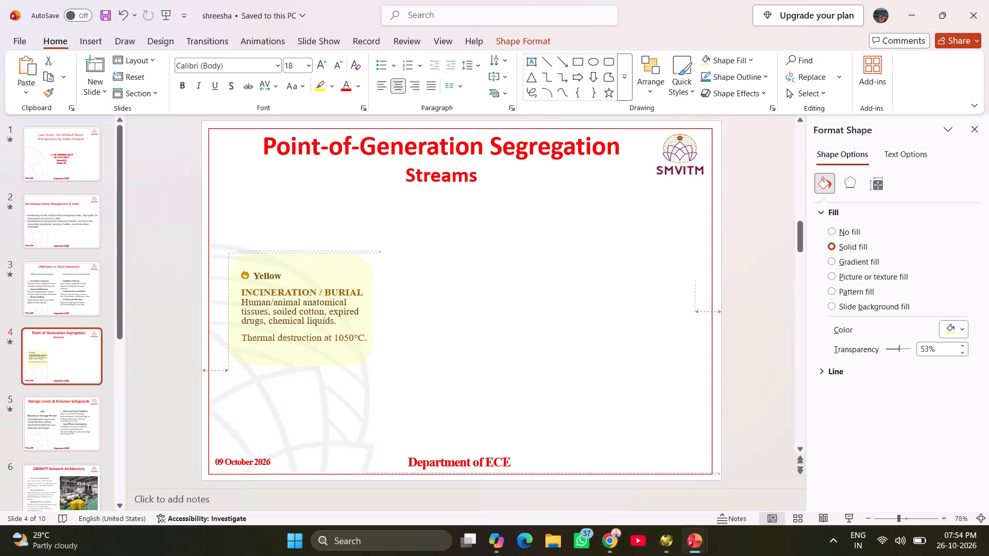
drag(327, 354, 328, 353)
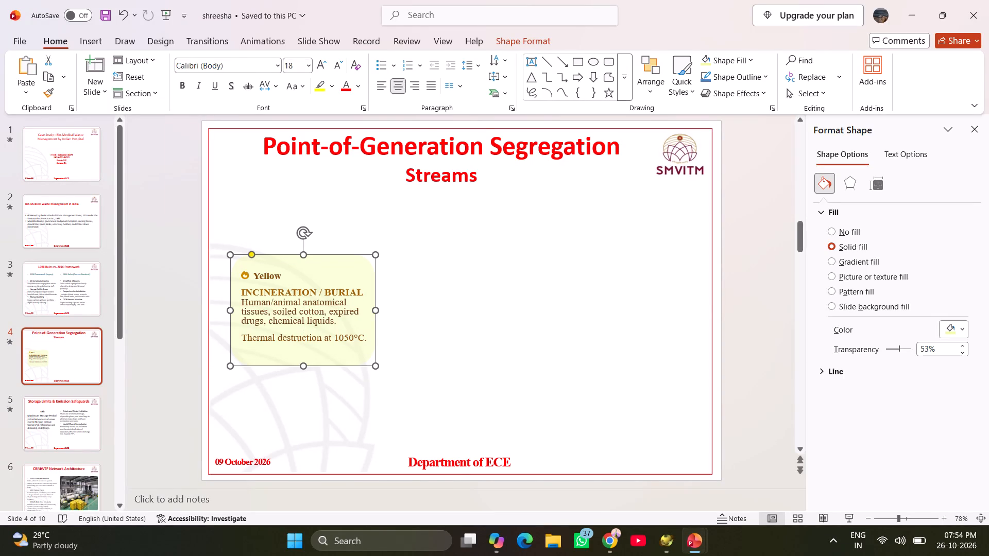
click(419, 320)
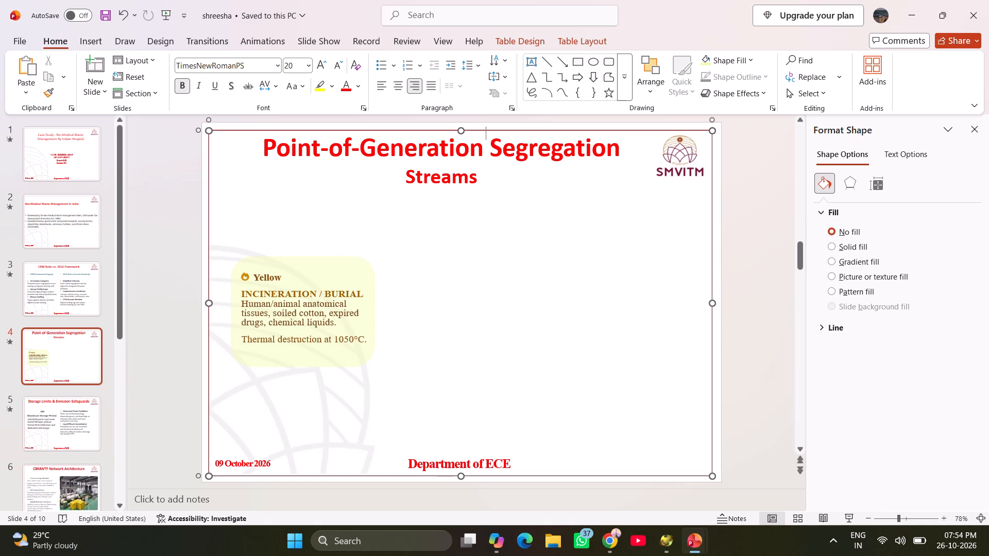
Move the Yellow card's thermal destruction line and description slightly down to open space below the INCINERATION / BURIAL heading.
click(289, 293)
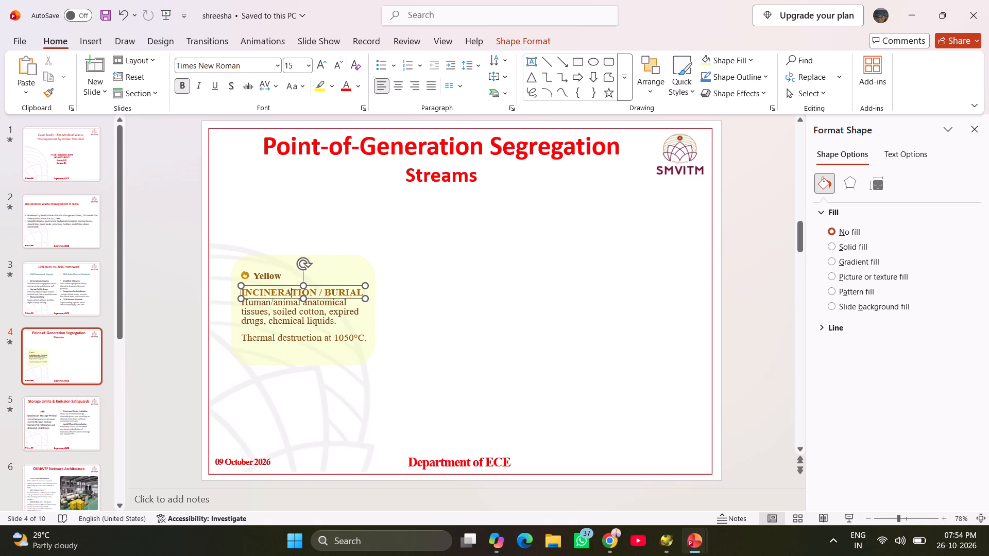
click(294, 341)
drag(294, 331, 294, 335)
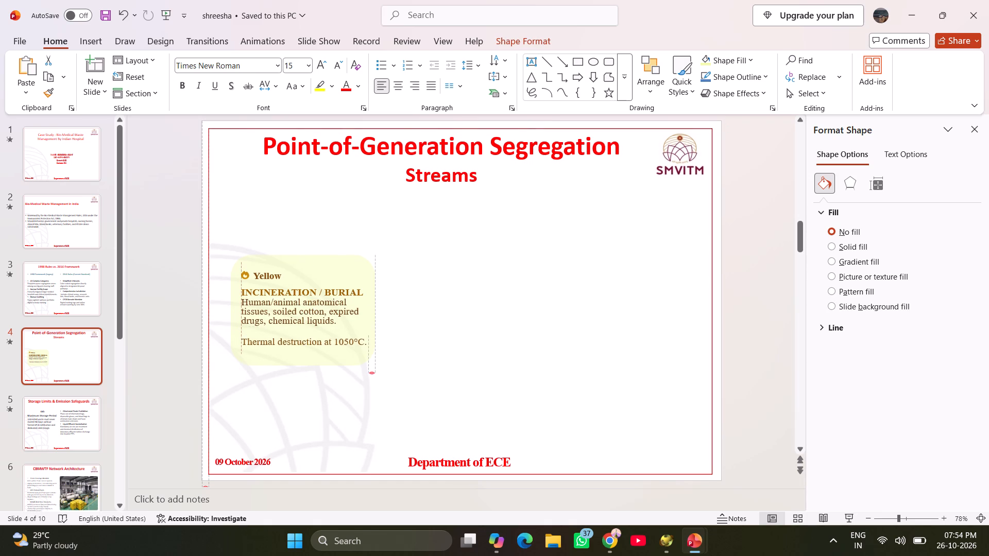
drag(294, 335, 294, 336)
click(292, 305)
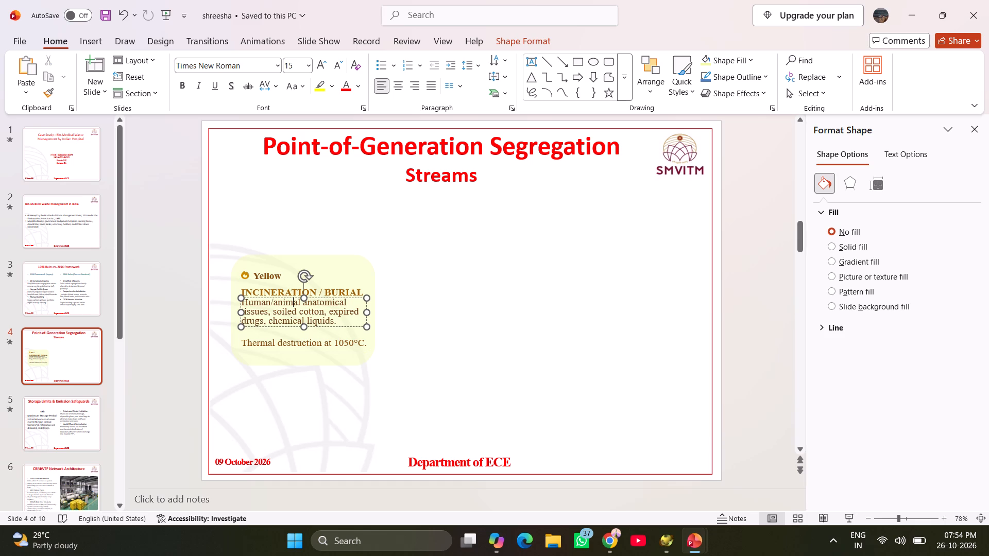
drag(292, 298, 291, 302)
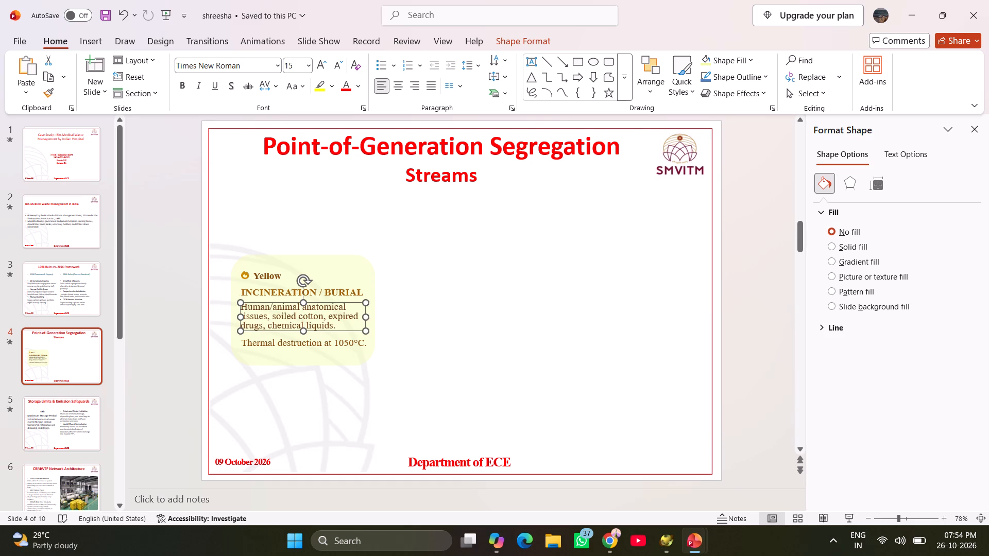
Move the Yellow title to the horizontal centre of its card, slightly higher above the INCINERATION / BURIAL heading.
click(267, 273)
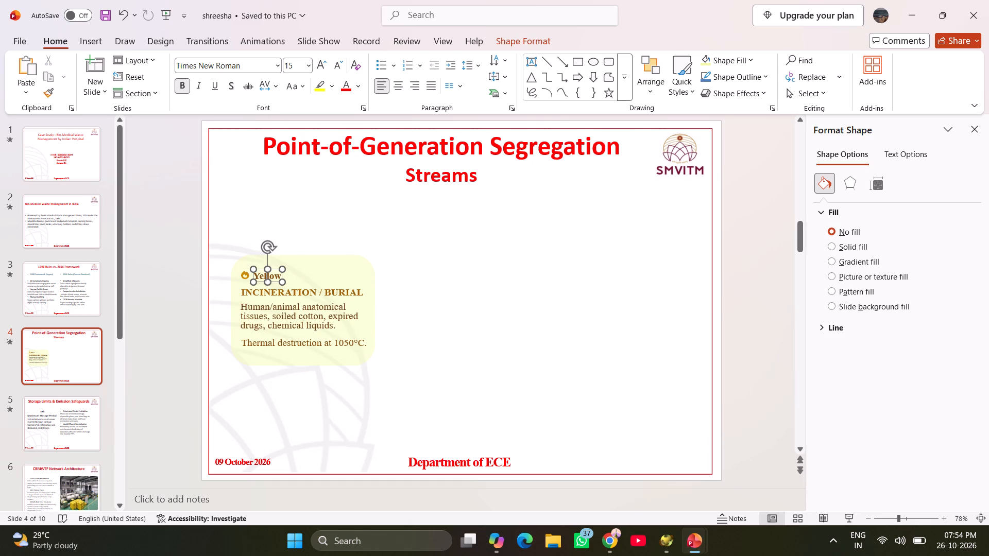
drag(275, 269, 311, 269)
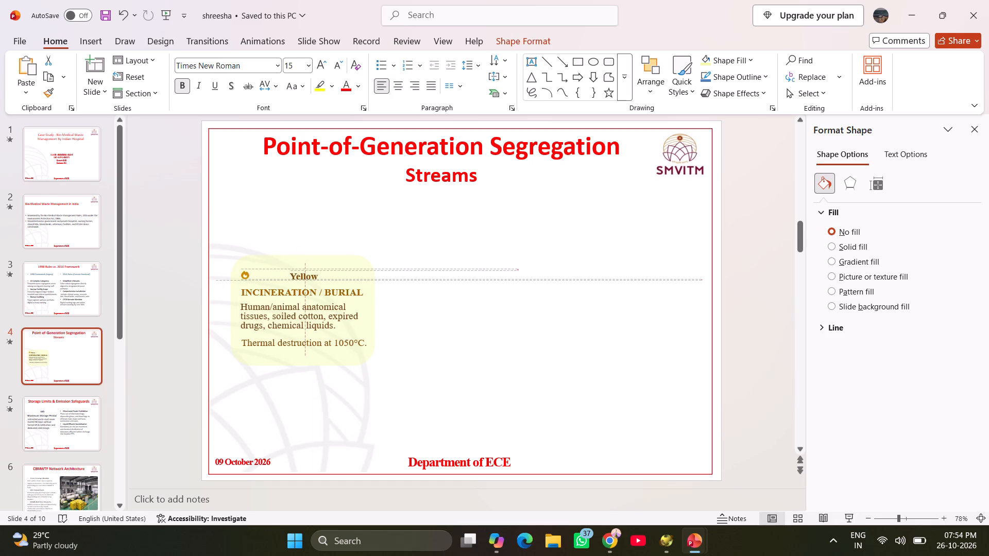
drag(311, 269, 311, 267)
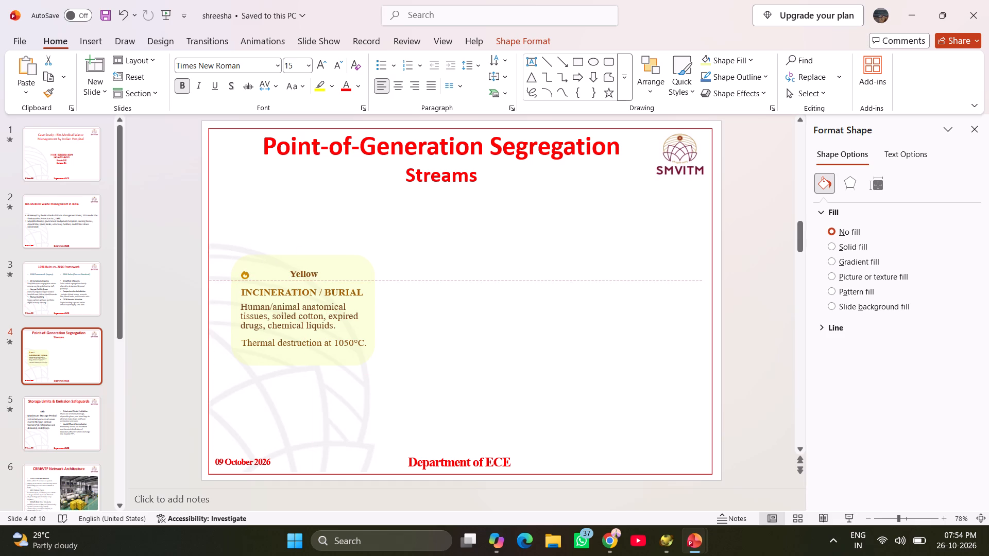
drag(311, 267, 311, 263)
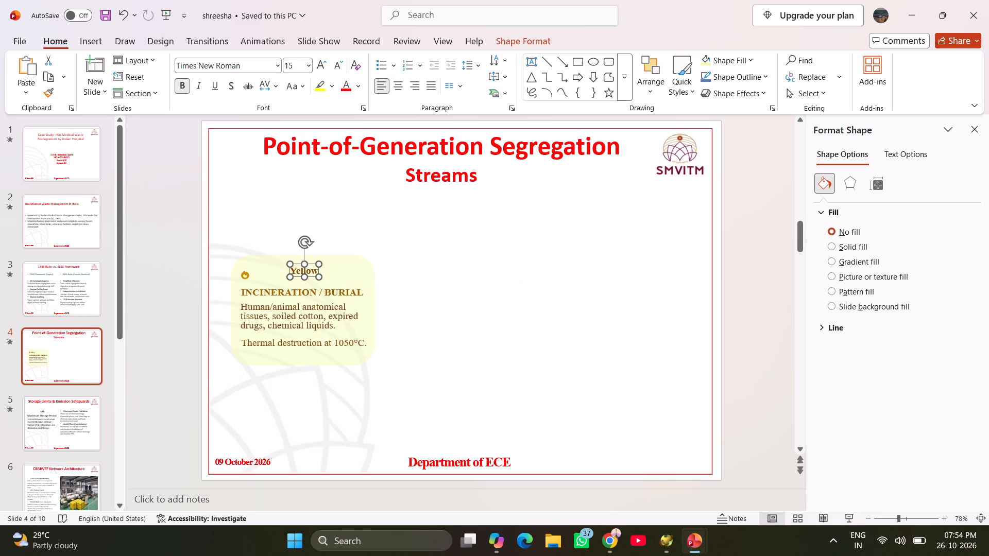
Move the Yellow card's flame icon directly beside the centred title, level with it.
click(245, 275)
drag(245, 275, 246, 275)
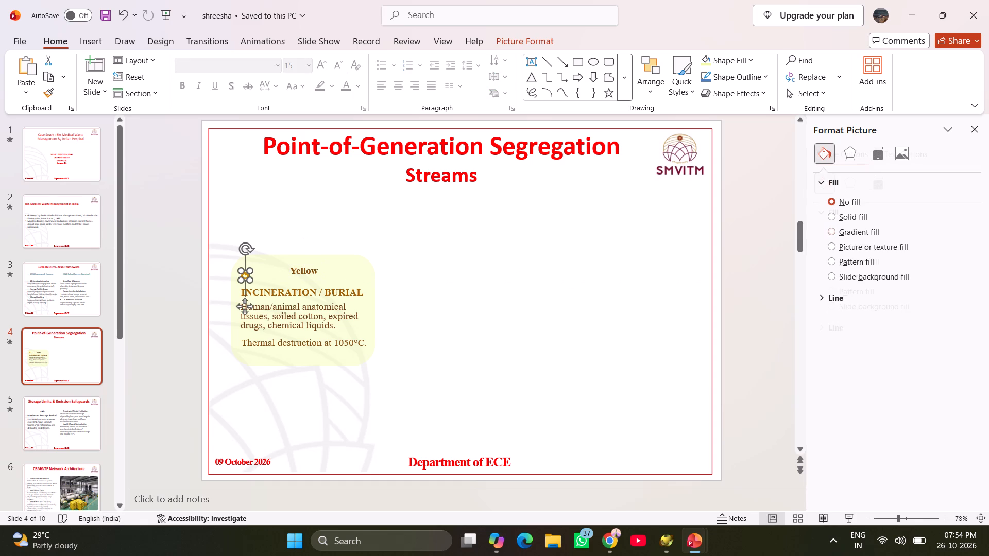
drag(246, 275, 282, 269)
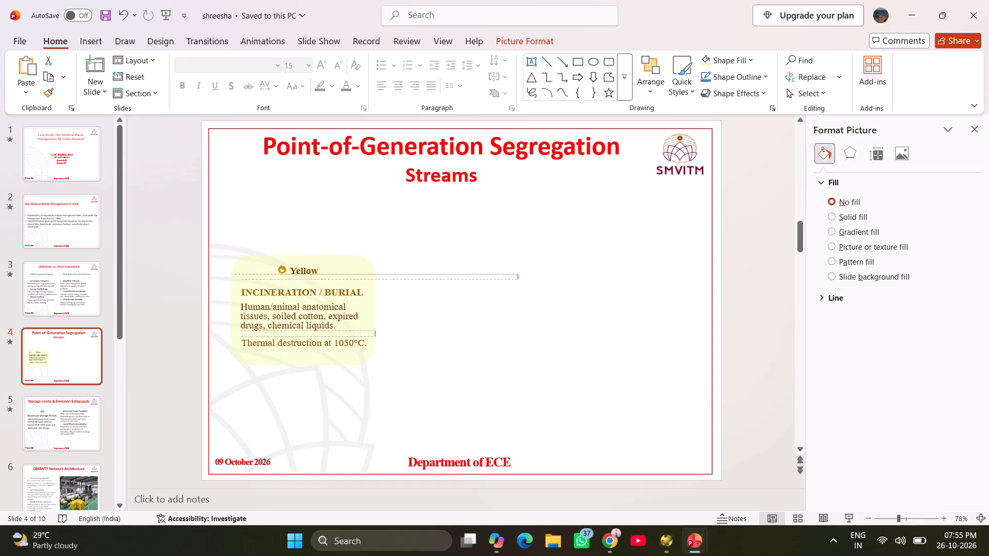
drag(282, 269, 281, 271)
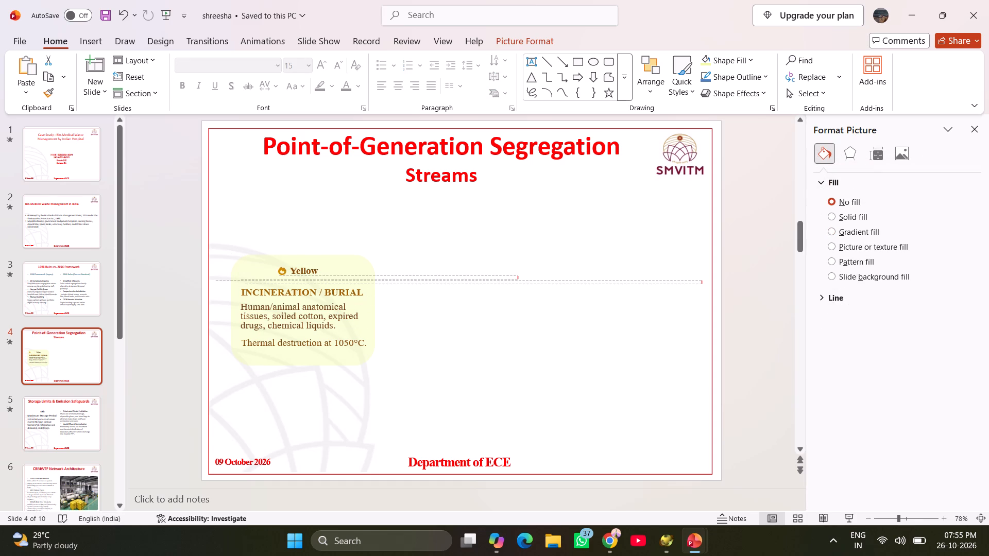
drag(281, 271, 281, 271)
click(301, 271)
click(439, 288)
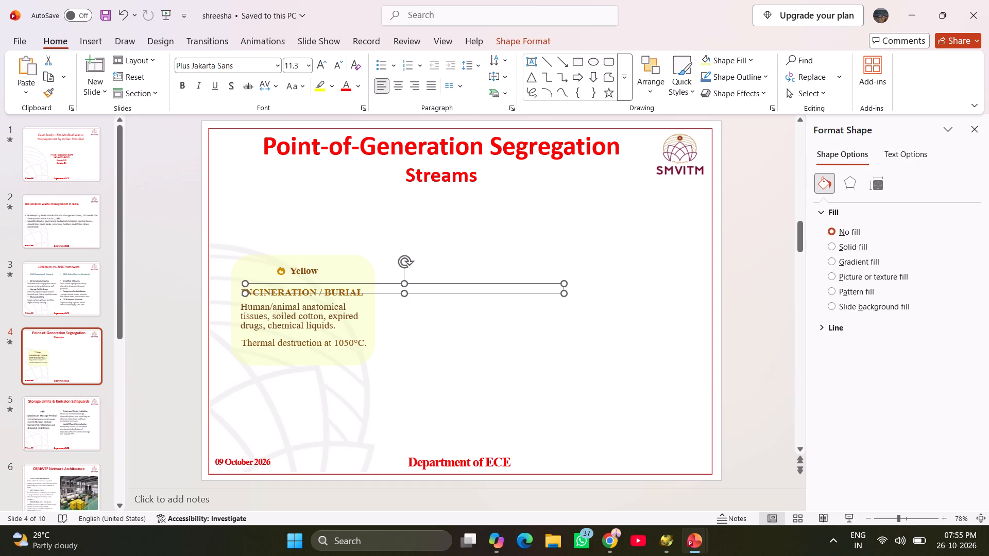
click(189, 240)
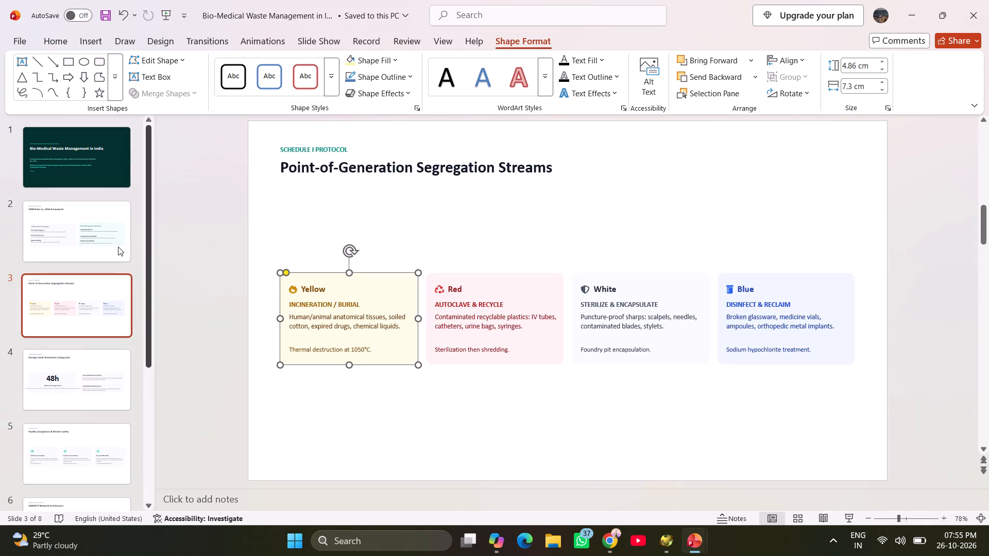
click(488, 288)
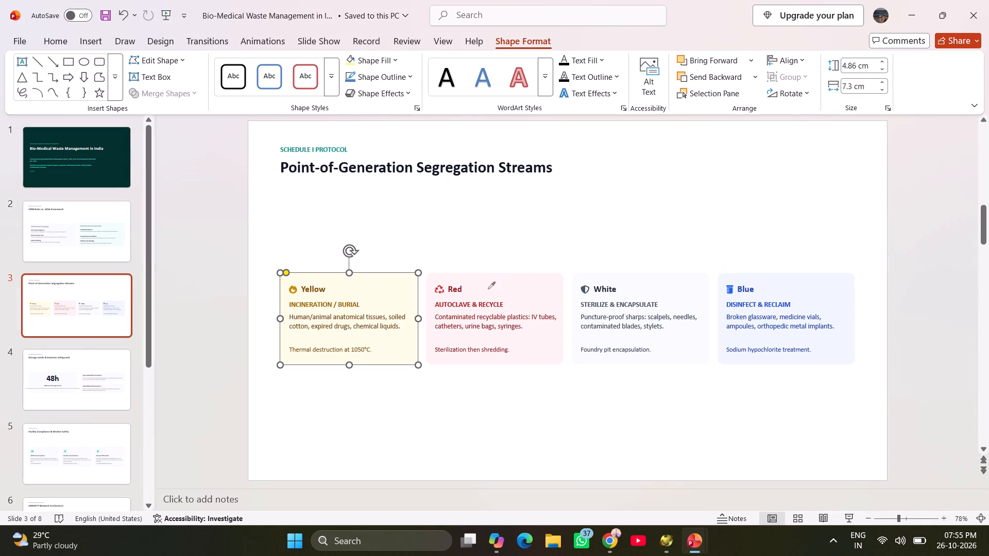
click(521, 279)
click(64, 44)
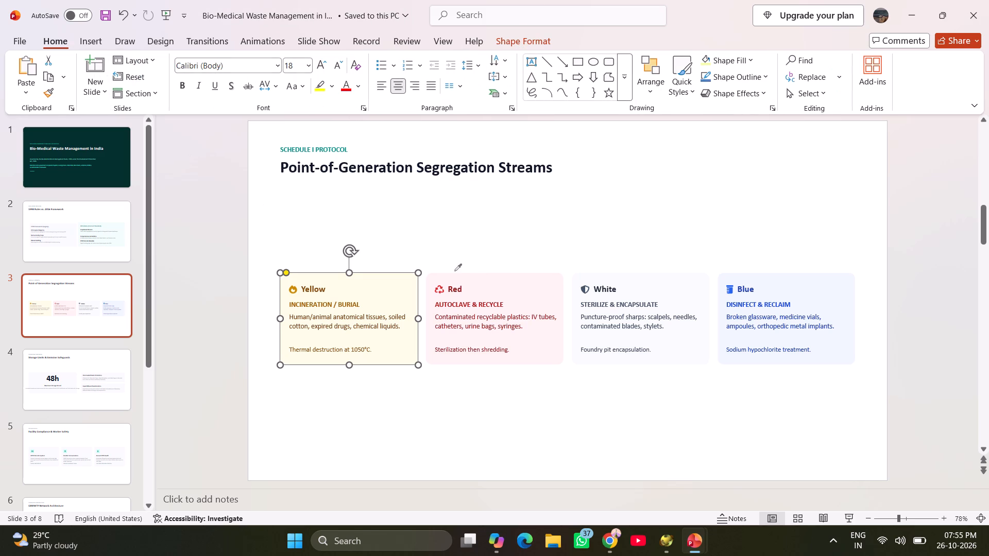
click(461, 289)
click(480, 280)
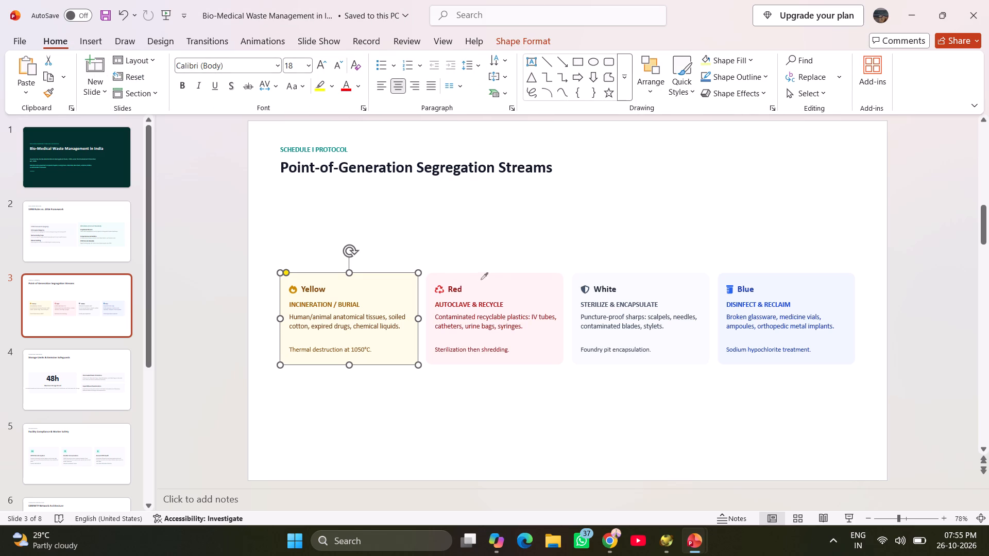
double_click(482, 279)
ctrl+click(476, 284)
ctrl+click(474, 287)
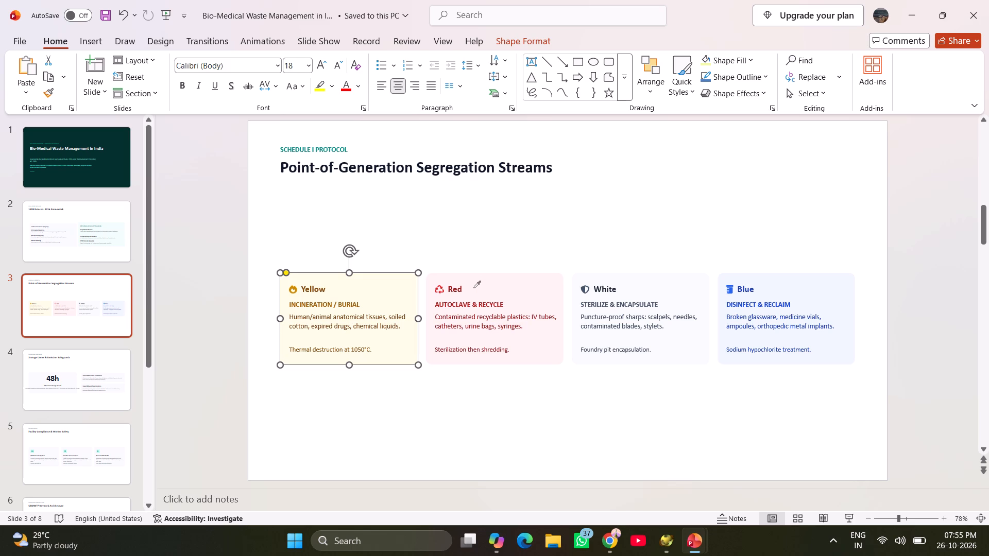
Copy the Red card's icon, title, AUTOCLAVE & RECYCLE heading, description and sterilization line from the Bio-Medical Waste Management deck into shreesha's Segregation Streams slide.
right_click(474, 284)
click(439, 286)
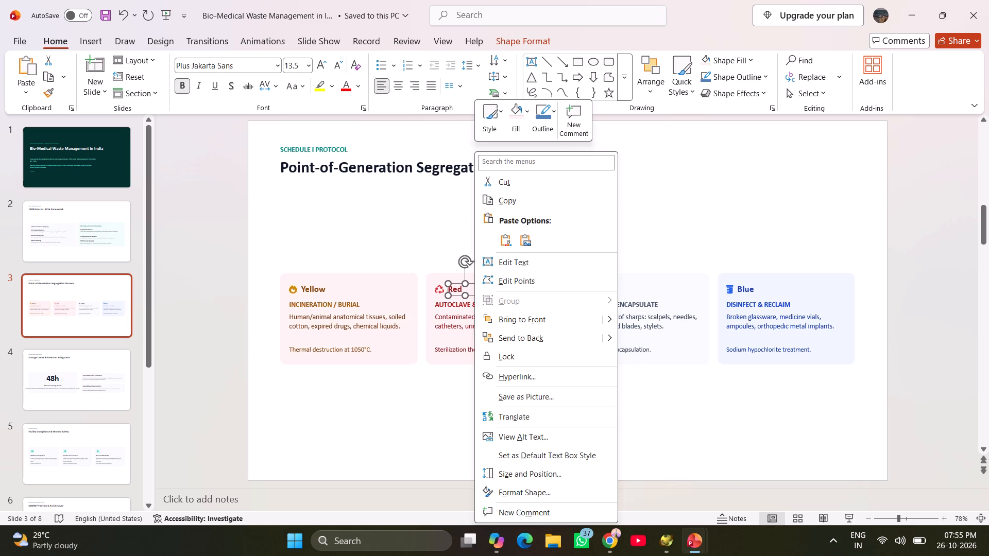
ctrl+click(440, 290)
ctrl+click(453, 301)
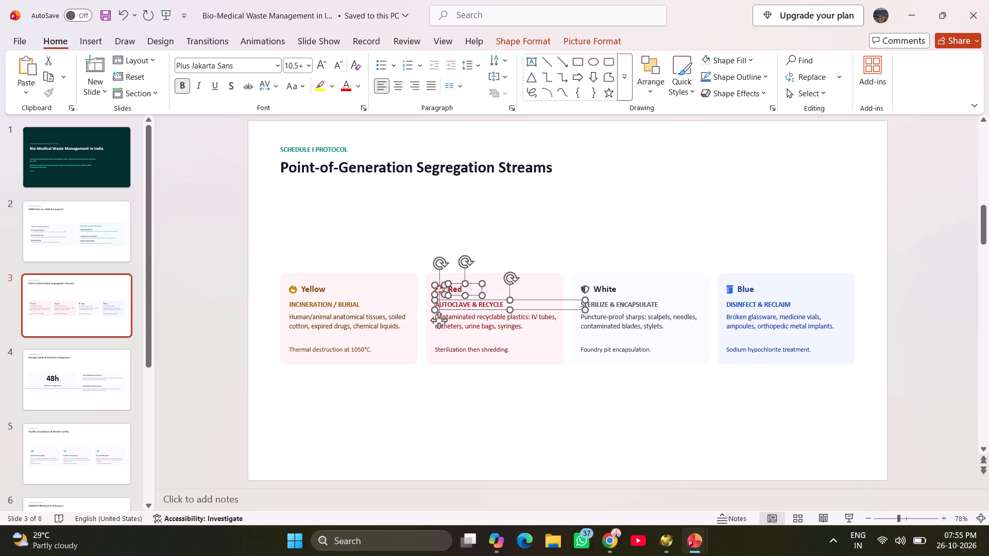
ctrl+click(455, 319)
ctrl+click(458, 352)
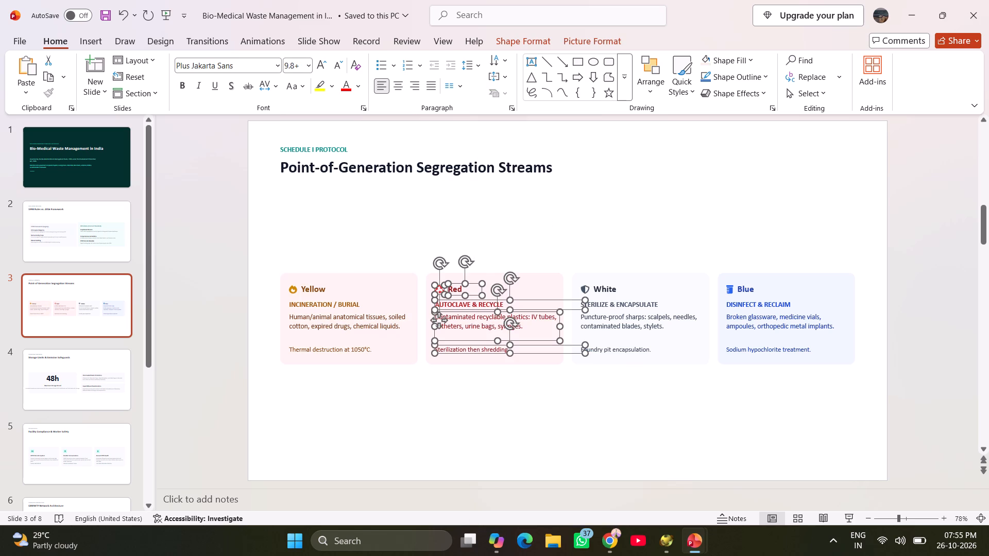
key(ctrl+c)
key(alt+Tab)
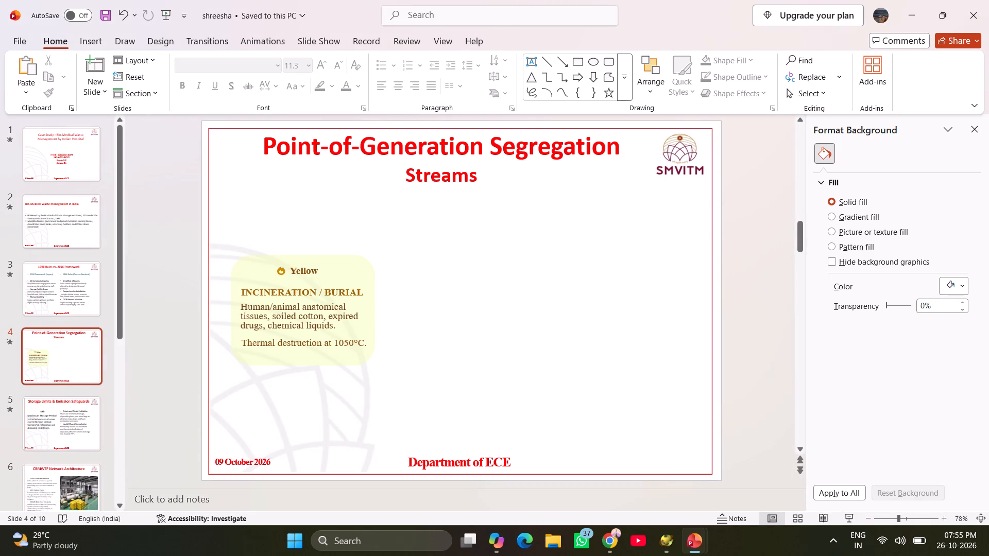
key(ctrl+v)
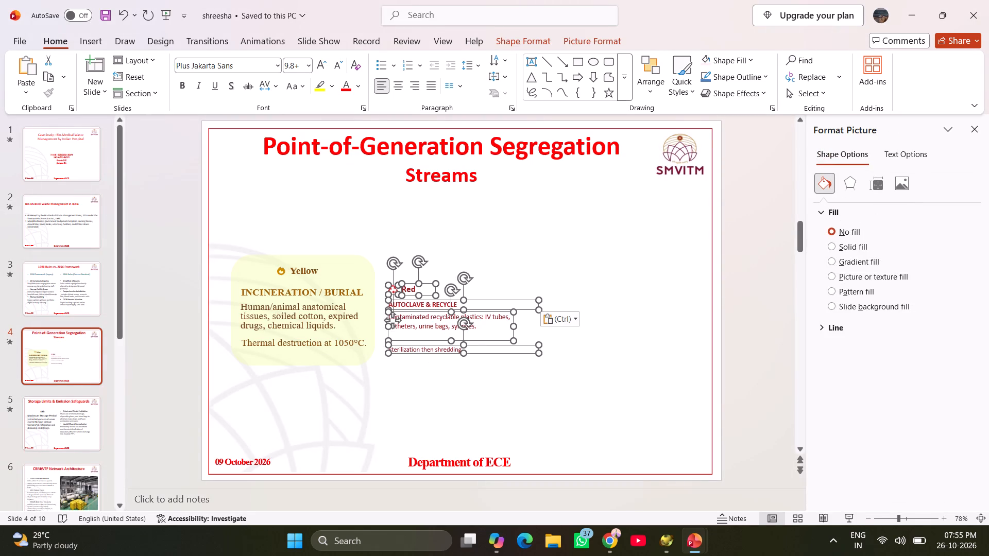
Move the pasted Red card items together up and to the right, beside the Yellow card.
drag(428, 284, 457, 271)
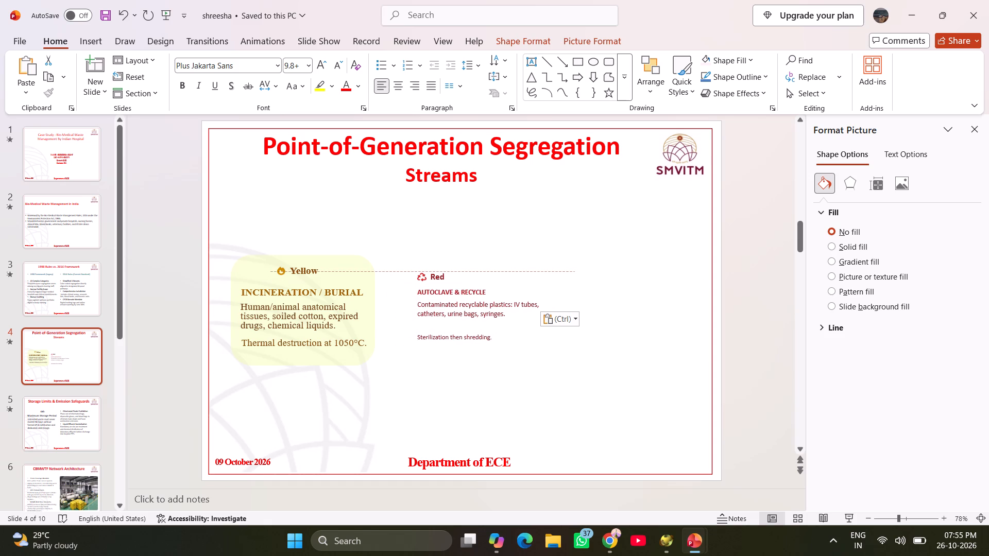
drag(457, 271, 460, 269)
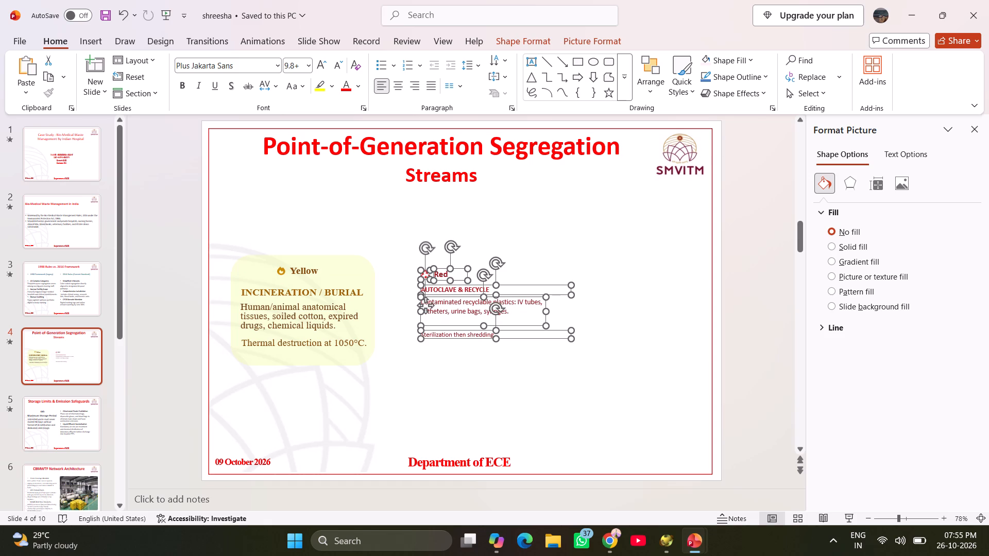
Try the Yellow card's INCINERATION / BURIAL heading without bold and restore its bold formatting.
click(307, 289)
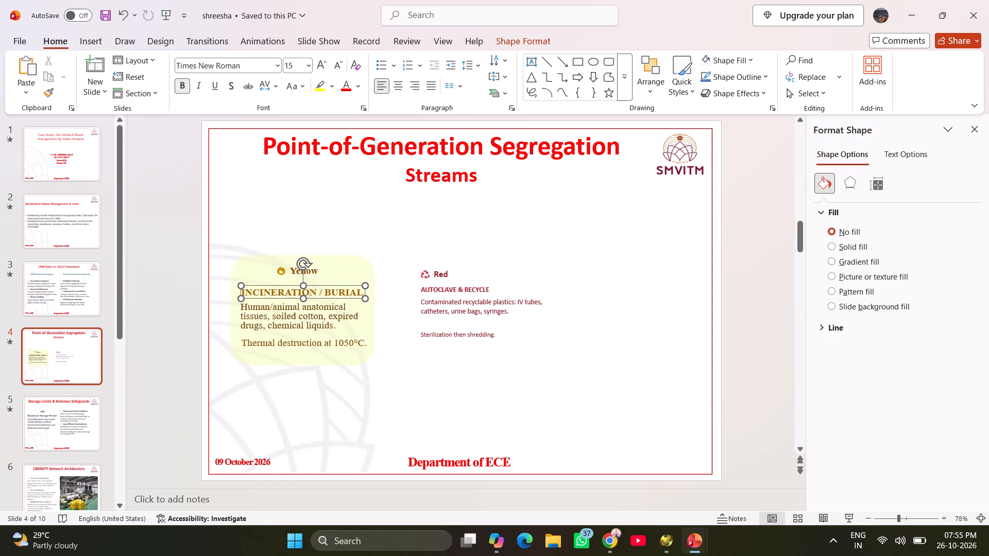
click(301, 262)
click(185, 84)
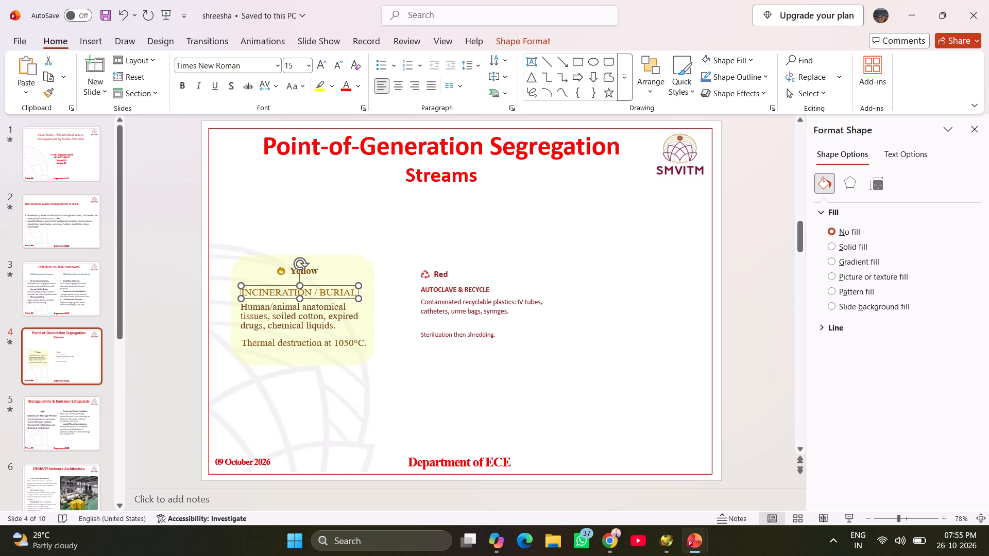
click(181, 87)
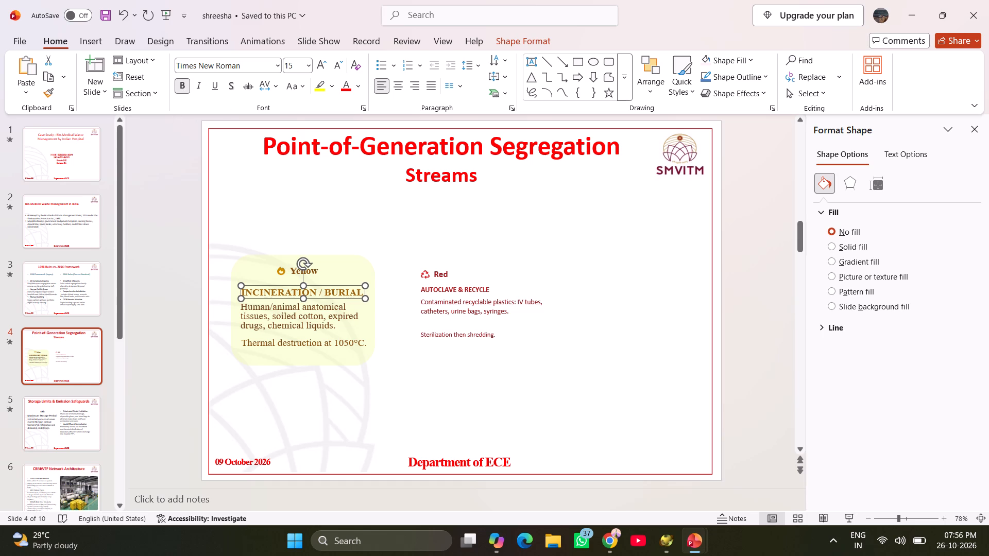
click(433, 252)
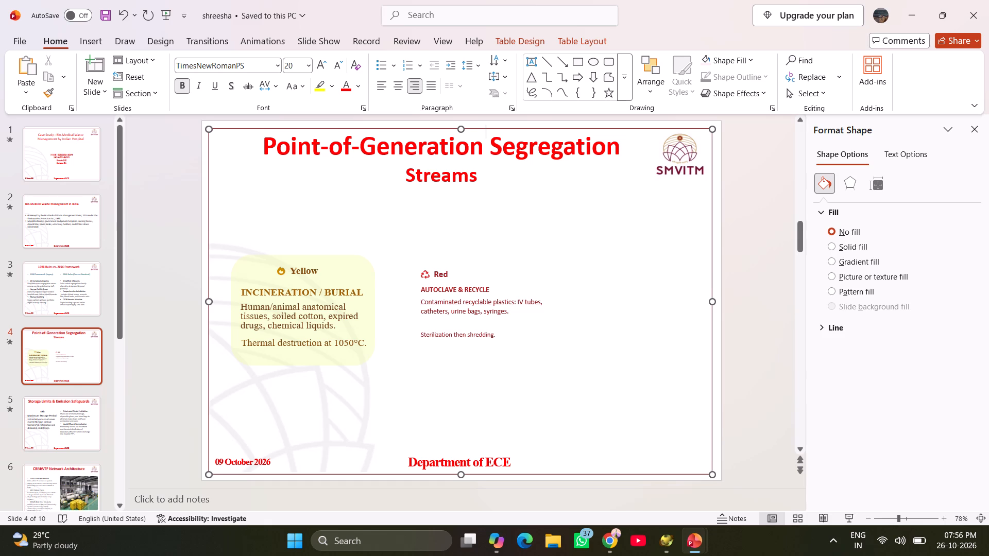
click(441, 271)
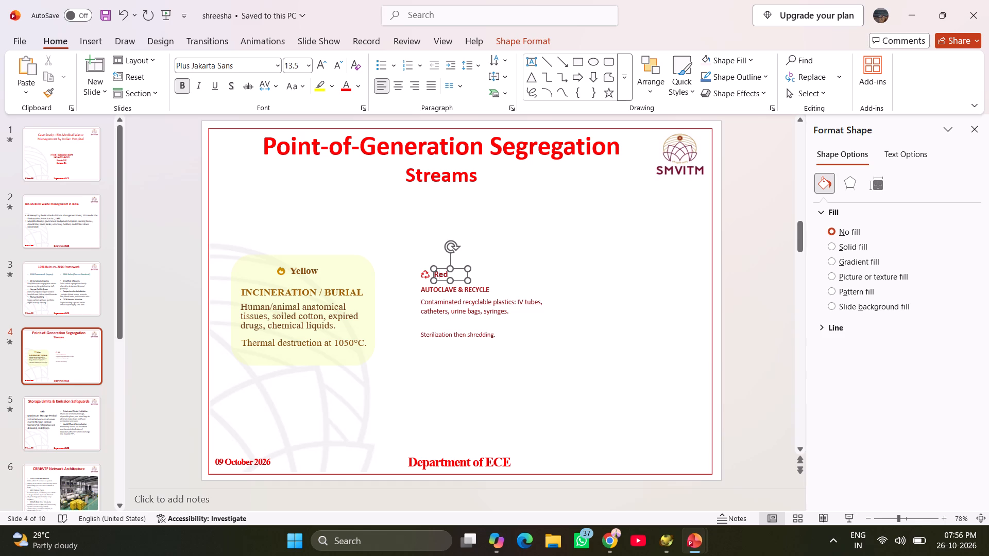
Move the Yellow card's flame icon to the card's left side, aligned with the left edge of the text.
drag(281, 269, 245, 268)
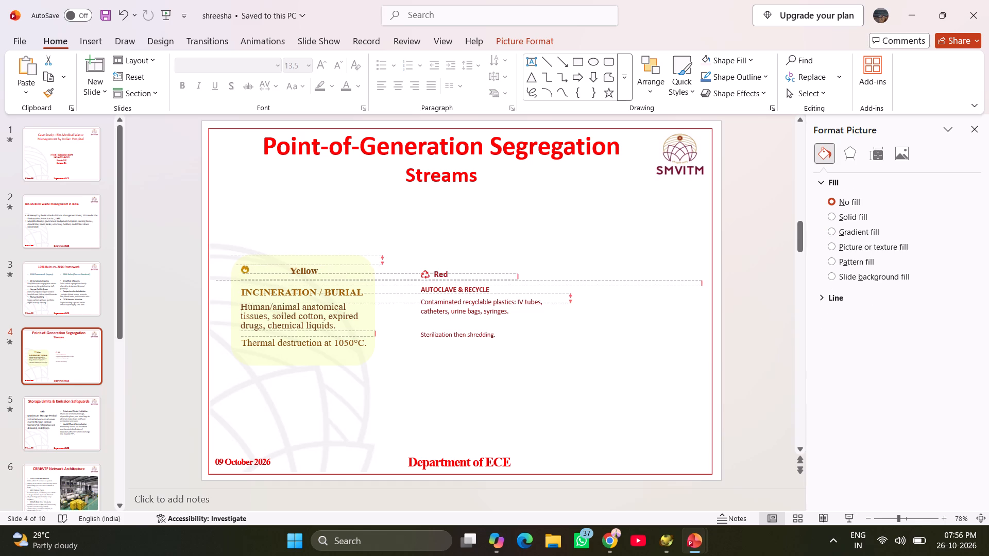
drag(245, 268, 245, 269)
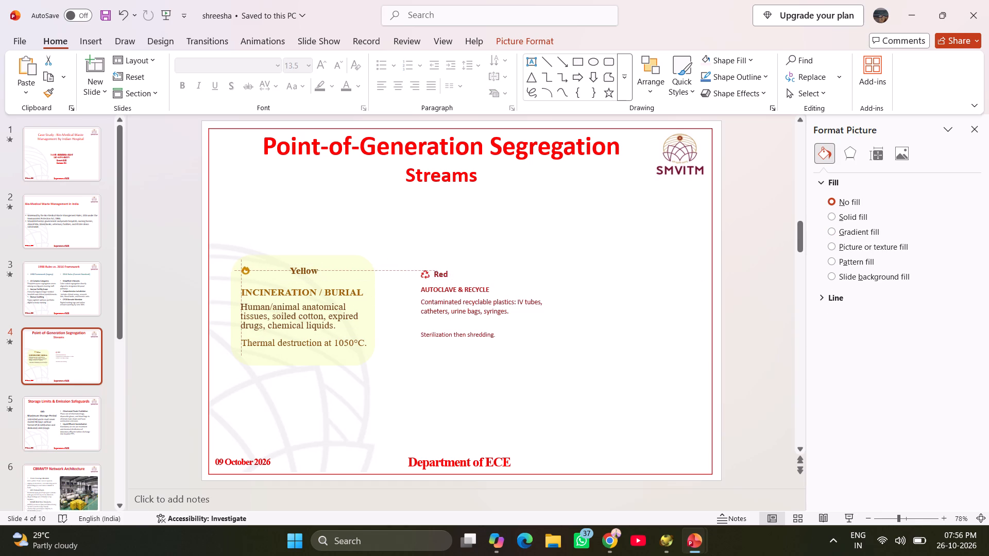
drag(245, 269, 245, 269)
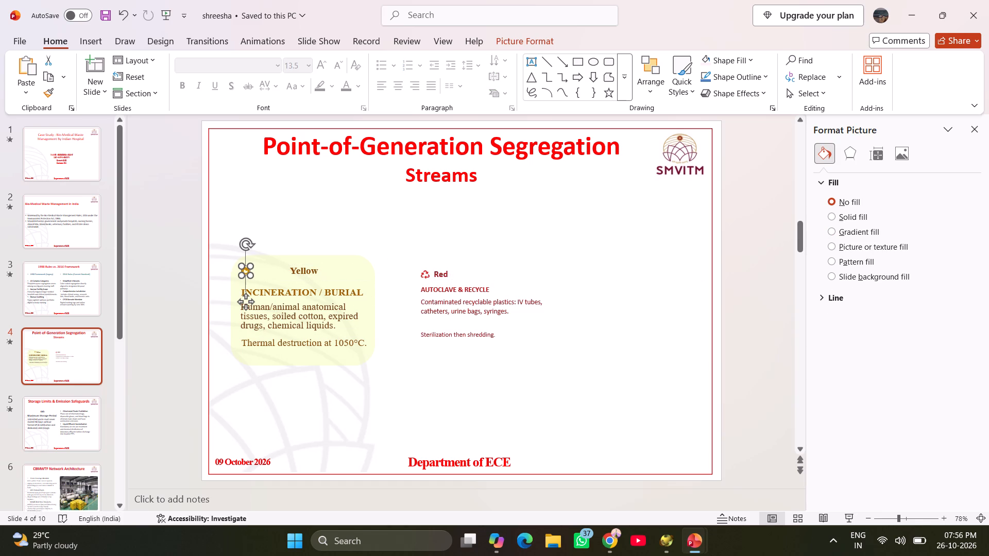
Move the Yellow card's title left so it sits directly beside the flame icon.
click(296, 270)
drag(296, 265, 288, 265)
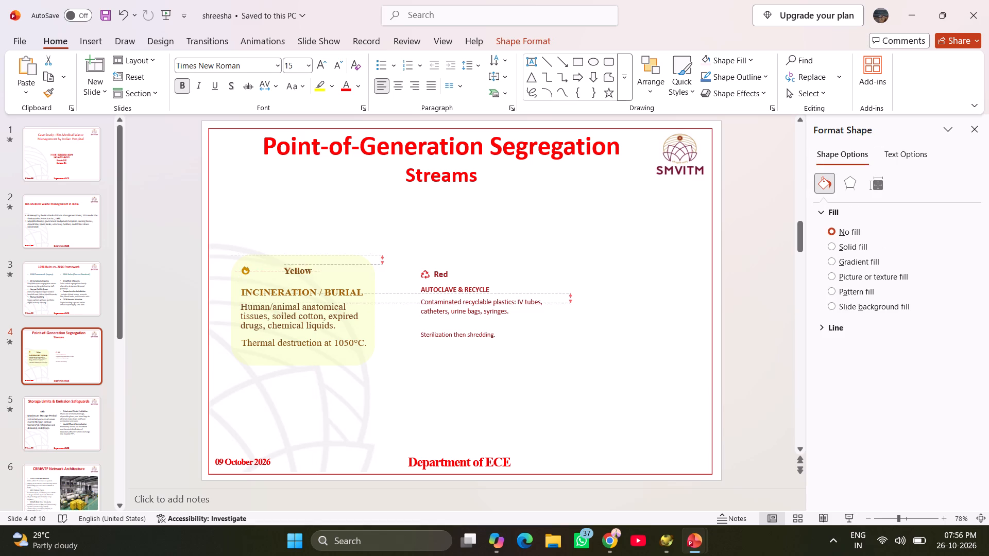
drag(288, 265, 261, 264)
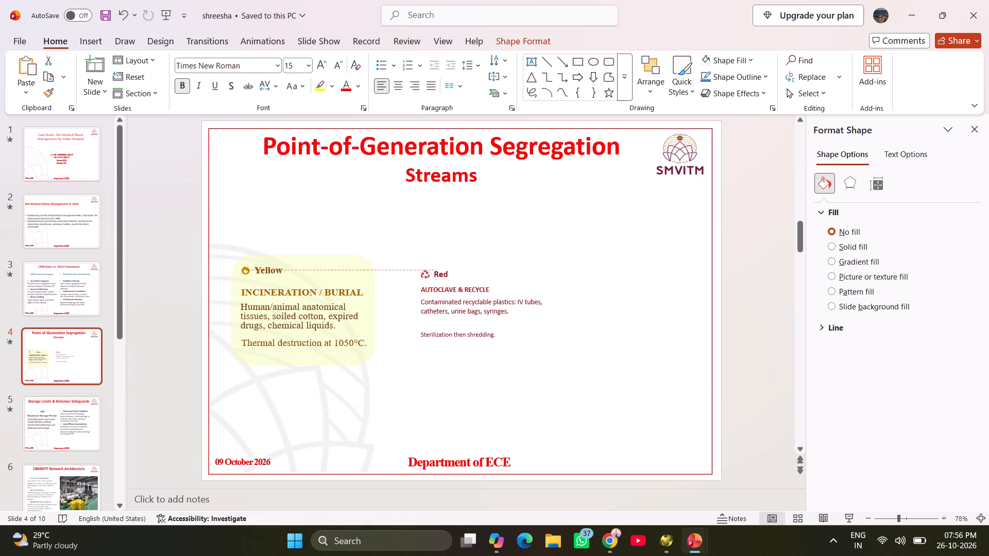
drag(261, 264, 259, 265)
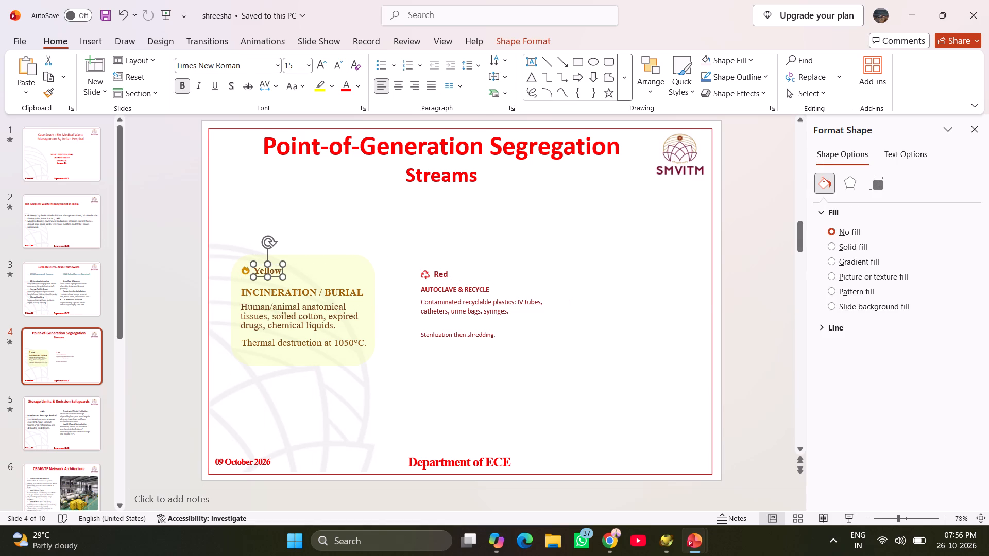
click(331, 244)
Set the Yellow card's title to font size 18.
click(260, 269)
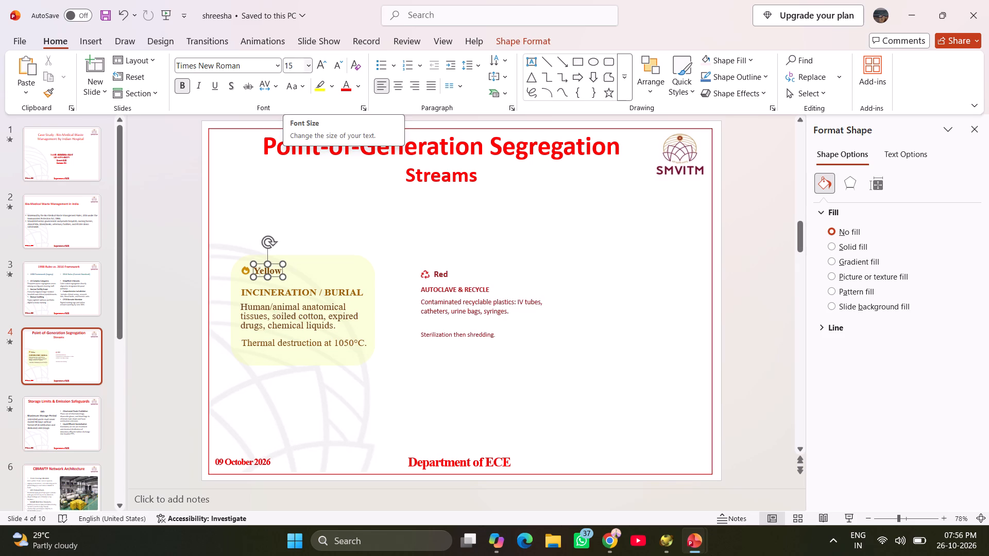
click(439, 272)
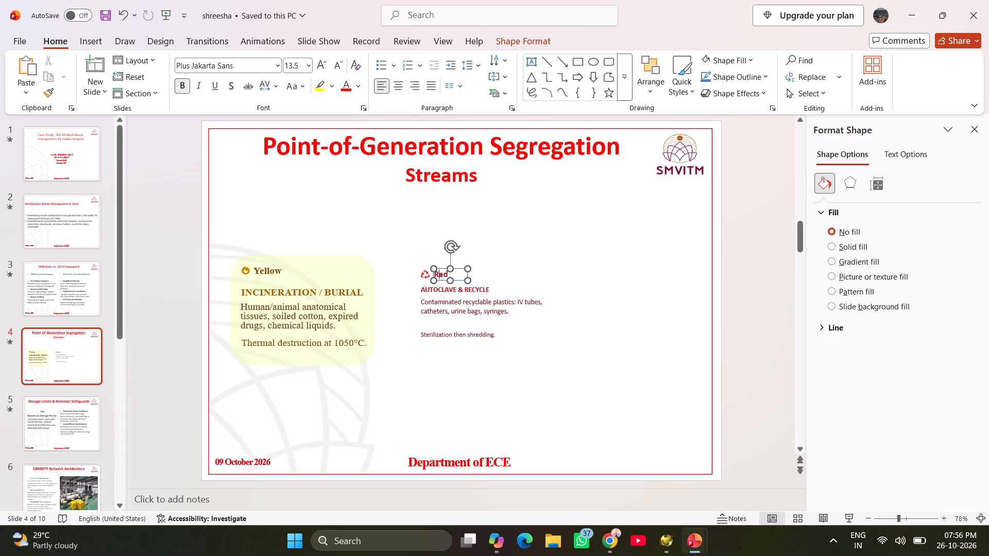
click(274, 267)
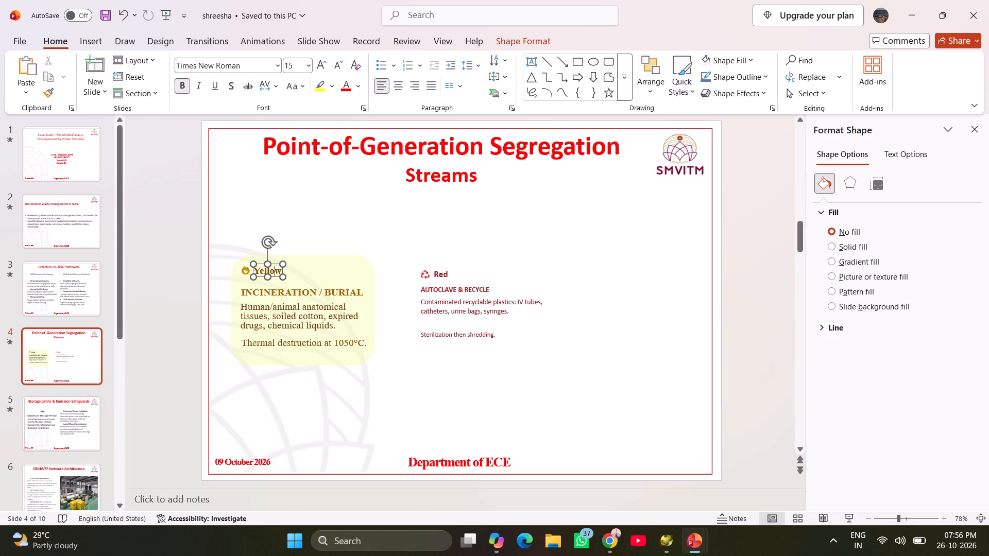
click(269, 242)
click(298, 61)
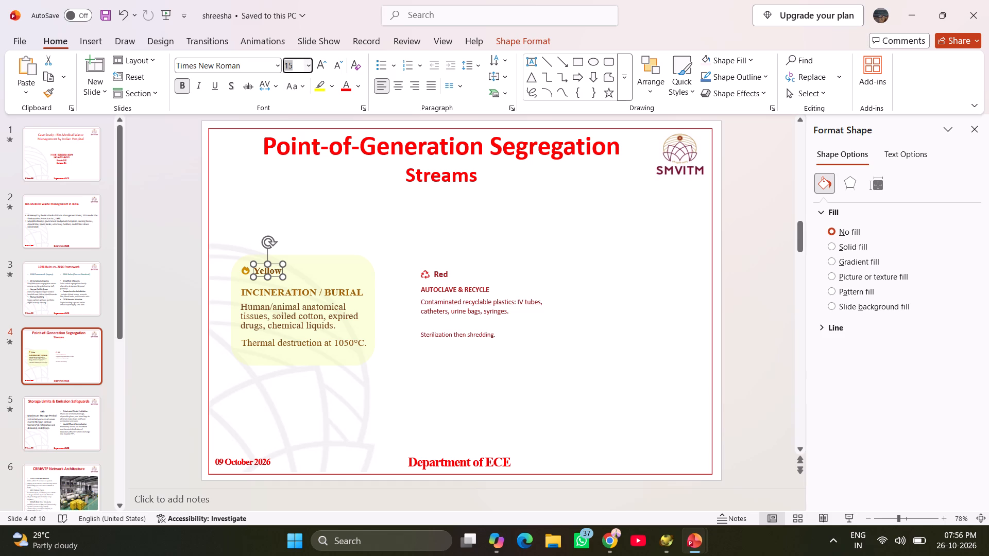
text(18)
key(Return)
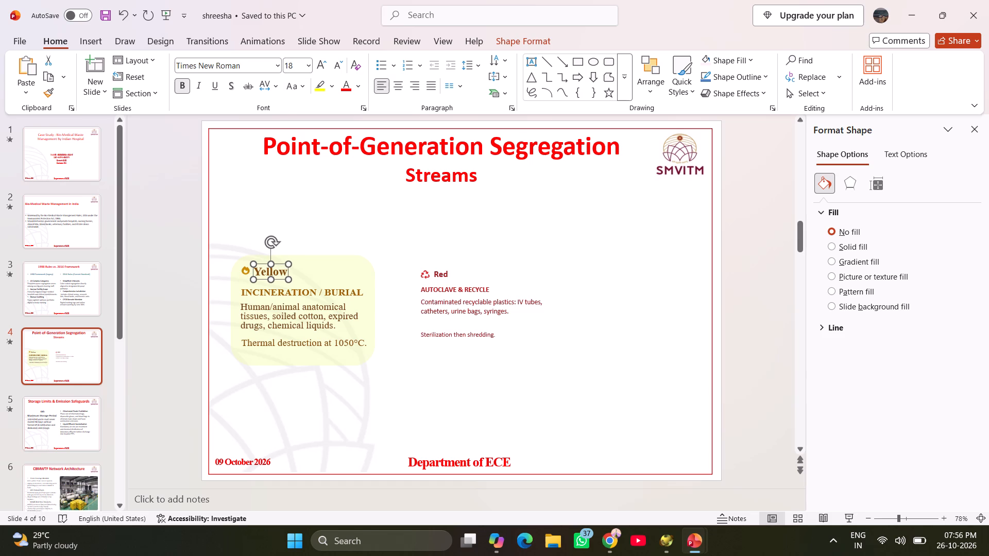
Enlarge the Yellow card's flame icon to suit the title and align it with the left edge of the text.
click(244, 271)
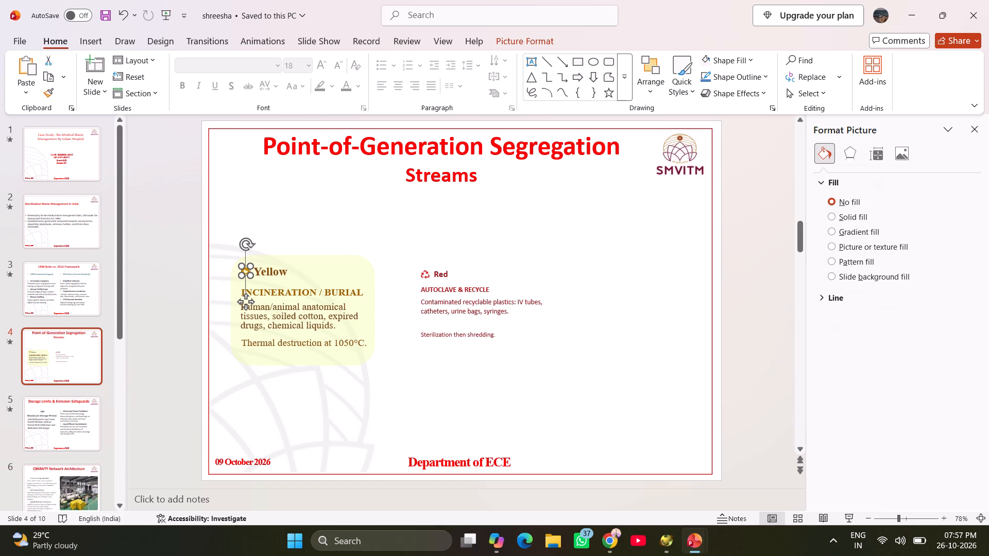
key(ctrl+plus)
key(ctrl+plus)
key(ctrl+plus)
click(252, 277)
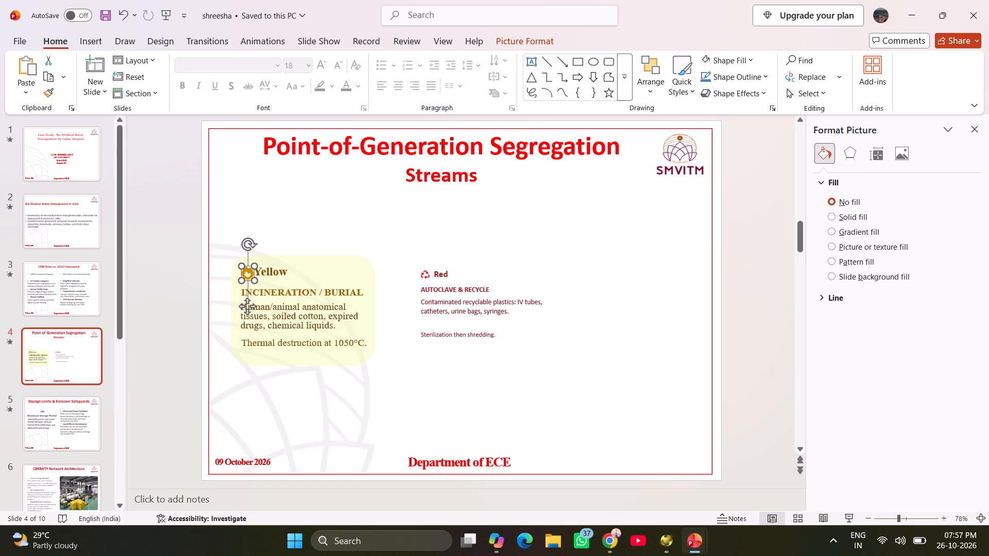
click(247, 272)
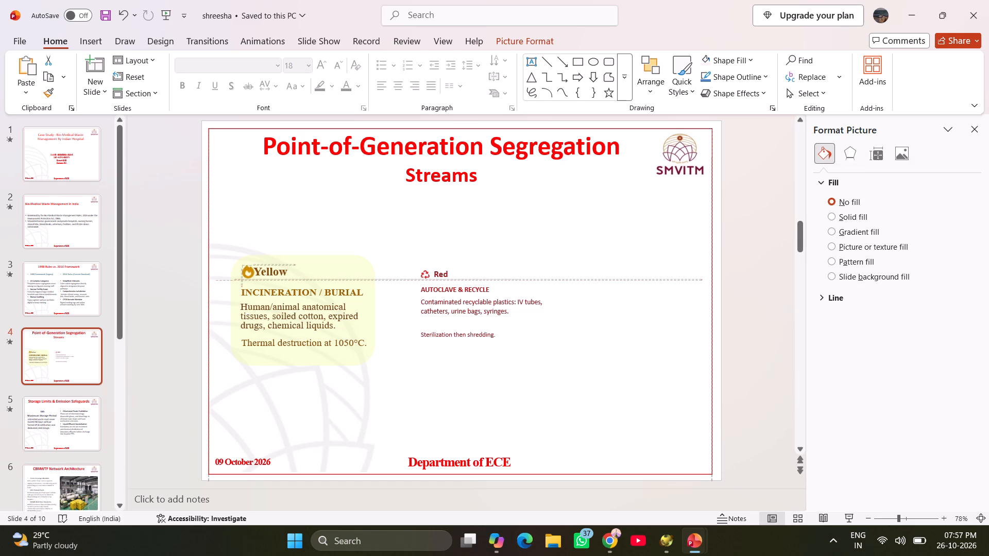
Shift the Yellow title slightly right to leave a gap after the flame icon, and fine-tune the icon's size.
click(266, 272)
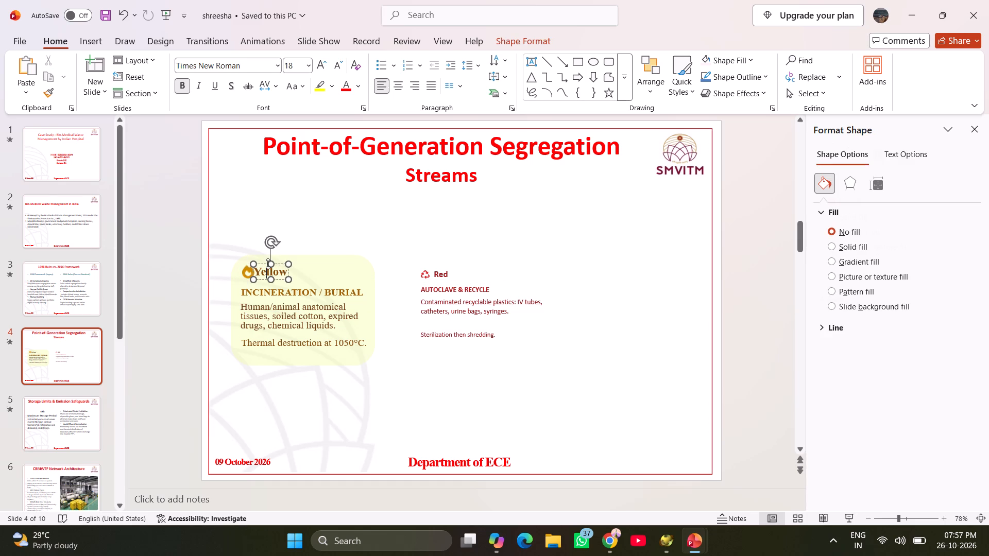
click(265, 264)
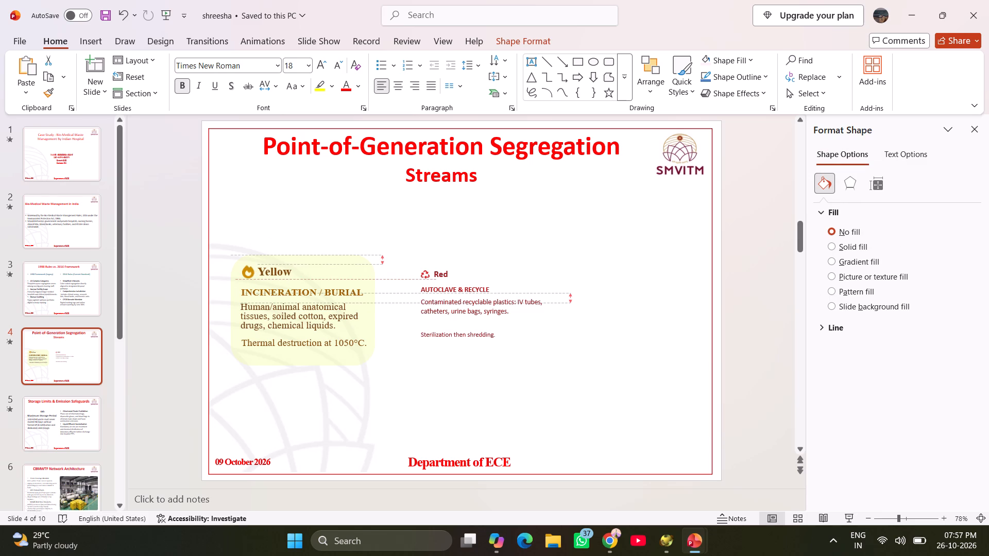
click(250, 270)
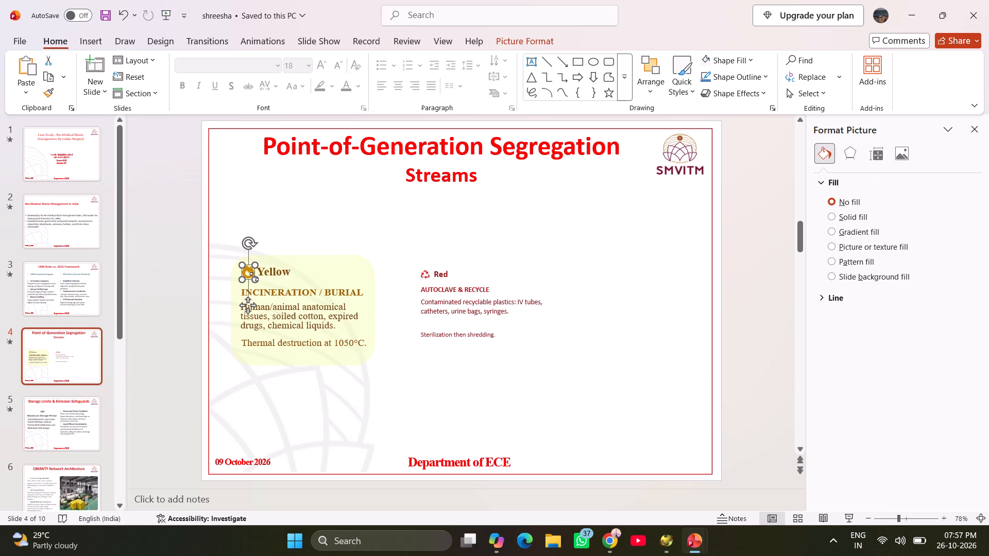
click(254, 277)
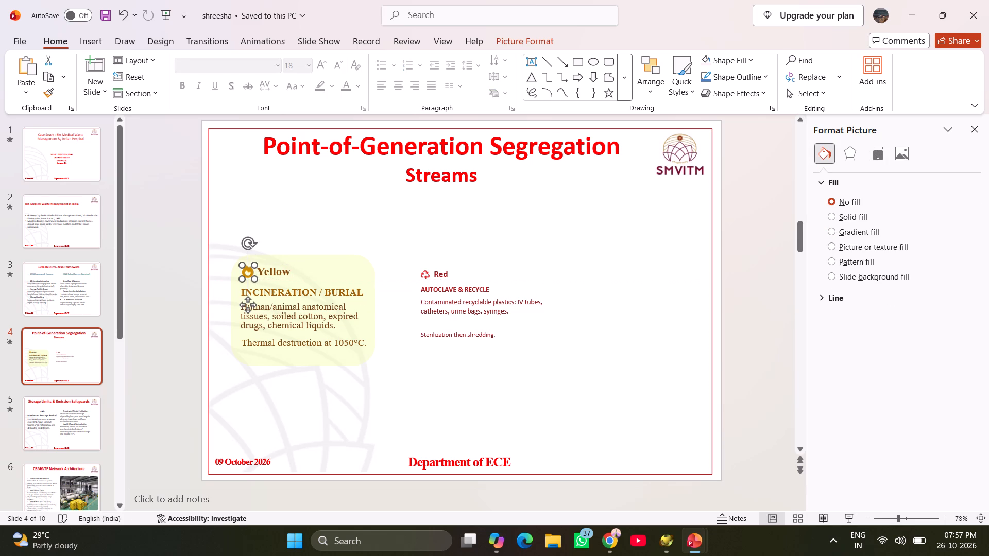
click(266, 272)
click(196, 257)
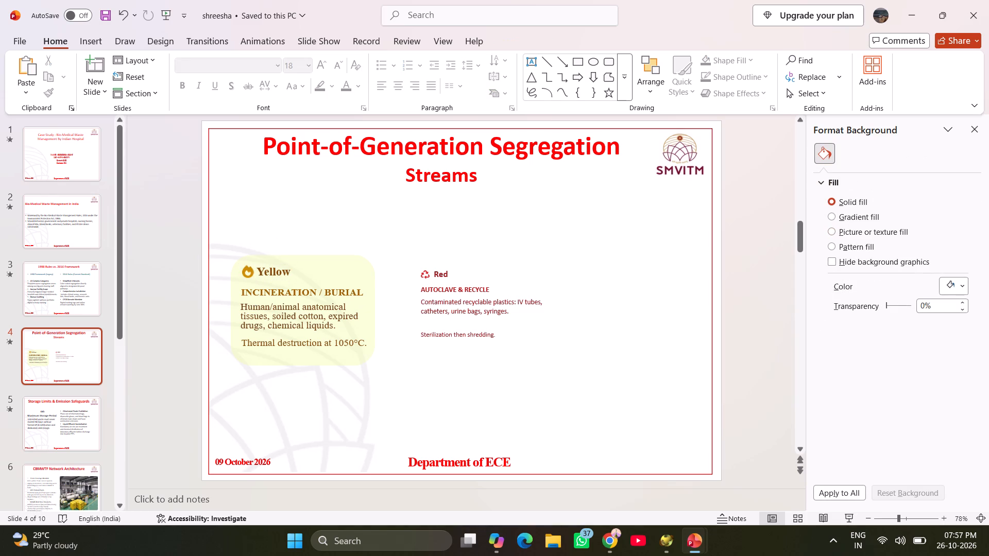
Duplicate the Point-of-Generation Segregation Streams slide.
click(441, 274)
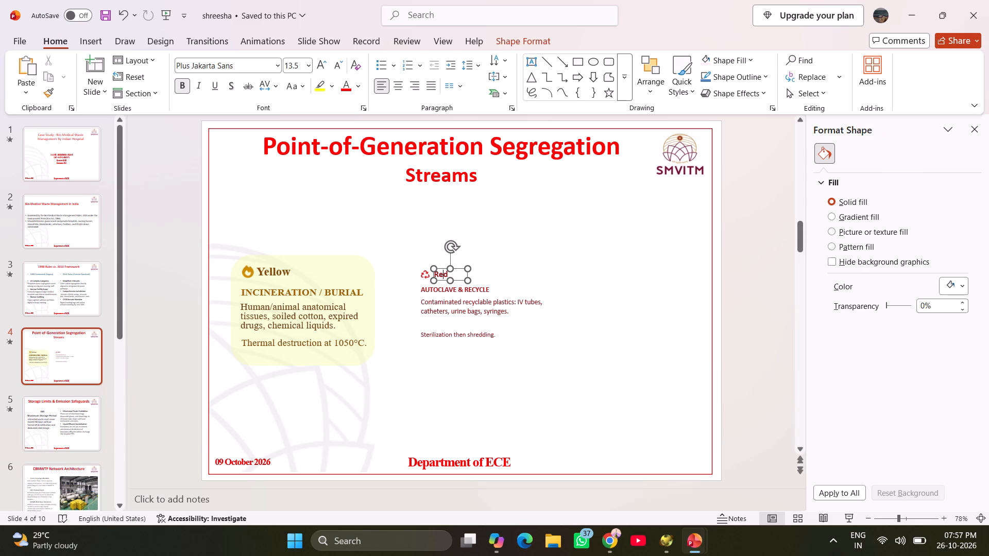
right_click(84, 363)
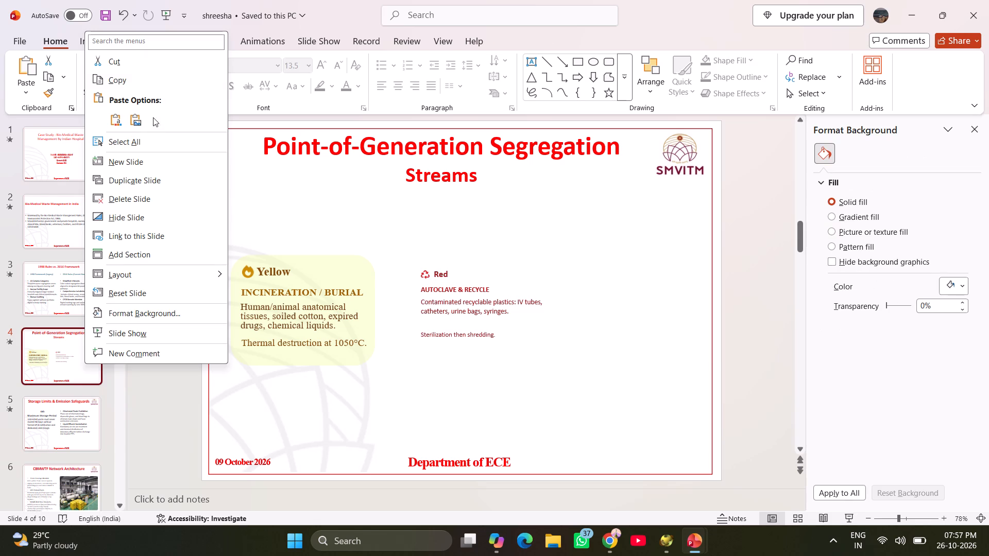
click(154, 186)
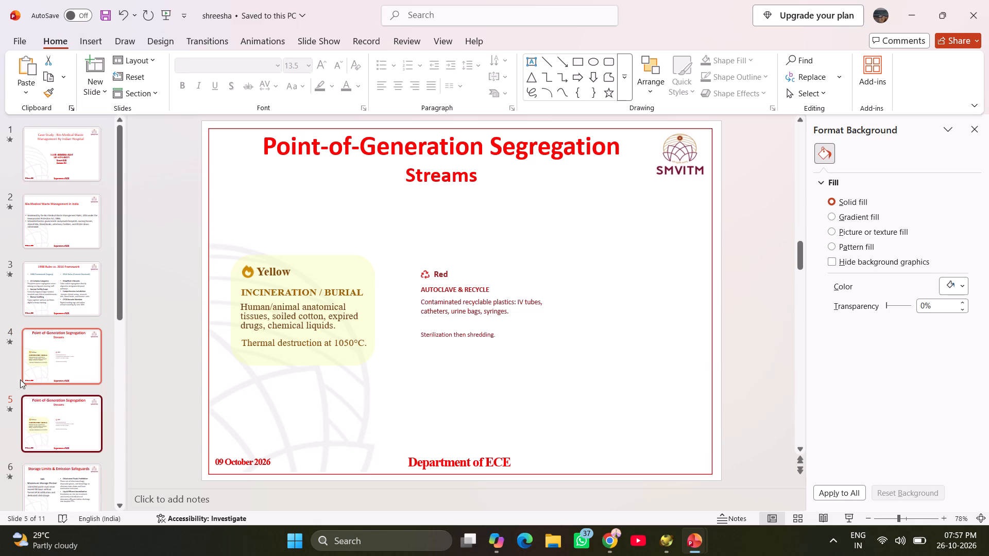
On the duplicated slide, set the Red card's title, AUTOCLAVE & RECYCLE heading, description and sterilization line to font size 15.
click(59, 432)
click(450, 274)
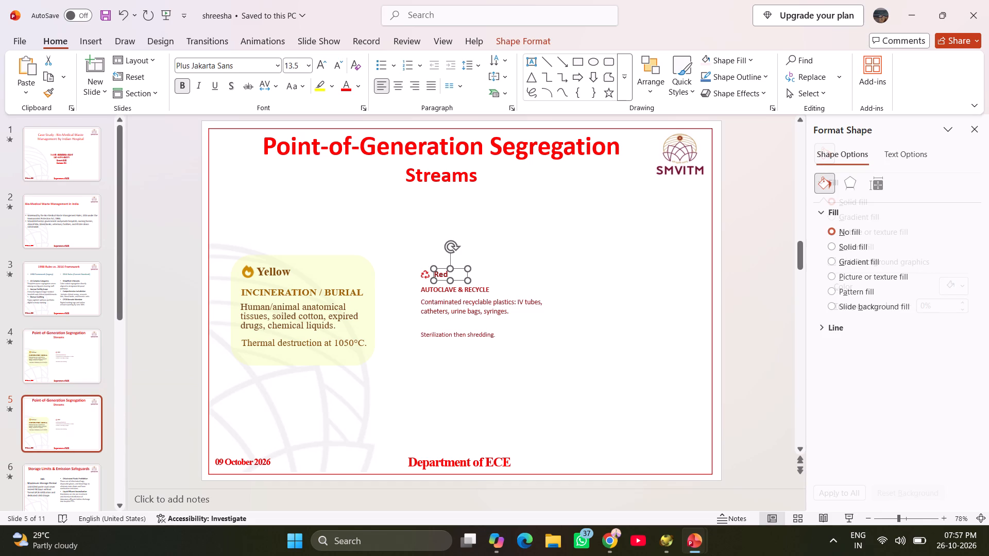
ctrl+click(424, 274)
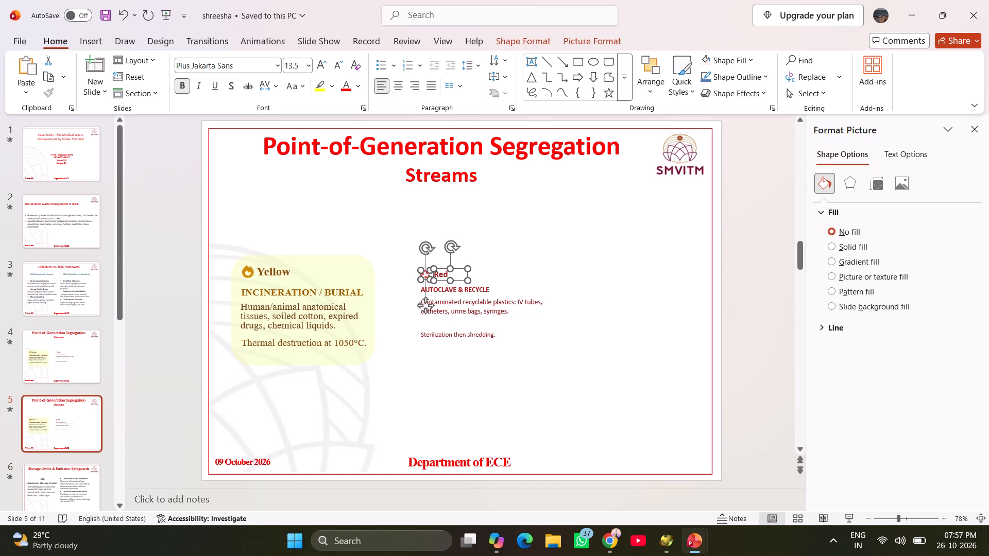
ctrl+click(435, 287)
ctrl+click(436, 304)
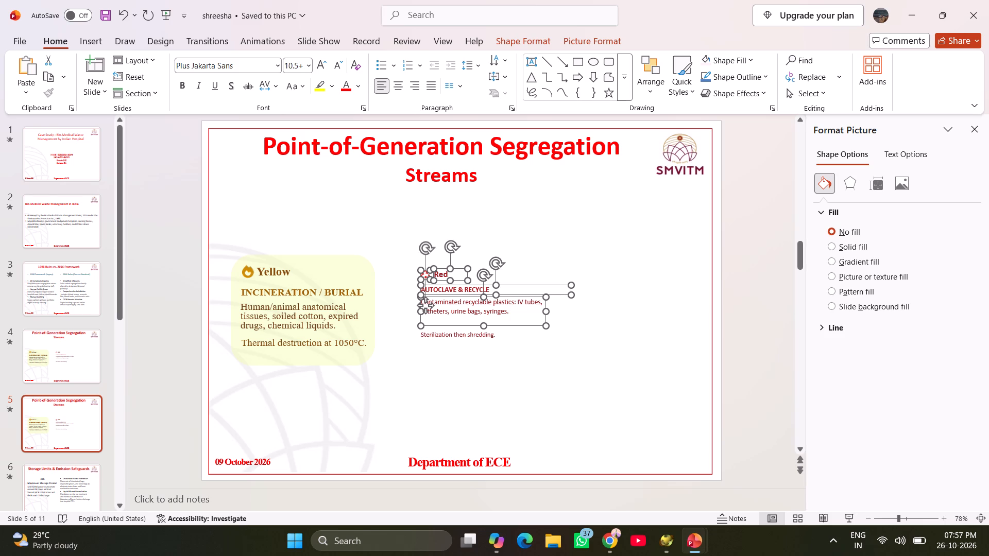
ctrl+click(441, 331)
click(299, 64)
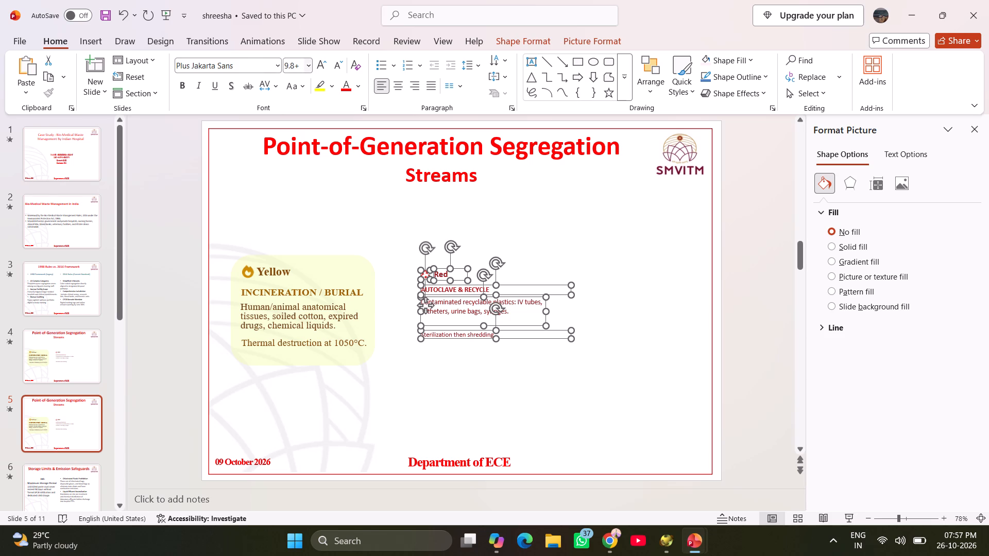
key(BackSpace)
key(1)
key(5)
key(Return)
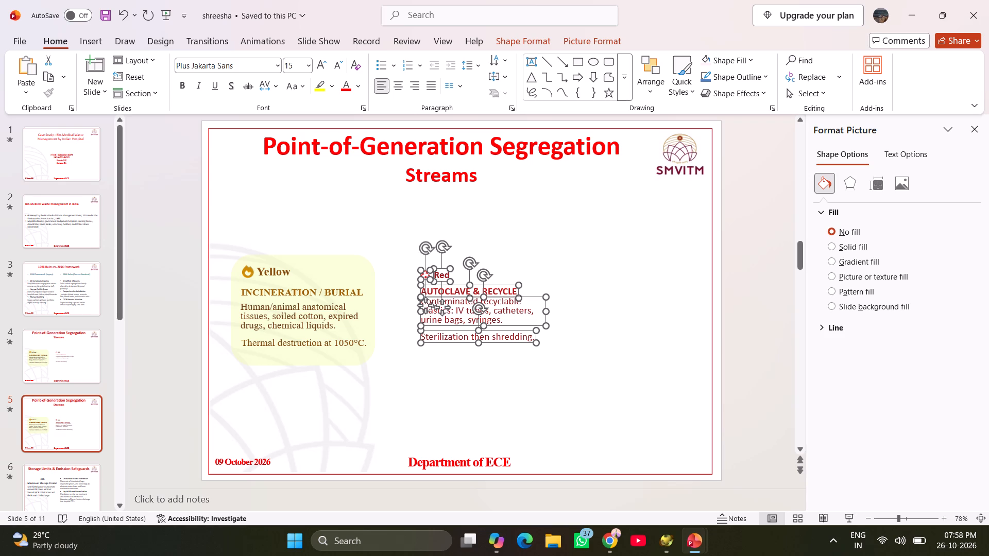
Change the font of the selected Red card texts to Times New Roman.
click(248, 60)
text(ti)
key(Return)
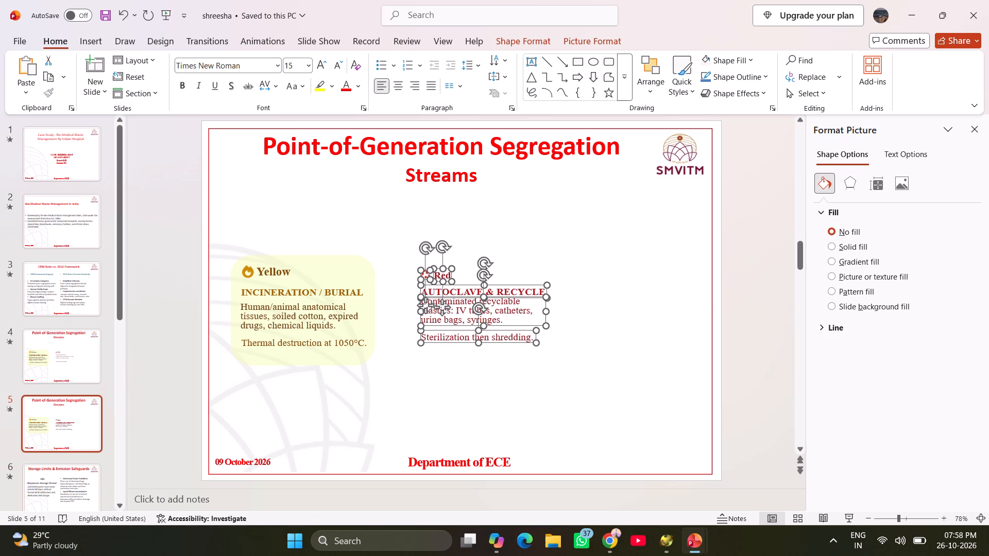
click(470, 241)
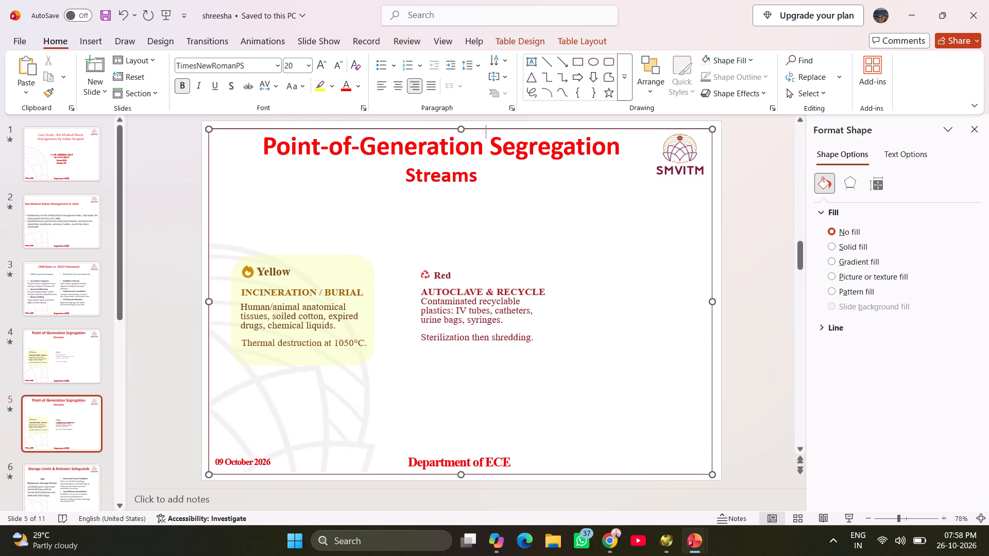
Enlarge the Red card's recycling icon slightly and move it up, keeping it aligned with the left edge of the text.
click(427, 273)
click(431, 280)
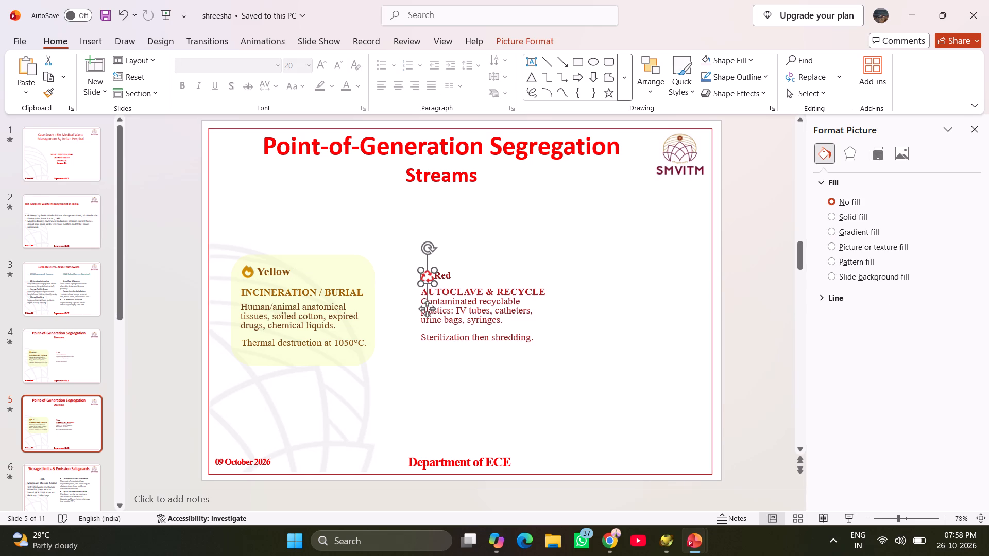
drag(426, 270, 427, 259)
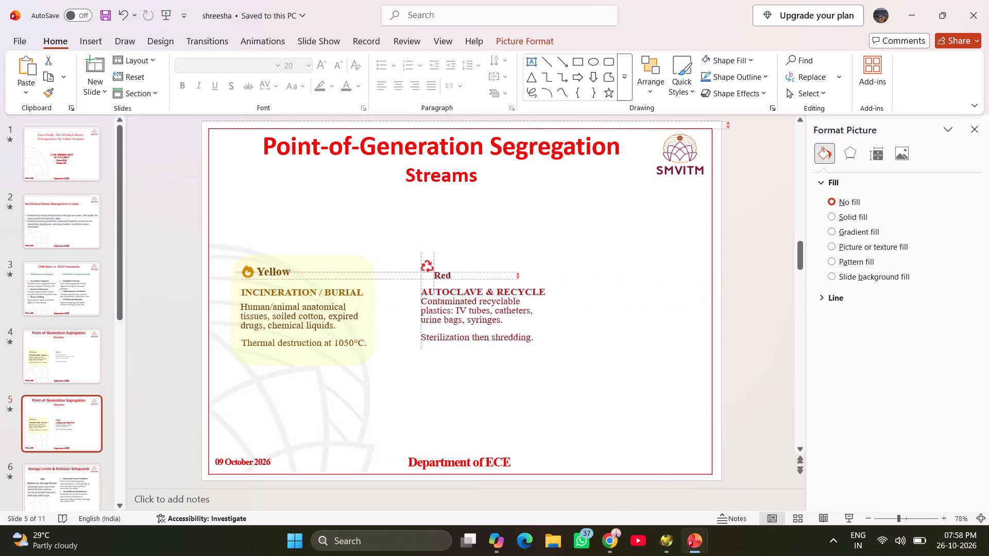
drag(427, 259, 426, 258)
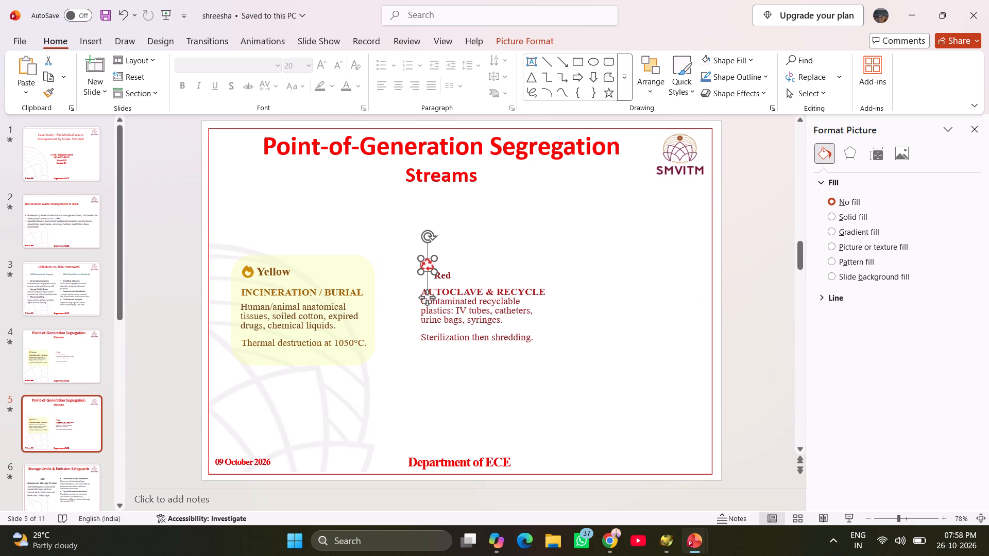
Move the Red card's title up so it sits beside the recycling icon.
click(447, 275)
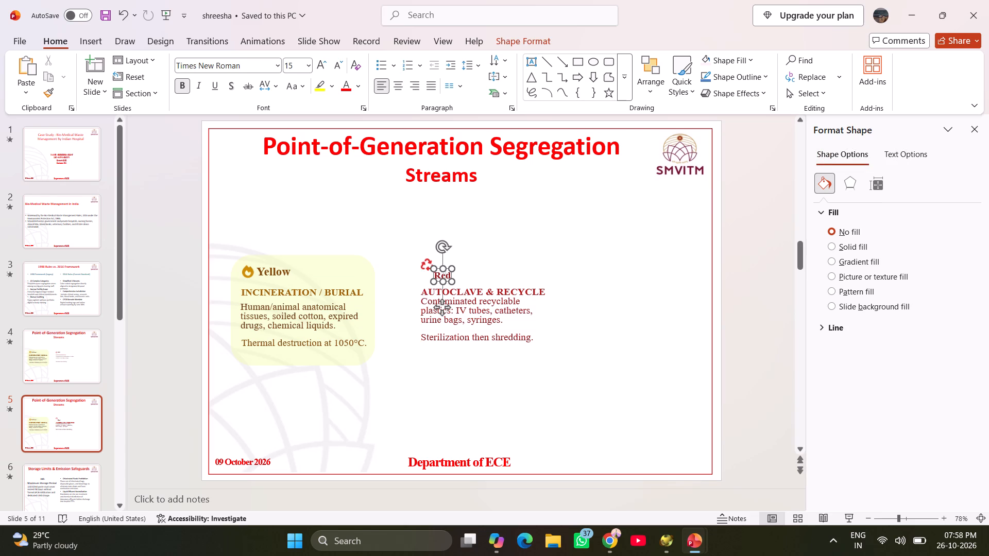
drag(447, 268, 454, 256)
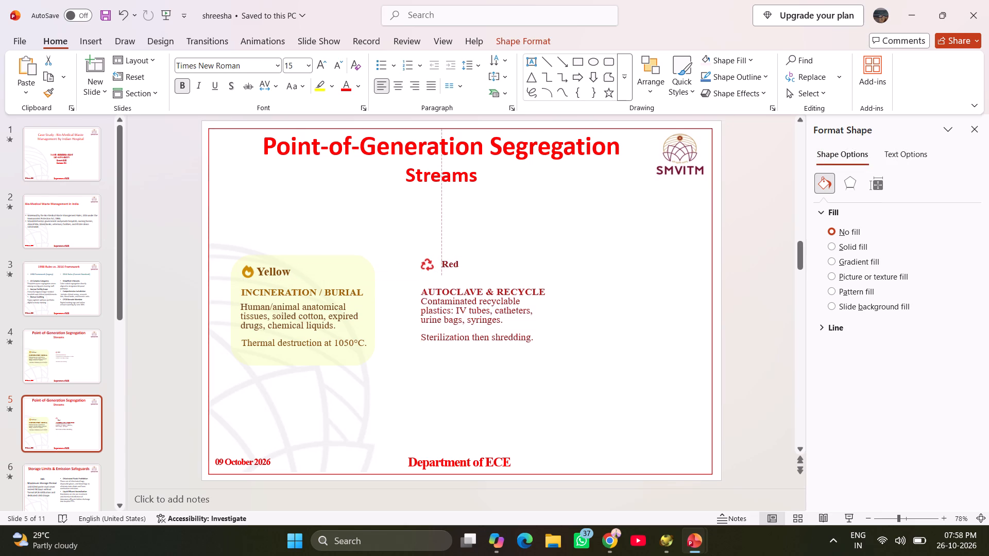
drag(454, 256, 453, 257)
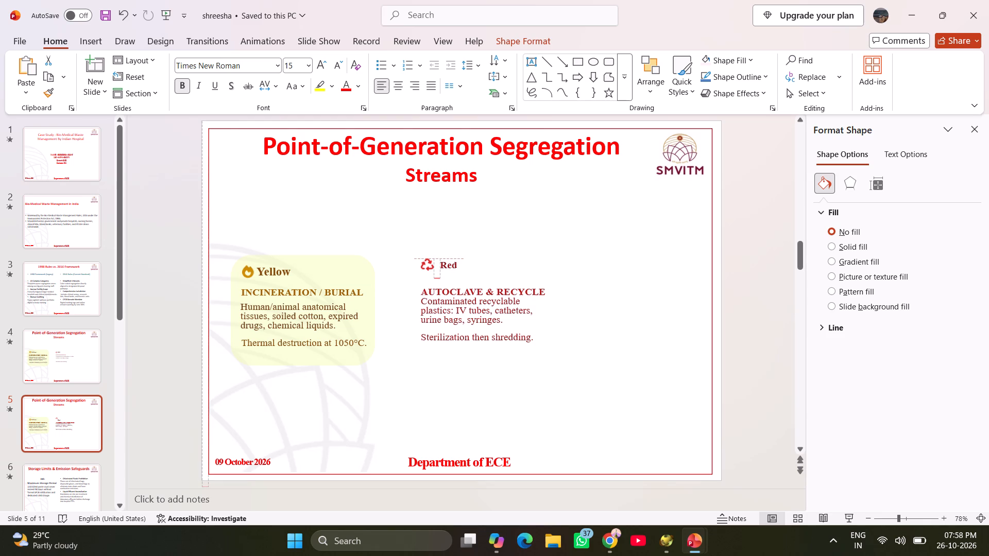
drag(453, 257, 453, 258)
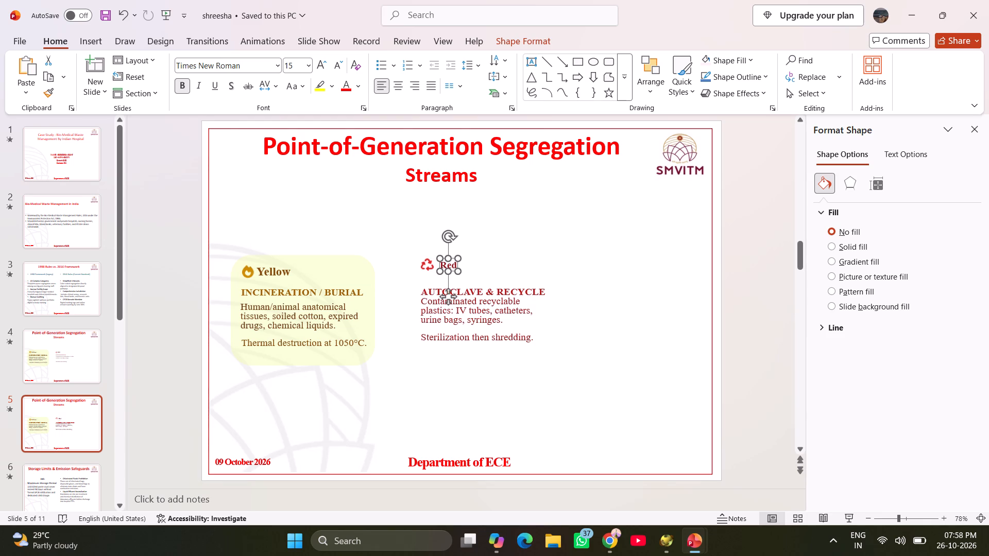
Set the Red card's title to font size 18.
click(450, 236)
click(297, 66)
text(18)
key(Return)
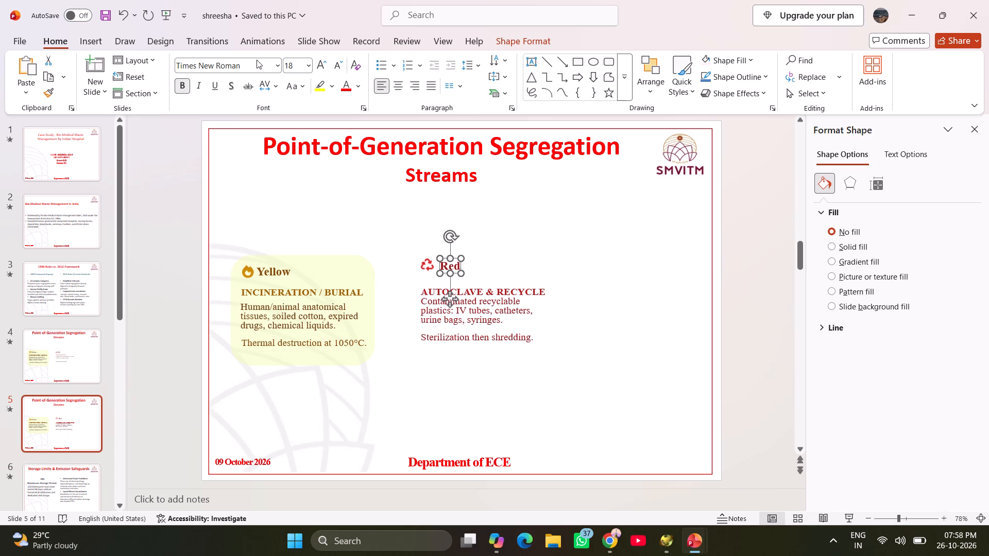
Move the Red card's recycling icon down slightly, level with the Yellow card's flame icon.
click(249, 272)
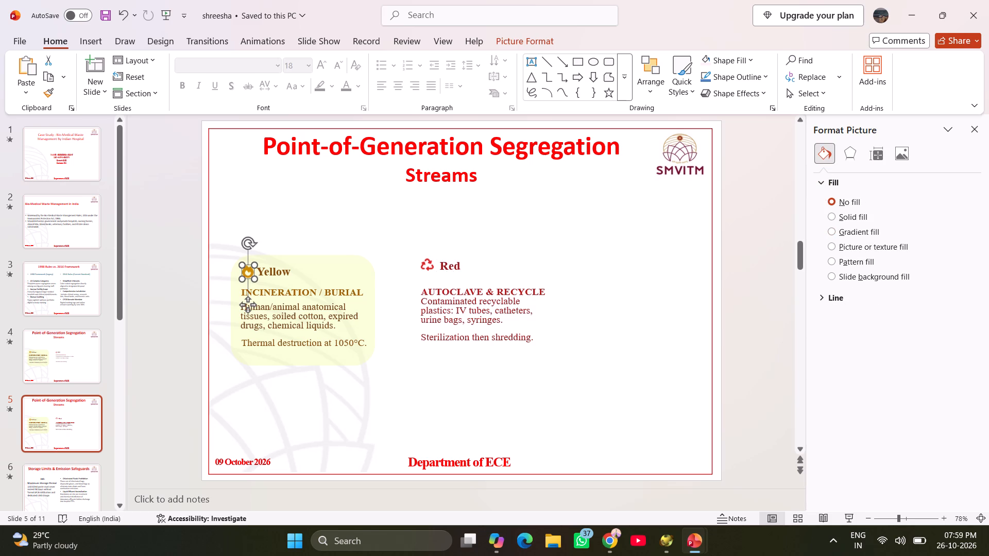
click(424, 266)
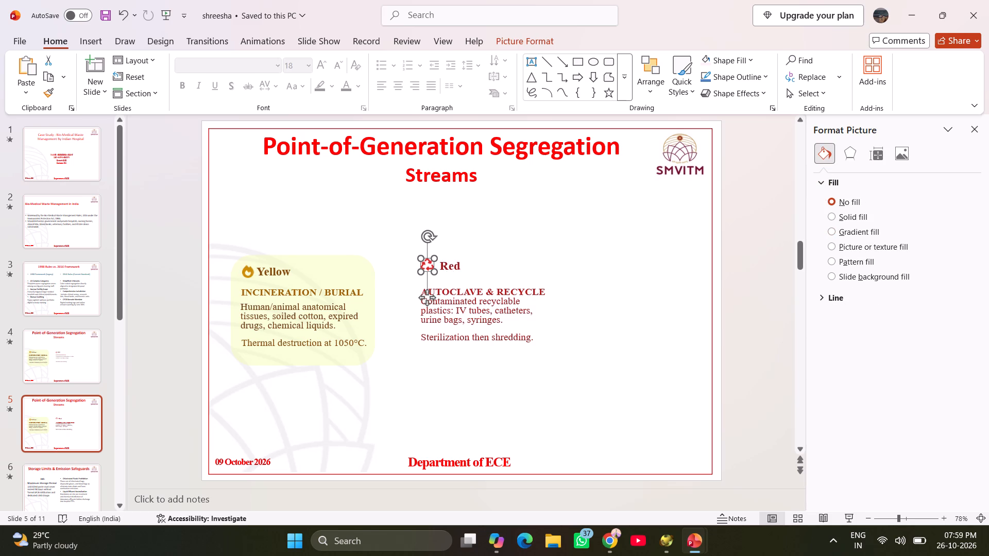
drag(429, 263, 425, 267)
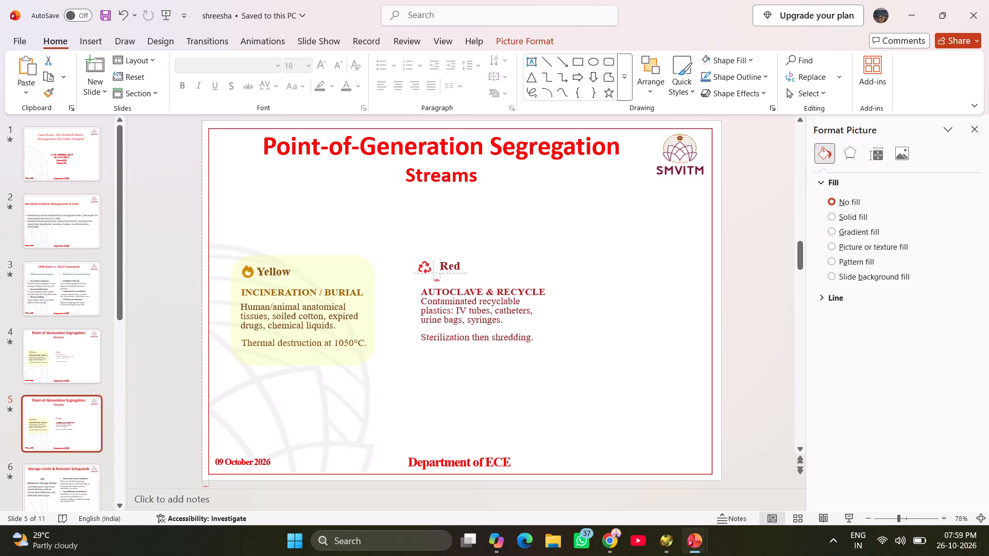
drag(425, 267, 429, 269)
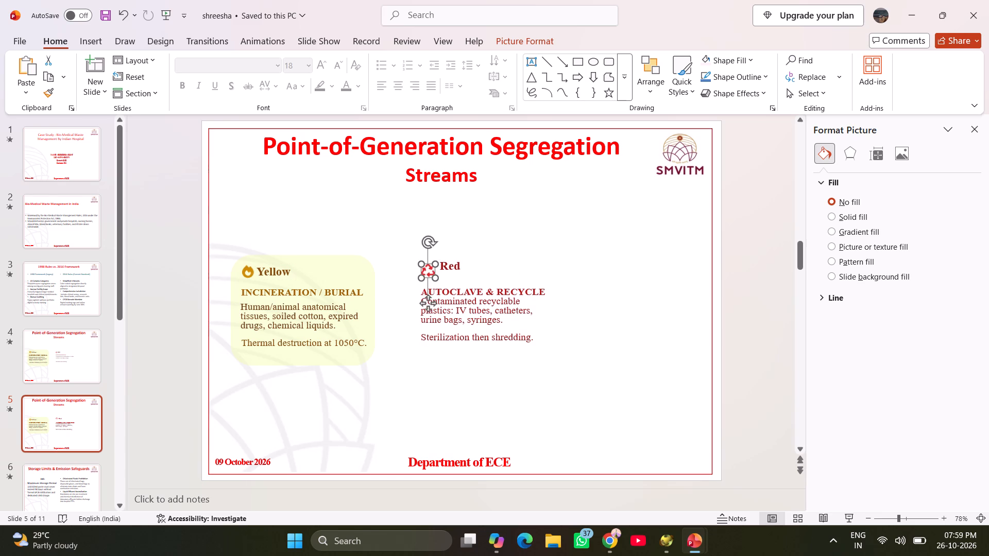
Move the Red card's title down beside its icon, level with the Yellow title and with a small gap after the icon.
click(447, 268)
drag(444, 259, 445, 262)
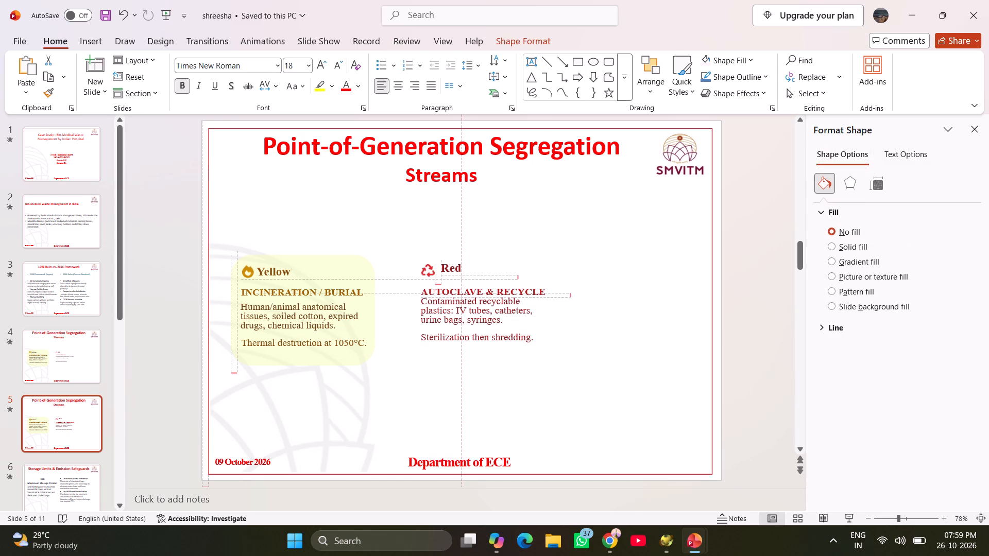
drag(445, 262, 448, 265)
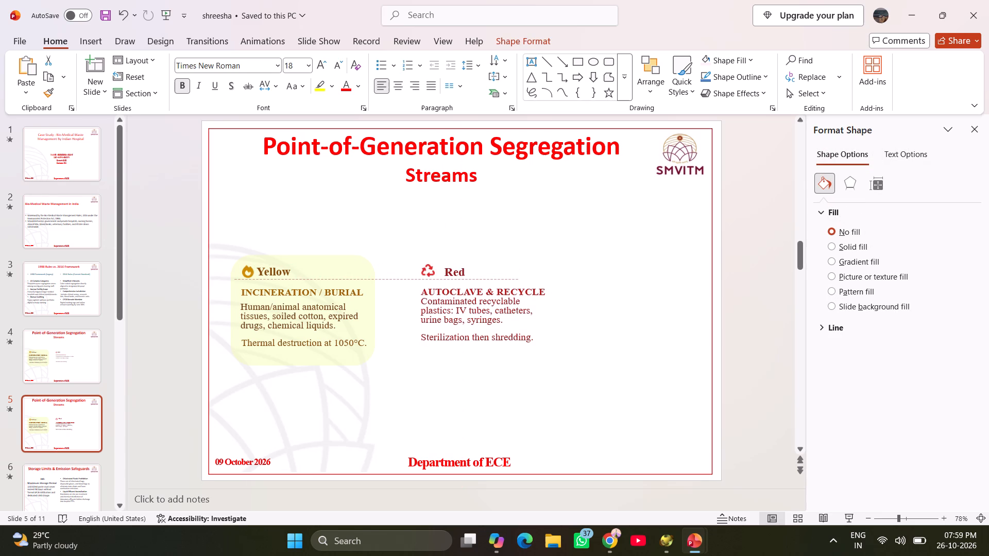
drag(448, 265, 449, 262)
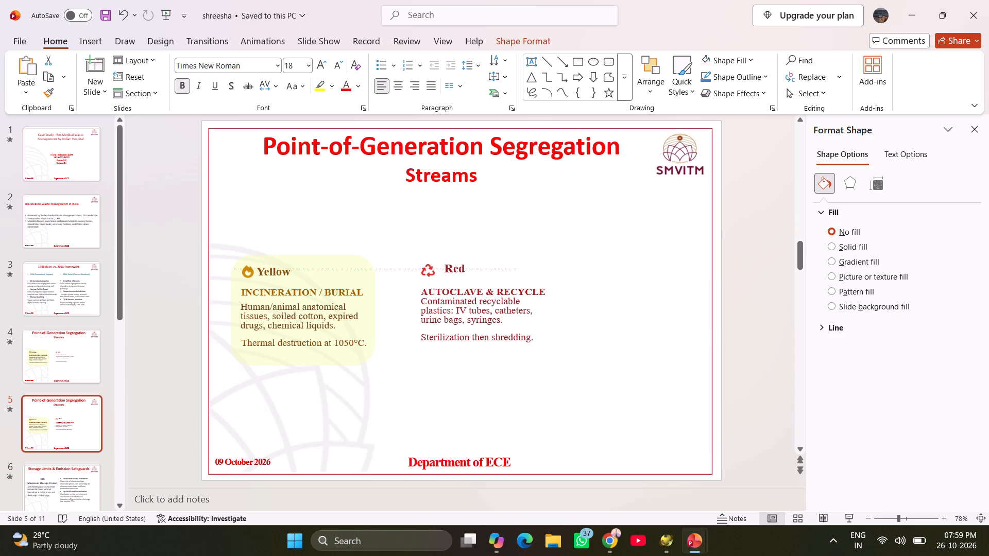
drag(449, 262, 448, 262)
drag(448, 262, 446, 262)
drag(446, 262, 445, 264)
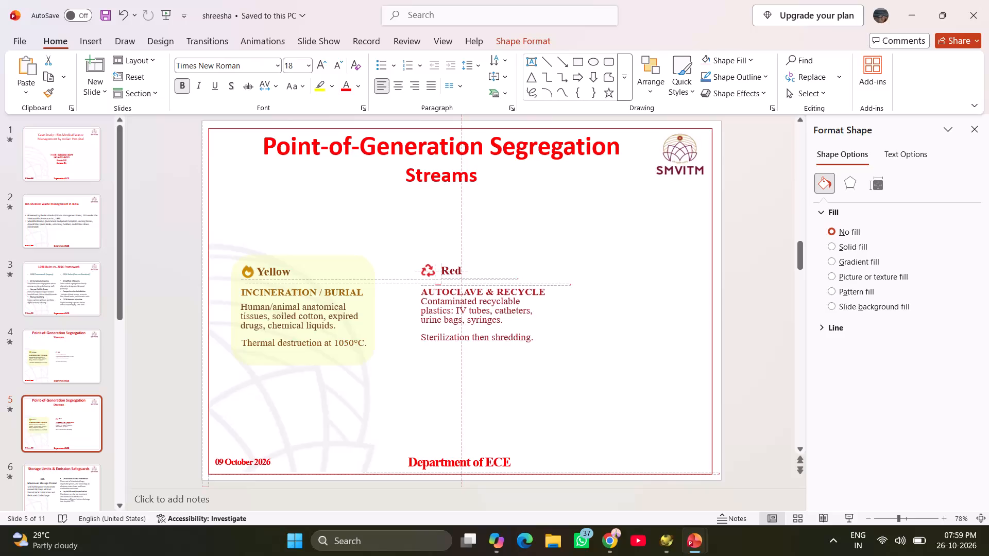
drag(445, 264, 442, 265)
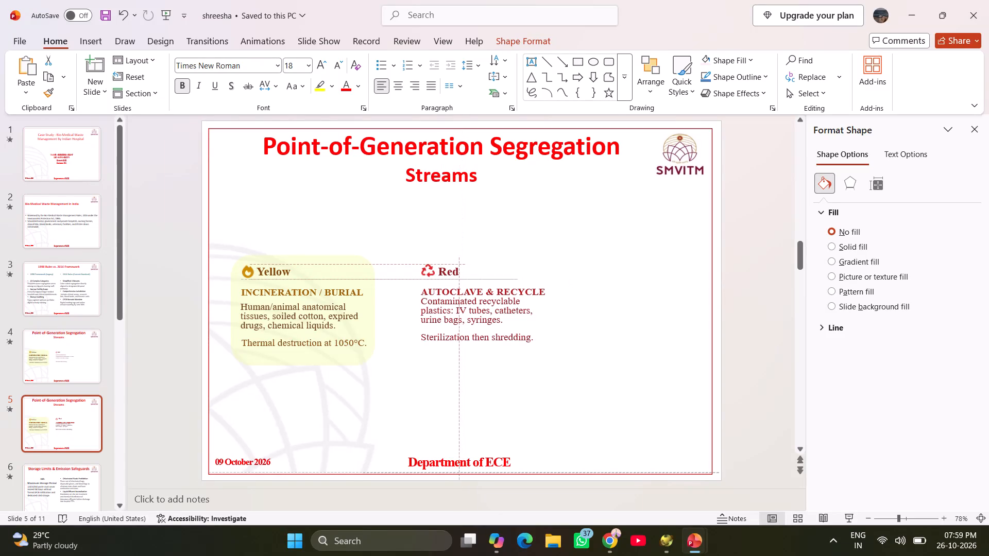
drag(442, 265, 443, 266)
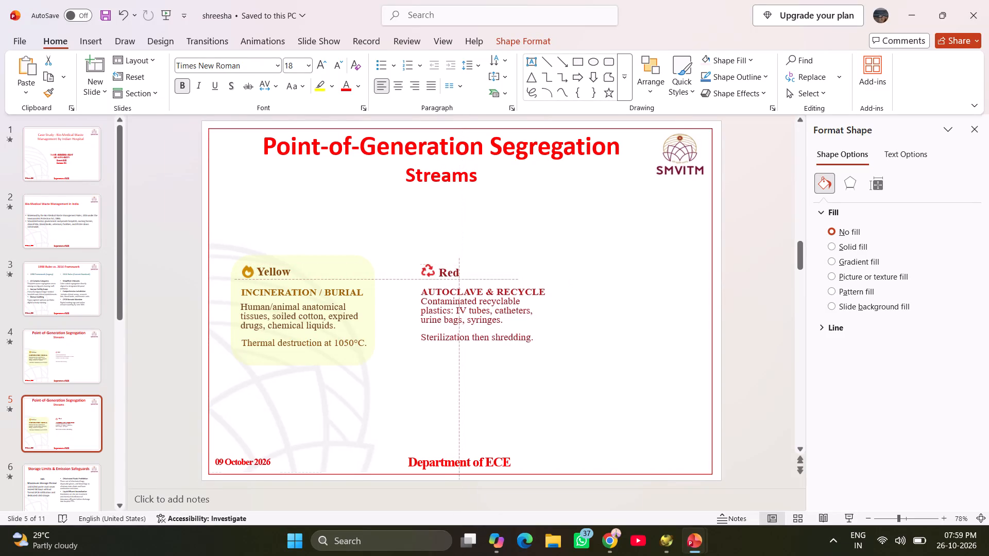
drag(443, 266, 446, 265)
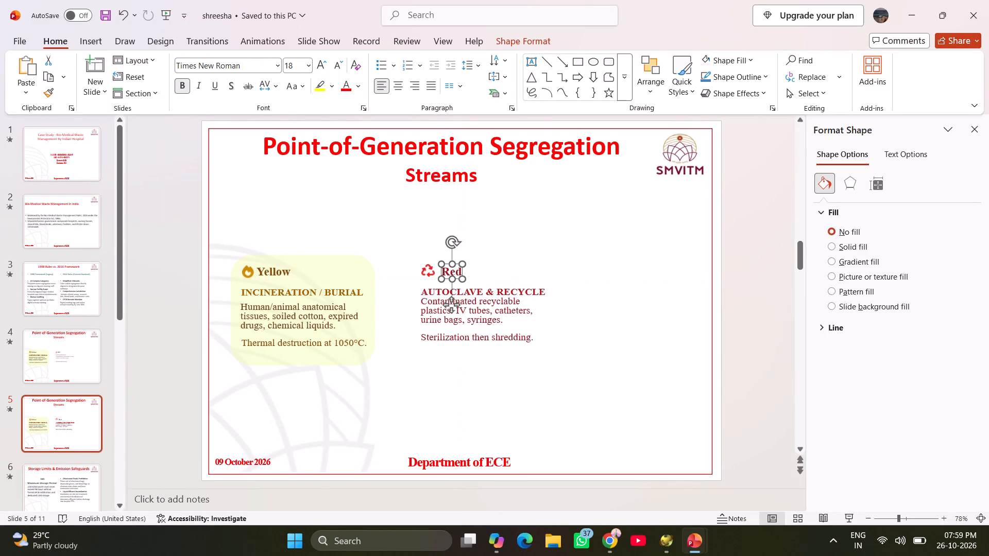
Shift the Yellow card's title slightly away from the flame icon, keeping it level with the Red title.
click(267, 268)
drag(265, 263, 268, 263)
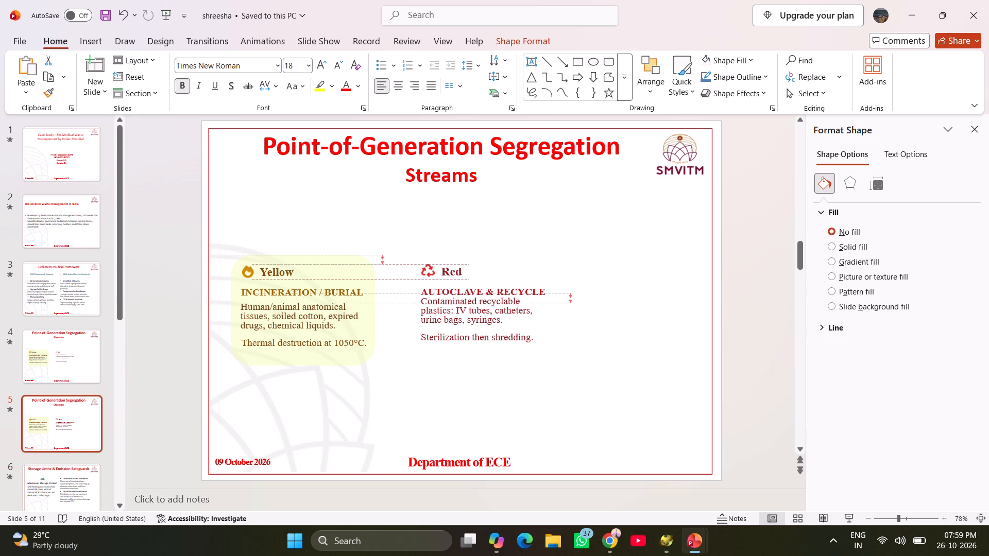
drag(268, 263, 264, 263)
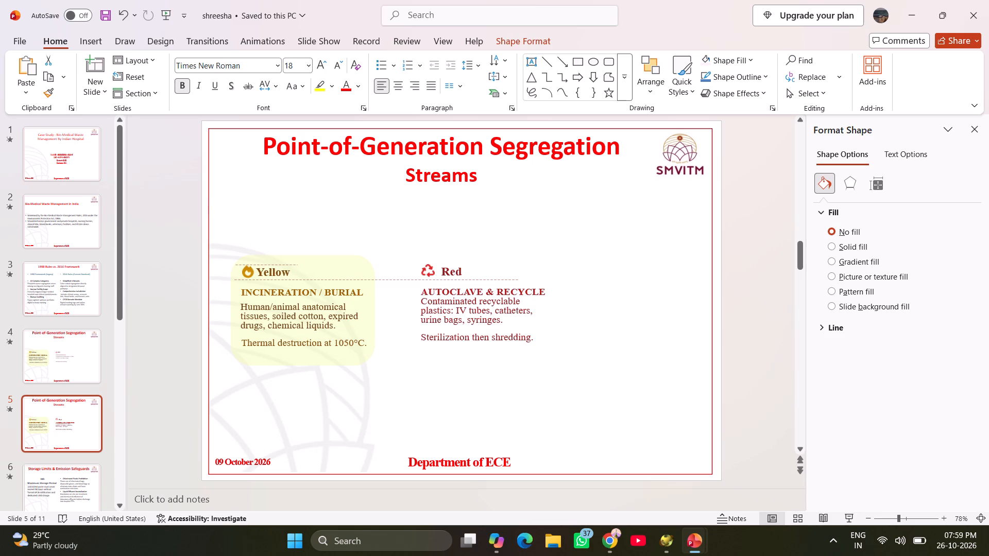
drag(264, 263, 270, 263)
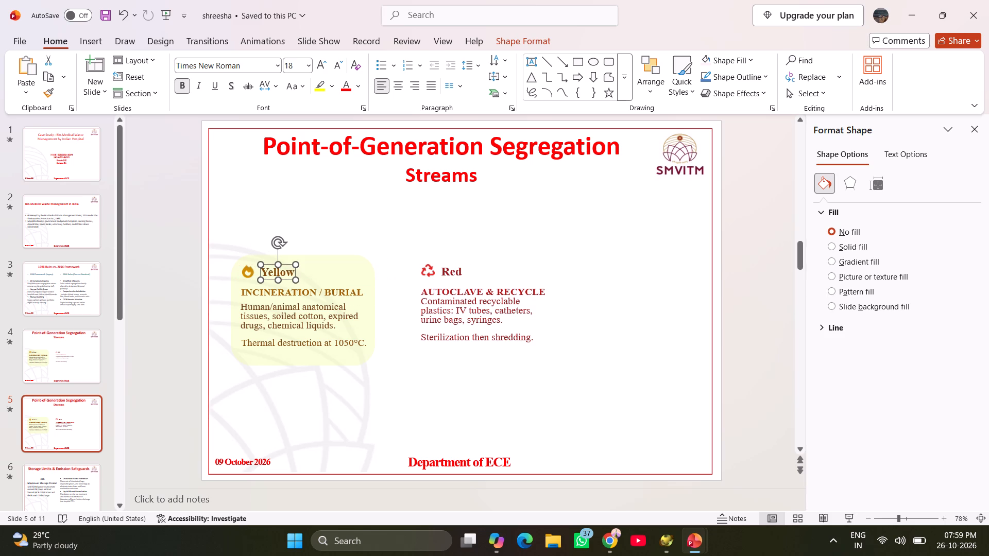
Move the Red card's contaminated plastics description down to leave a gap below the AUTOCLAVE & RECYCLE heading, keeping its left alignment.
click(489, 310)
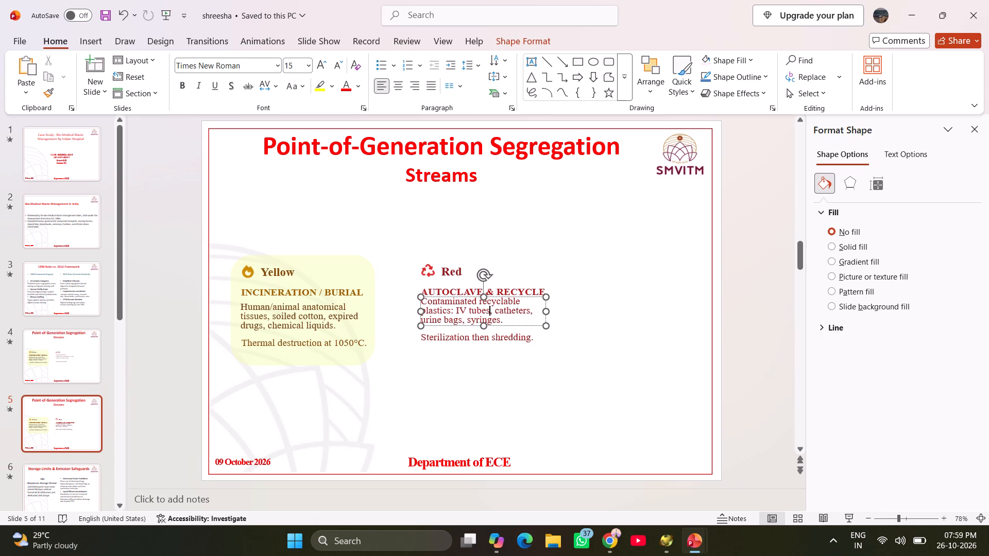
drag(472, 295, 474, 301)
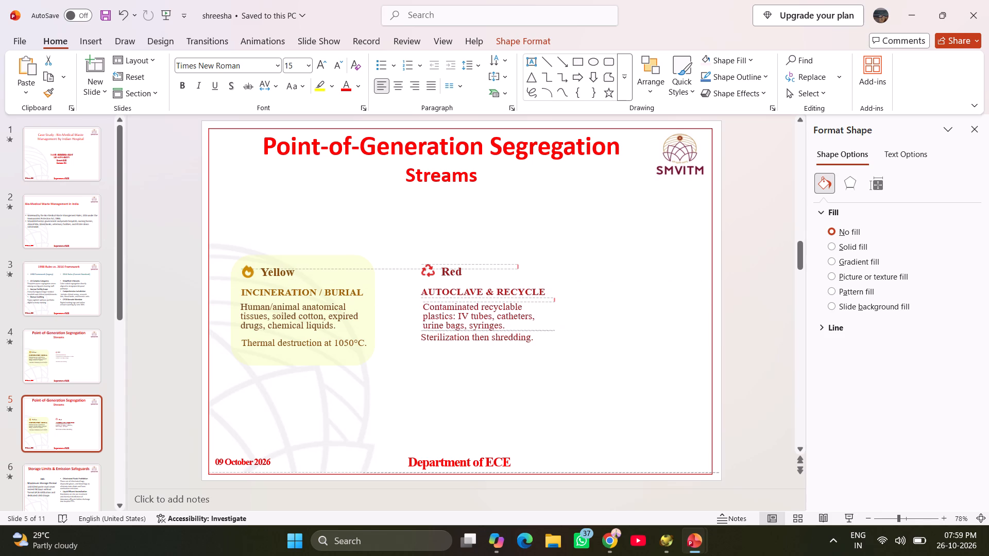
drag(474, 301, 474, 298)
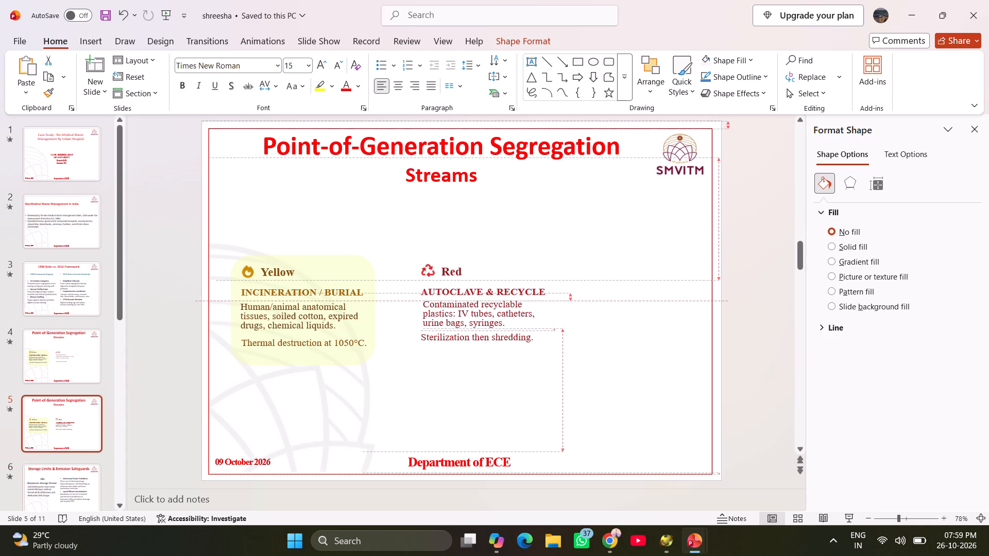
drag(474, 298, 471, 300)
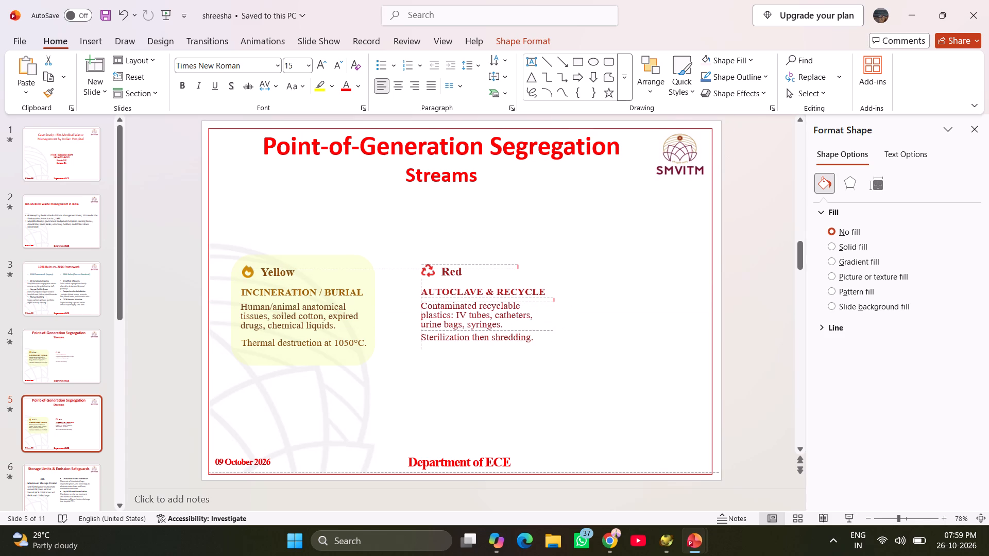
drag(471, 300, 472, 303)
Move the Red card's sterilization line down below the description, level with the Yellow card's thermal destruction line.
click(464, 339)
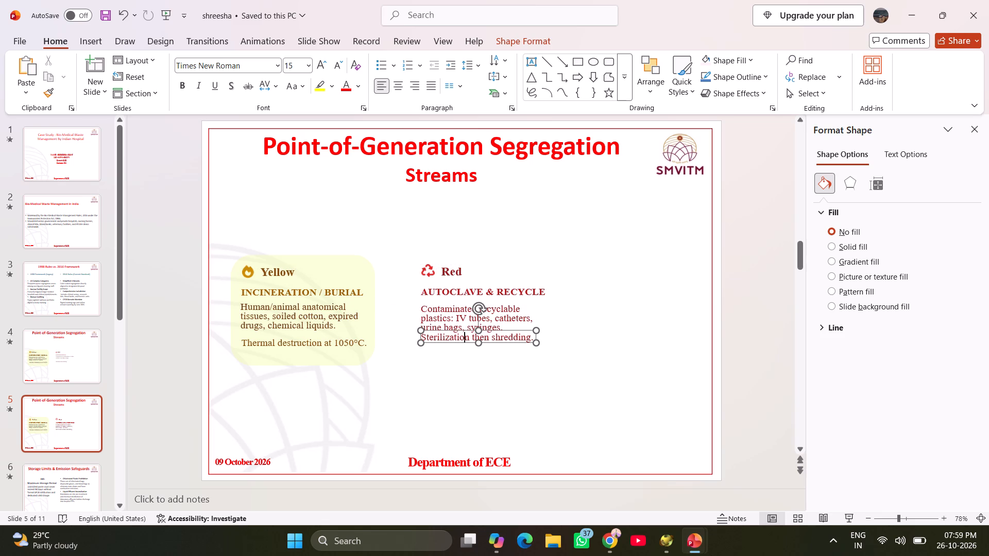
drag(462, 330, 461, 333)
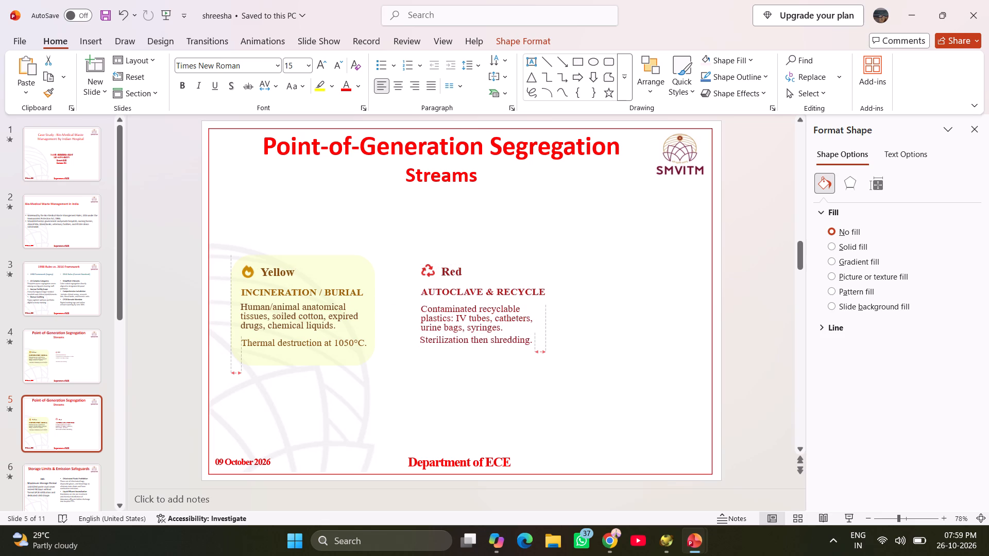
drag(461, 333, 463, 337)
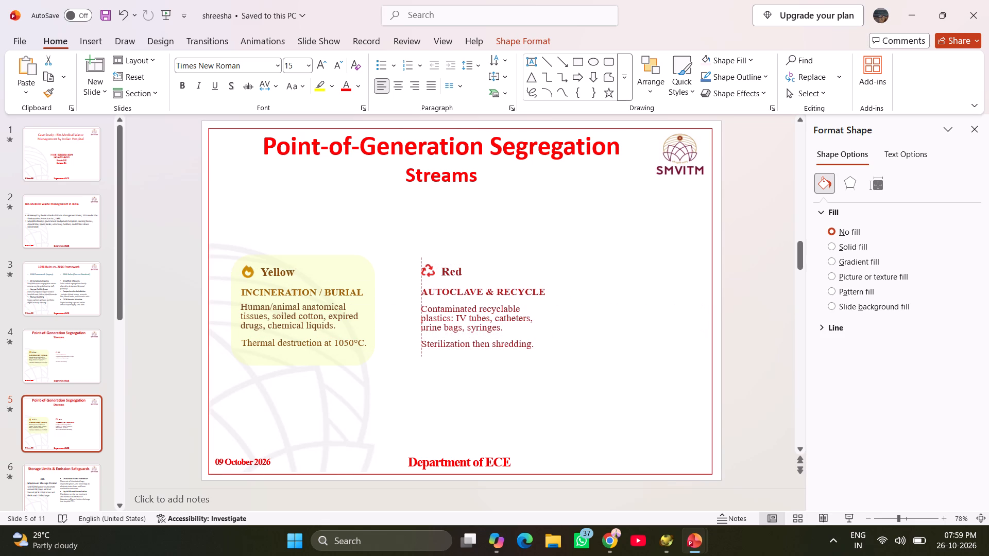
drag(463, 337, 461, 335)
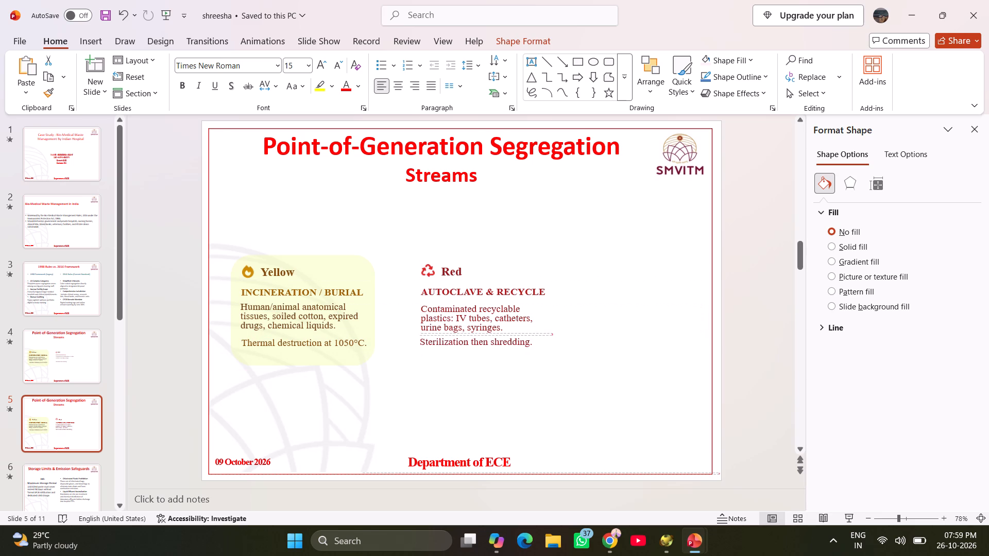
drag(461, 335, 459, 335)
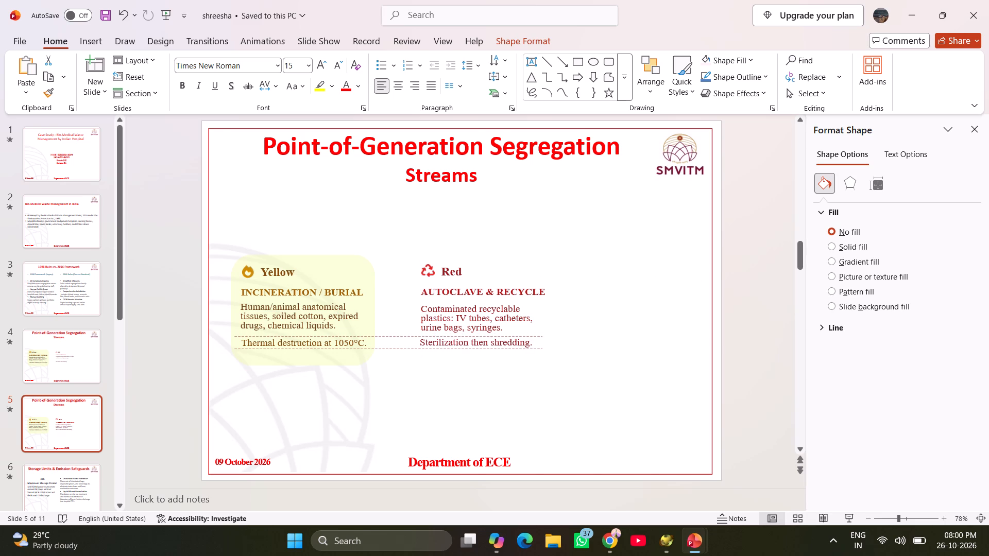
drag(459, 335, 459, 336)
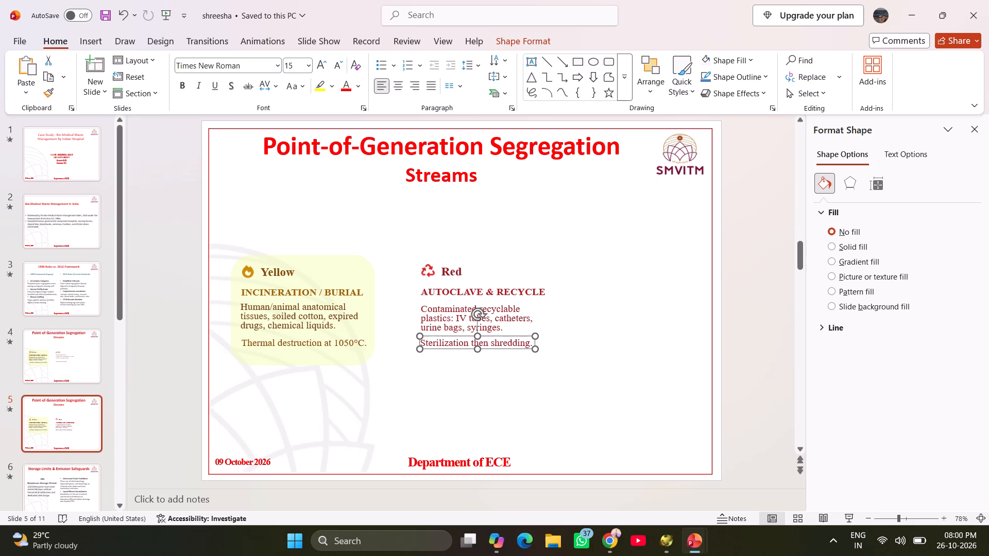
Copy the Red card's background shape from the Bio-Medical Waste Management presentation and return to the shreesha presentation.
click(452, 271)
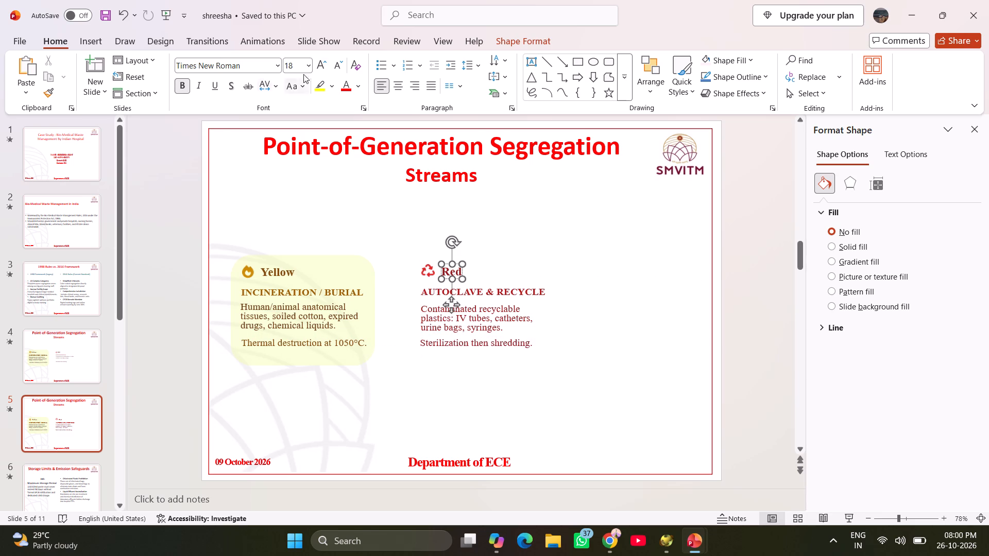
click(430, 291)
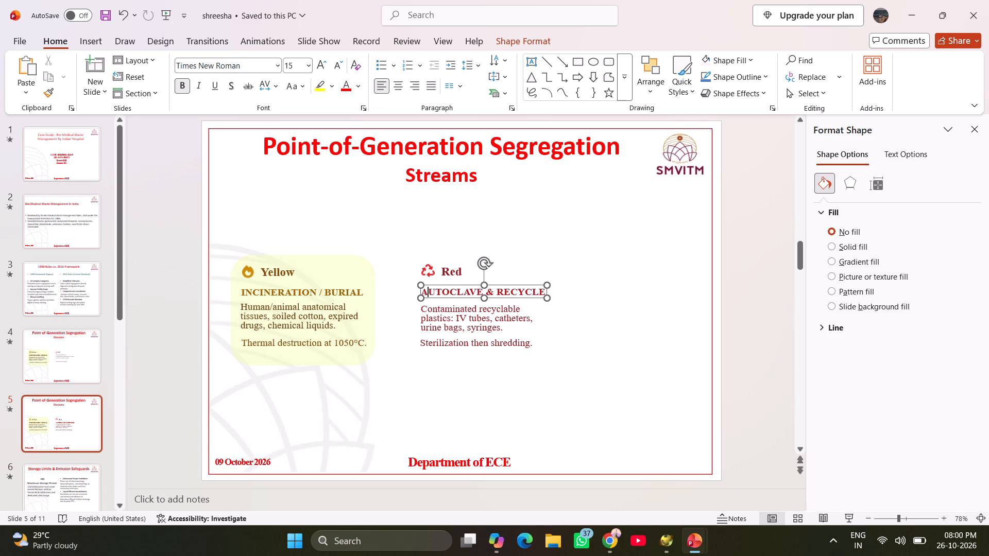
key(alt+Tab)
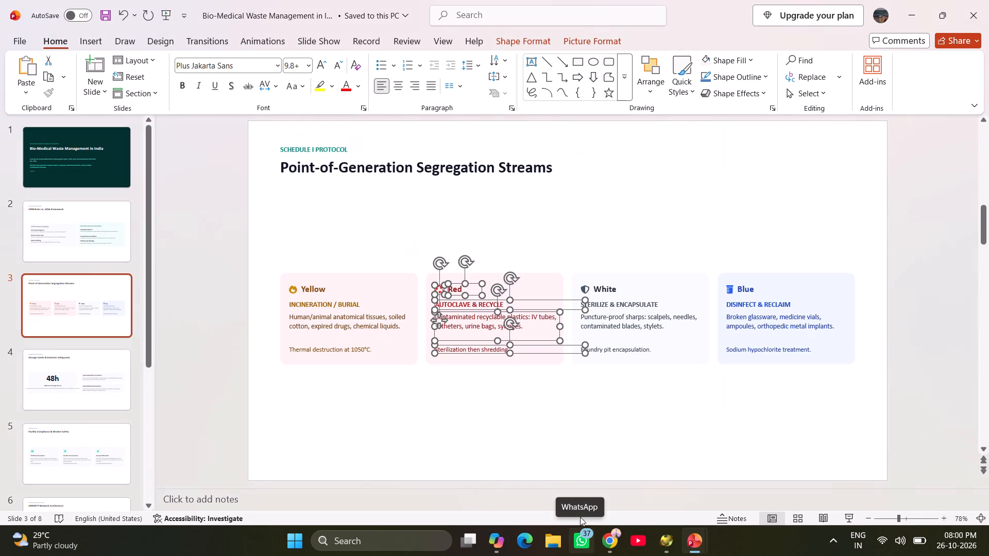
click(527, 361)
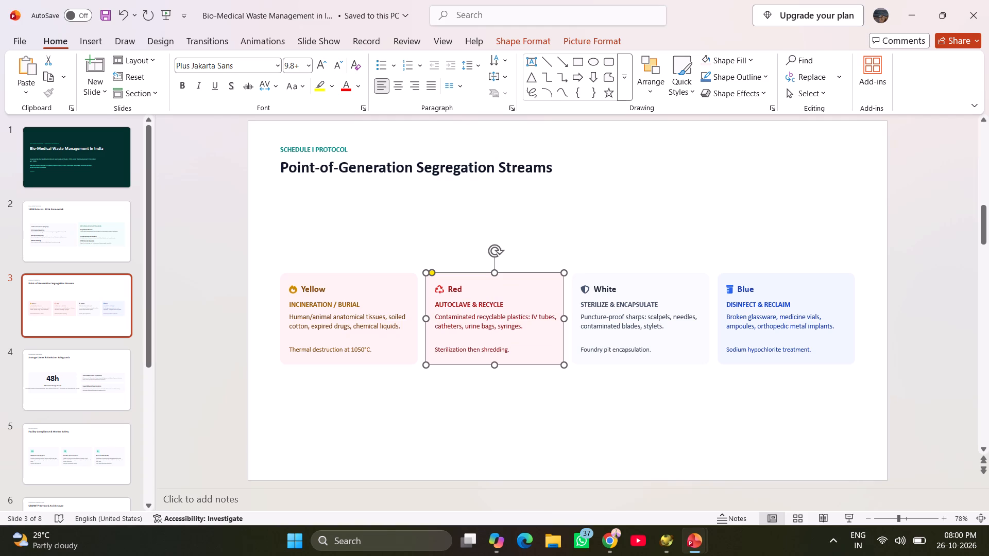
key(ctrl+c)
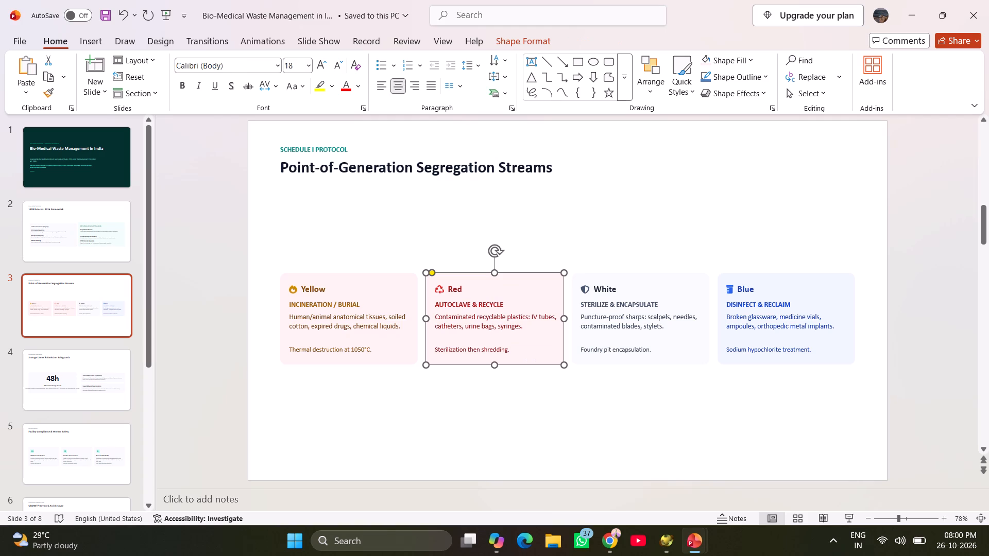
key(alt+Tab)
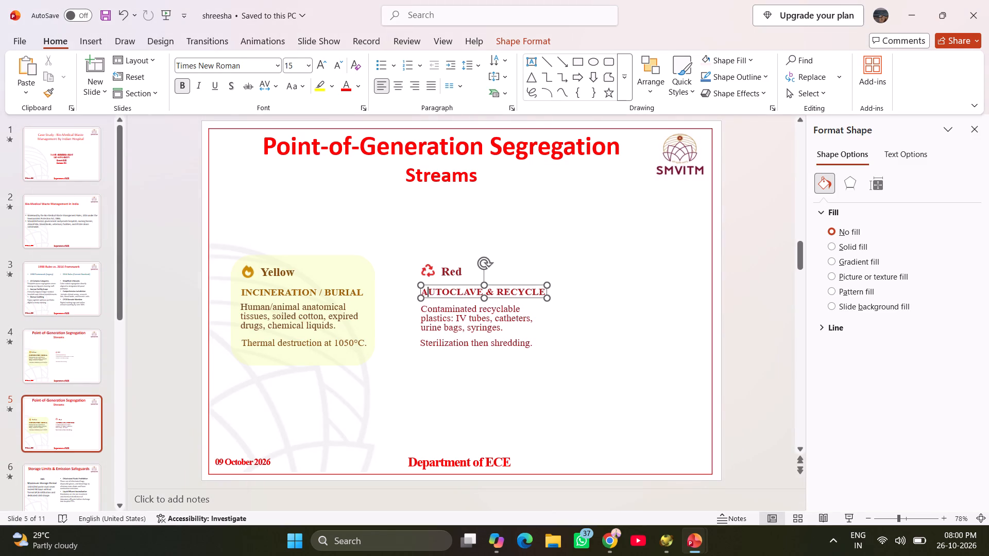
Duplicate the Yellow card's rounded background and place the copy over the Red card's content, level with the Yellow card.
click(342, 268)
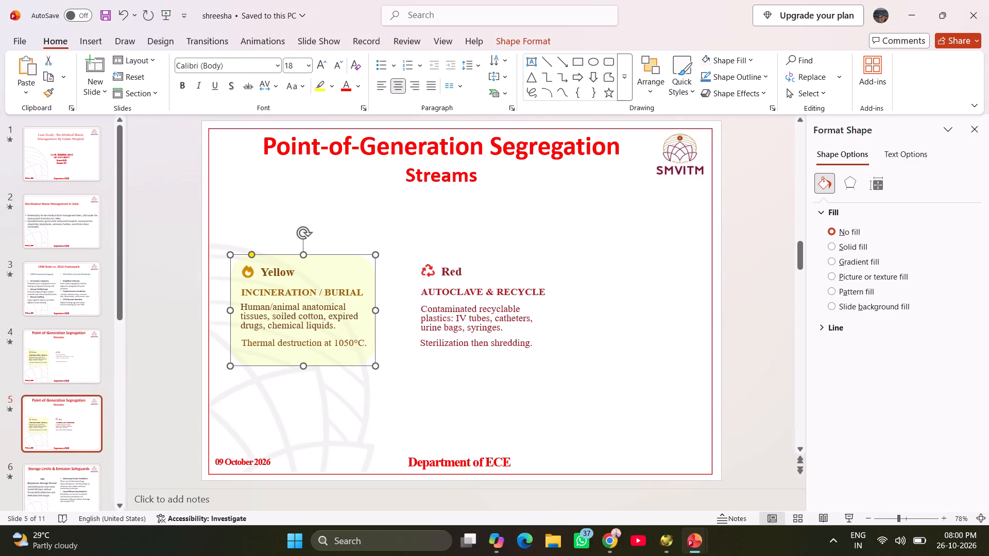
key(ctrl+c)
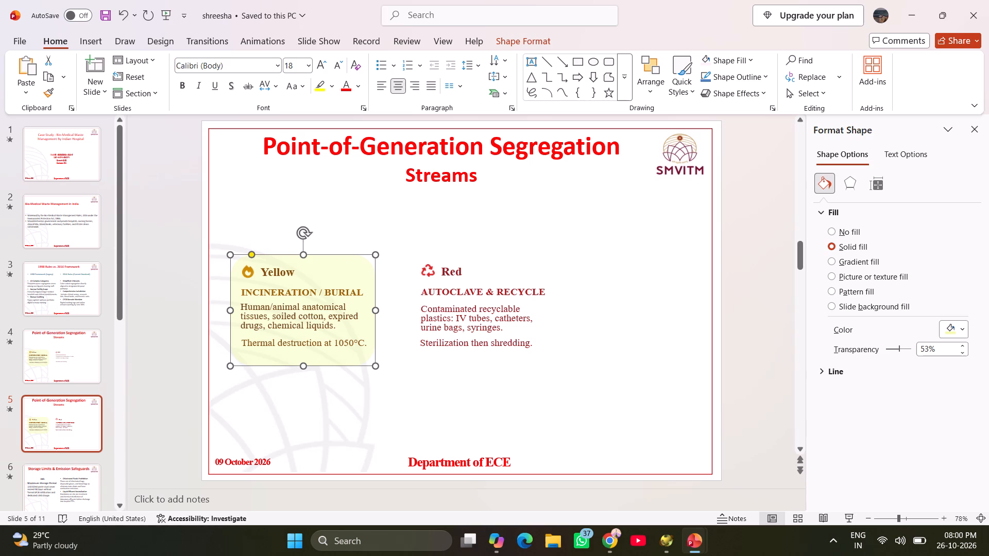
key(ctrl+v)
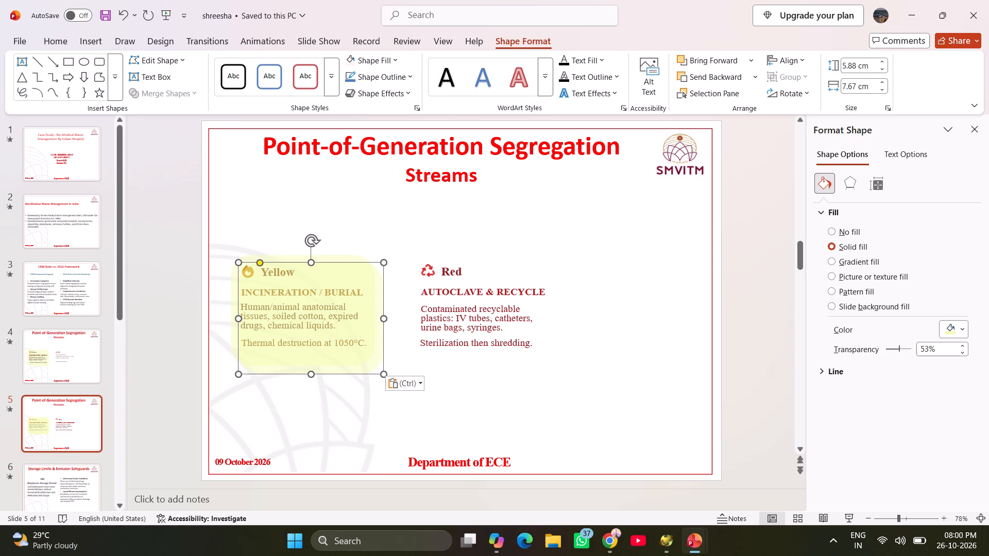
drag(343, 281, 500, 287)
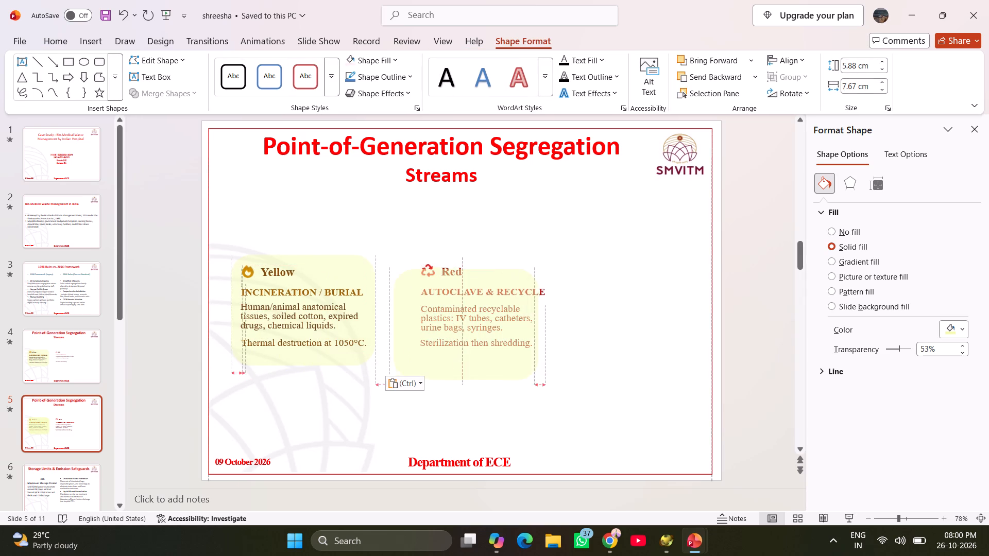
drag(500, 287, 510, 272)
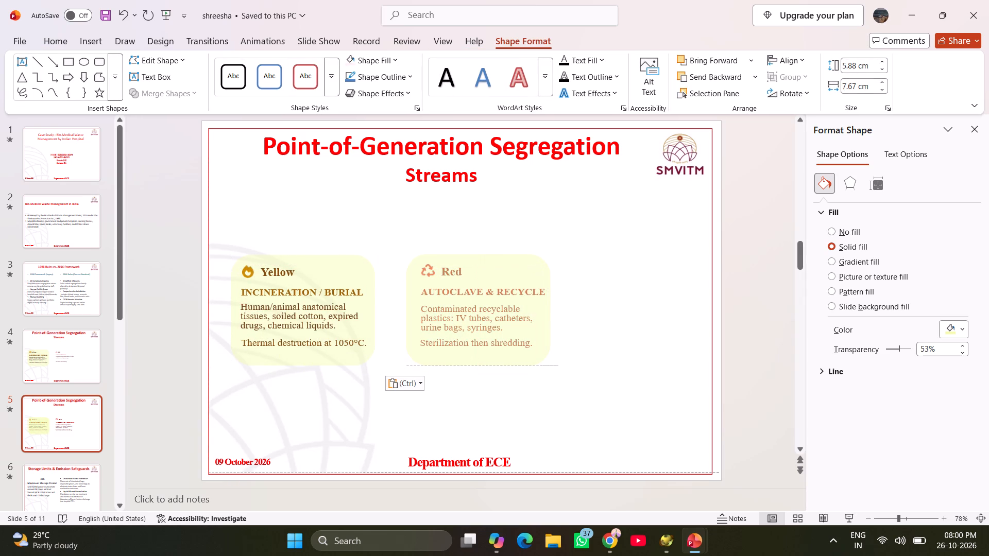
drag(510, 272, 508, 272)
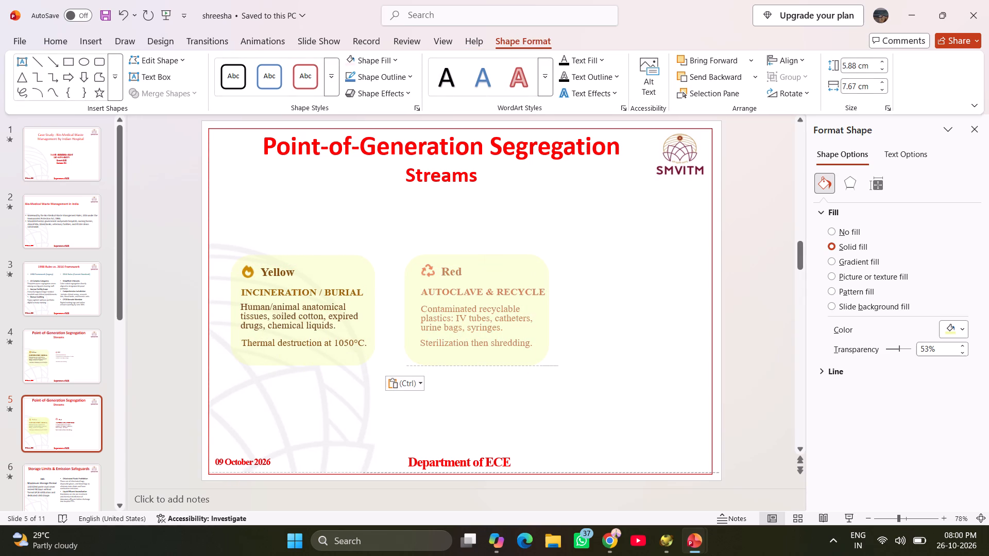
drag(508, 272, 510, 273)
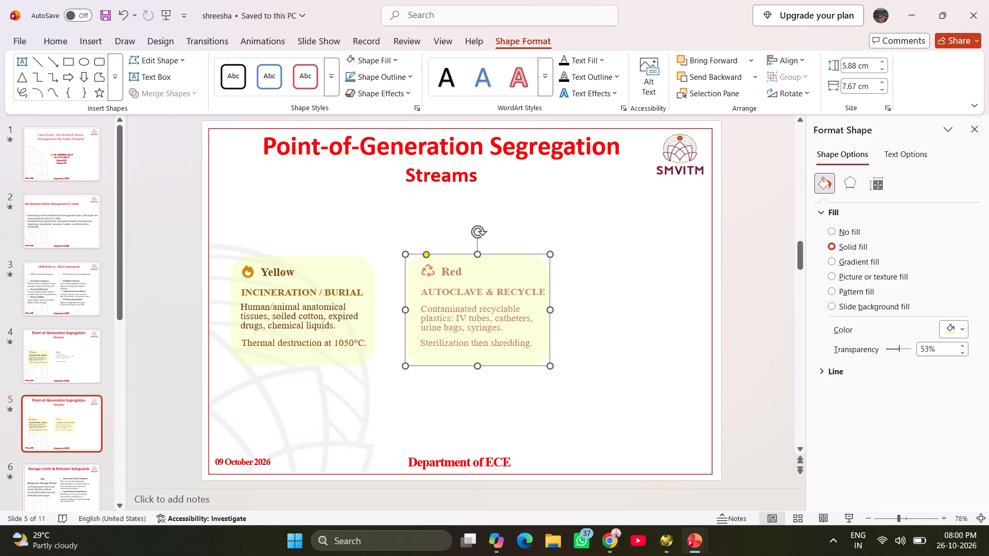
click(505, 276)
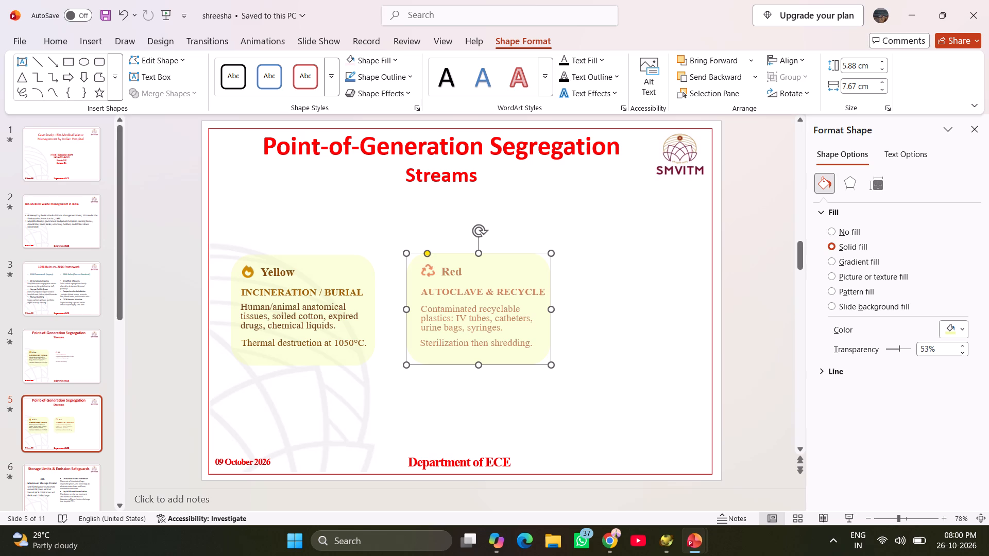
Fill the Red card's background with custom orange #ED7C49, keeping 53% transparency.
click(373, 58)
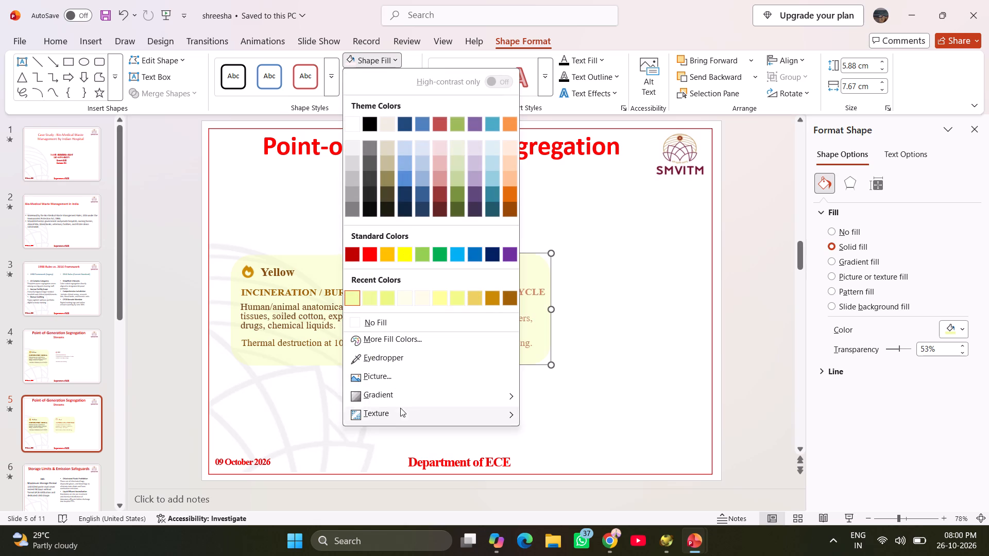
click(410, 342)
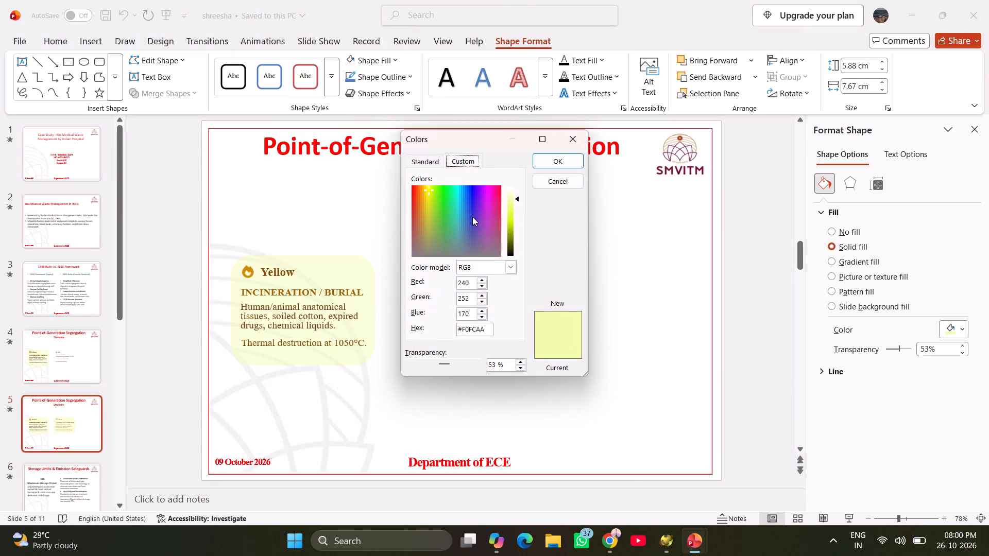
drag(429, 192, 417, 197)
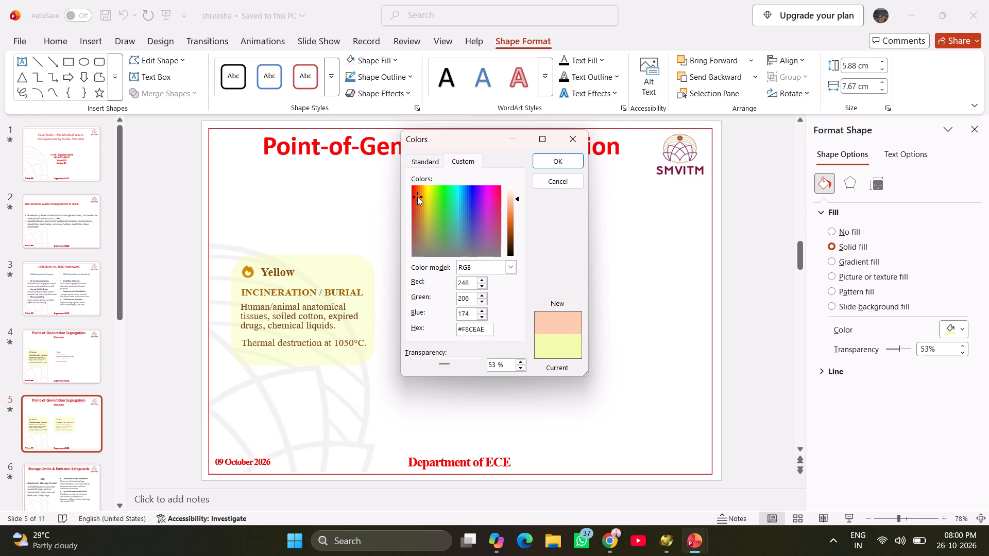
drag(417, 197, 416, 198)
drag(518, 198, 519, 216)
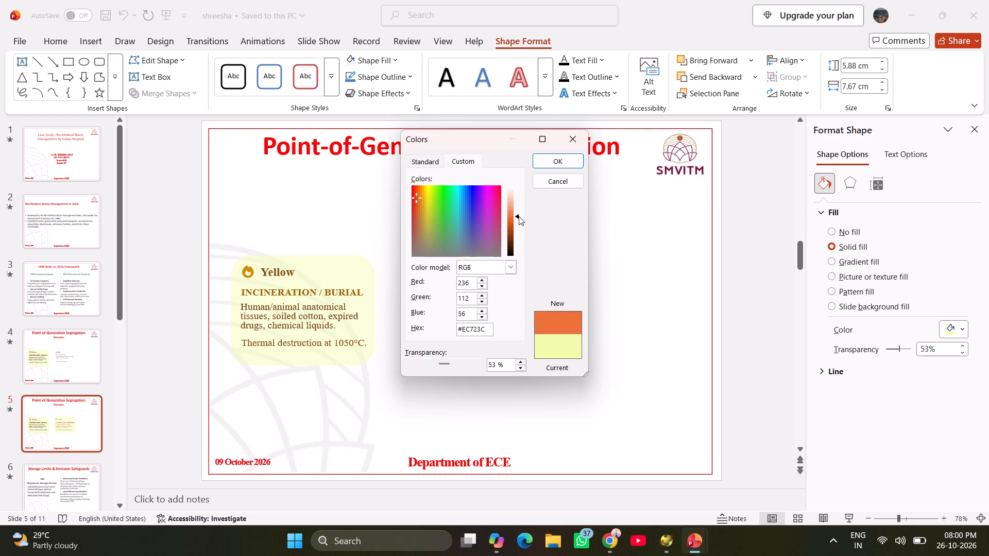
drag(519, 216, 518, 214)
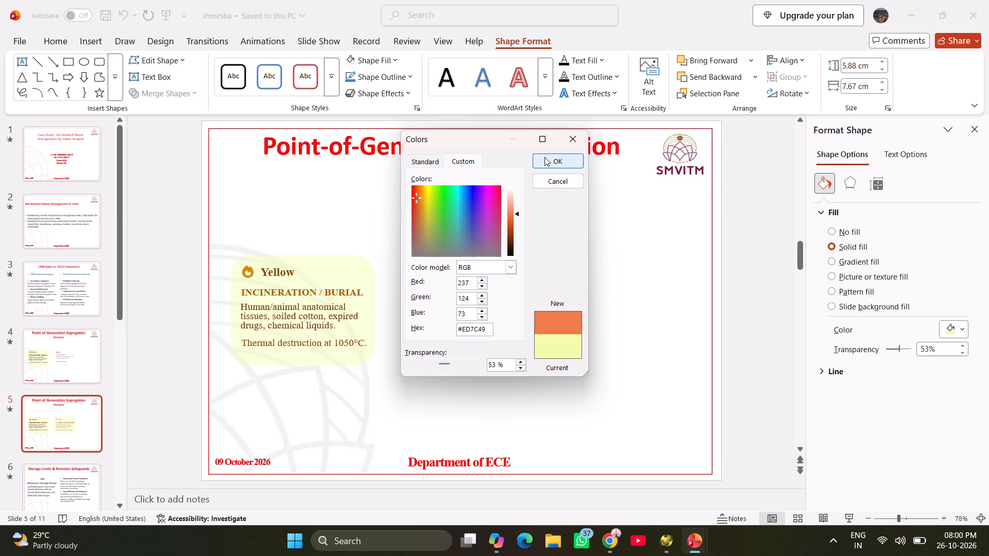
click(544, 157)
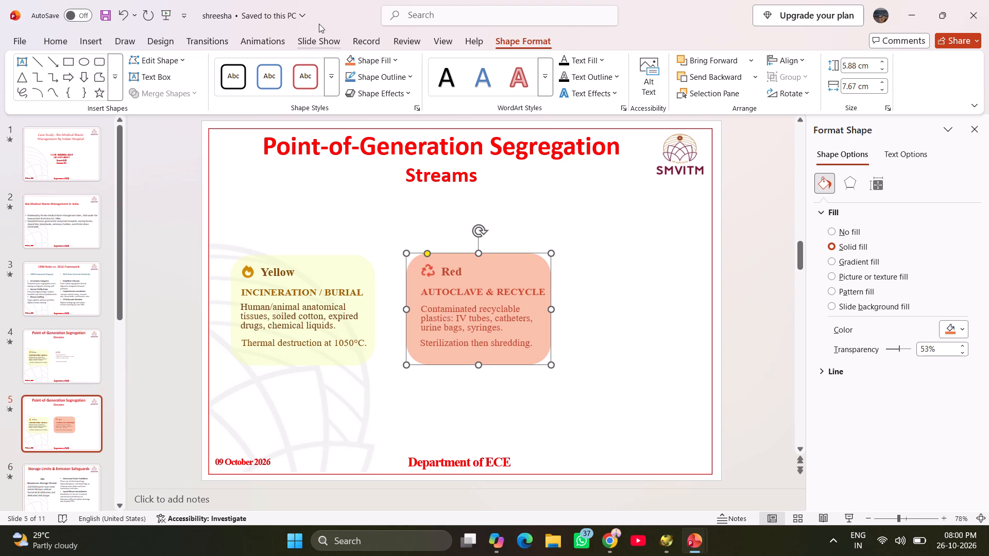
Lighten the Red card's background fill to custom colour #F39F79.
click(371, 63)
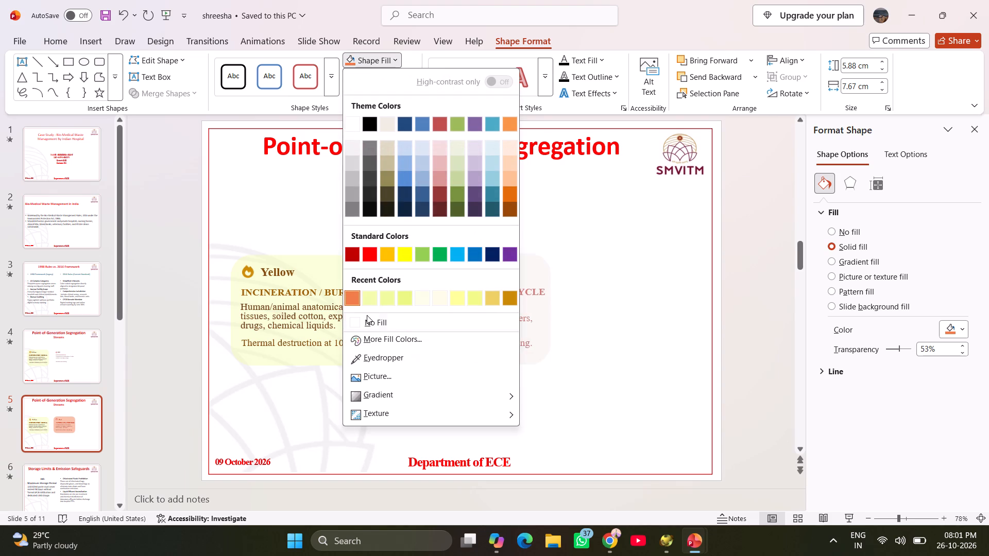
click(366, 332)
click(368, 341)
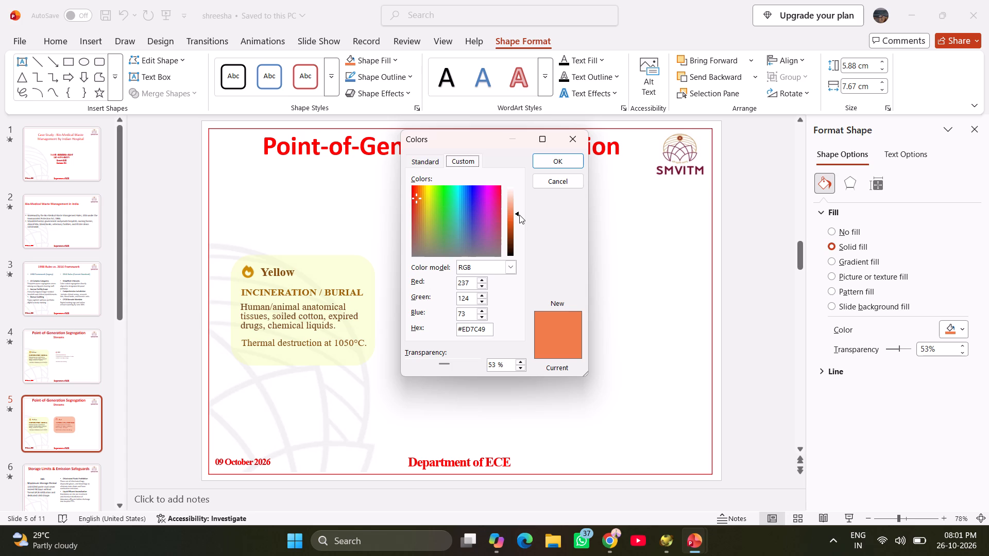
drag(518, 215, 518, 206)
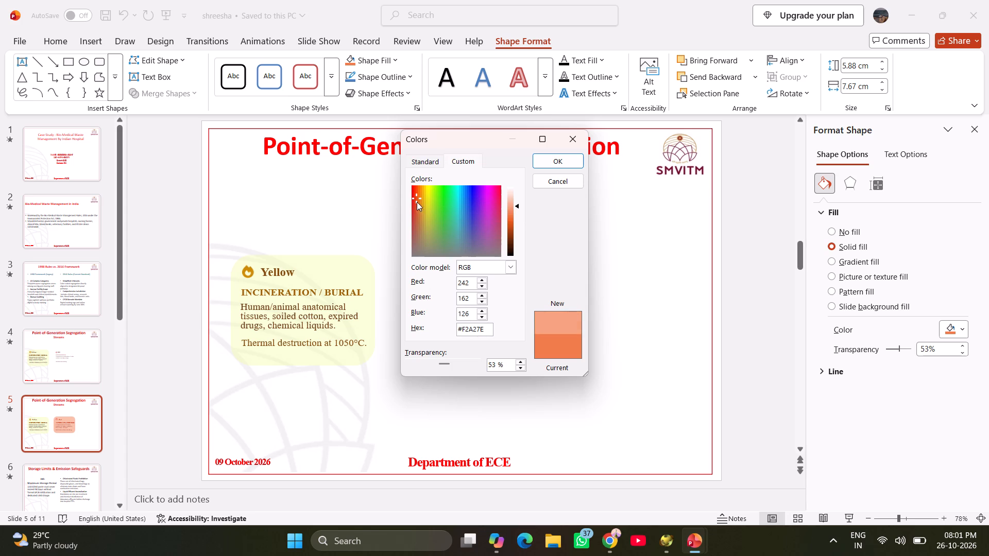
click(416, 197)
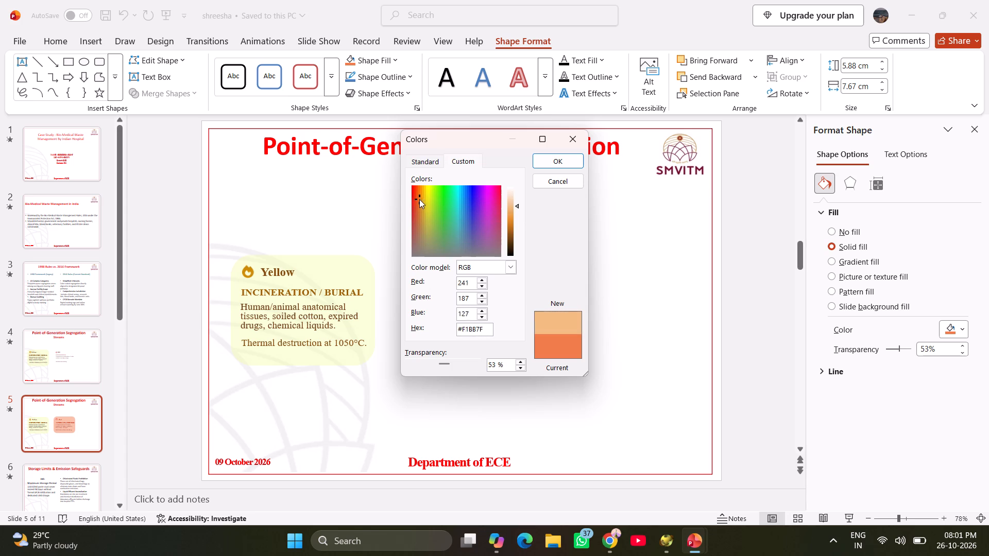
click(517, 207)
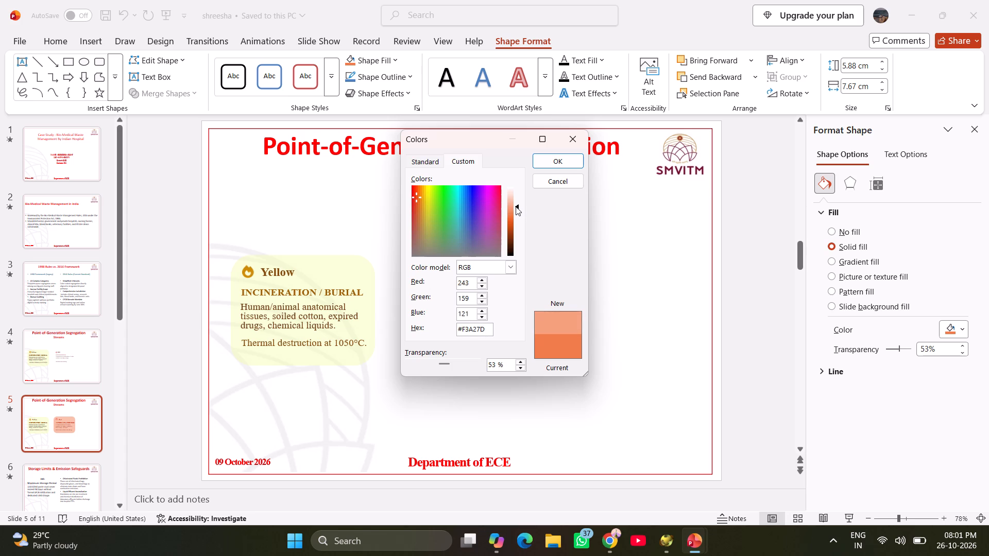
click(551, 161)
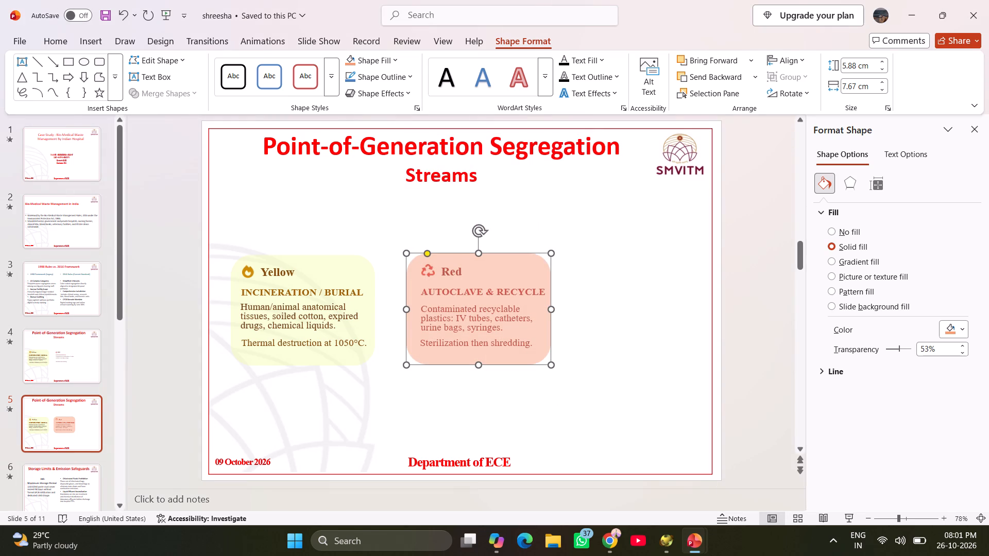
Send the Red card's background backward until it sits behind the card's icon and text.
triple_click(712, 77)
click(712, 77)
click(712, 77)
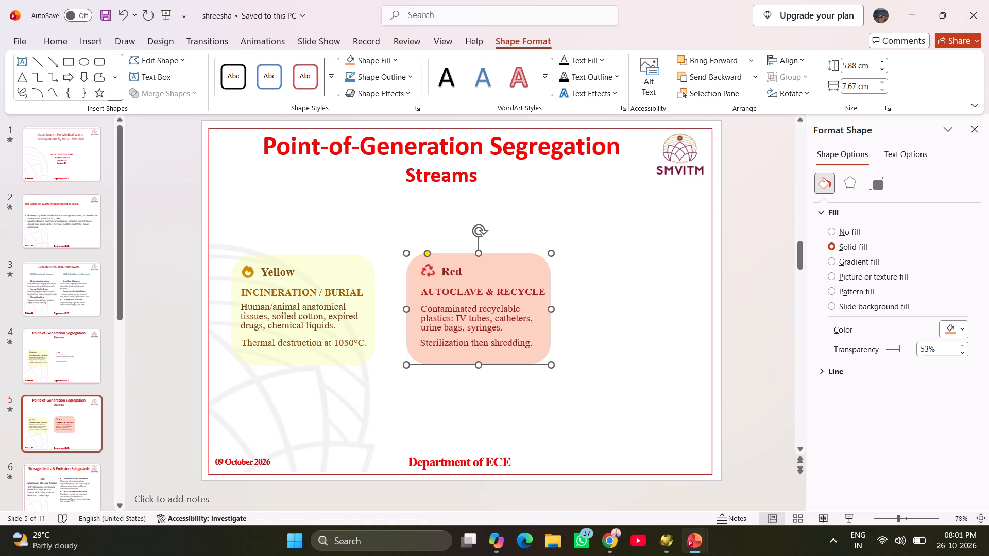
Set the Red card's background fill to the pale red custom colour #F8C5AE at 53% transparency.
click(377, 66)
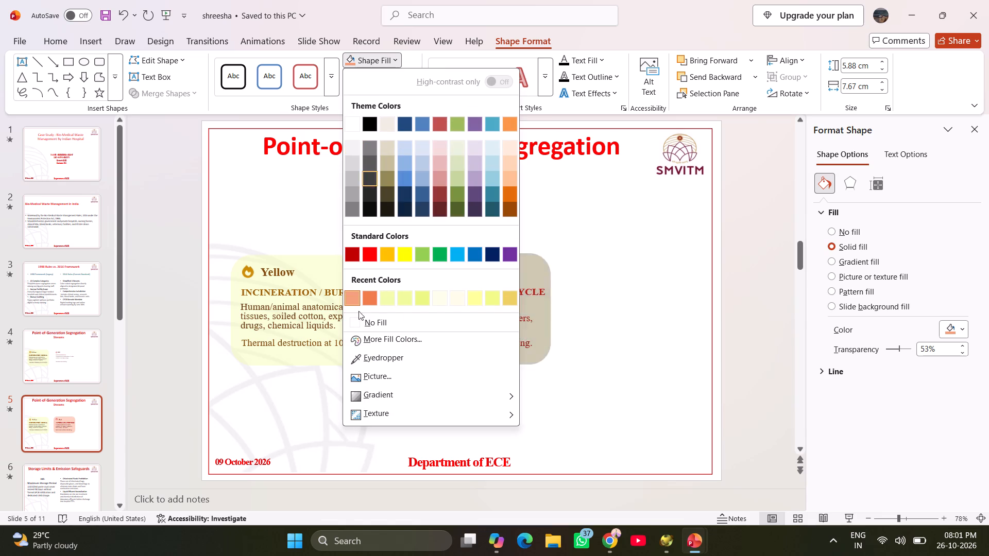
click(373, 341)
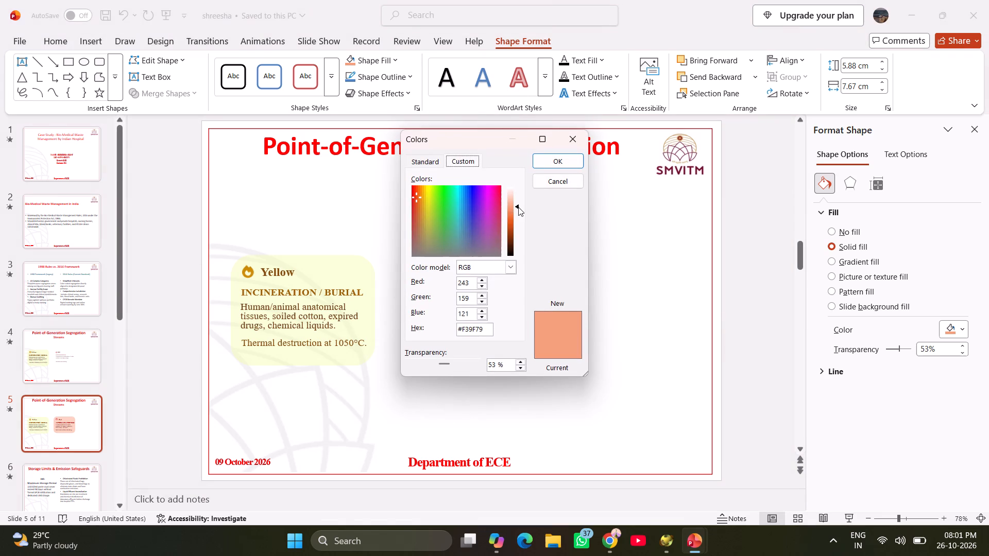
drag(518, 207, 520, 217)
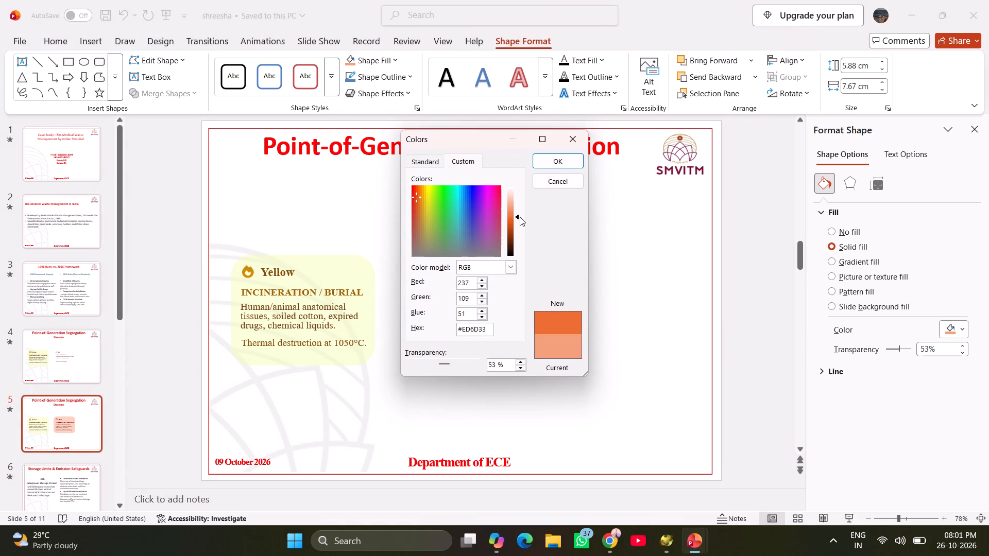
drag(520, 217, 522, 190)
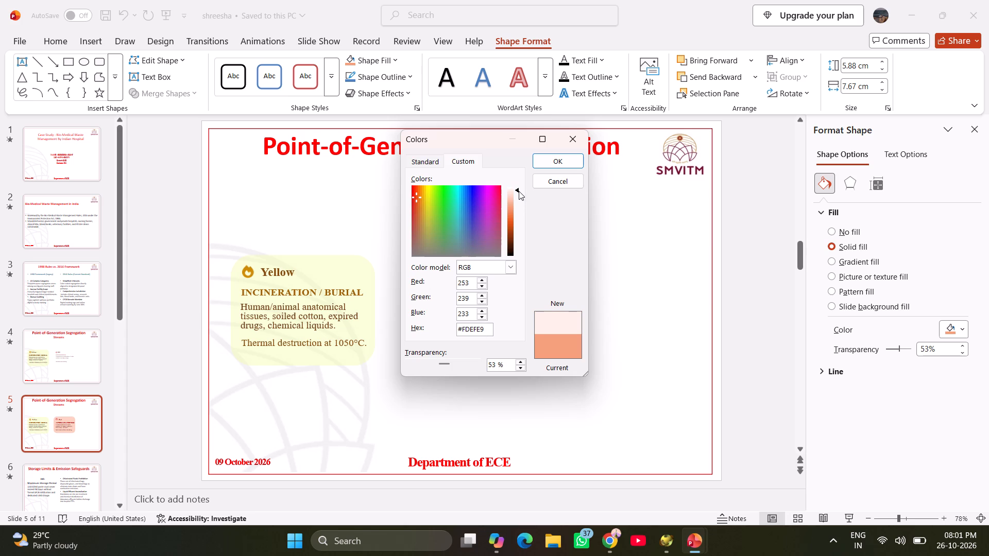
drag(516, 190, 516, 196)
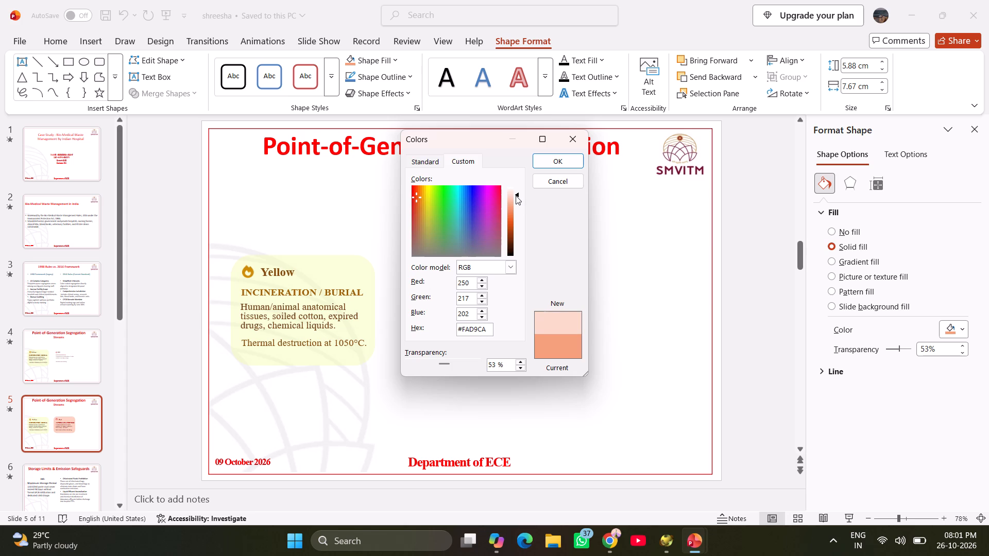
drag(516, 196, 514, 199)
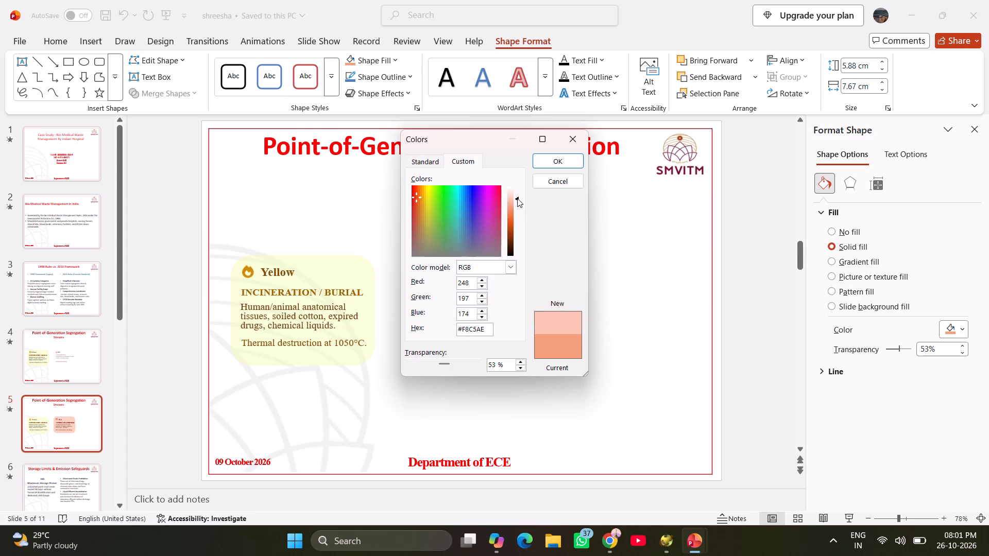
click(537, 164)
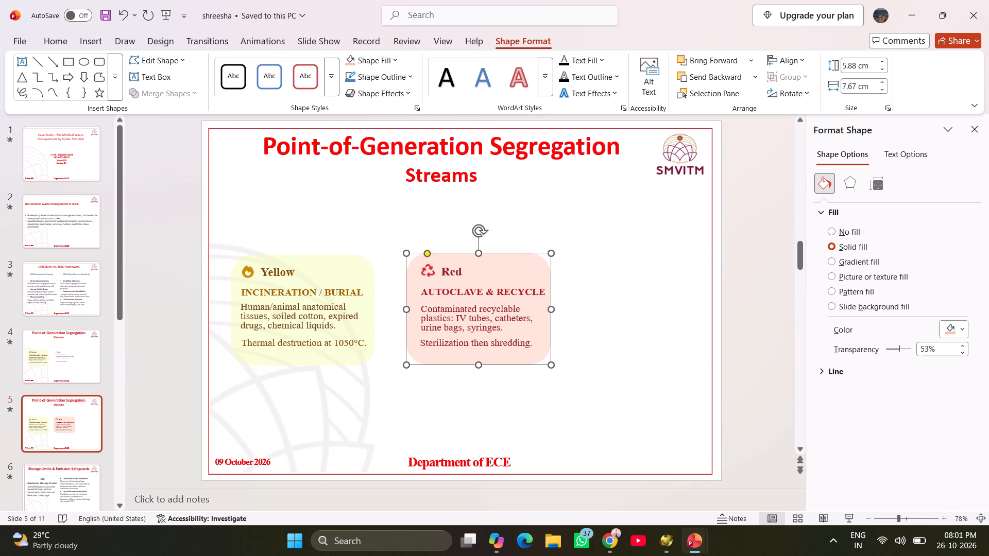
Check the Yellow card's custom fill values and set the blue value of the Red card's background fill to 170.
click(346, 267)
click(395, 61)
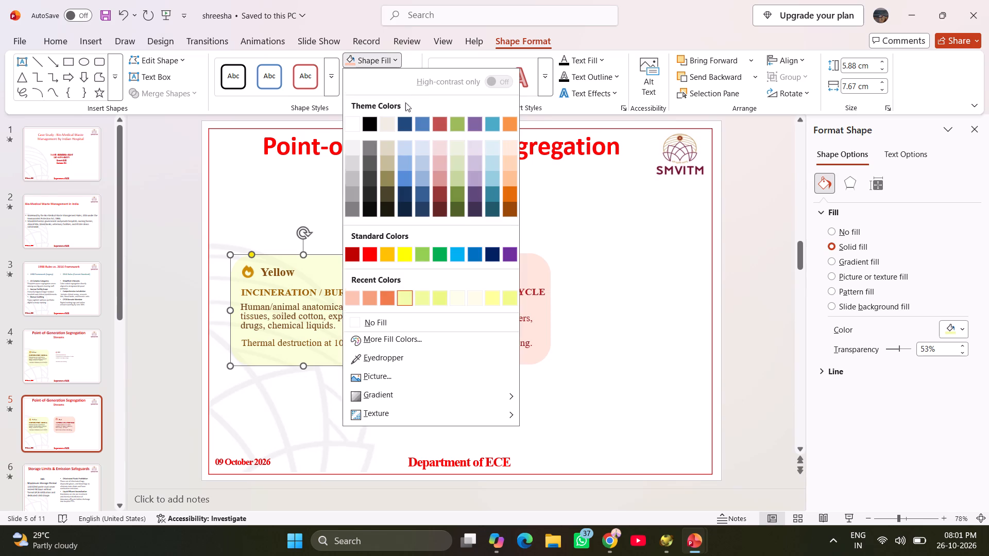
click(383, 341)
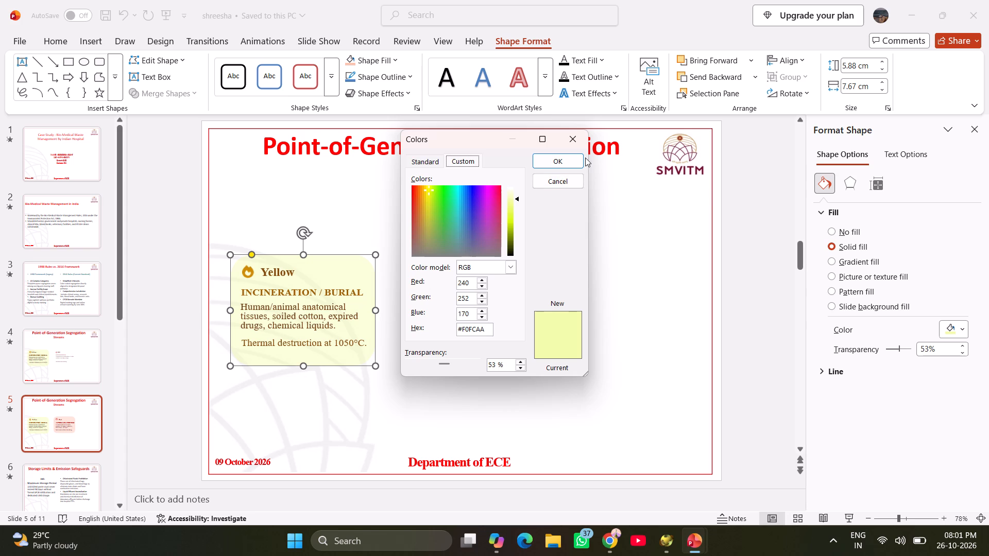
click(578, 145)
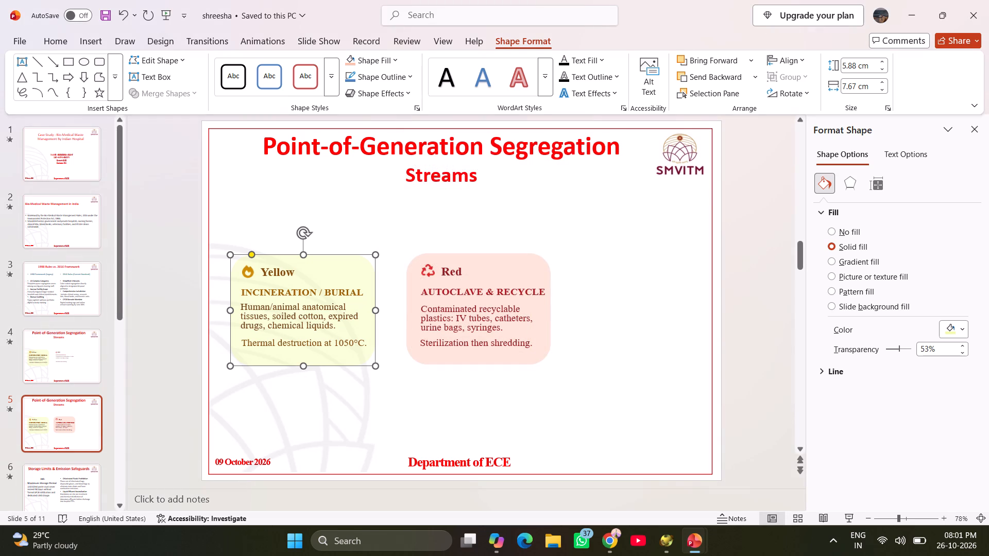
click(511, 268)
click(372, 58)
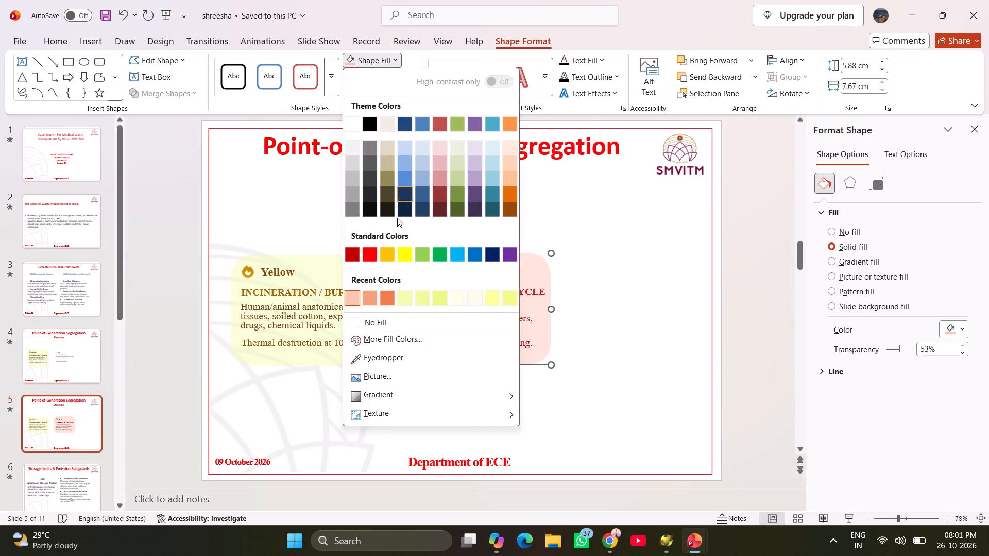
click(392, 341)
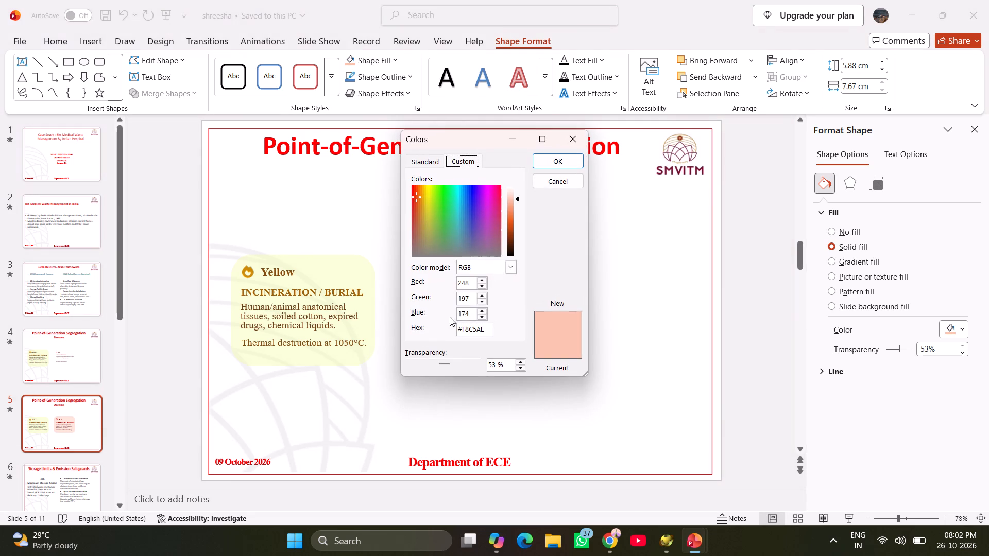
click(472, 314)
key(BackSpace)
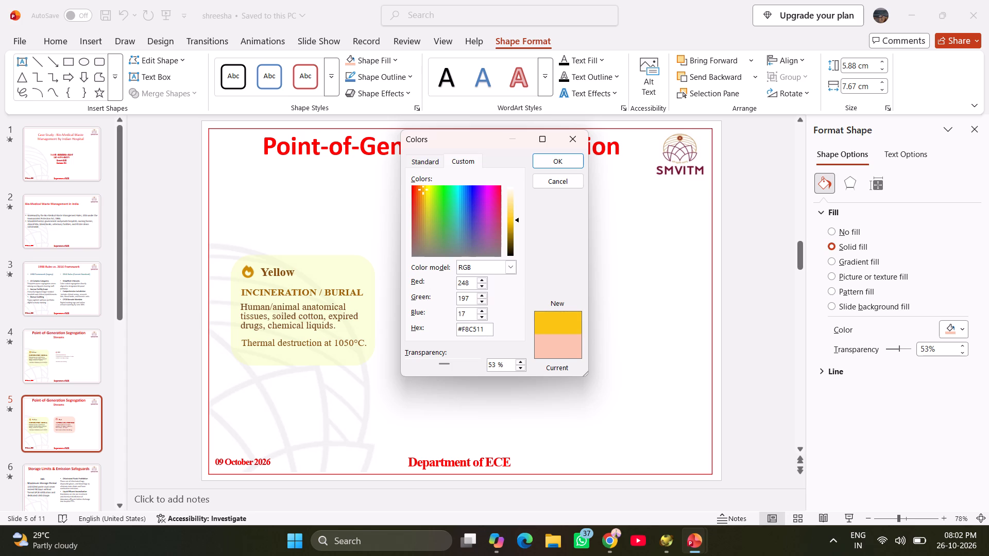
key(0)
key(Return)
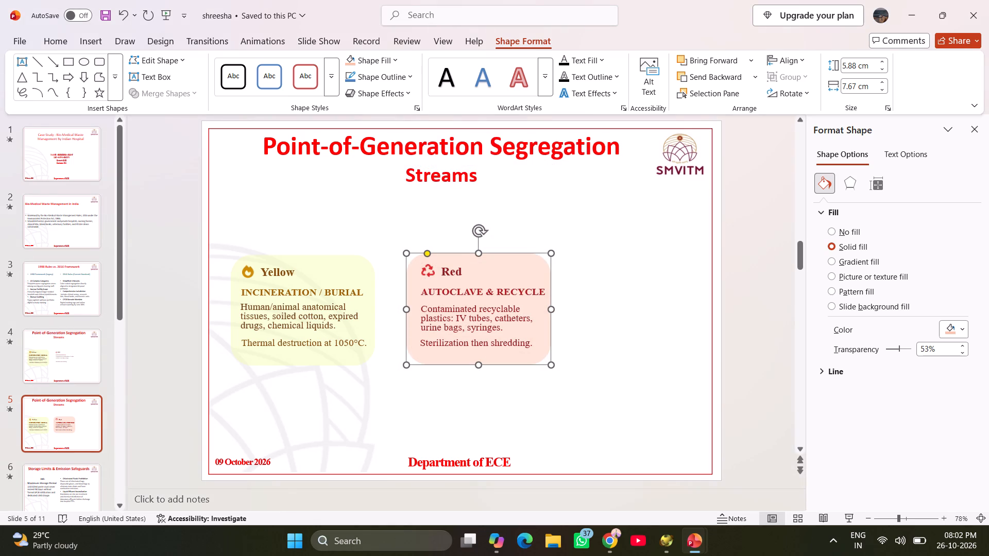
click(163, 206)
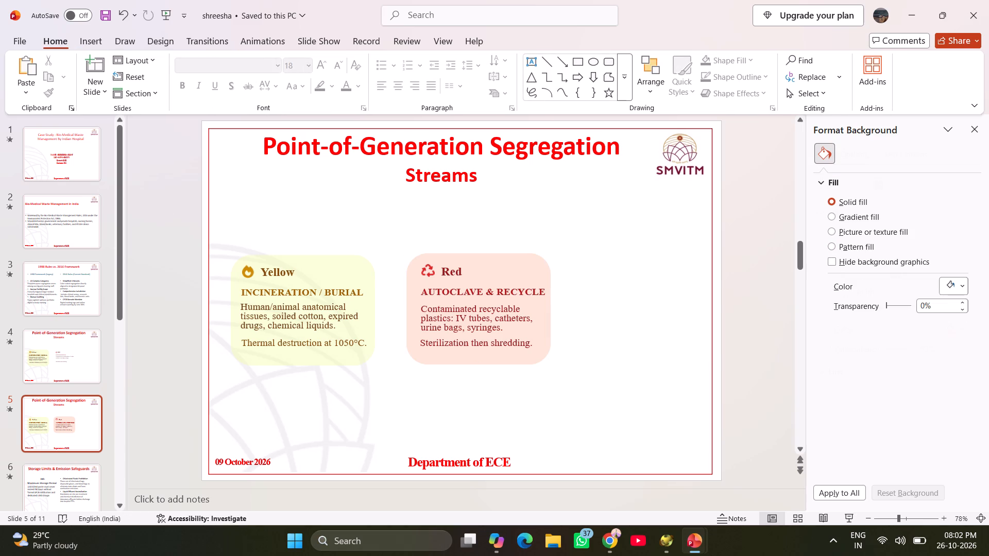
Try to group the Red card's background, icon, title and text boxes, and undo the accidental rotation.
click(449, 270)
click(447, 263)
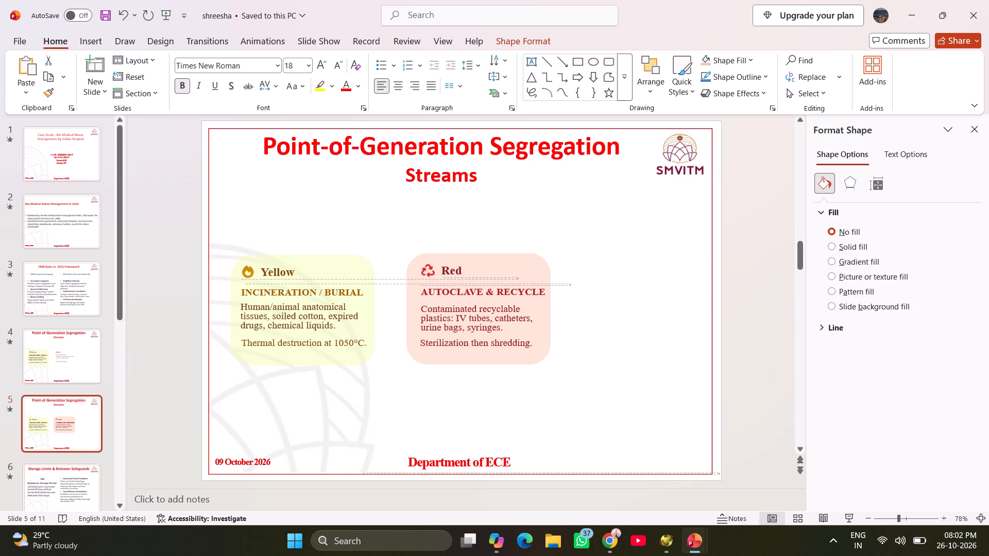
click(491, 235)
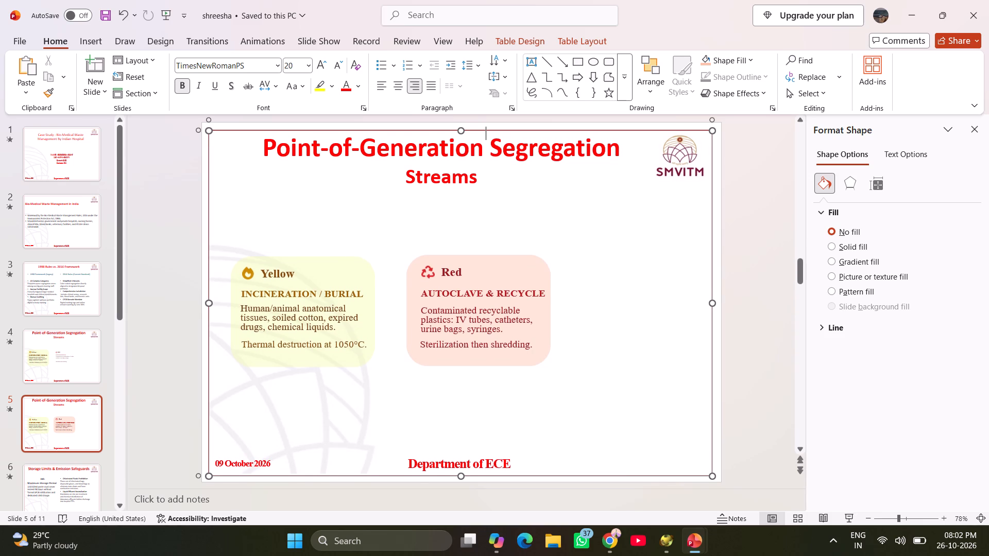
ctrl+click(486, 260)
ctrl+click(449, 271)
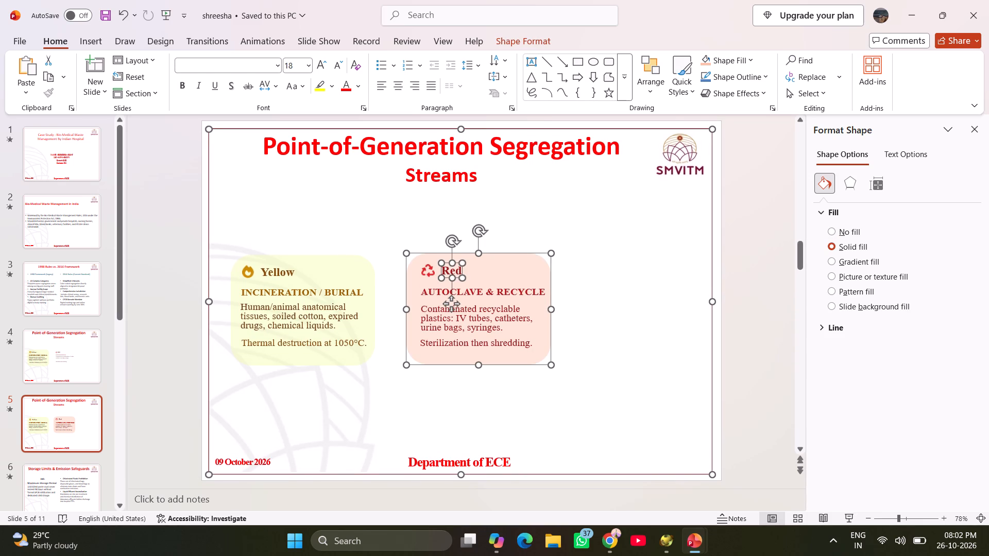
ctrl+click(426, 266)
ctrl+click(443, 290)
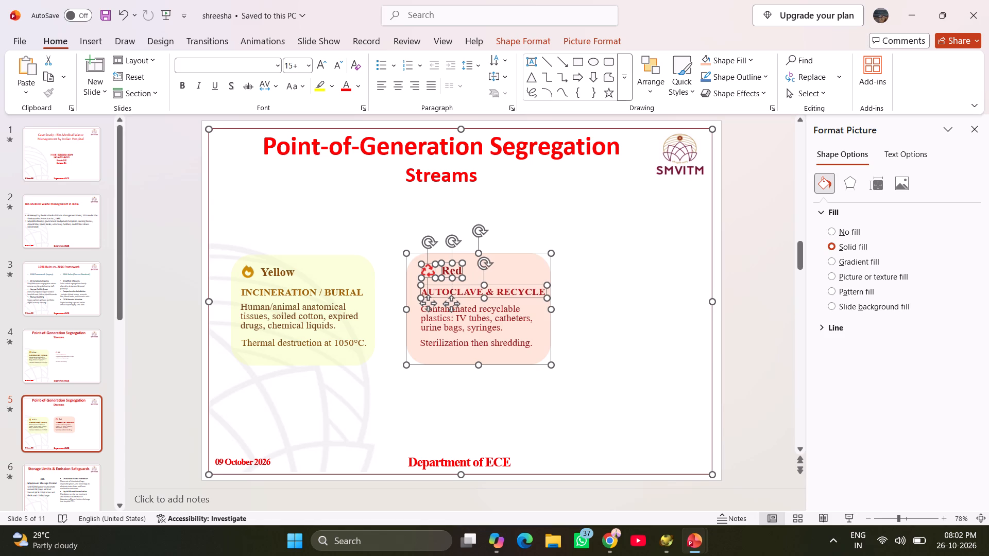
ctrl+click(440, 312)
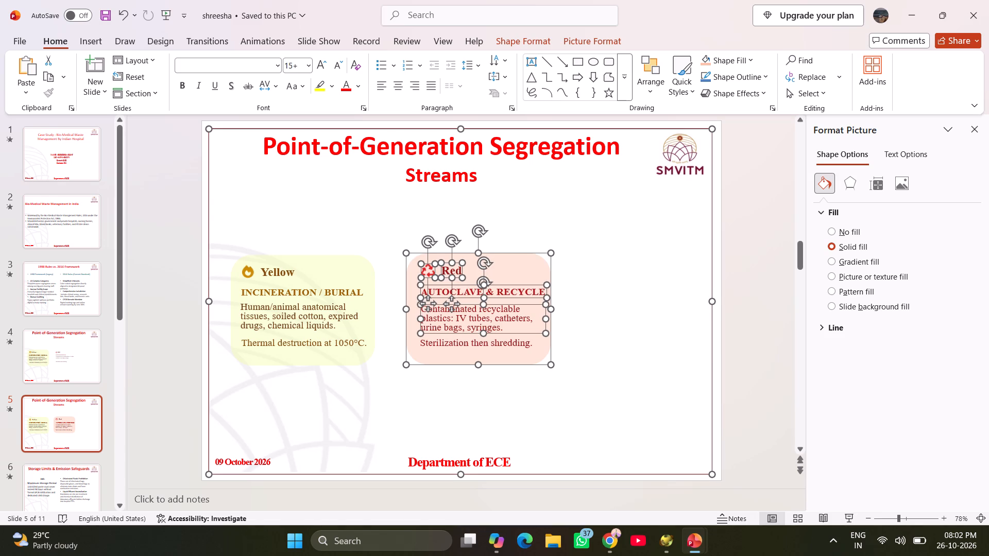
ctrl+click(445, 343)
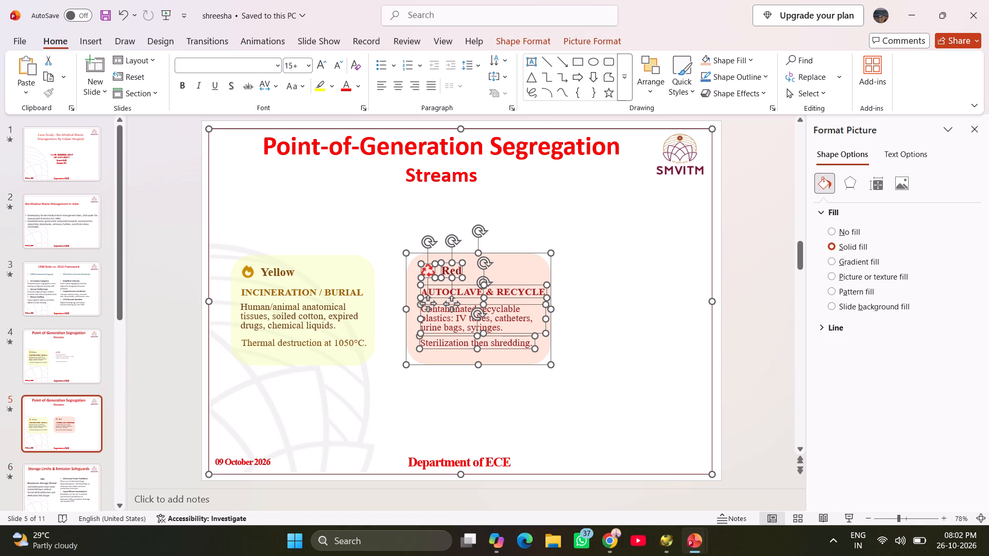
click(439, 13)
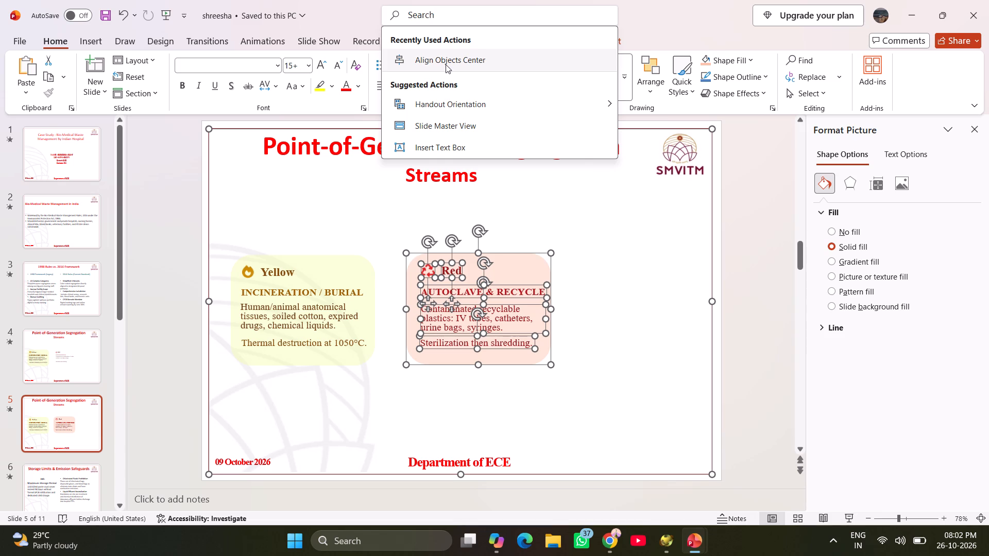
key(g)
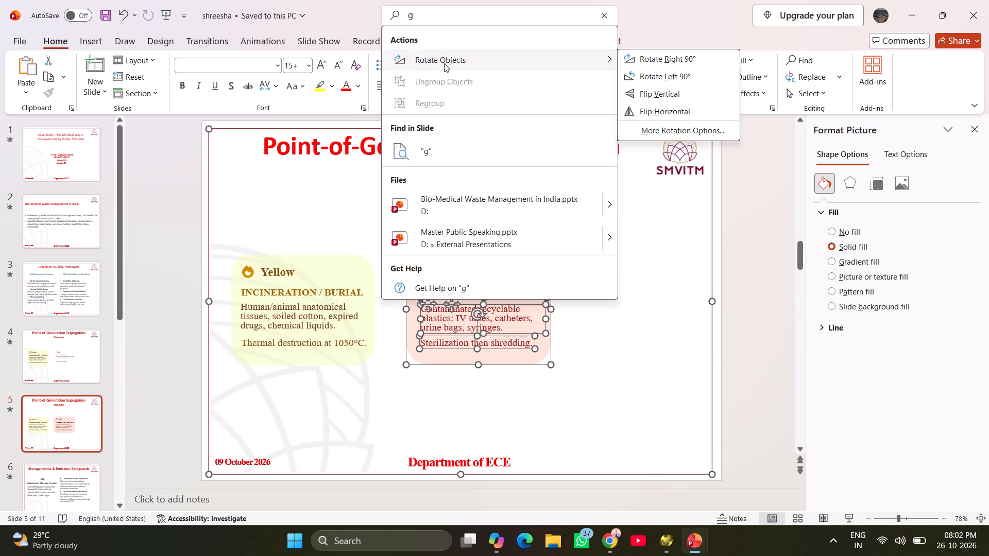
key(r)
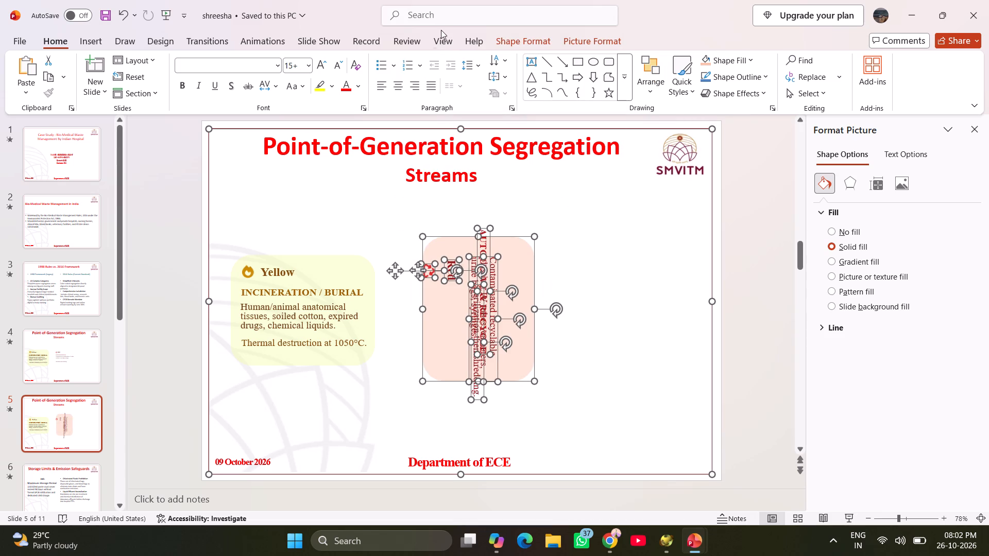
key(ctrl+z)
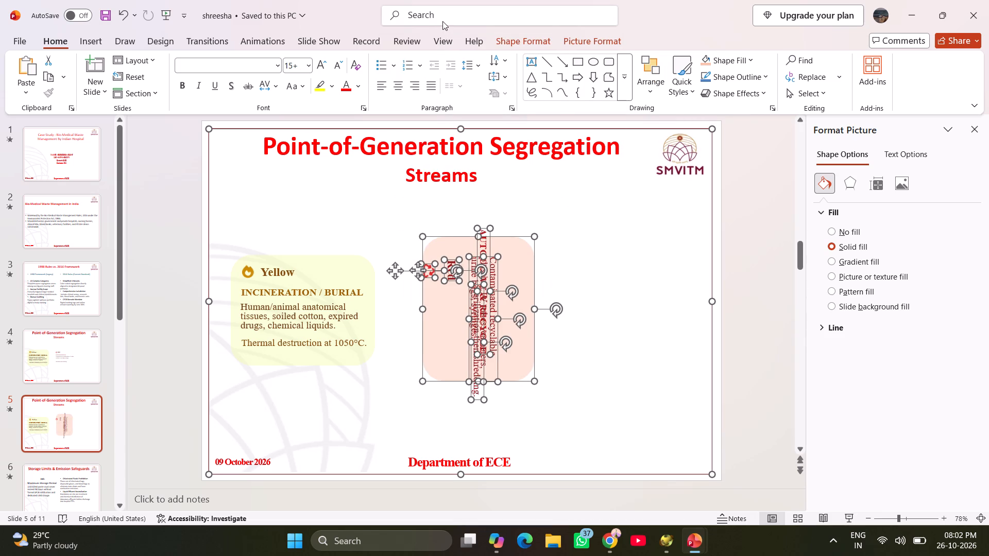
Search the available commands for a way to group the Red card's selected background, icon and text boxes.
click(444, 21)
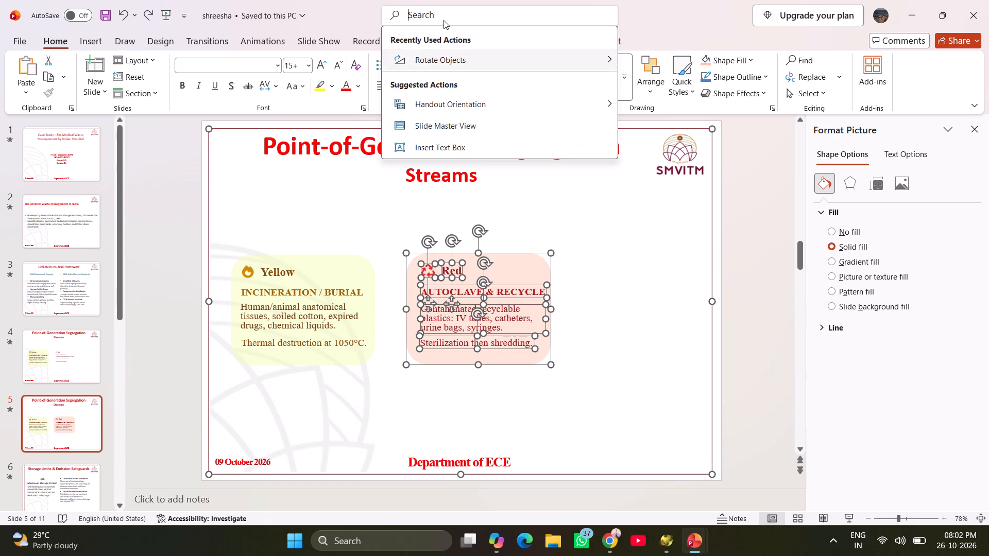
text(gr)
key(o)
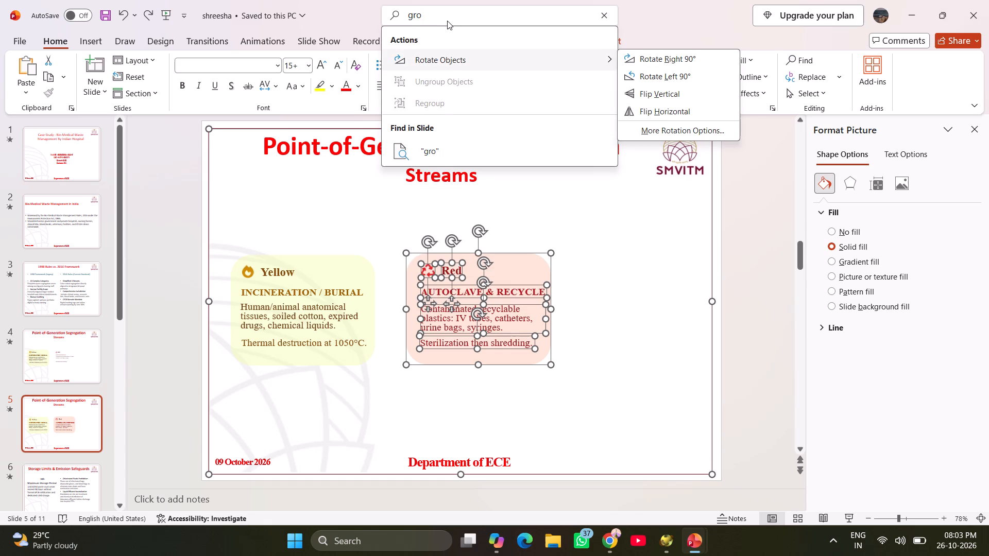
text(up)
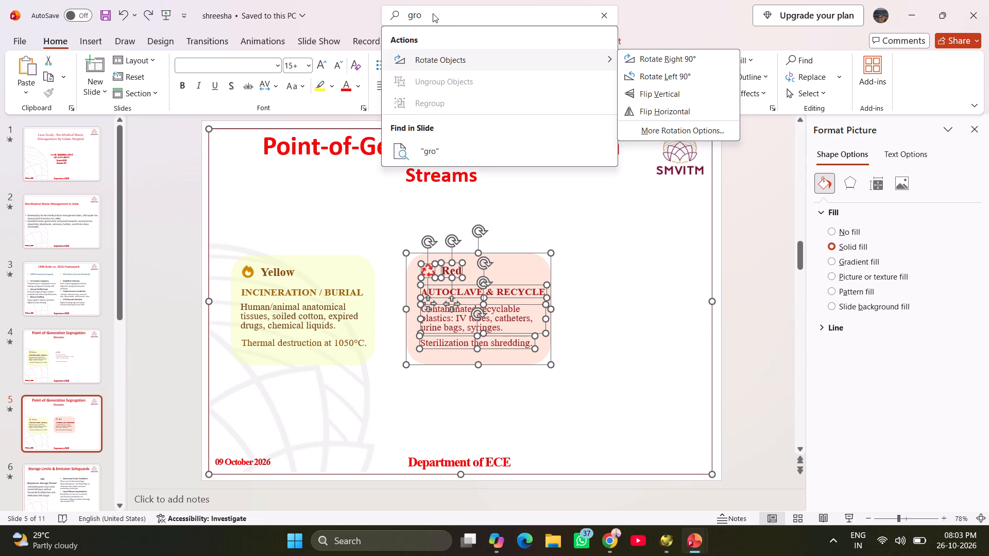
click(433, 13)
text(up)
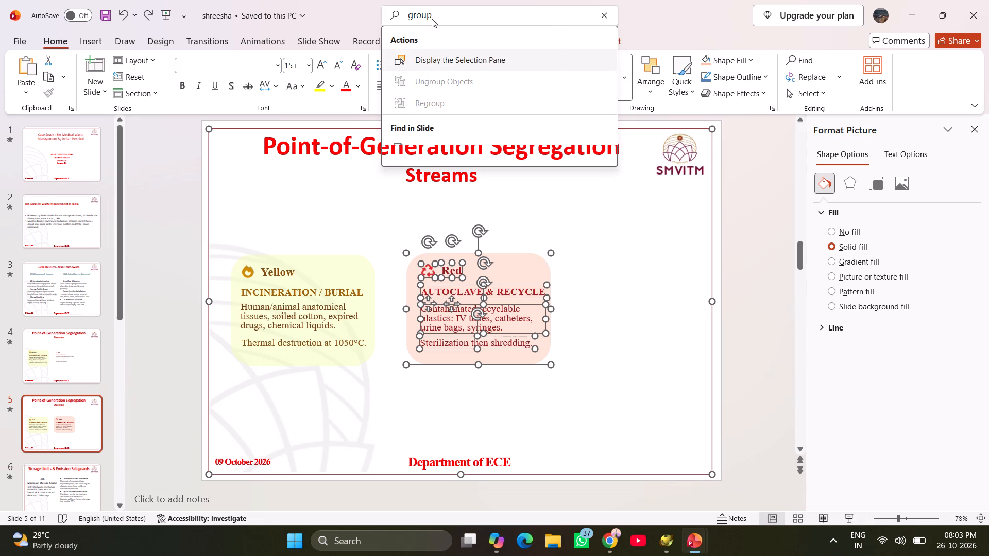
key(space)
key(o)
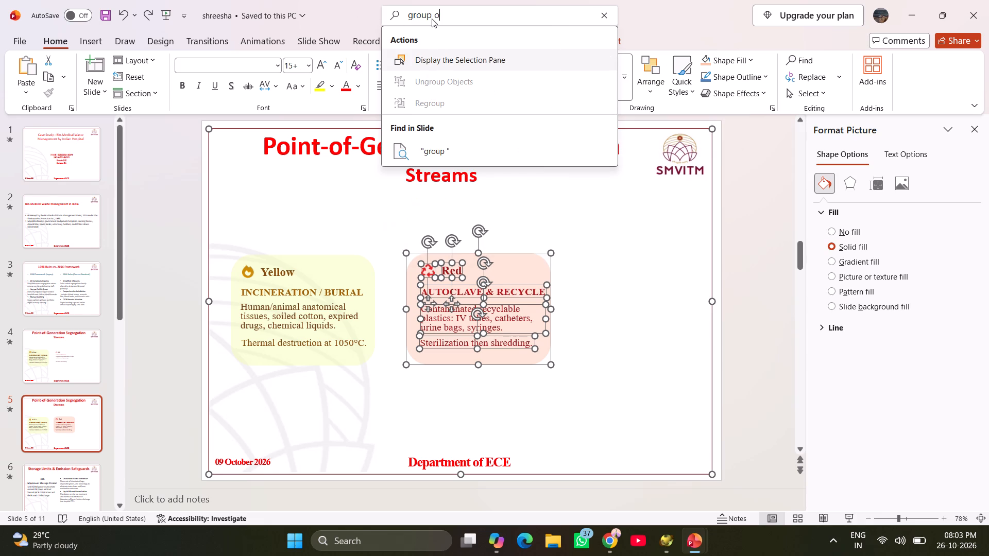
key(b)
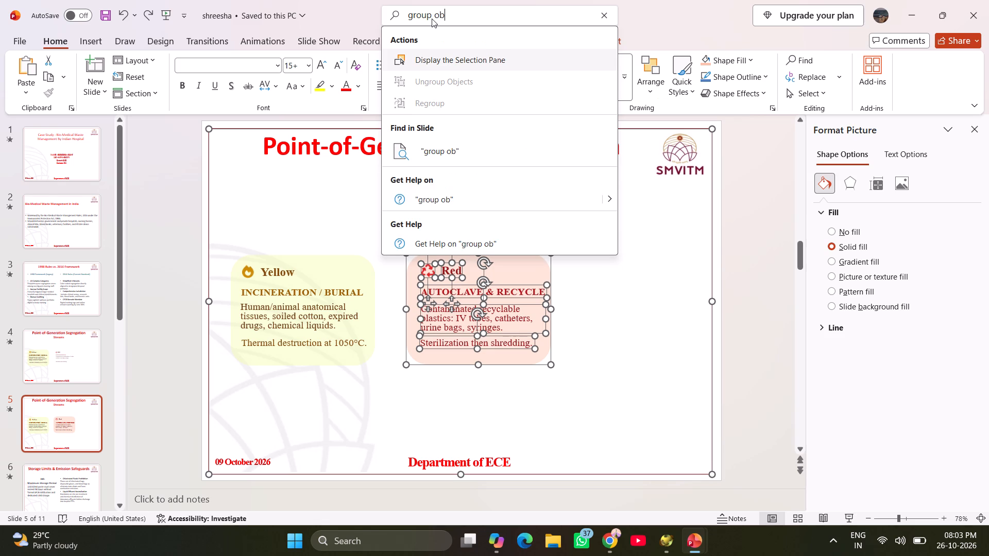
key(j)
text(ct)
key(s)
ctrl+click(423, 359)
ctrl+click(423, 359)
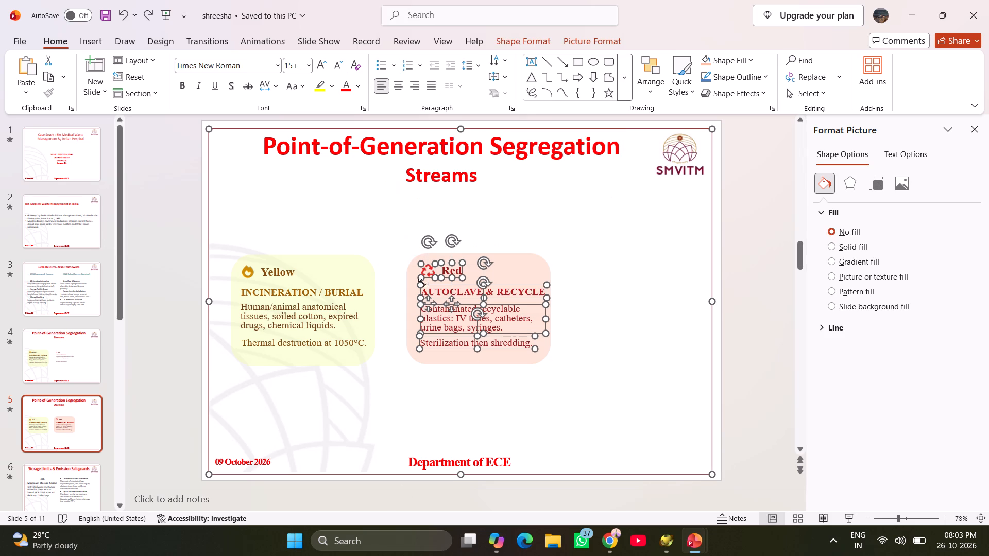
Search the available commands for "group" and "combi" to find a way to join the Red card's selected elements.
click(422, 17)
text(gr)
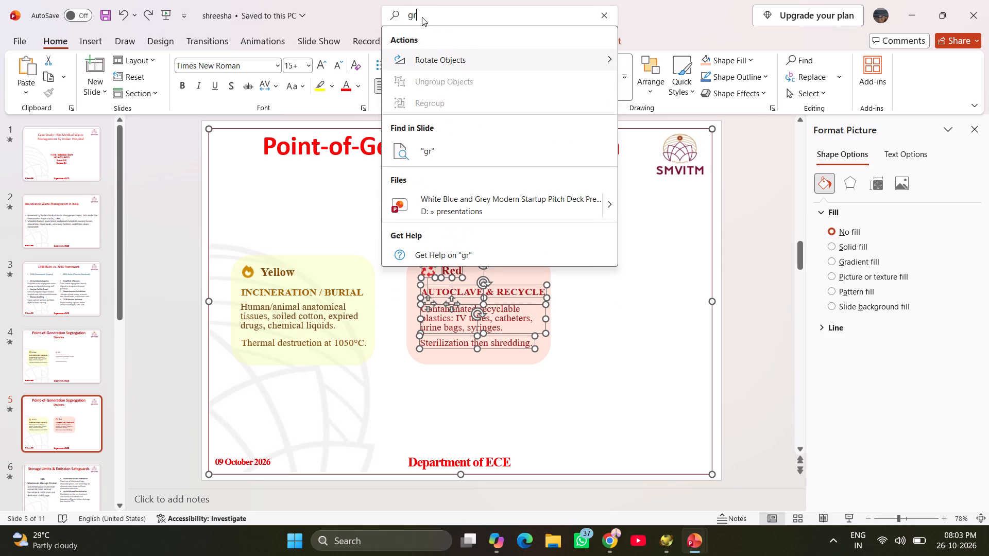
key(o)
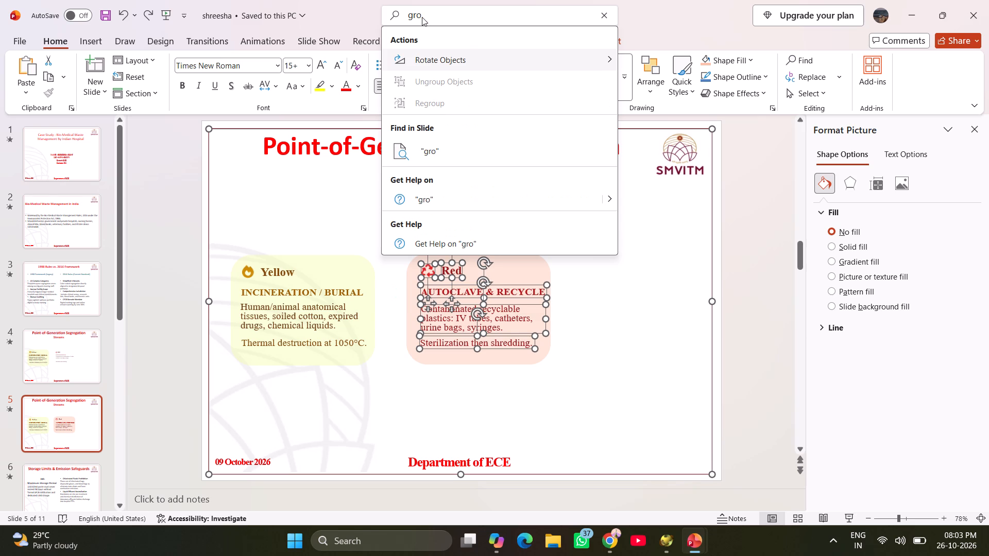
text(up)
key(BackSpace)
key(BackSpace)
key(BackSpace)
key(BackSpace)
key(BackSpace)
key(BackSpace)
key(BackSpace)
key(BackSpace)
key(BackSpace)
key(BackSpace)
key(BackSpace)
key(BackSpace)
key(BackSpace)
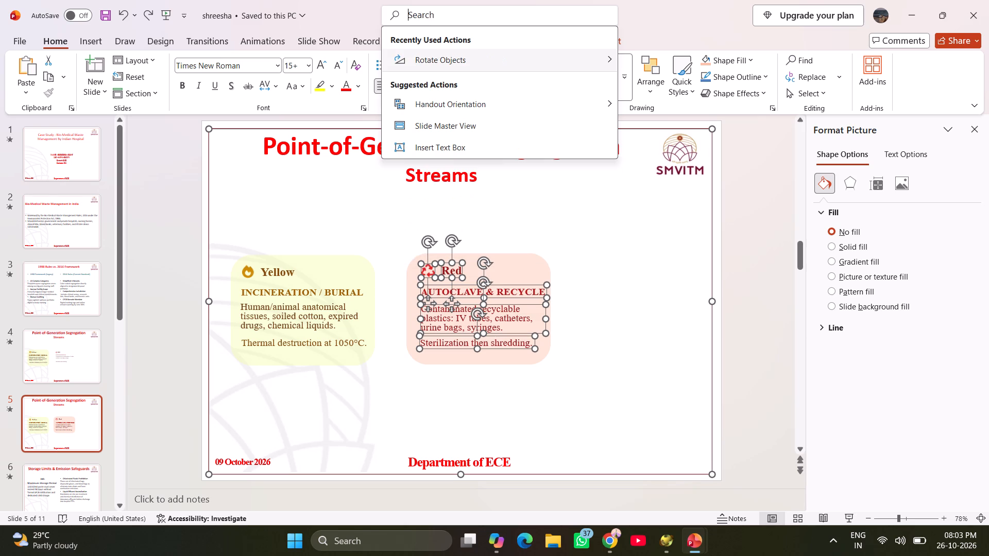
text(co)
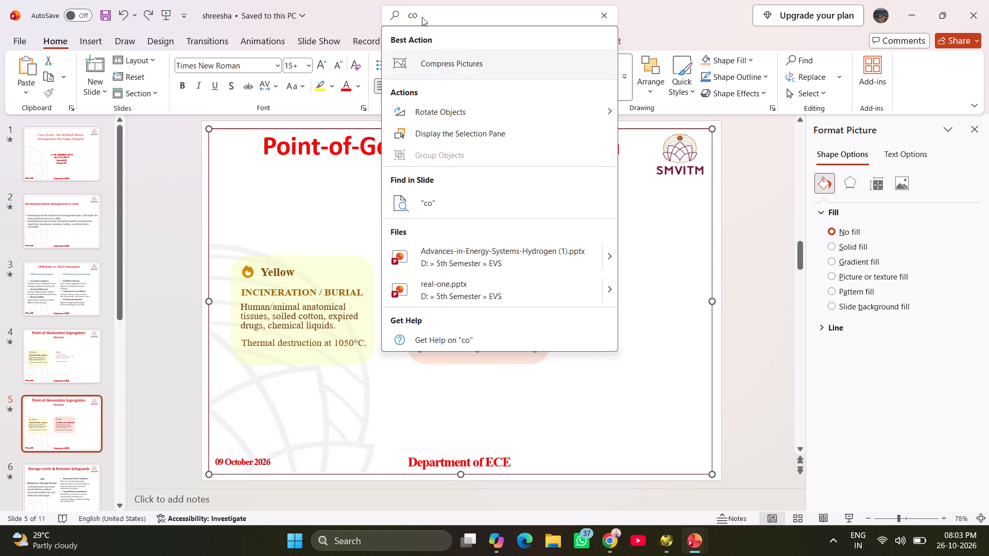
key(m)
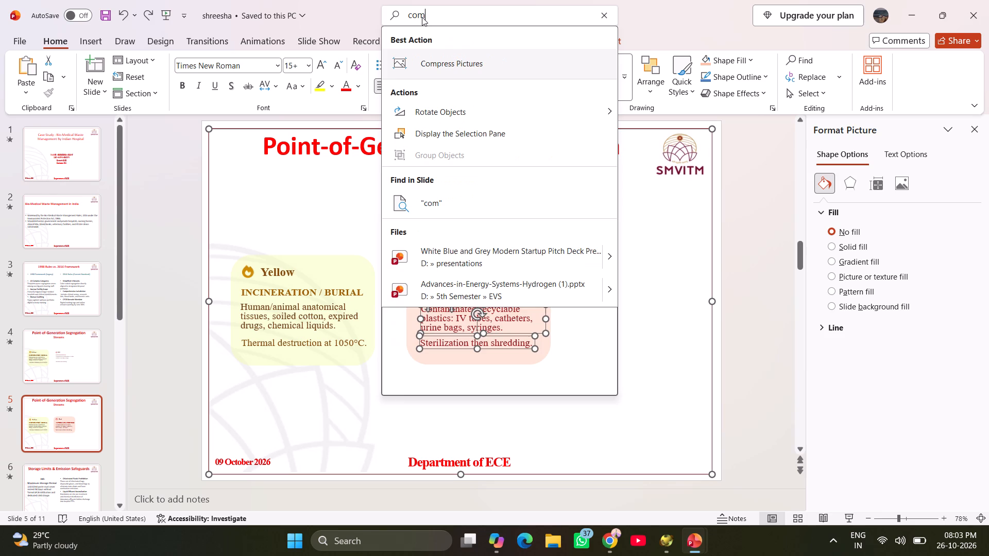
text(bi)
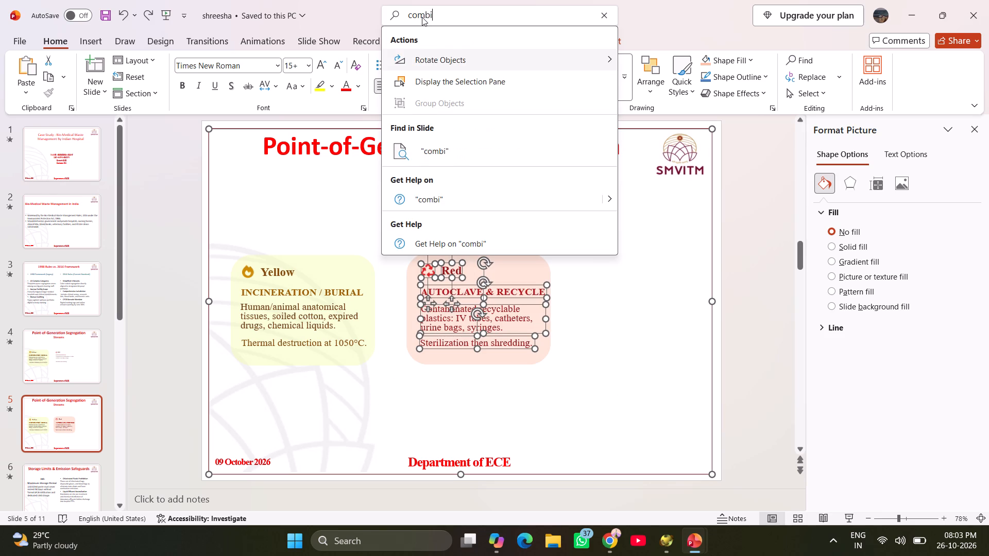
click(424, 105)
Remove the recycling icon from the Red card selection, then find "group objects" and add that command to the quick-access commands.
ctrl+click(428, 270)
ctrl+click(428, 271)
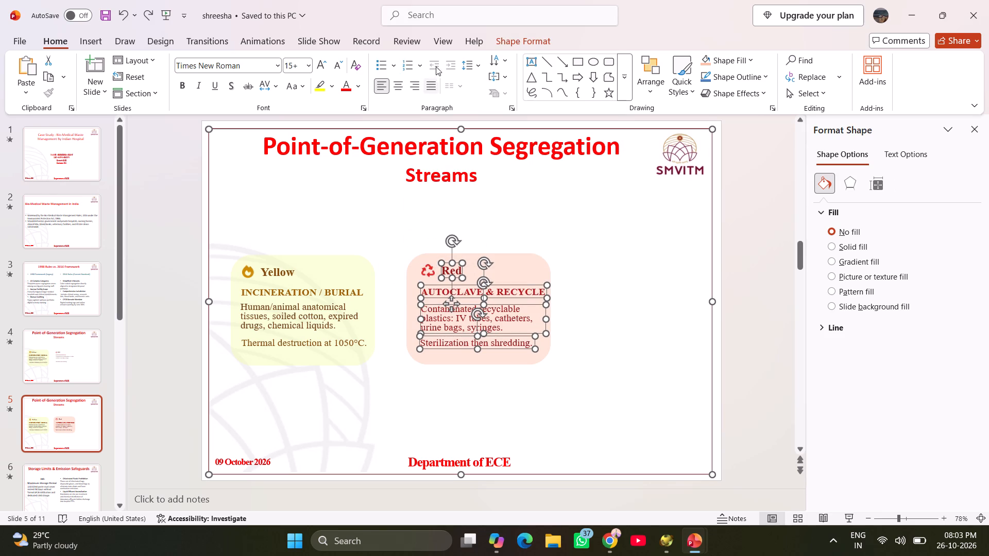
click(422, 13)
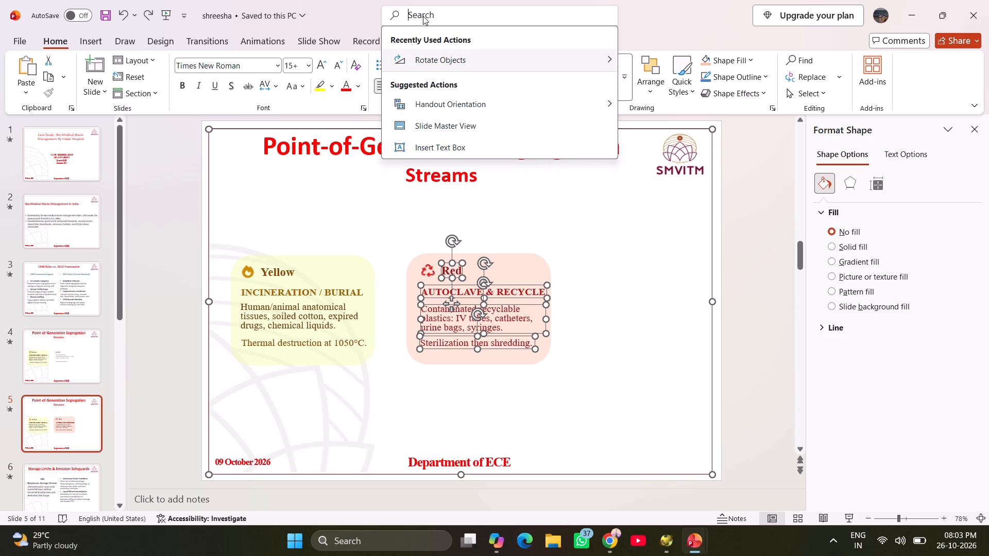
key(g)
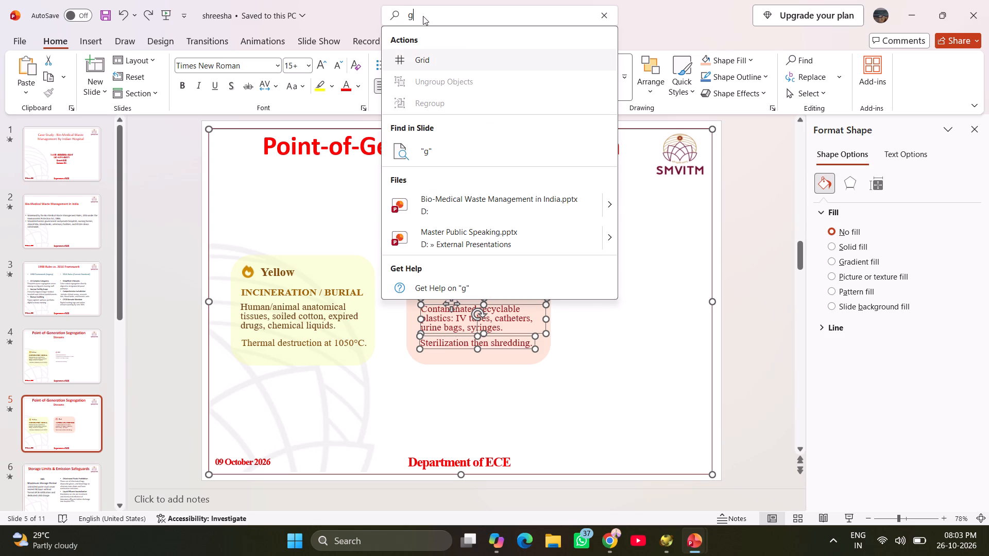
key(r)
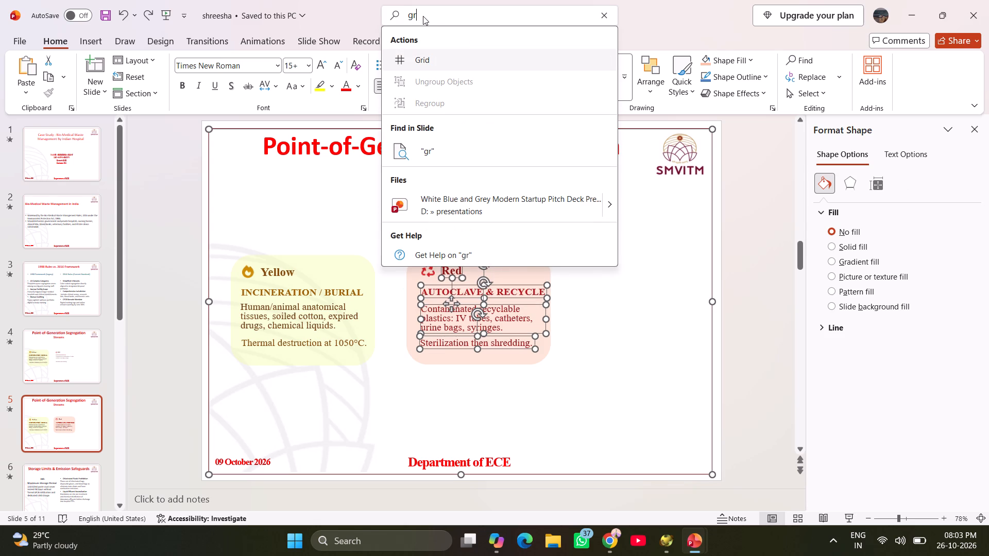
text(ou)
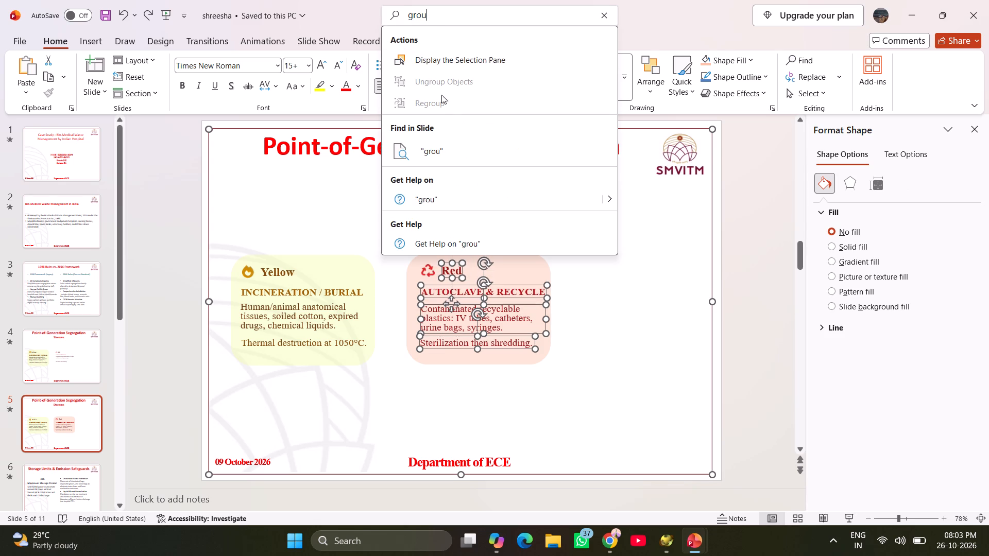
text(p obj)
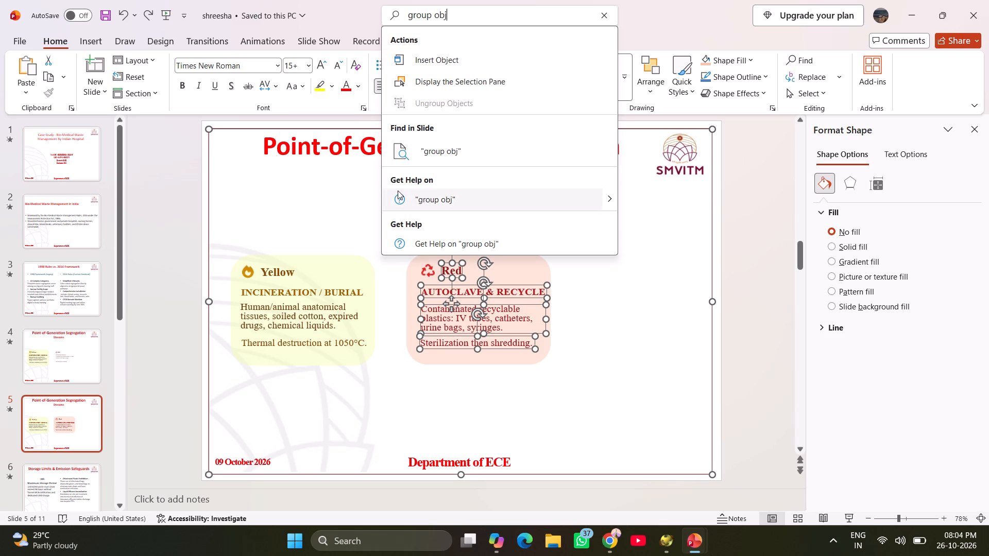
text(ects)
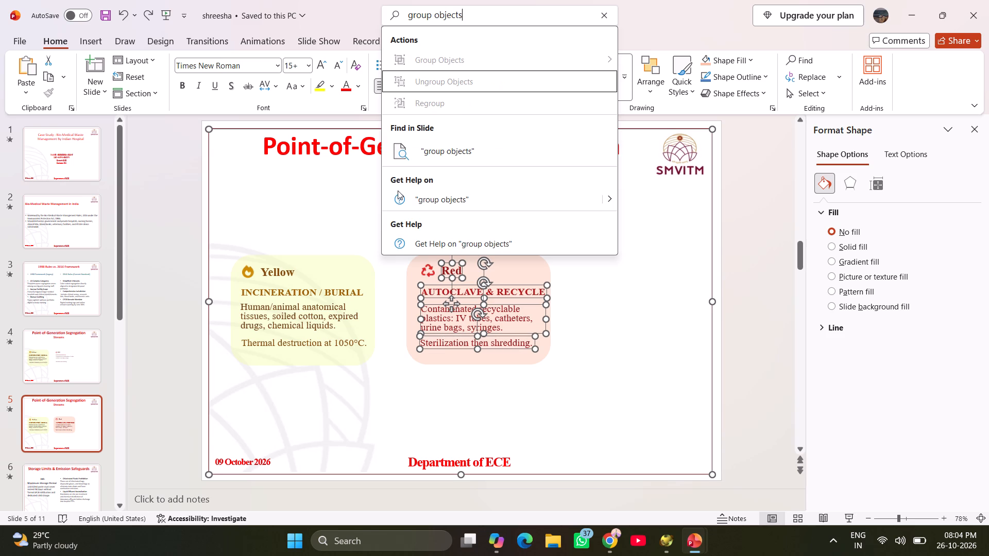
click(415, 60)
click(608, 59)
right_click(608, 59)
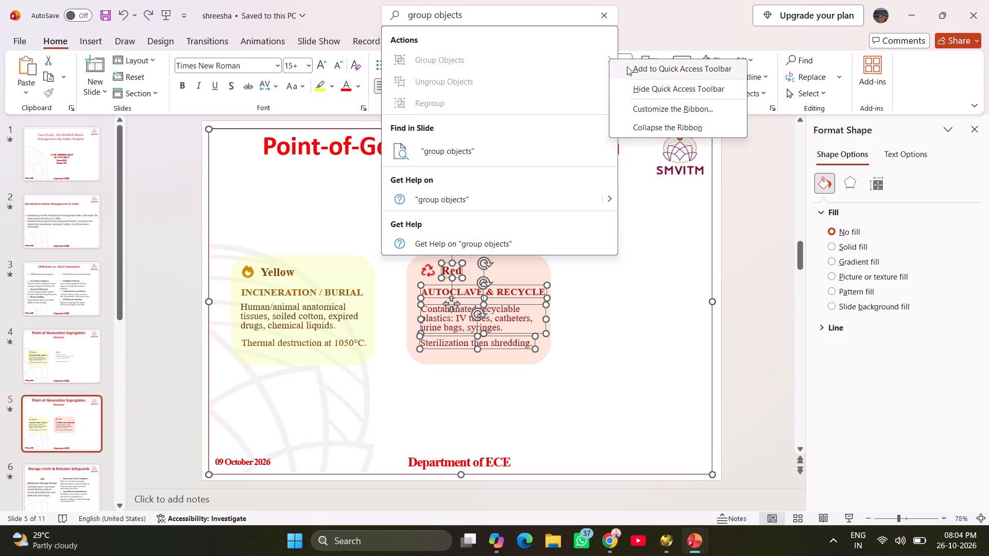
click(640, 67)
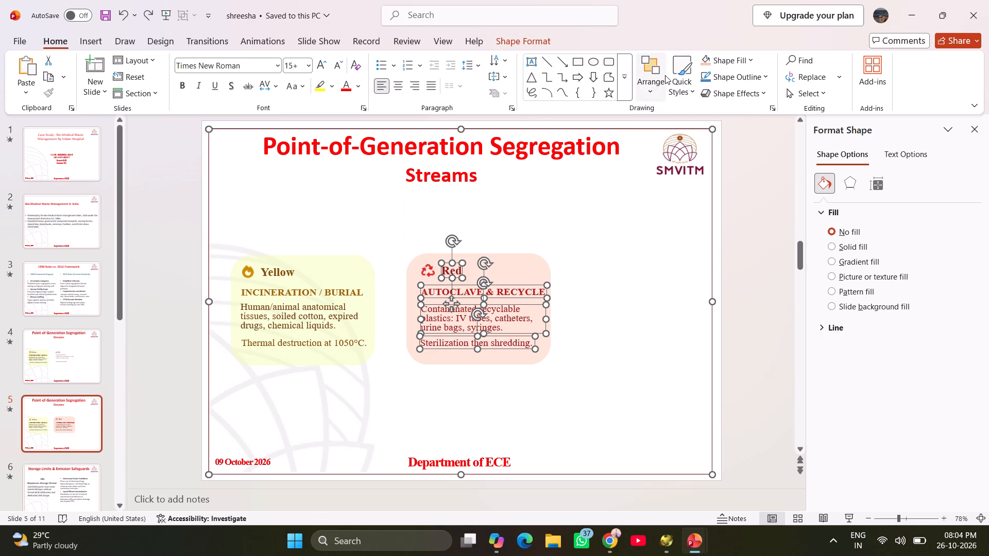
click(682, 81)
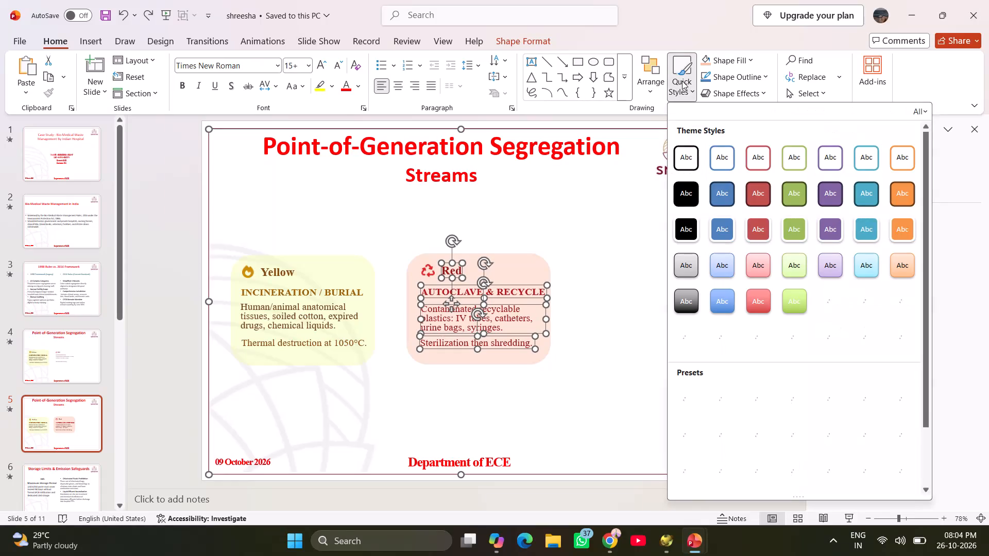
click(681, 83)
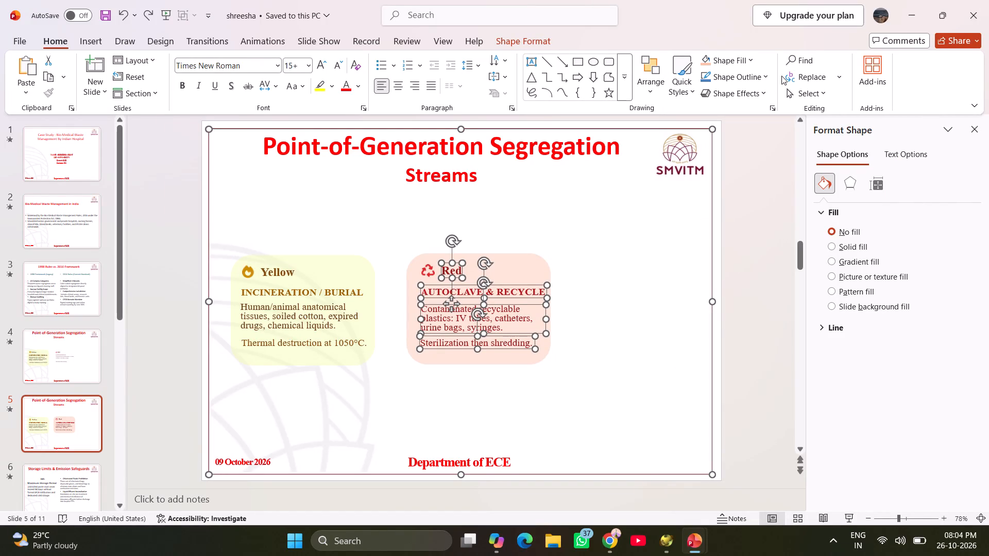
Search the presentation's text for "group objects" and close the search.
click(799, 66)
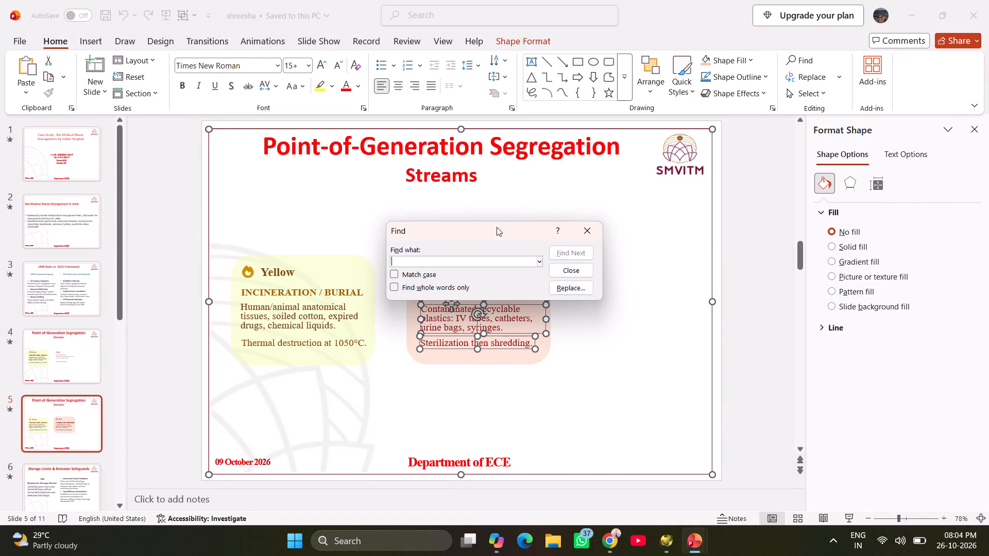
key(g)
text(roup)
key(space)
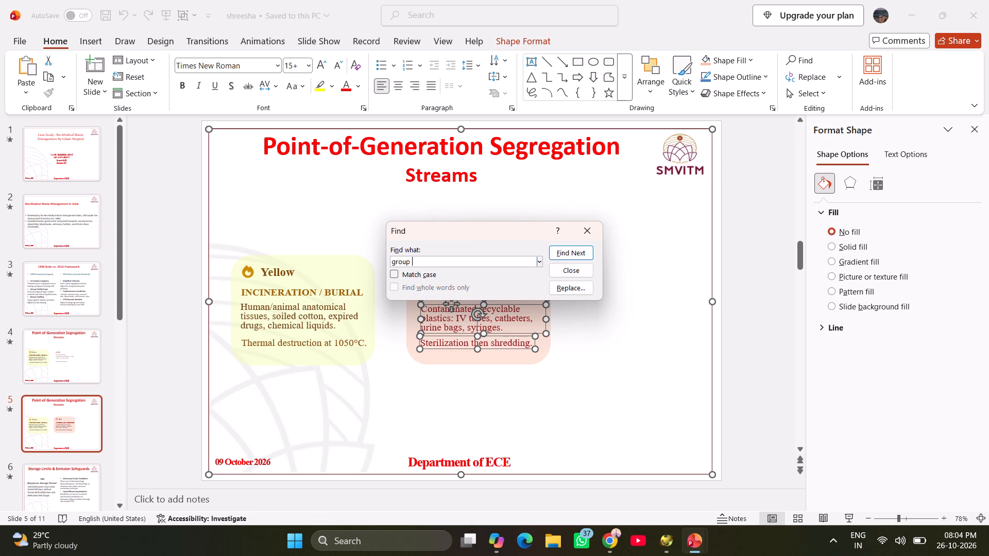
text(objects)
click(567, 253)
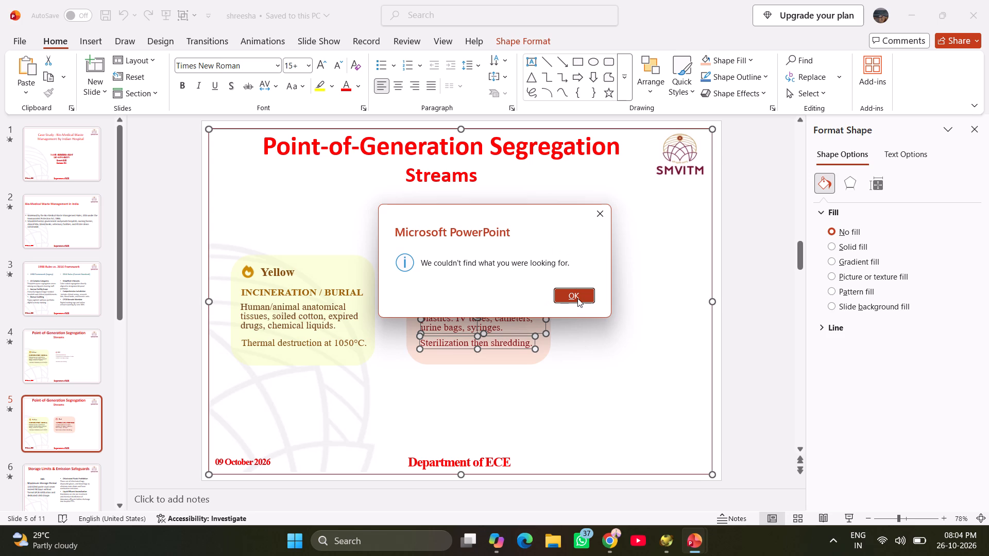
click(577, 298)
click(585, 237)
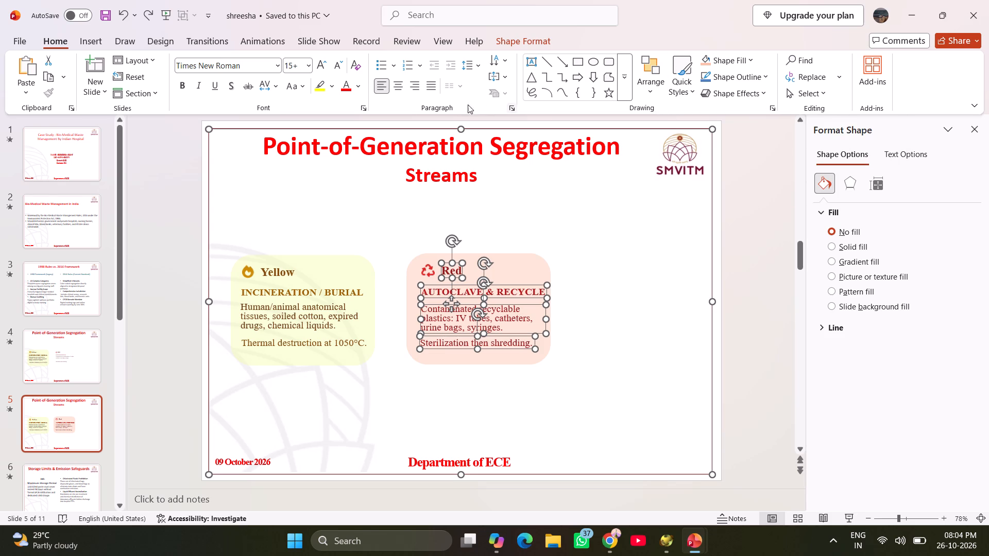
Remove the slide's border frame from the selection and group the Red card's title and three text boxes.
click(455, 15)
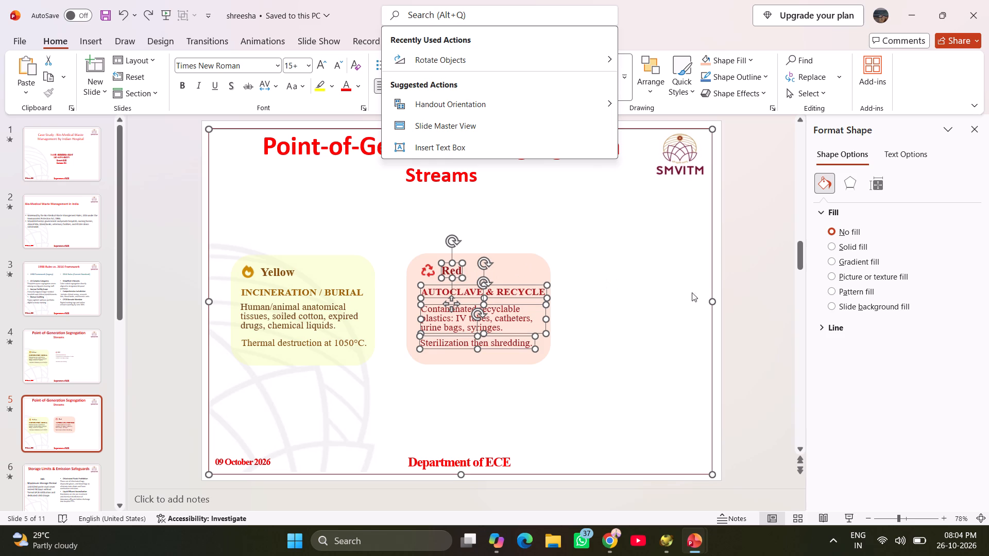
click(755, 281)
click(594, 253)
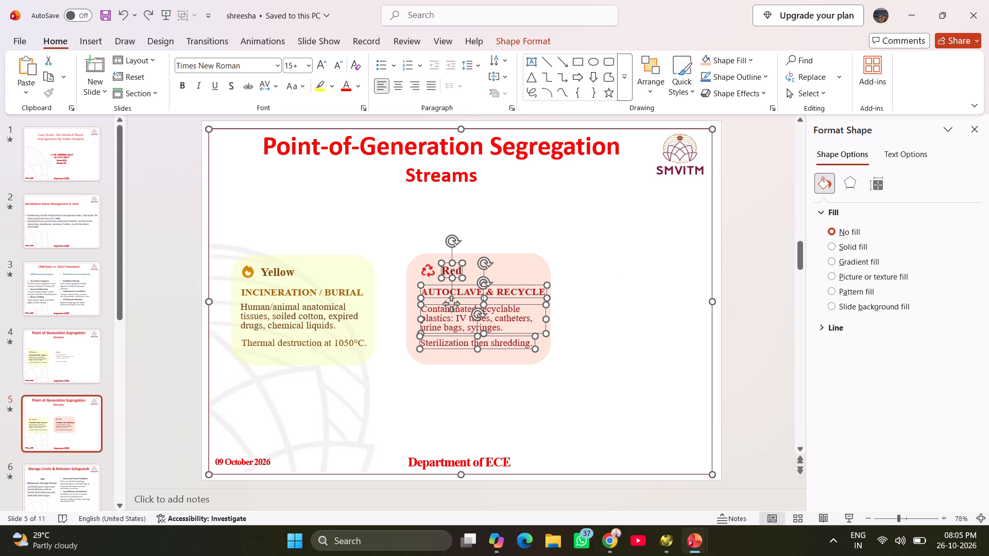
ctrl+click(384, 129)
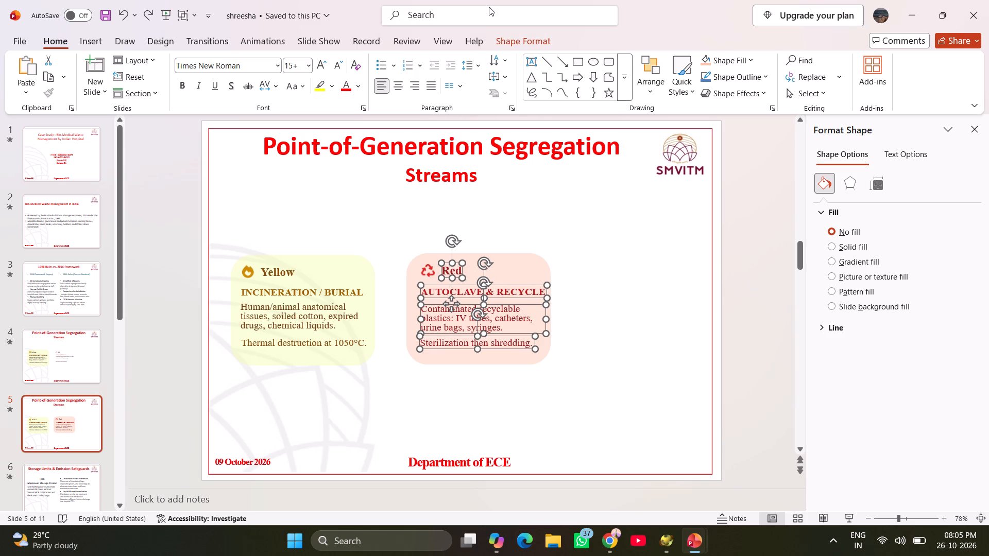
click(489, 7)
click(488, 13)
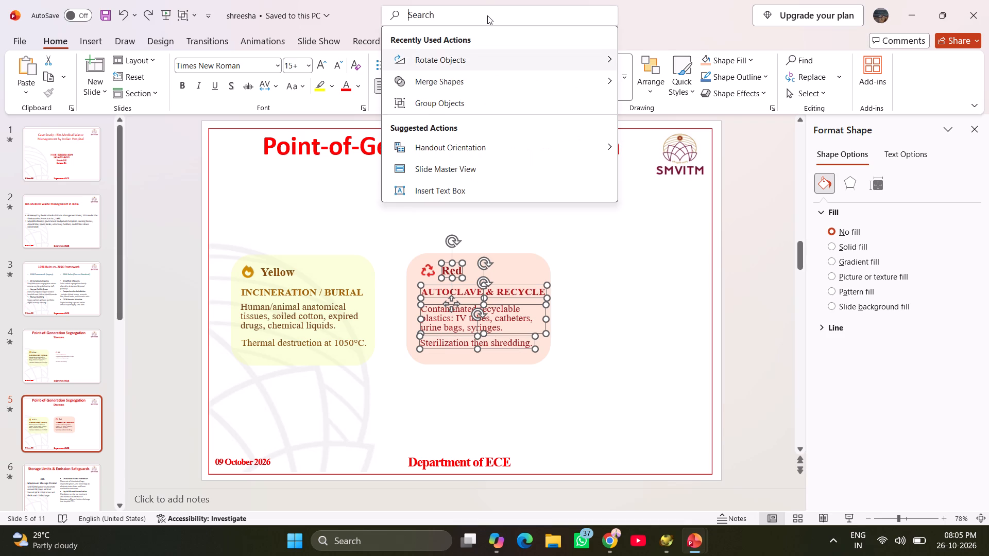
click(467, 107)
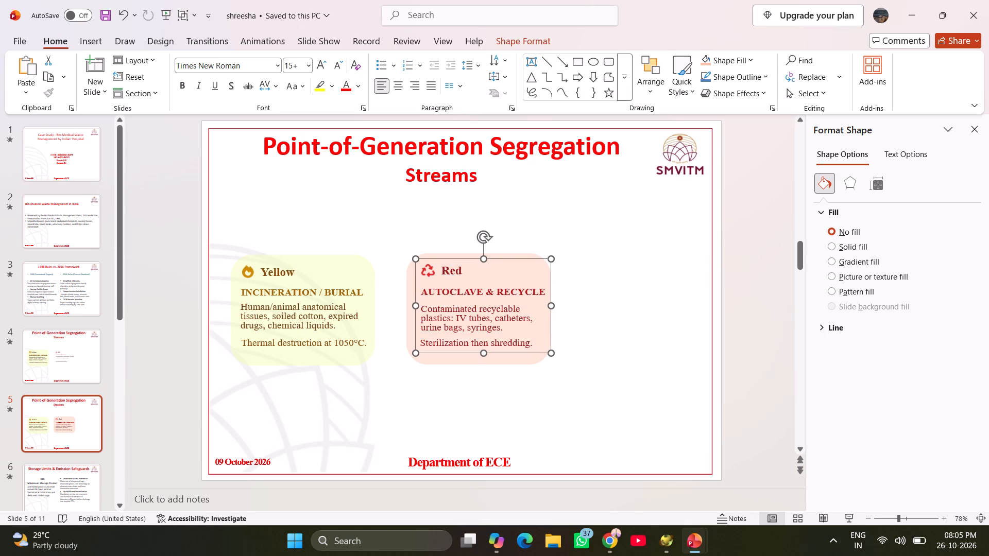
Select the Red card's text group, recycling icon and tinted background without the border frame or slide title, and copy them.
ctrl+click(425, 267)
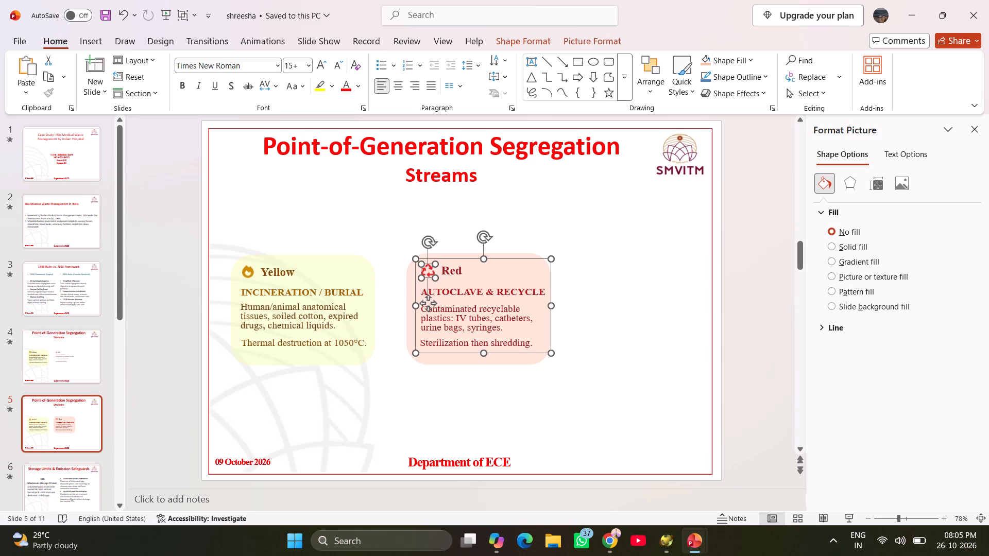
ctrl+click(450, 253)
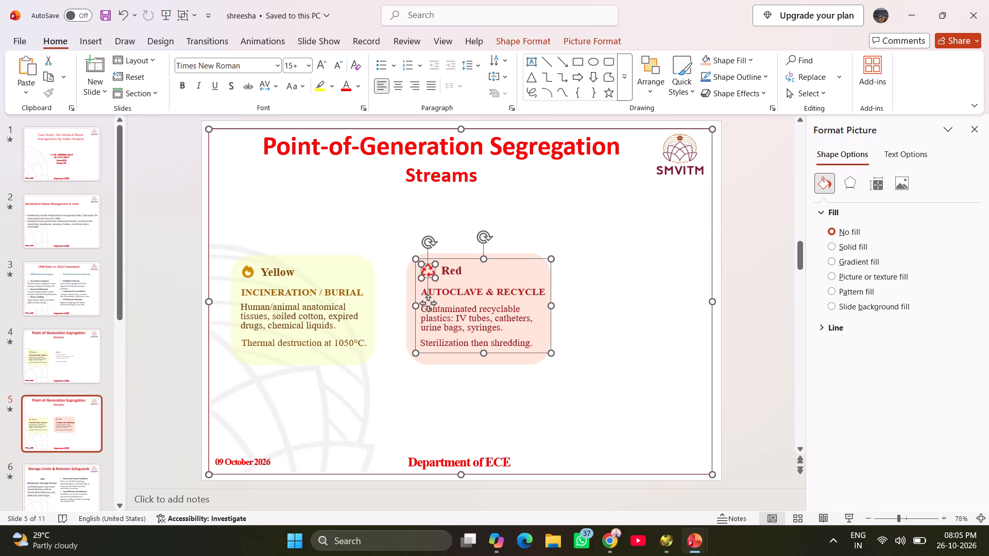
ctrl+click(454, 255)
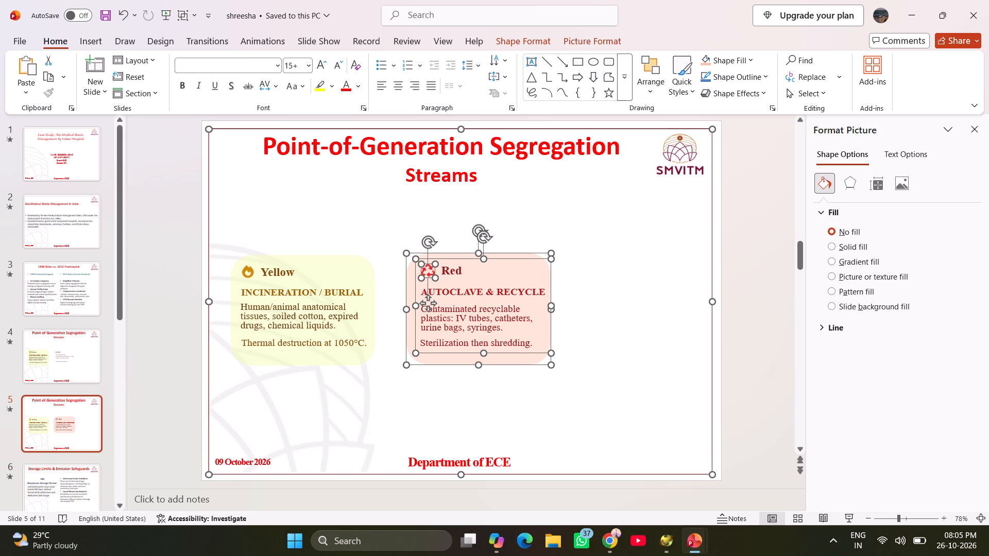
ctrl+click(543, 205)
ctrl+click(593, 265)
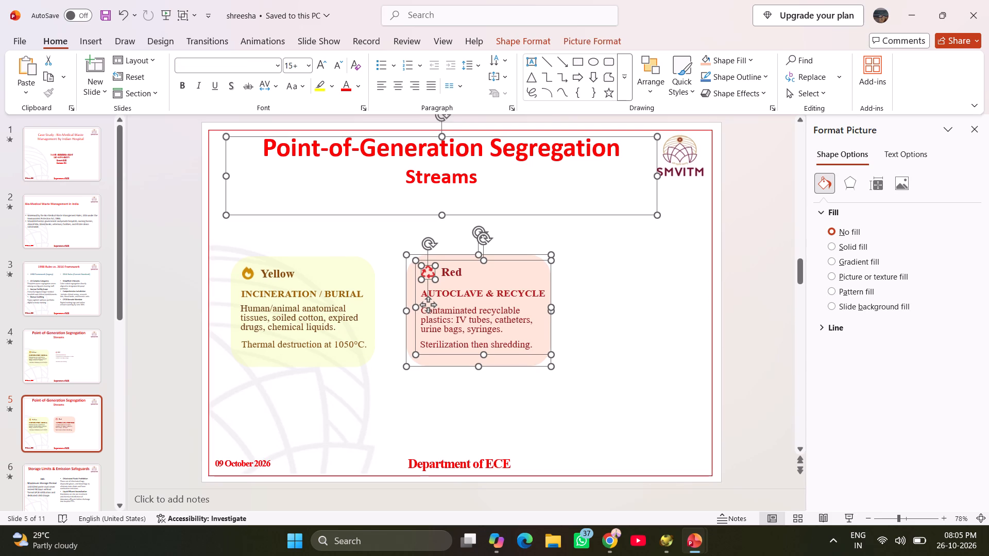
ctrl+click(604, 206)
ctrl+click(645, 214)
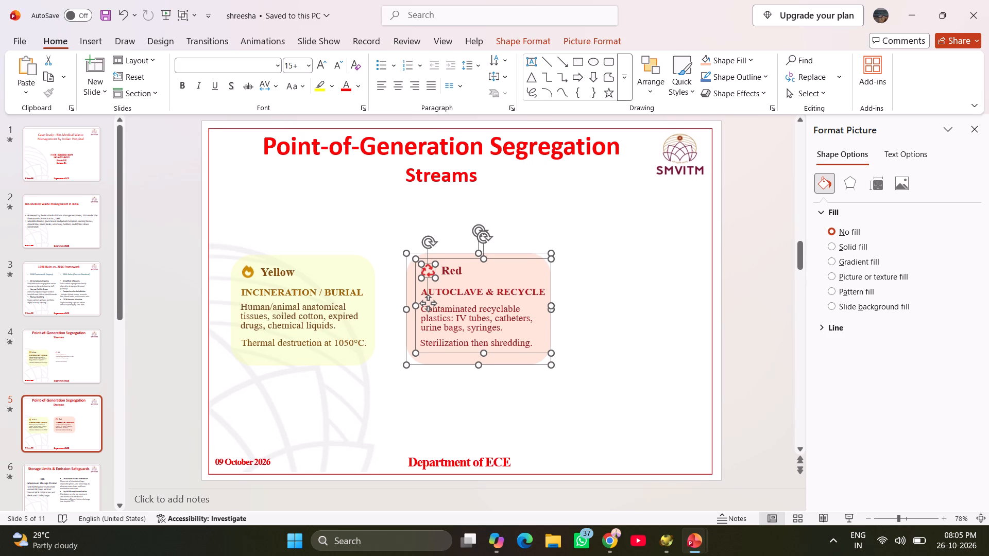
key(ctrl+c)
key(ctrl+c)
Delete the old Red card's recycling icon, title and three text boxes from slide 4.
click(67, 345)
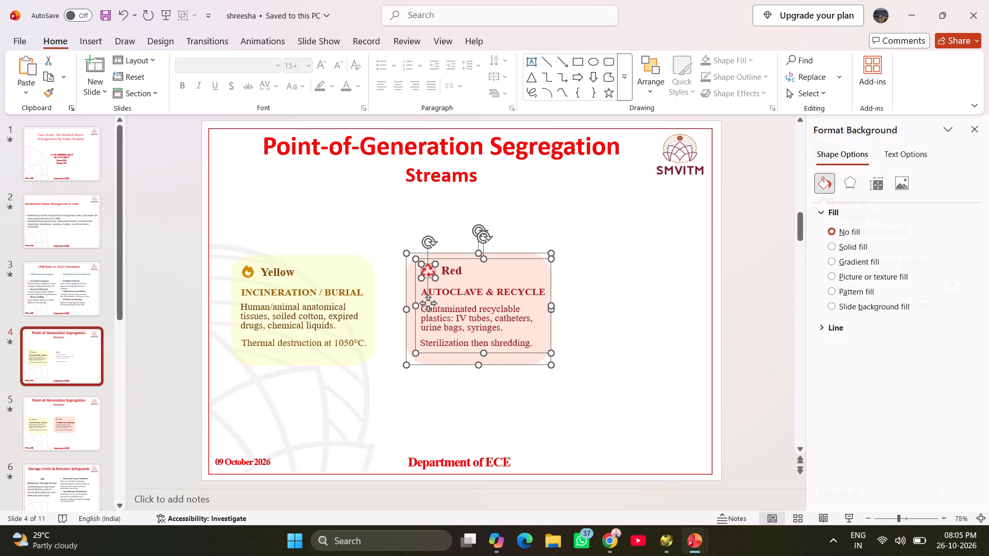
click(464, 297)
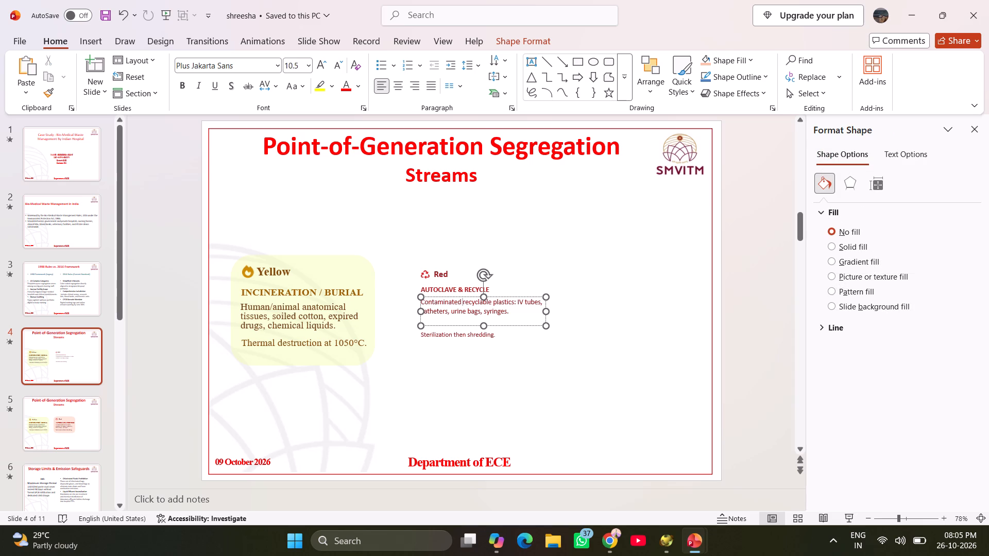
click(407, 234)
drag(400, 247, 416, 273)
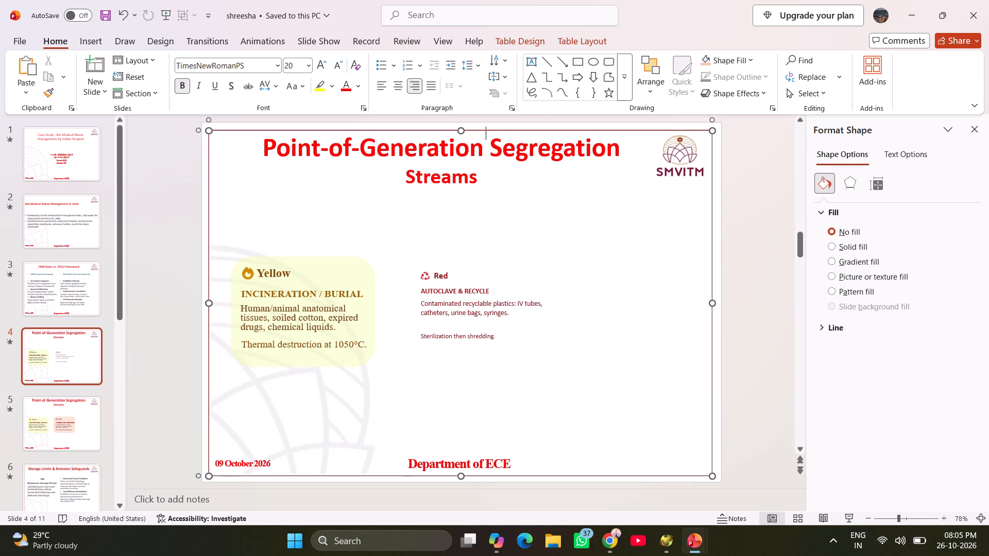
drag(416, 273, 437, 300)
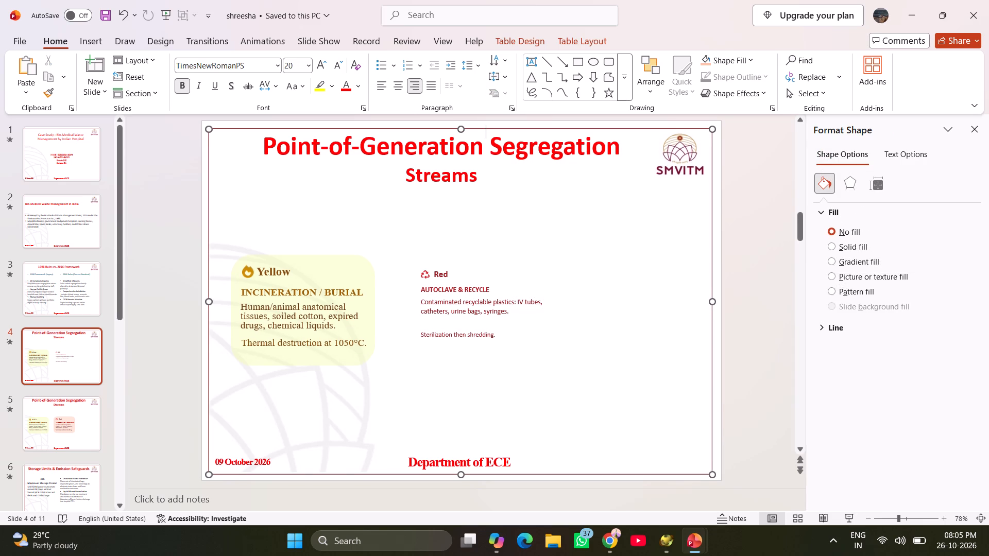
click(488, 311)
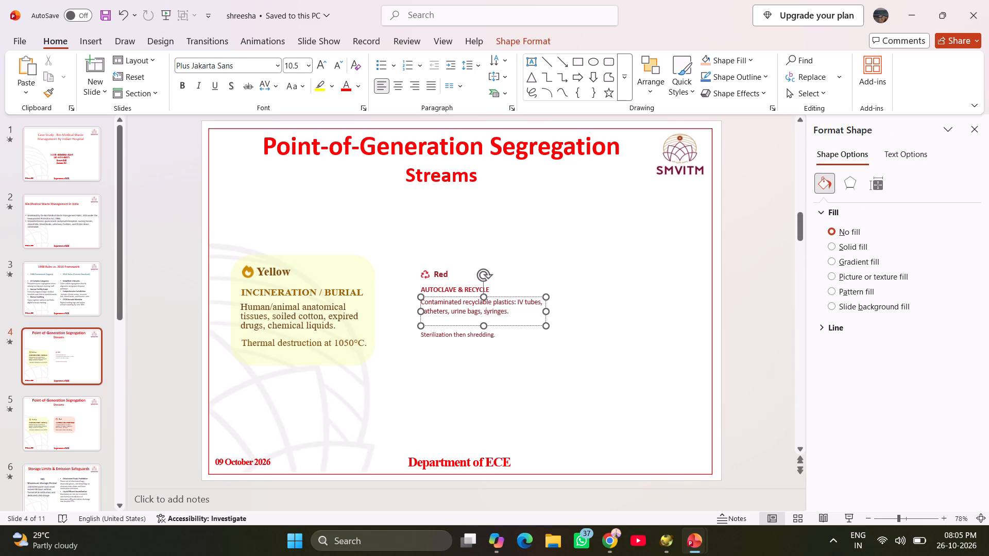
ctrl+click(458, 287)
ctrl+click(438, 276)
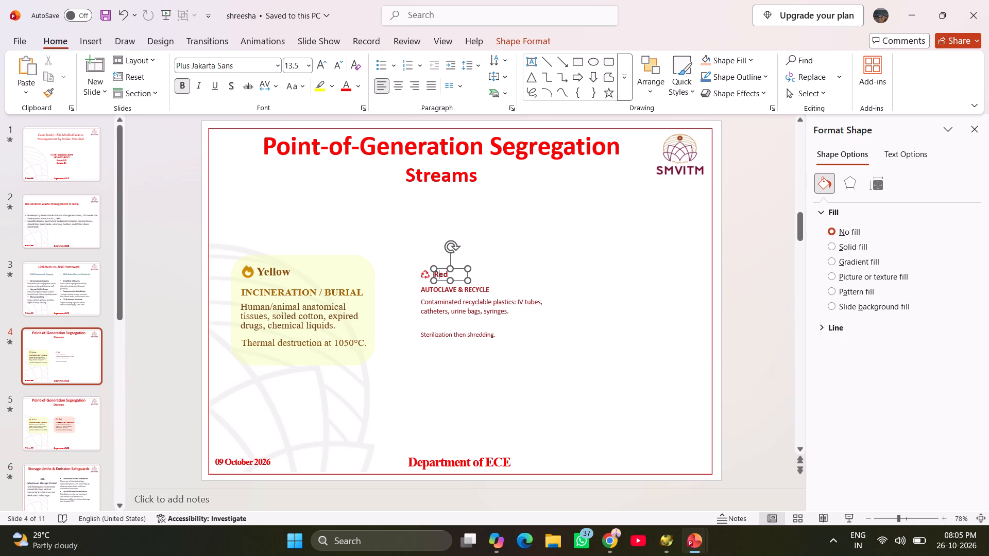
click(445, 269)
ctrl+click(436, 284)
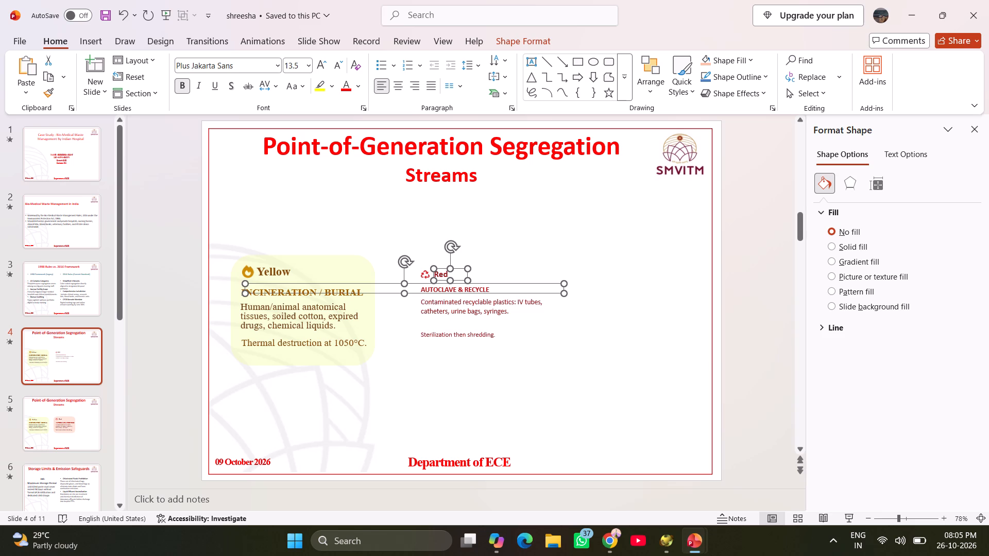
ctrl+click(430, 304)
ctrl+click(429, 332)
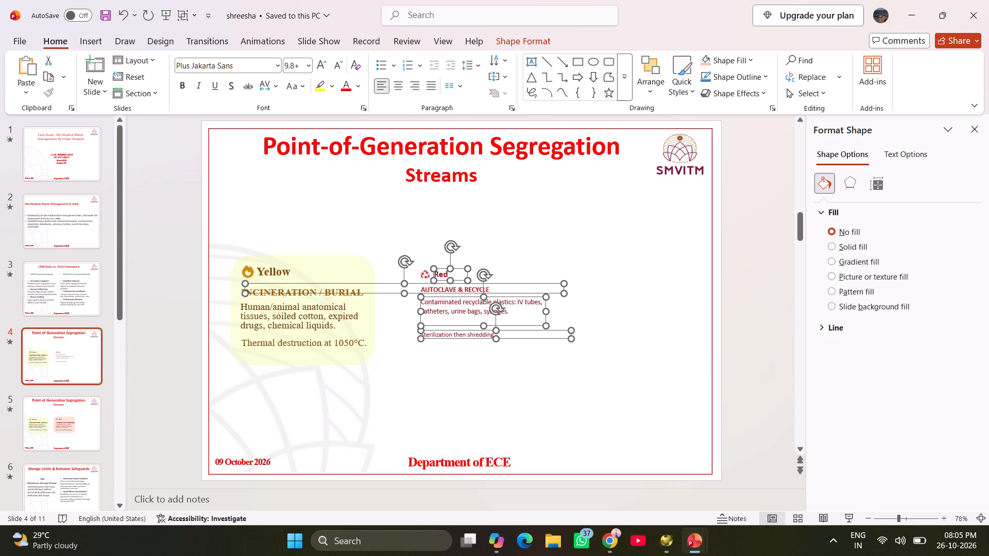
ctrl+click(426, 273)
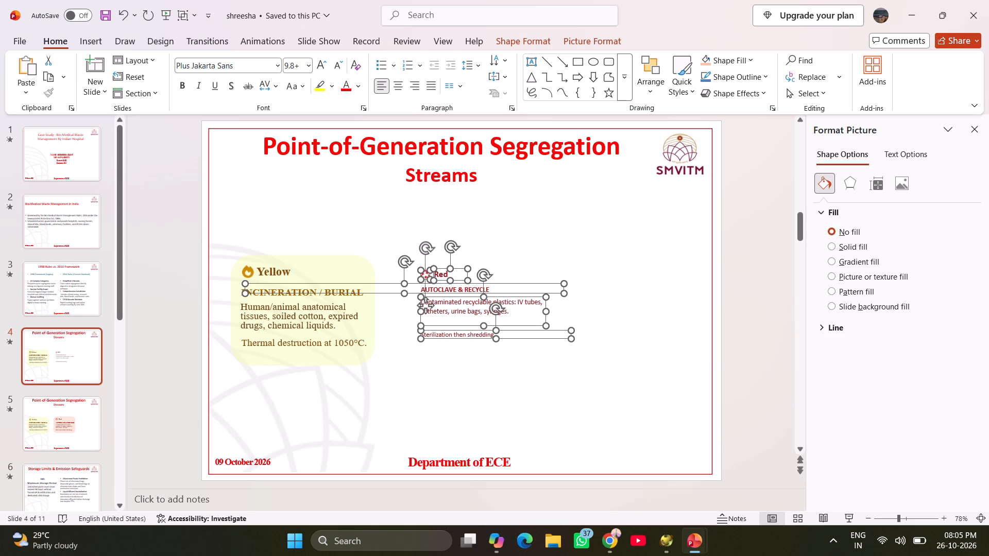
key(Delete)
ctrl+click(435, 293)
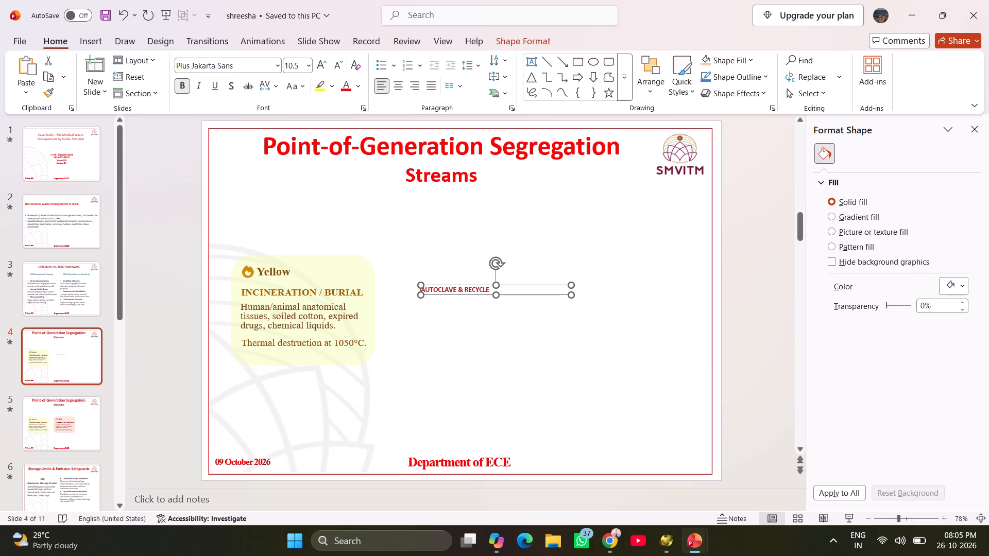
key(Delete)
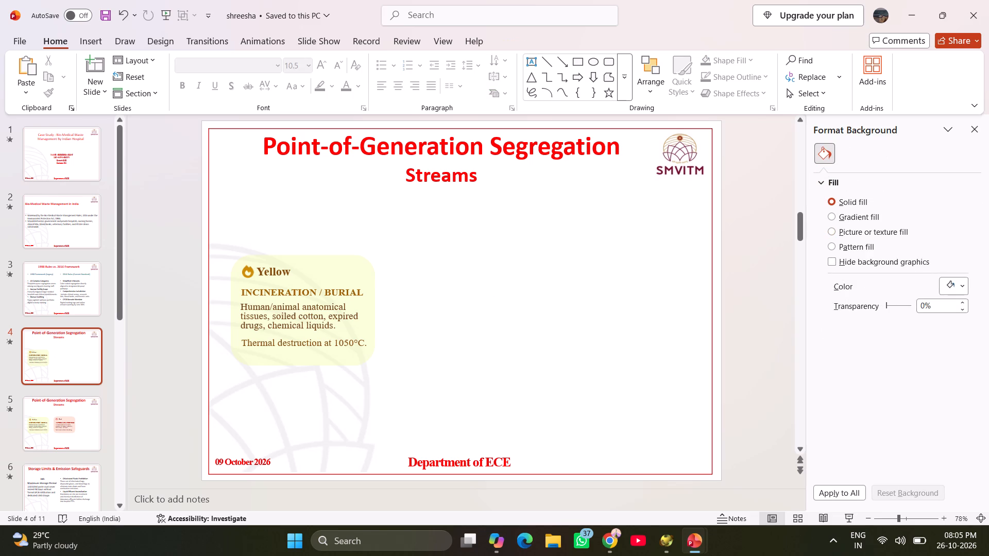
Paste the copied Red card onto slide 4 and move it just off the slide's right edge, level with the Yellow card.
key(ctrl+v)
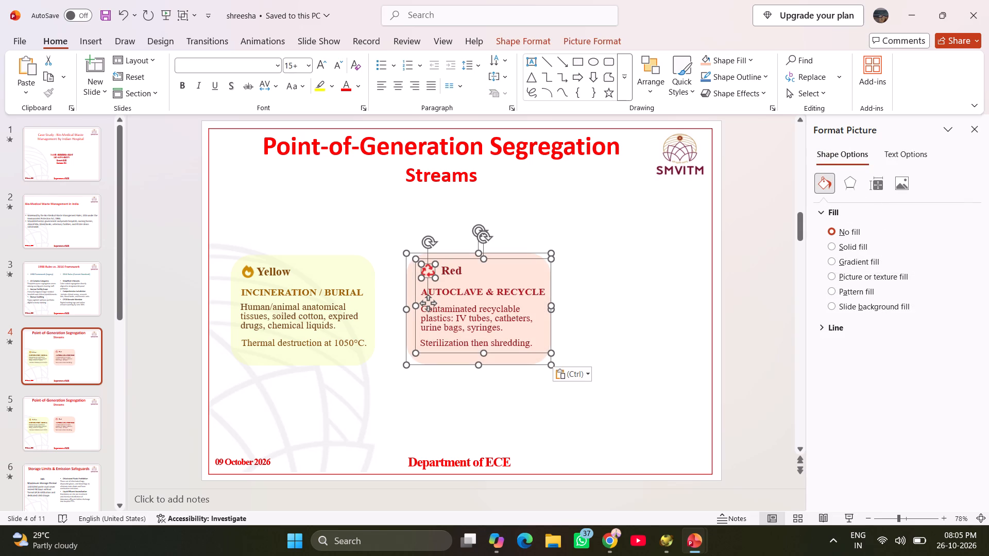
drag(533, 252, 537, 254)
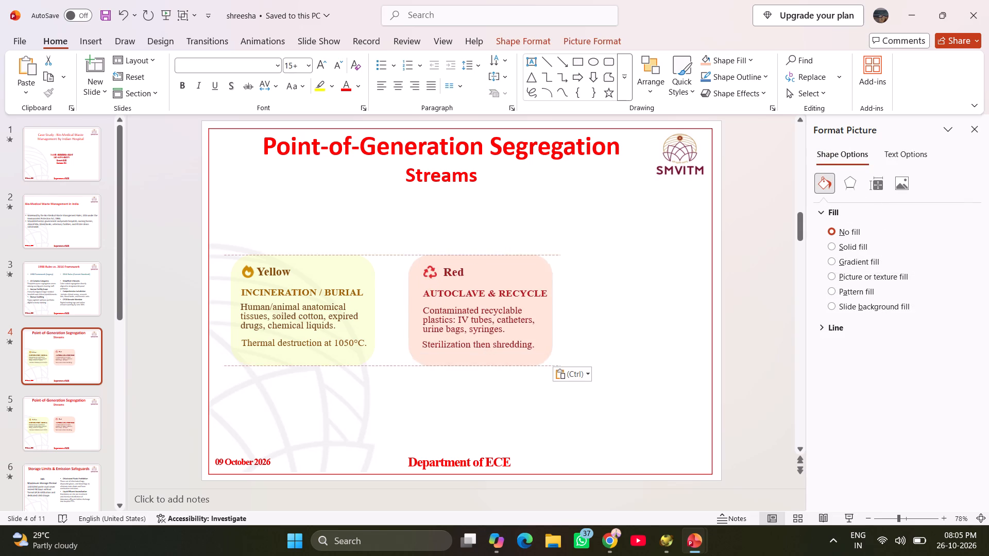
drag(537, 254, 750, 251)
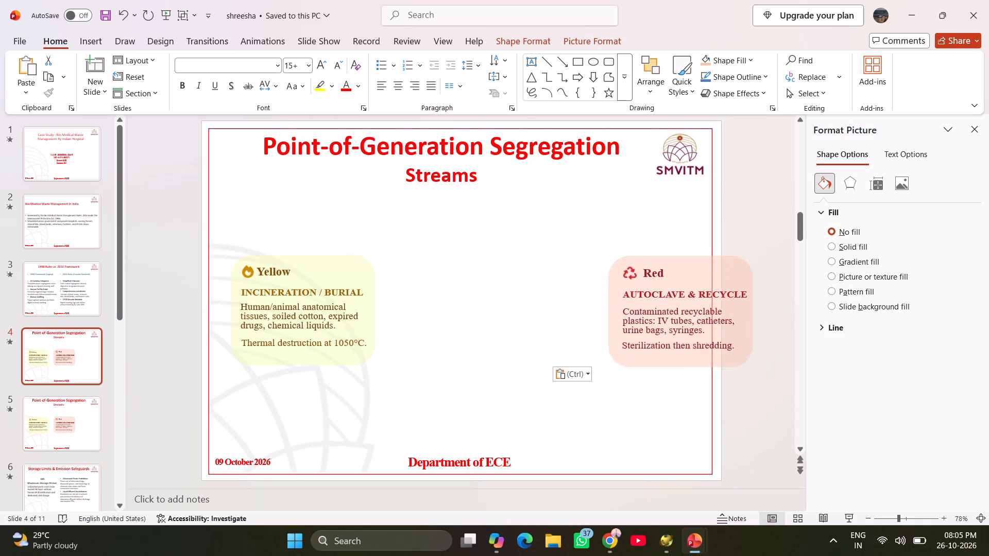
drag(750, 251, 770, 255)
drag(641, 277, 640, 277)
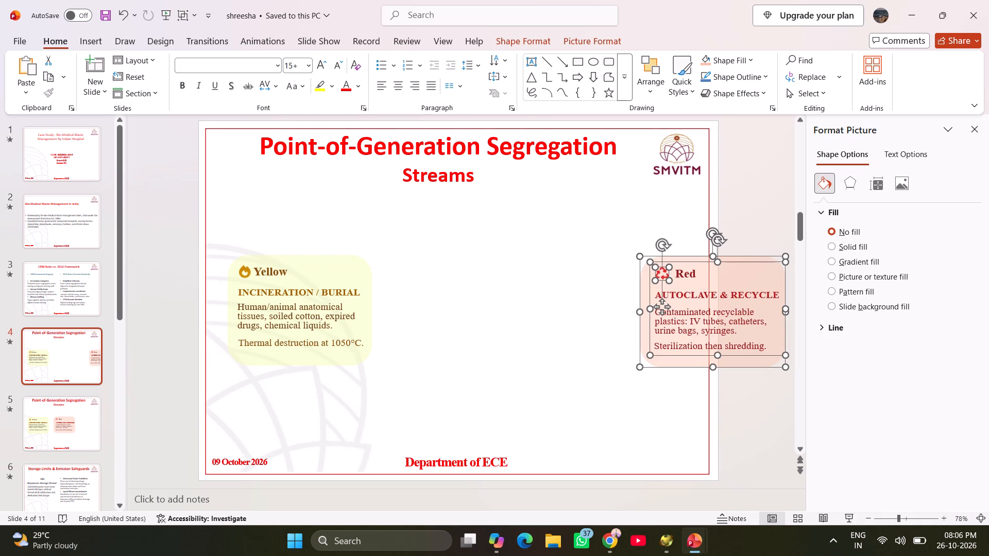
drag(640, 277, 721, 279)
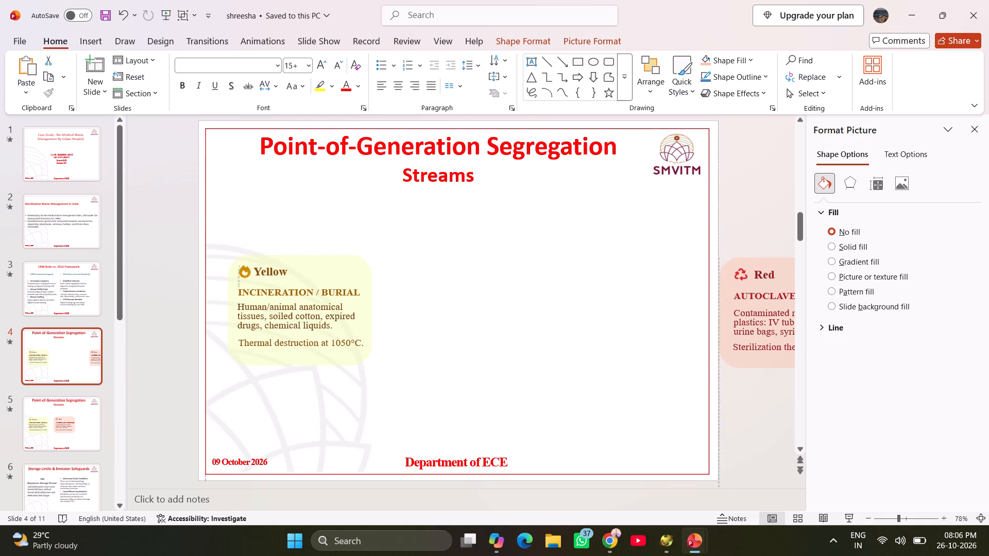
drag(721, 279, 726, 273)
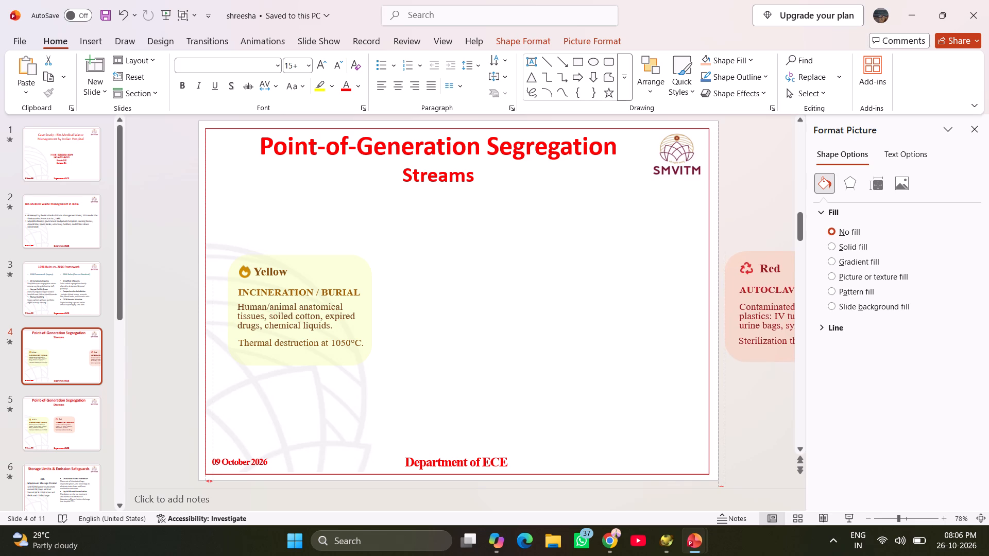
drag(726, 273, 720, 275)
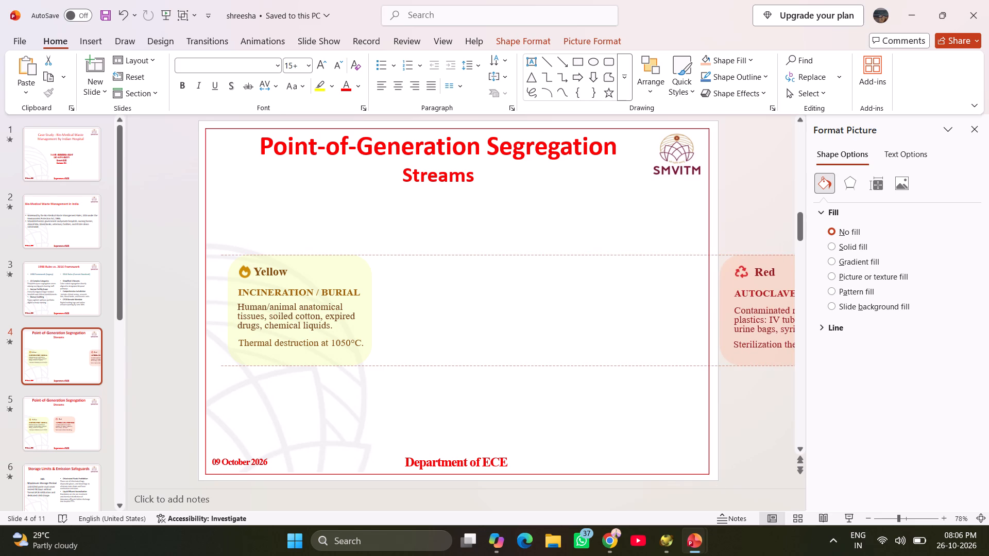
drag(720, 275, 720, 276)
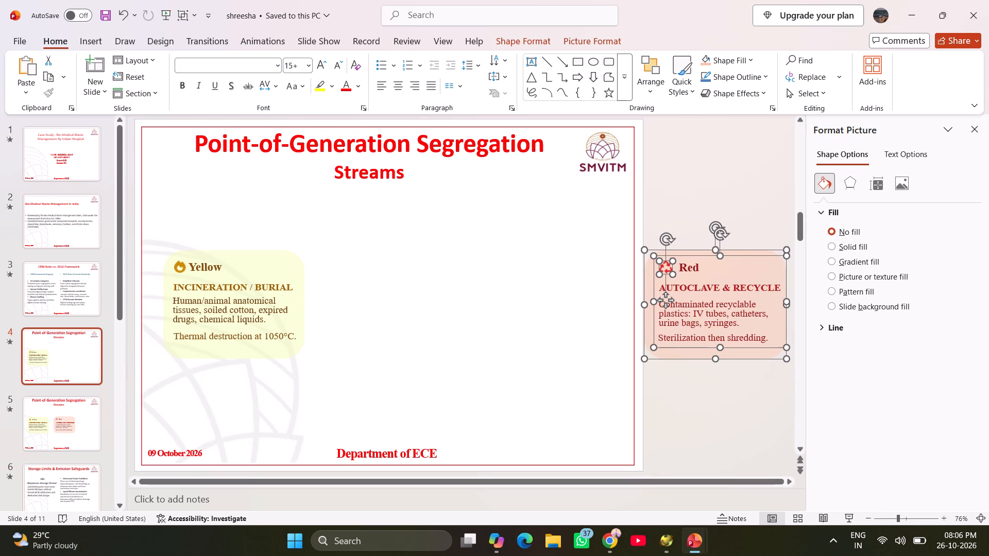
Apply the Morph transition to slide 5.
click(82, 409)
click(73, 407)
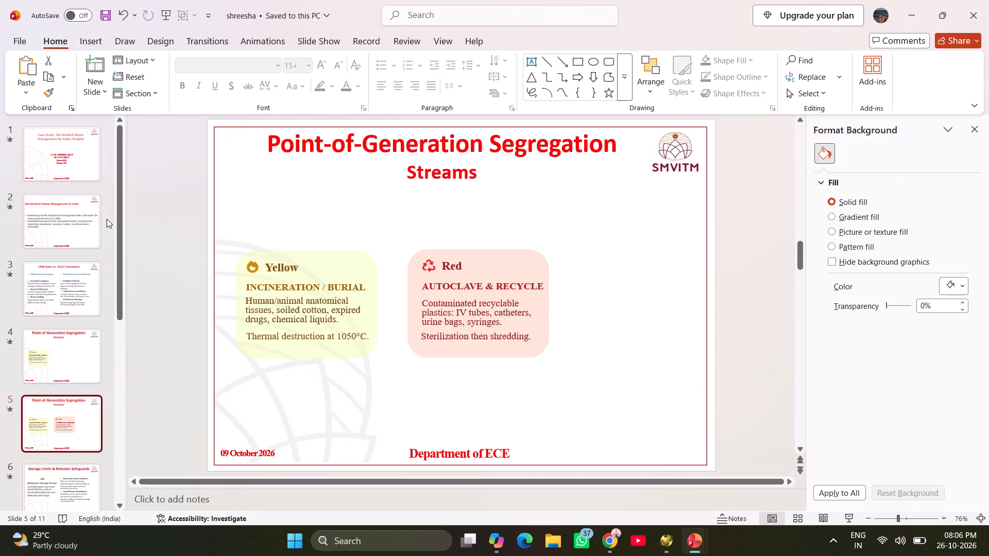
click(204, 33)
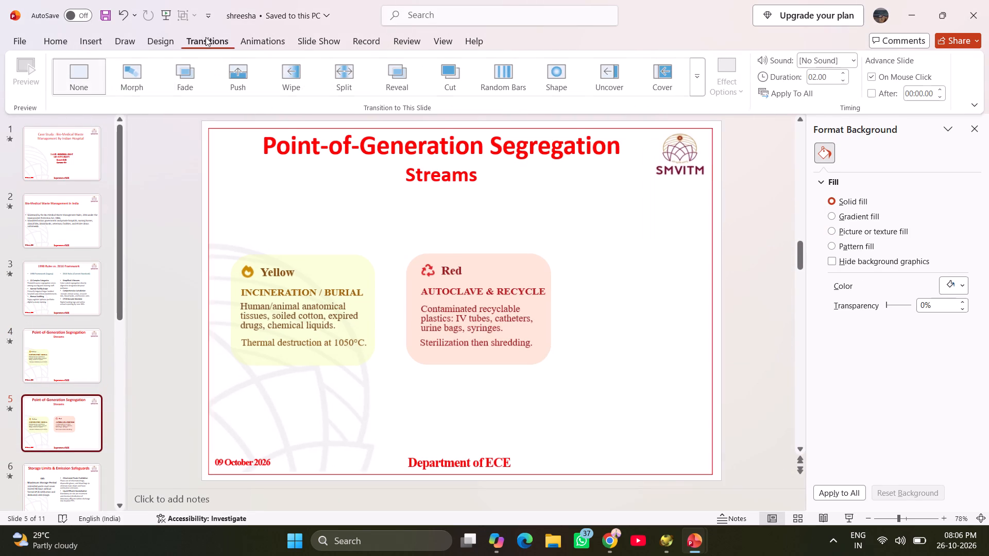
click(149, 75)
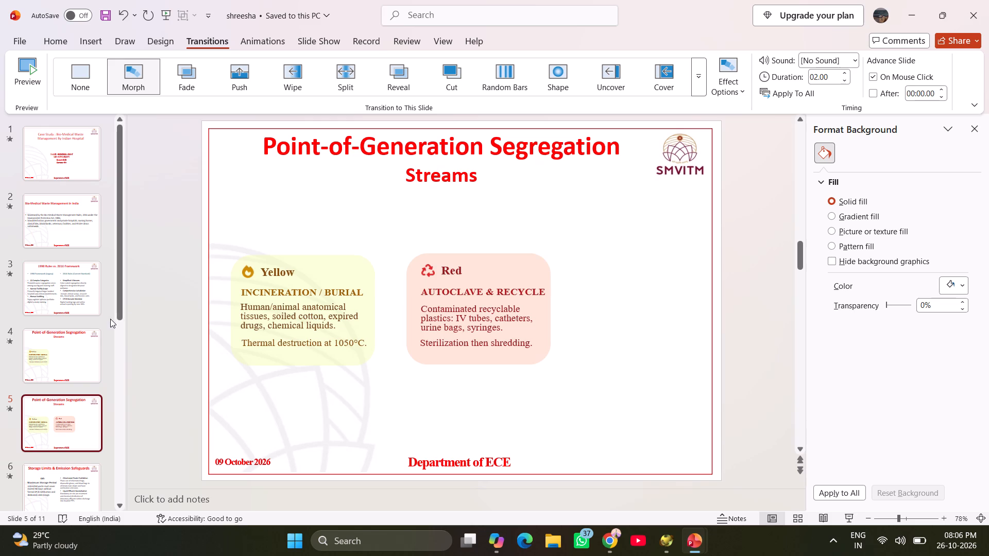
Compare the Yellow and Red card layouts on slides 4 and 5.
click(80, 346)
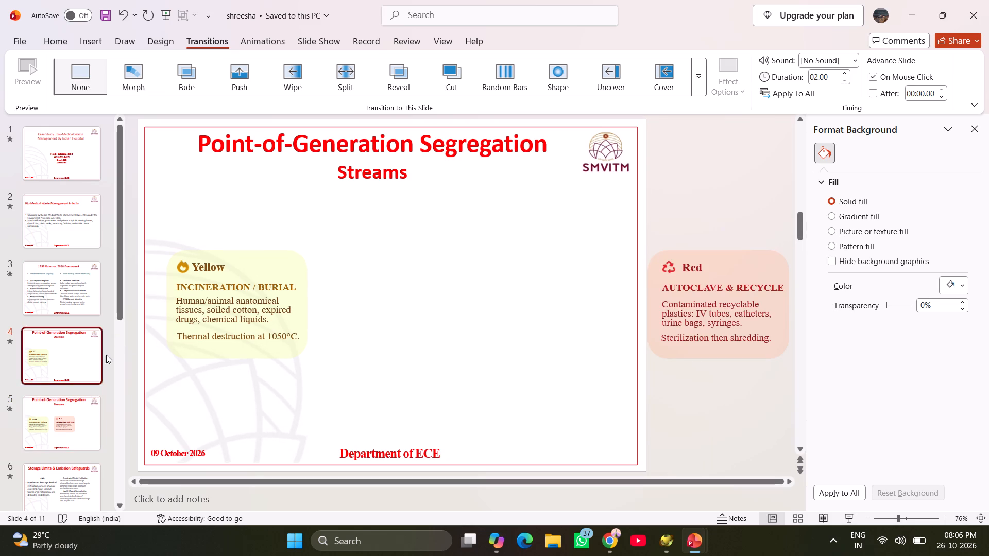
click(85, 396)
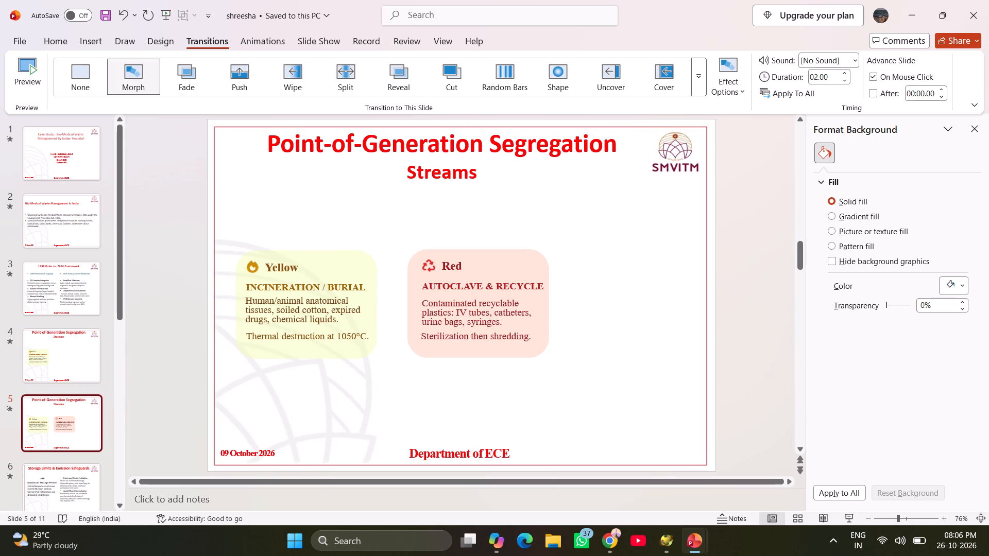
click(292, 259)
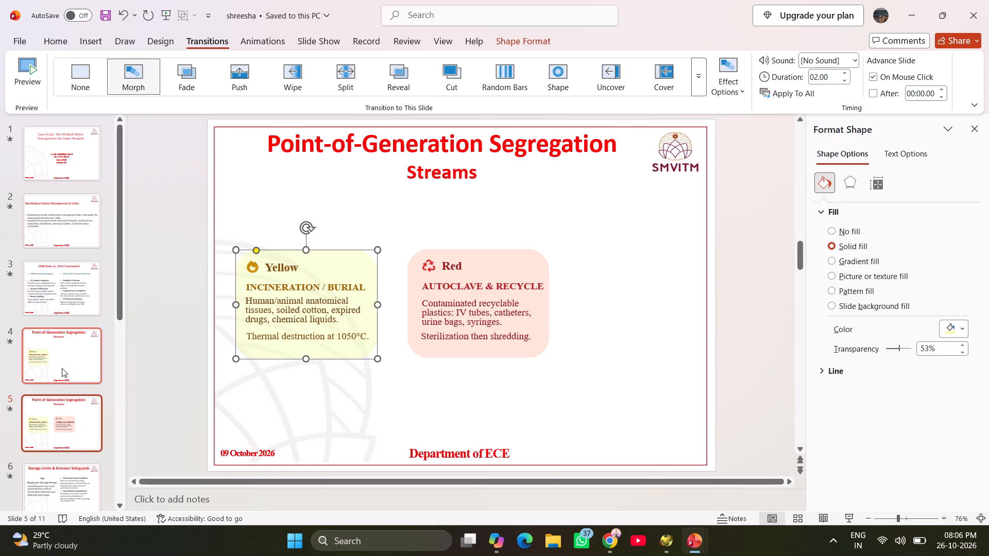
click(58, 430)
click(72, 368)
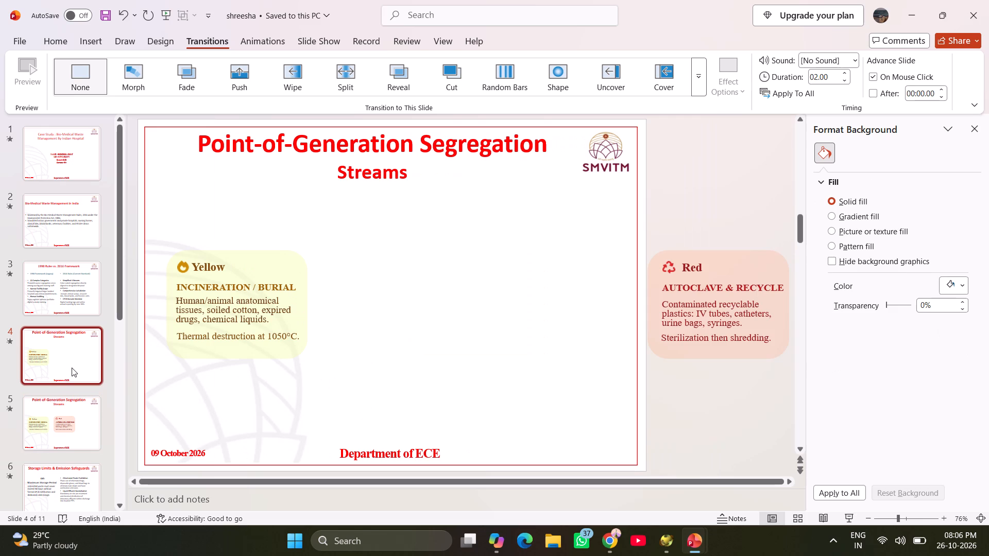
click(73, 429)
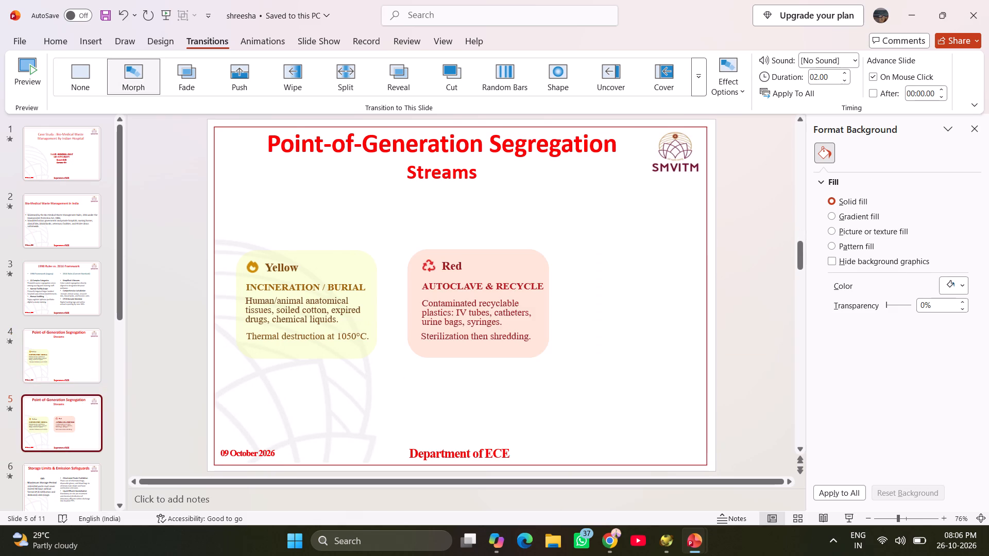
Group the Yellow card's background, flame icon, title and three text boxes on slide 5, and copy the group.
click(274, 261)
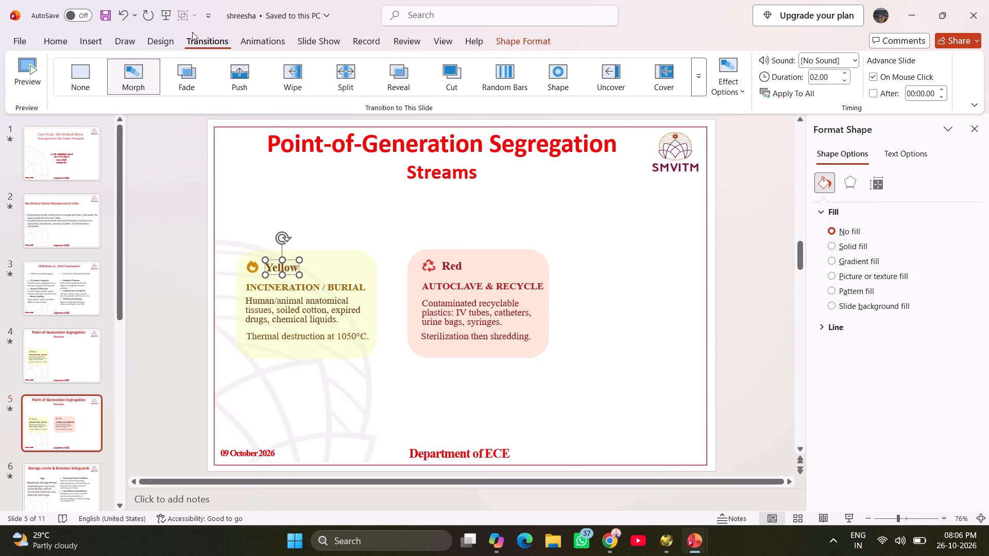
click(65, 42)
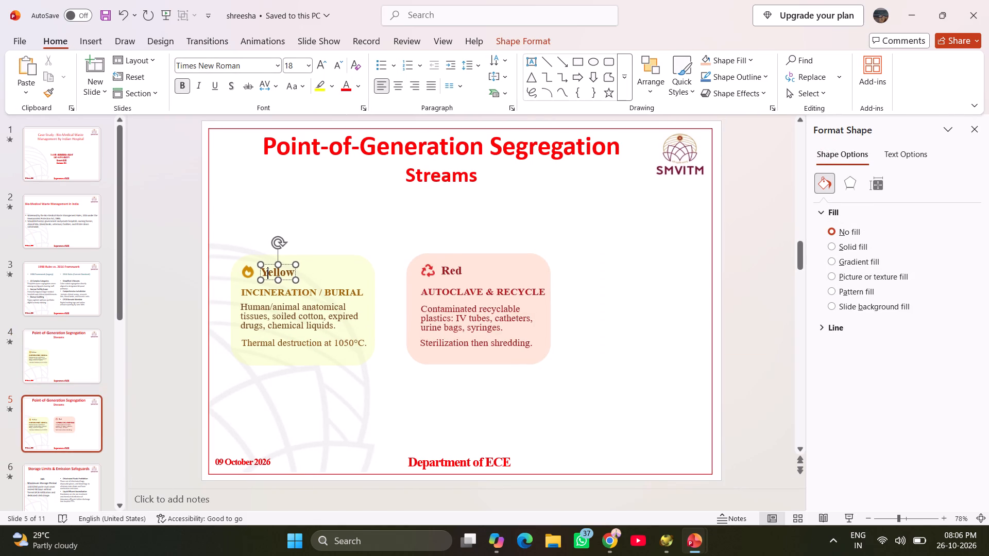
click(270, 265)
ctrl+click(266, 293)
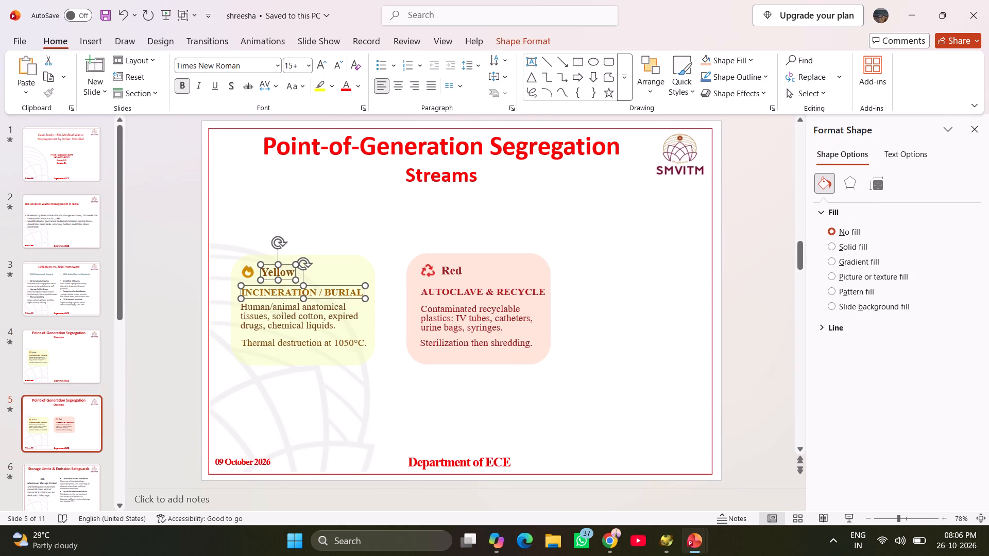
ctrl+click(258, 319)
ctrl+click(259, 350)
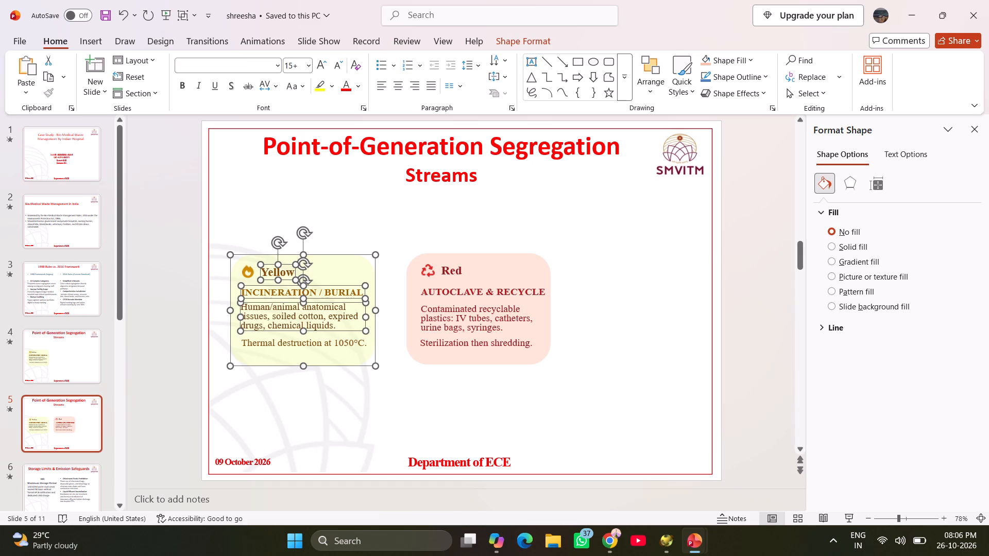
ctrl+click(260, 344)
ctrl+click(253, 360)
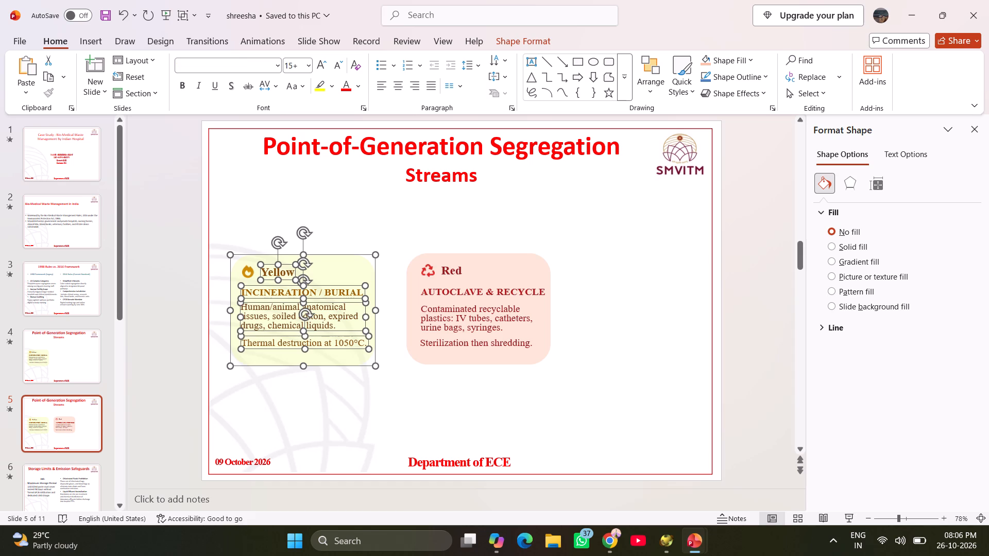
ctrl+click(250, 269)
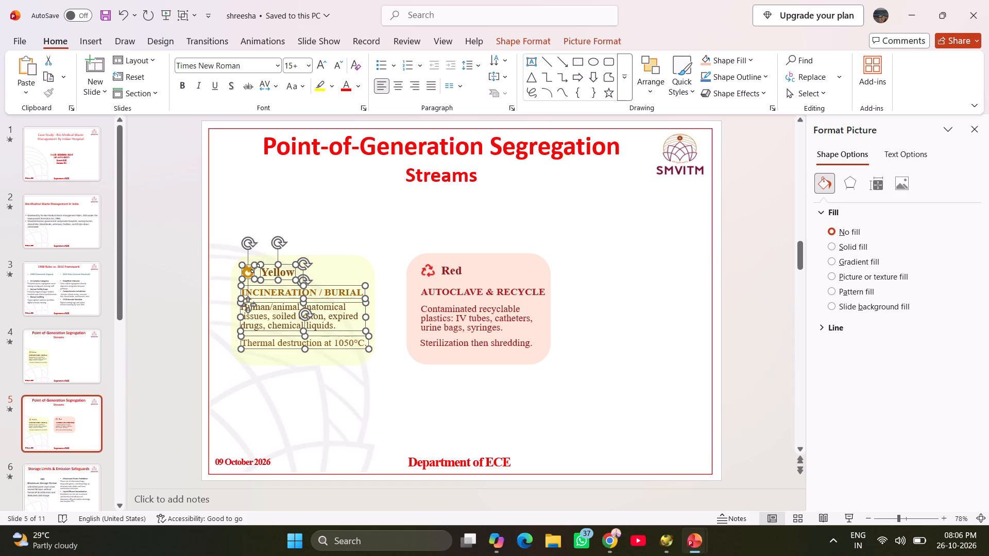
ctrl+click(331, 267)
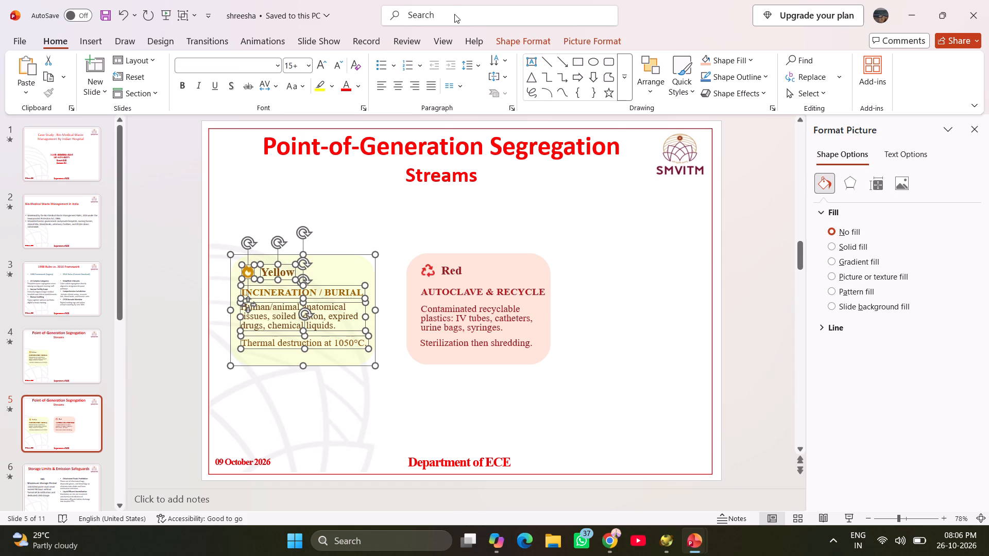
click(454, 14)
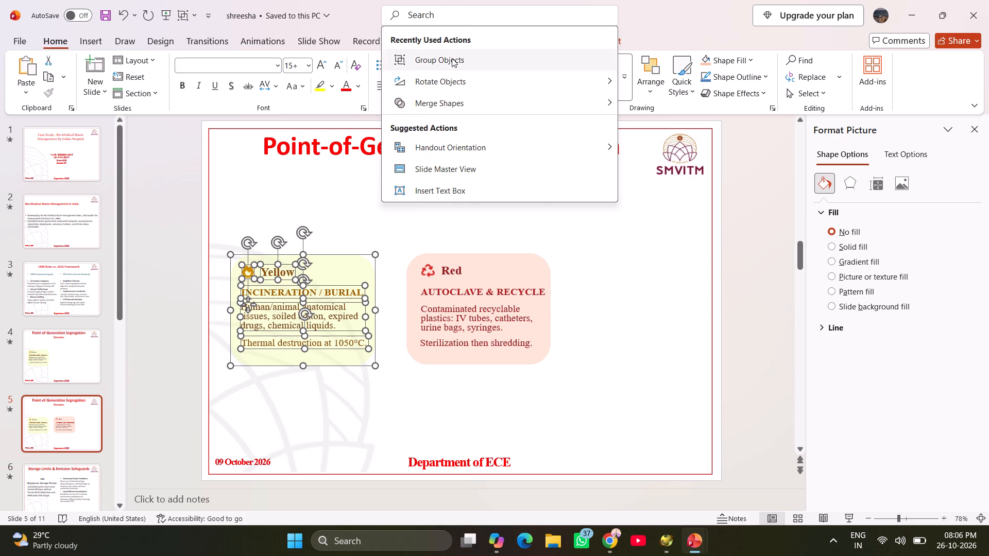
click(452, 58)
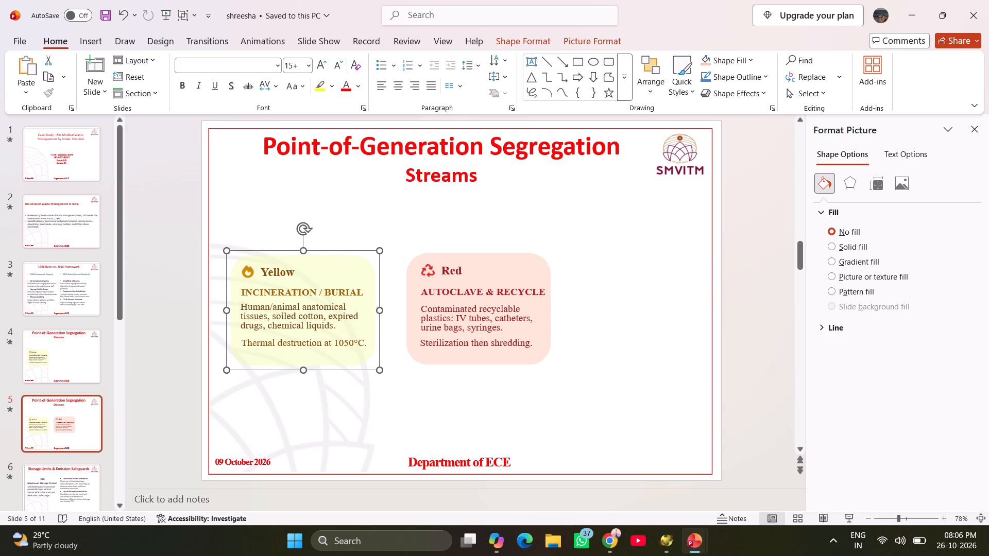
key(ctrl+c)
Replace the Yellow card's separate background, icon, title and text boxes on slide 4 with the copied grouped card.
click(46, 364)
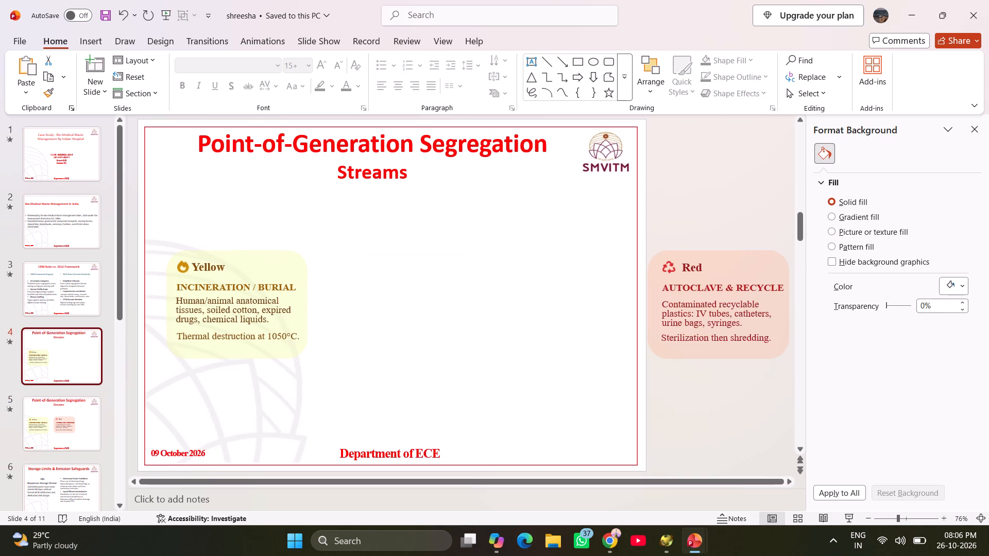
click(251, 262)
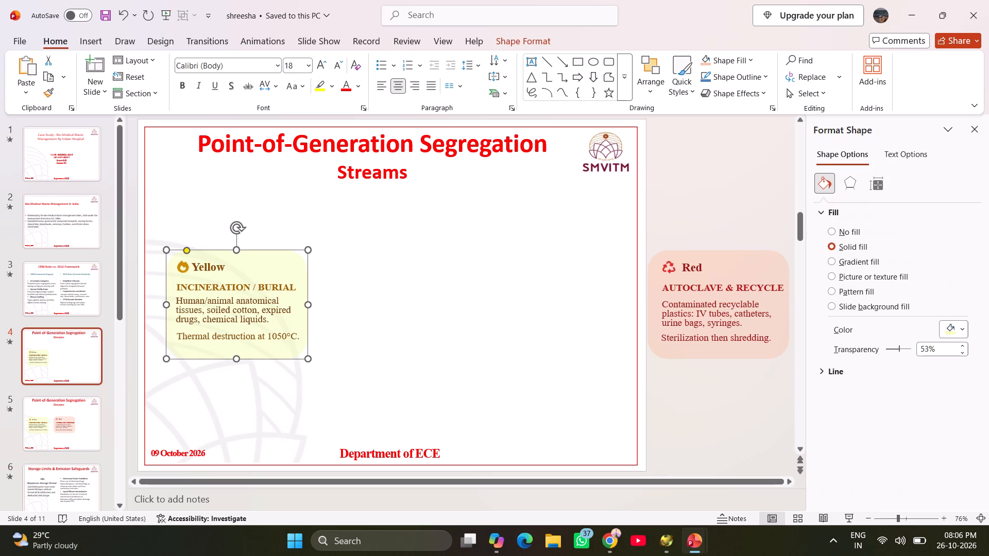
key(Delete)
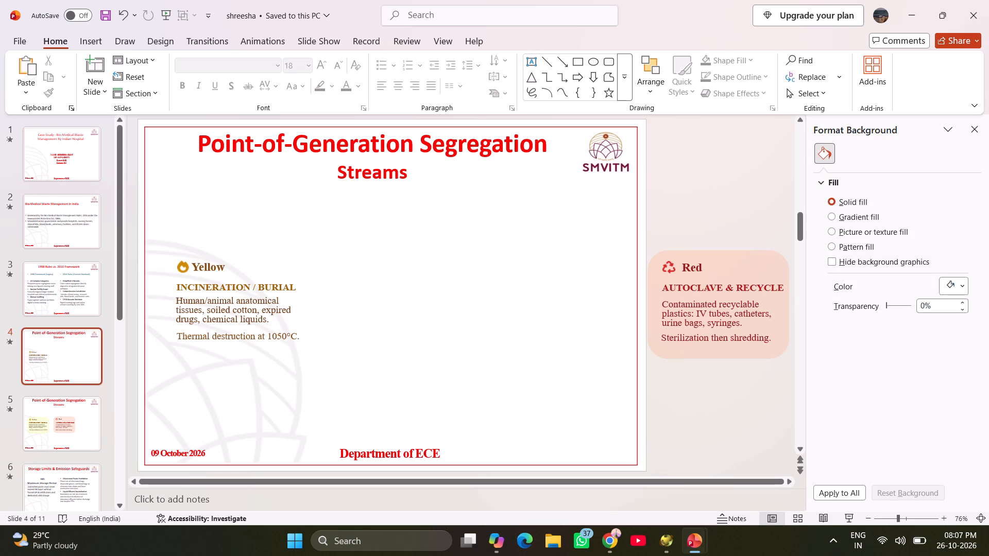
click(226, 294)
ctrl+click(211, 263)
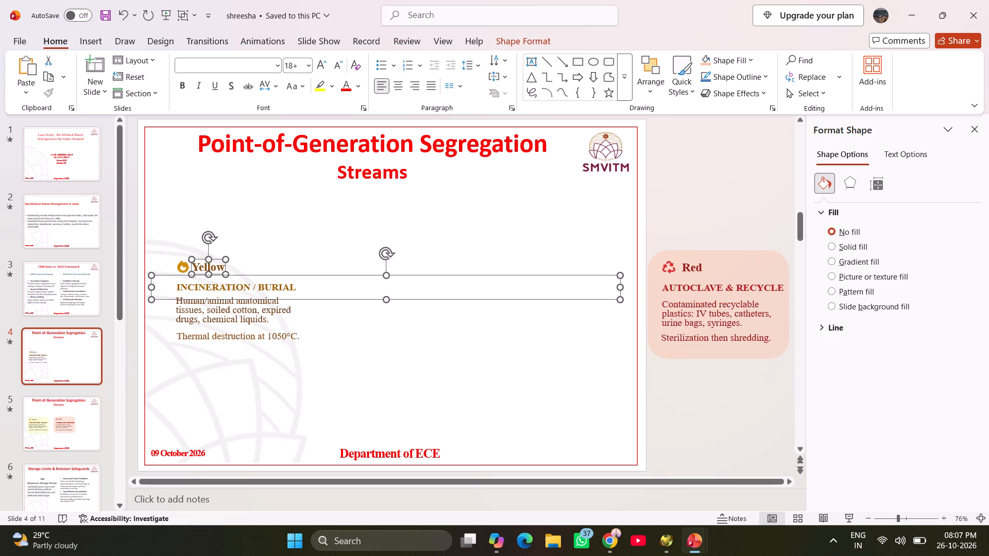
ctrl+click(180, 268)
ctrl+click(195, 309)
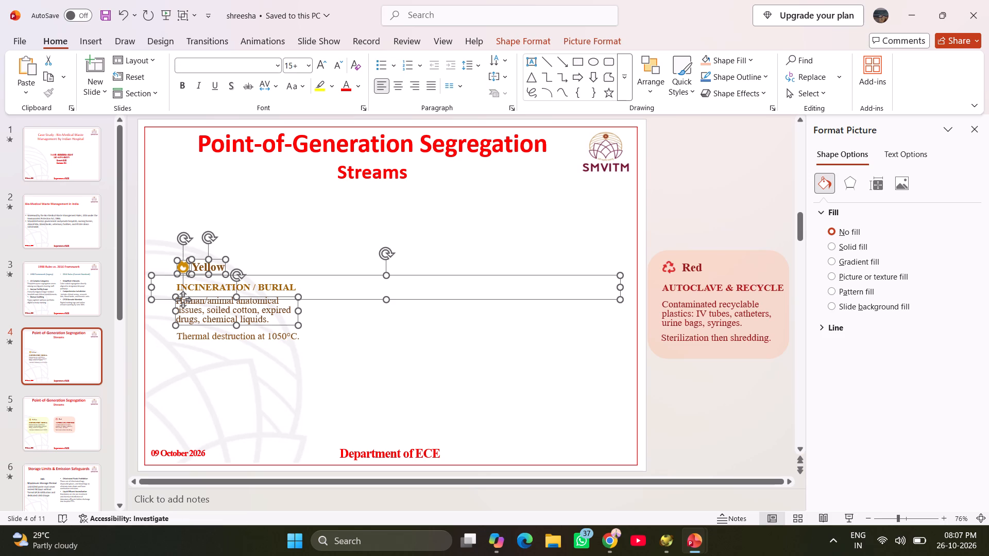
ctrl+click(195, 338)
key(Delete)
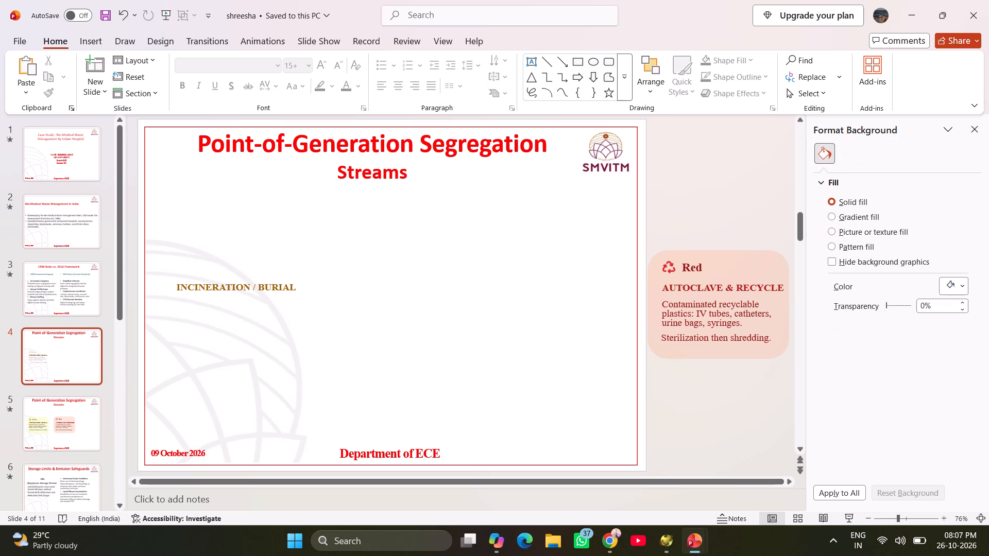
click(193, 290)
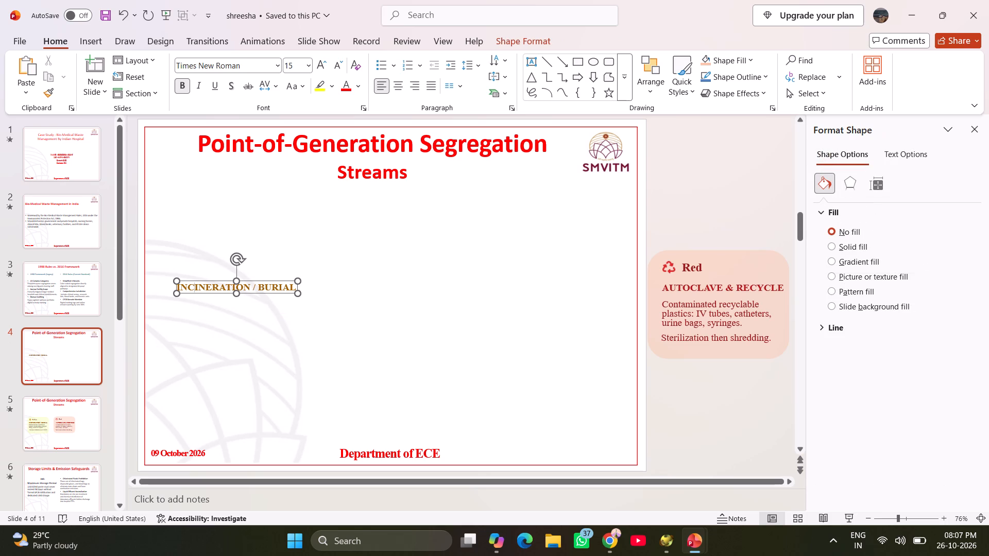
key(Delete)
click(194, 279)
key(Delete)
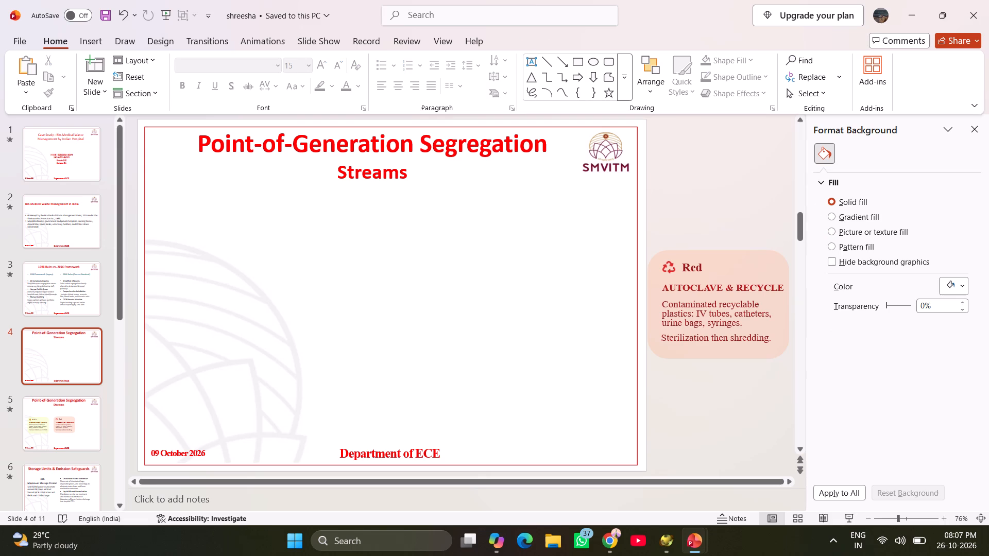
key(ctrl+v)
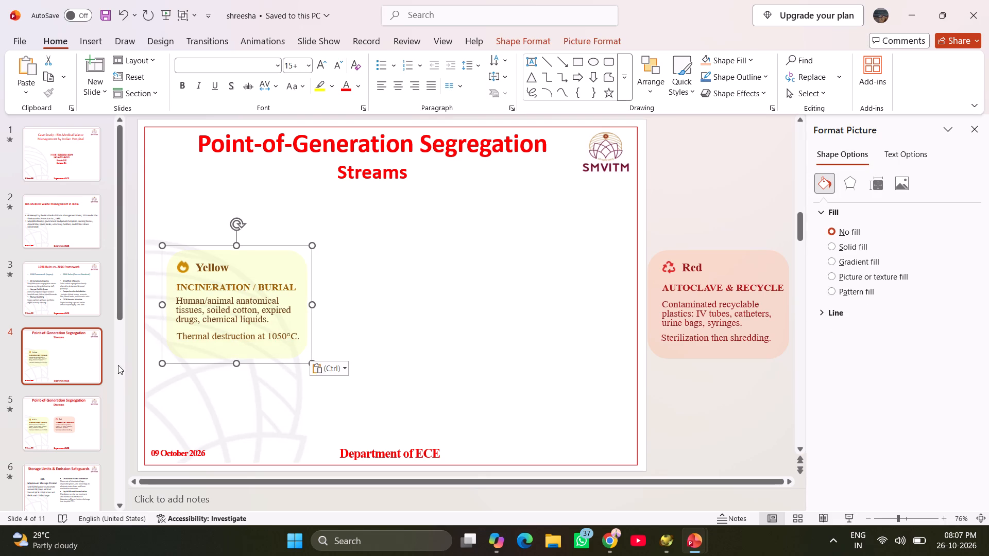
Switch to the Bio-Medical Waste Management presentation and copy the White card's shield icon, title and three text boxes, without its background.
click(59, 405)
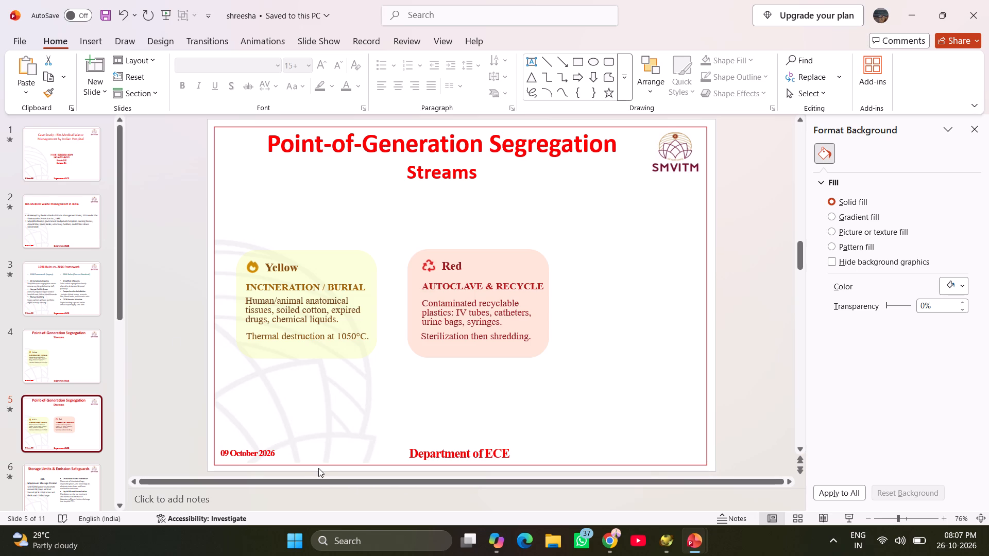
key(alt+Tab)
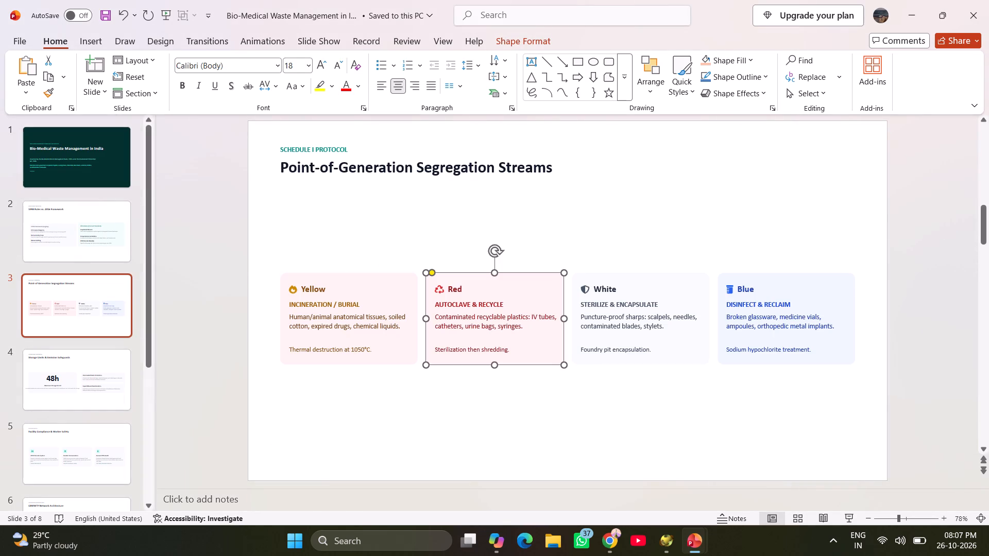
click(626, 284)
click(662, 277)
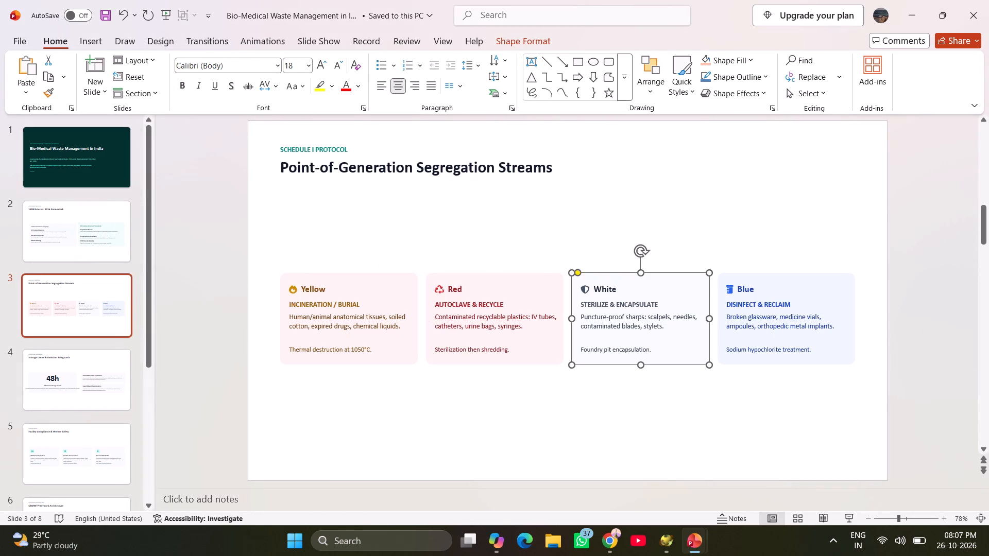
click(603, 289)
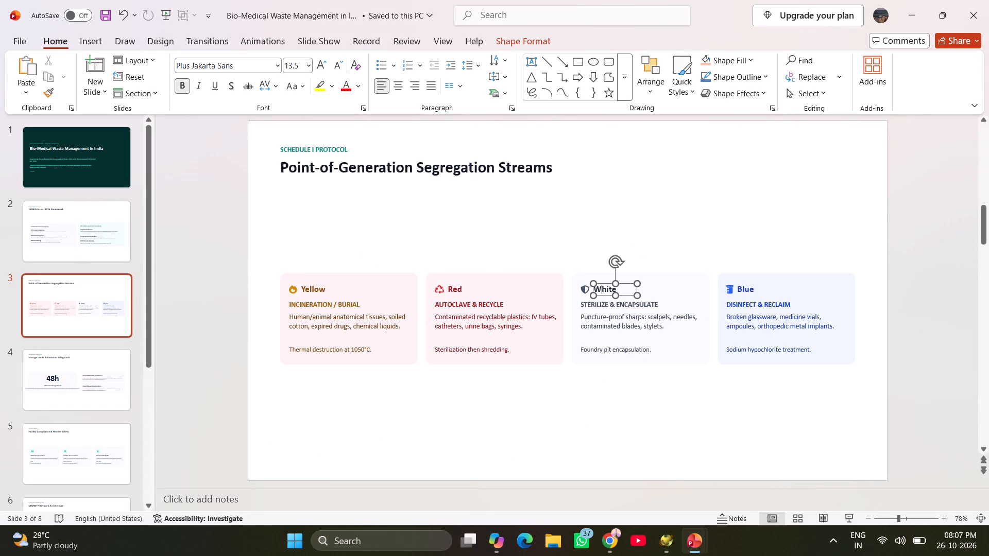
ctrl+click(604, 282)
click(604, 291)
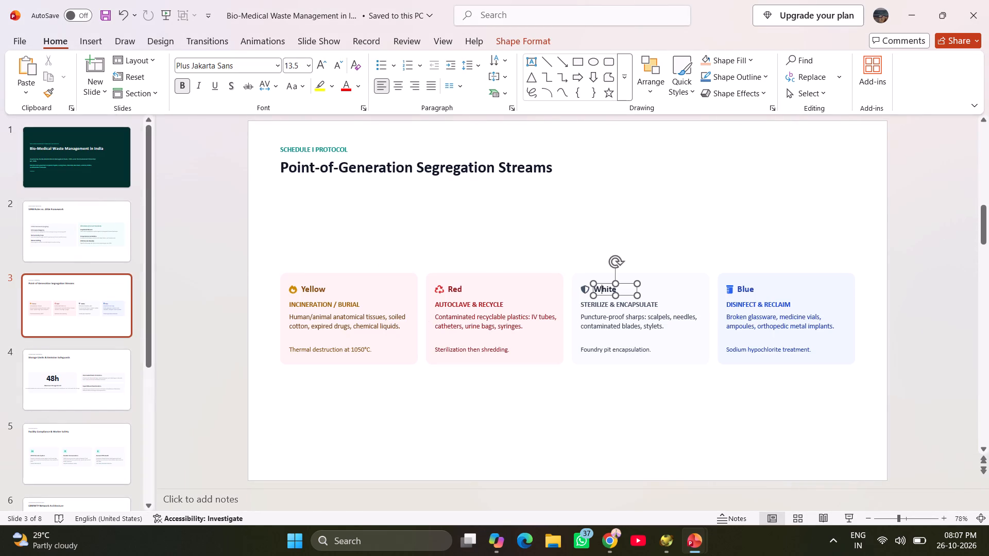
click(603, 284)
ctrl+click(586, 290)
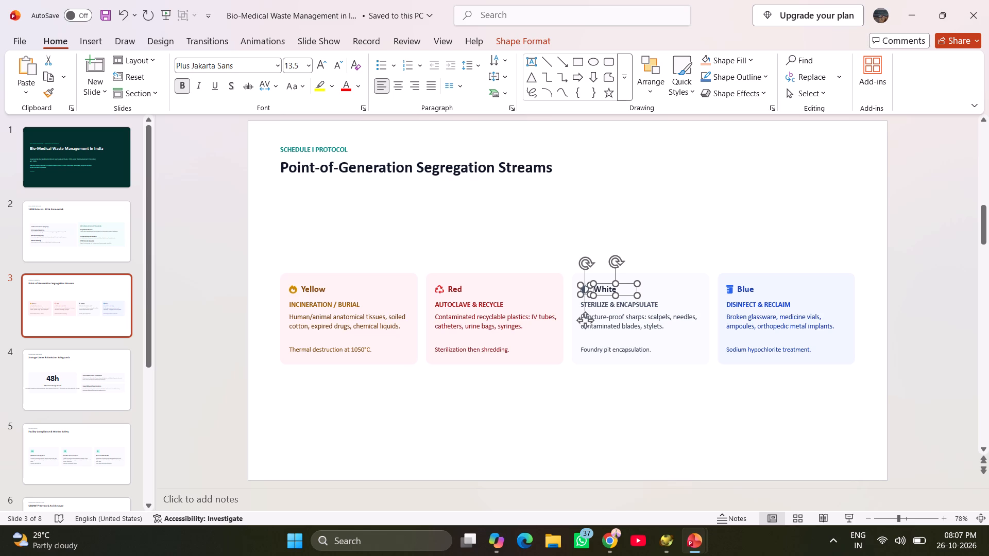
ctrl+click(596, 302)
ctrl+click(600, 325)
ctrl+click(604, 347)
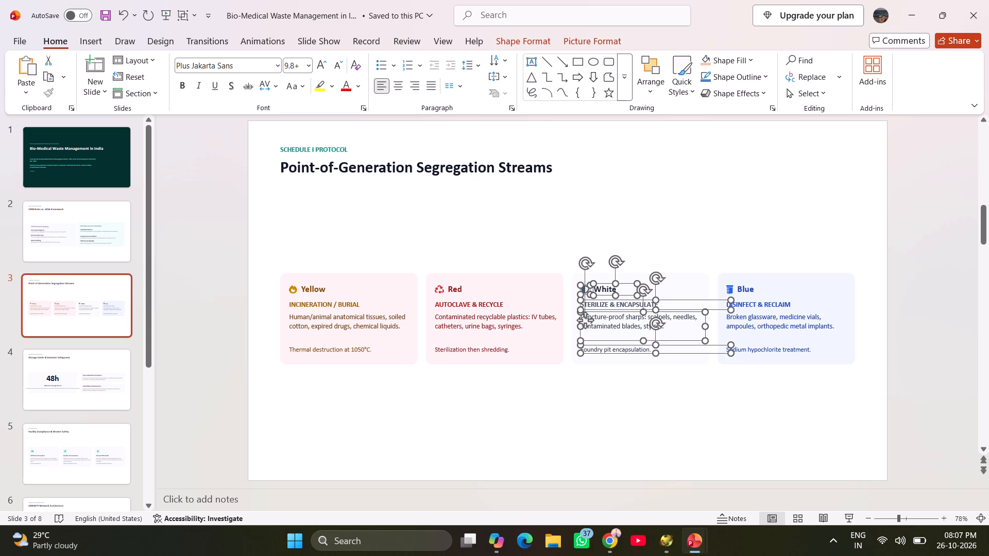
key(ctrl+c)
Switch back to the shreesha presentation, paste the White card's contents onto slide 5 and place them to the right of the Red card.
key(alt+Tab)
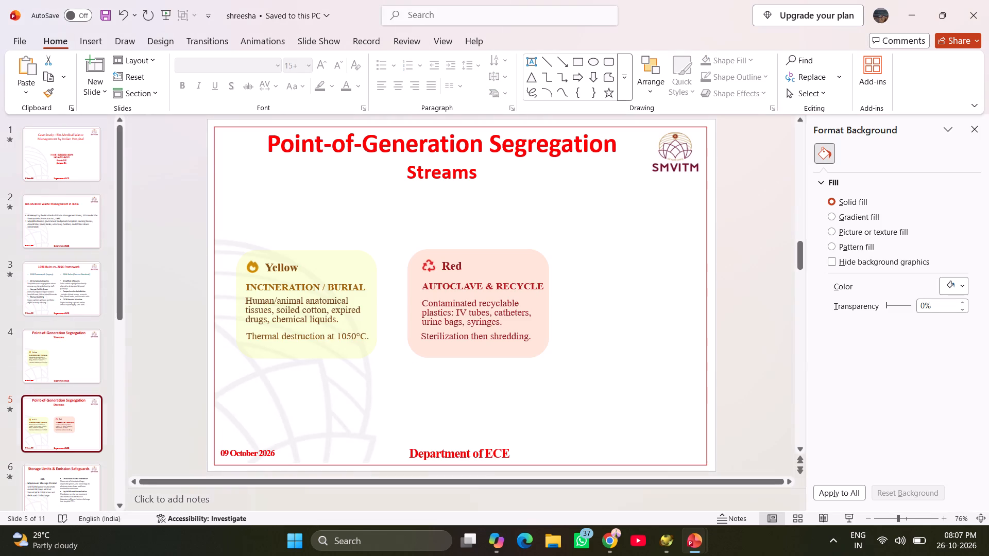
key(ctrl+v)
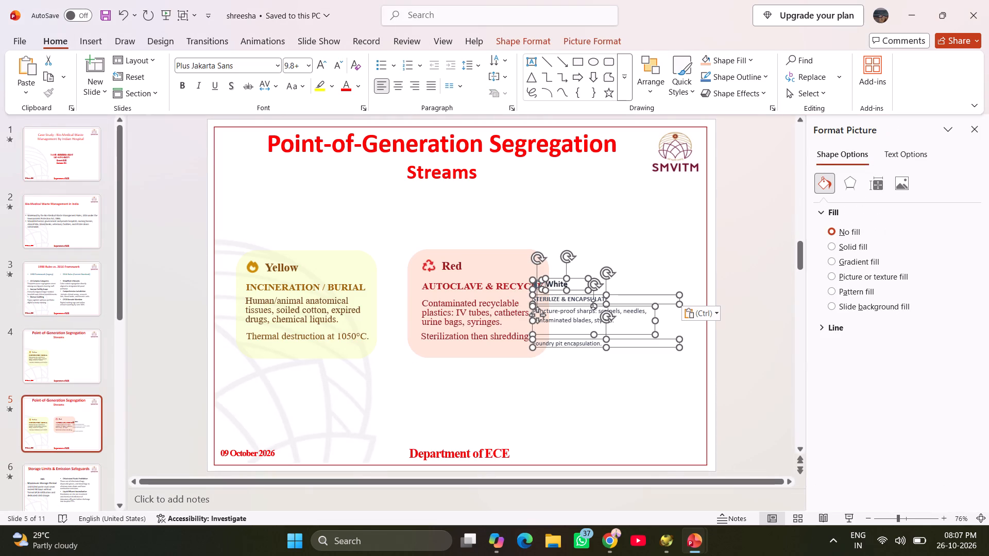
drag(582, 279, 631, 262)
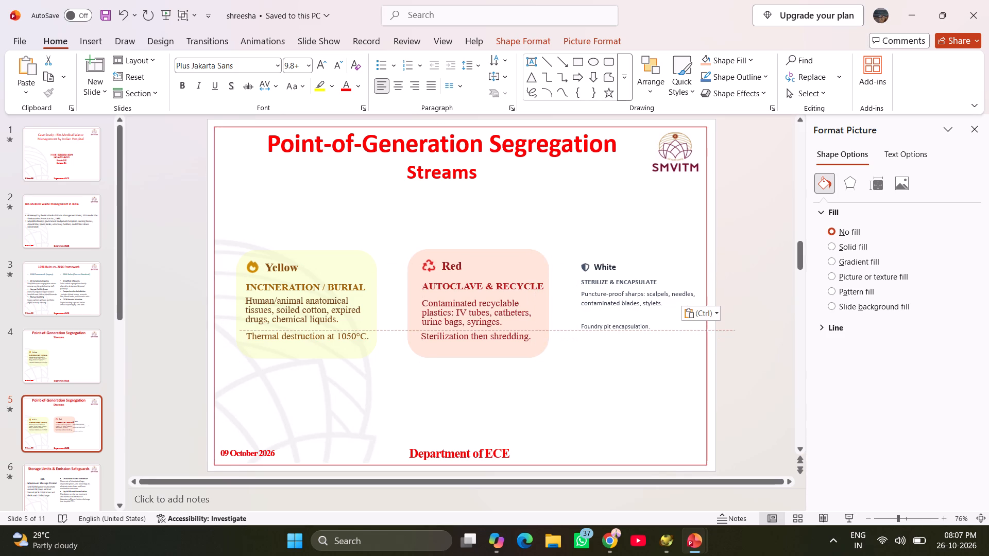
drag(631, 262, 627, 263)
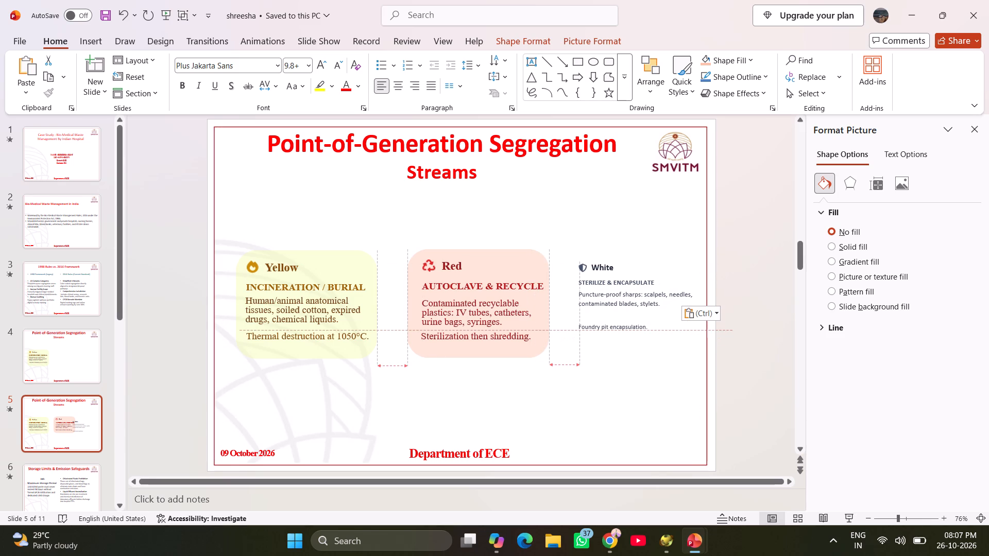
drag(627, 263, 618, 263)
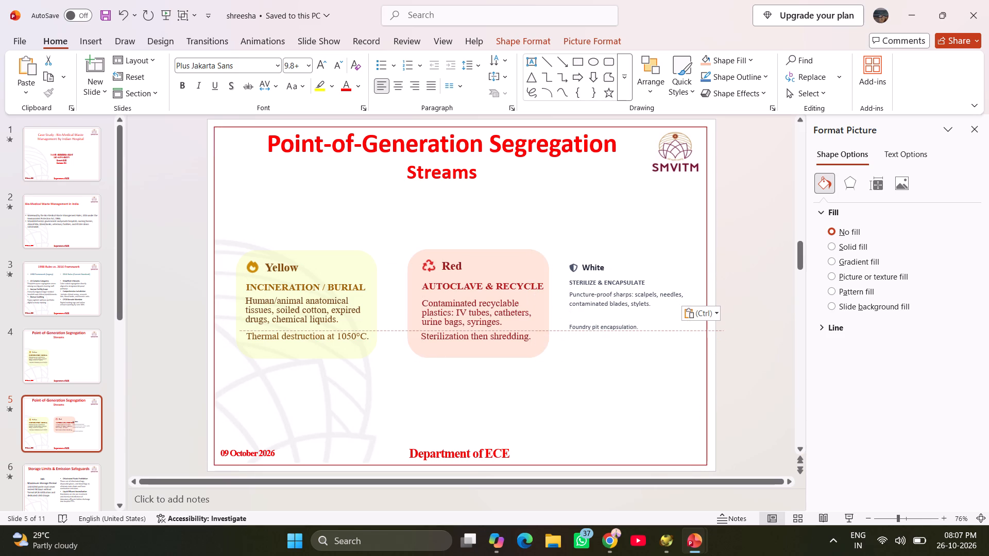
drag(618, 263, 617, 263)
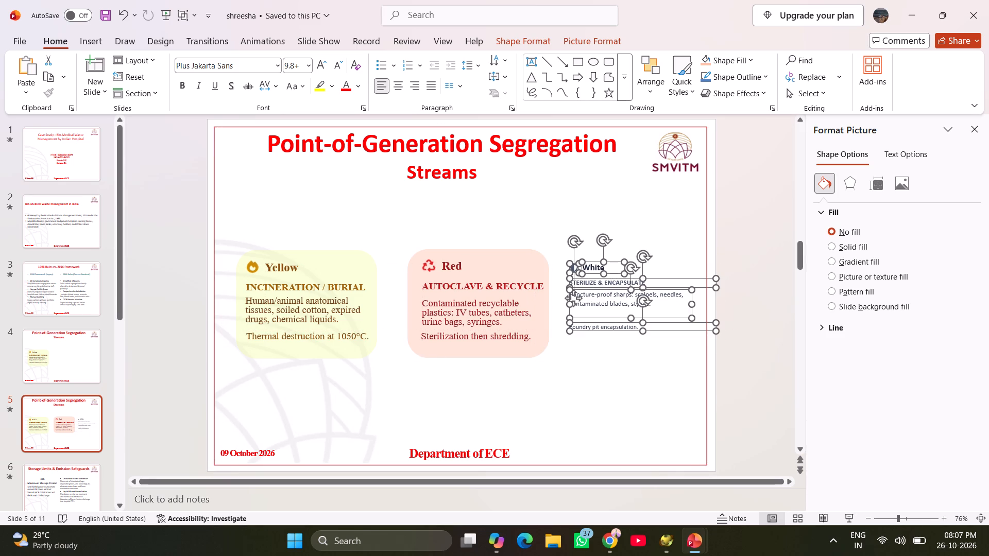
Set the font of the White card's title and text boxes to Times New Roman.
click(265, 66)
key(t)
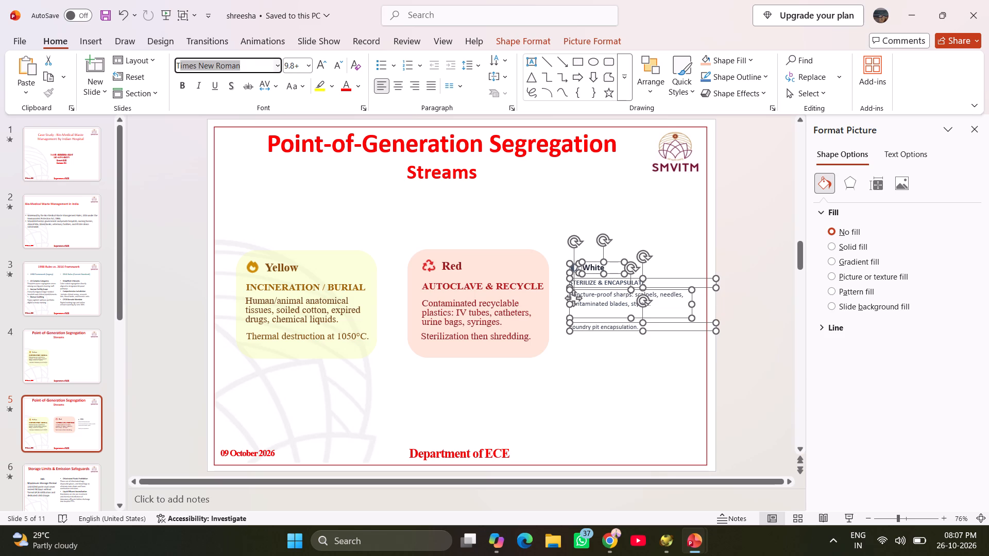
key(Return)
Set the font size of the White card's title and three text boxes to 15.
click(292, 66)
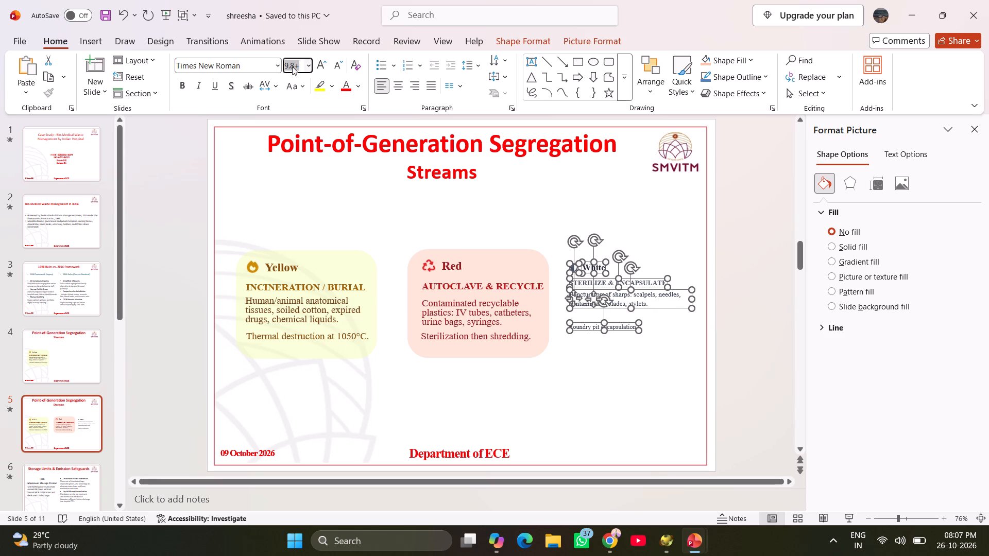
key(1)
key(5)
key(Return)
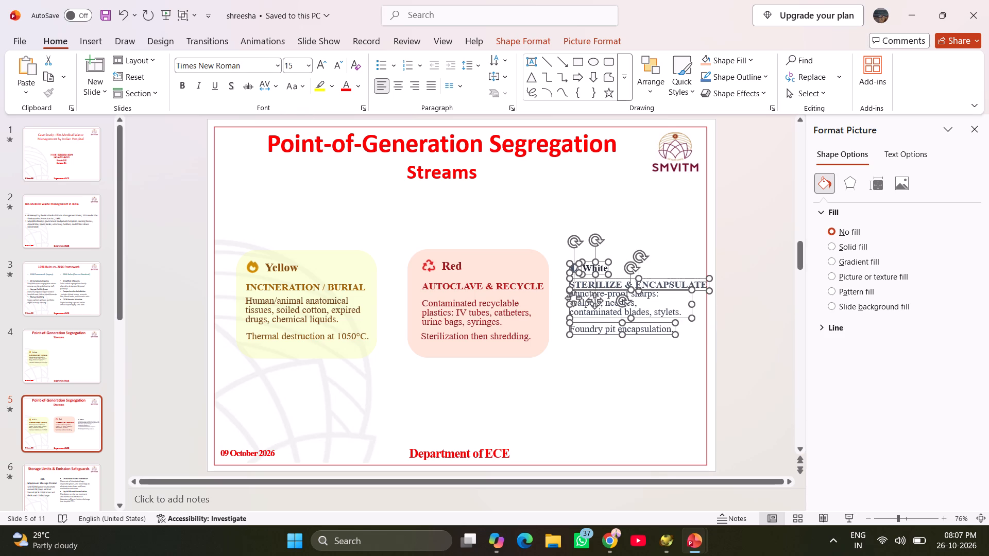
click(605, 372)
Set the White card's title to font size 18.
click(594, 265)
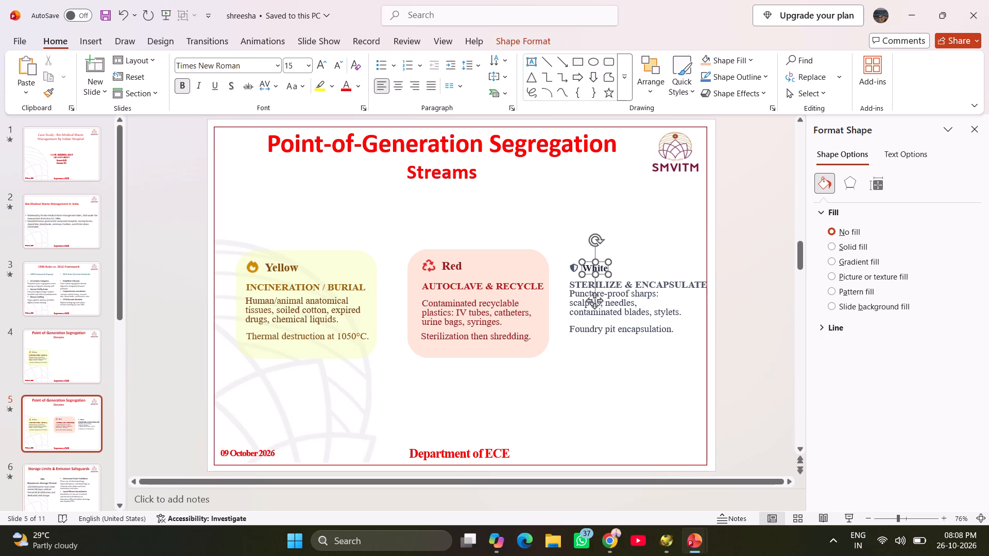
click(598, 241)
click(302, 66)
key(1)
key(8)
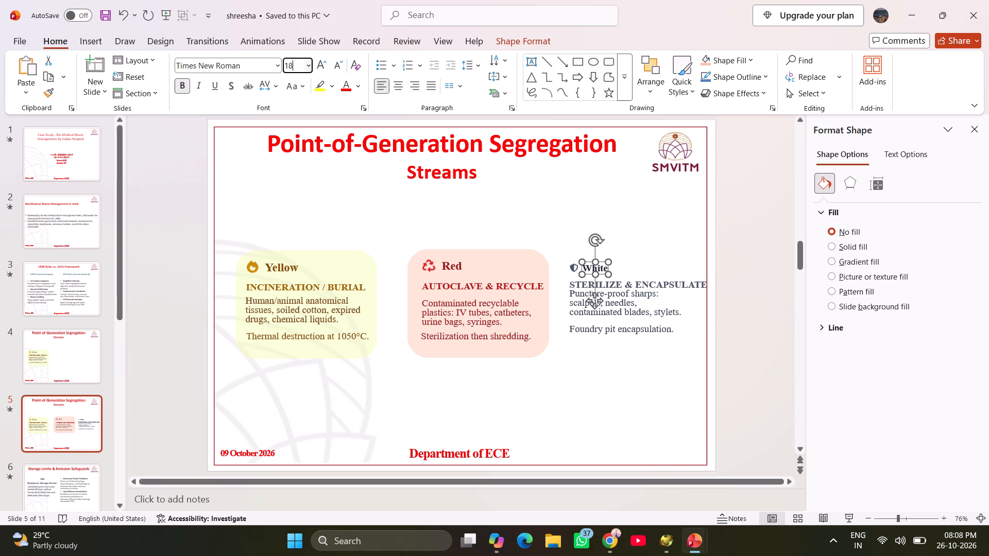
key(Return)
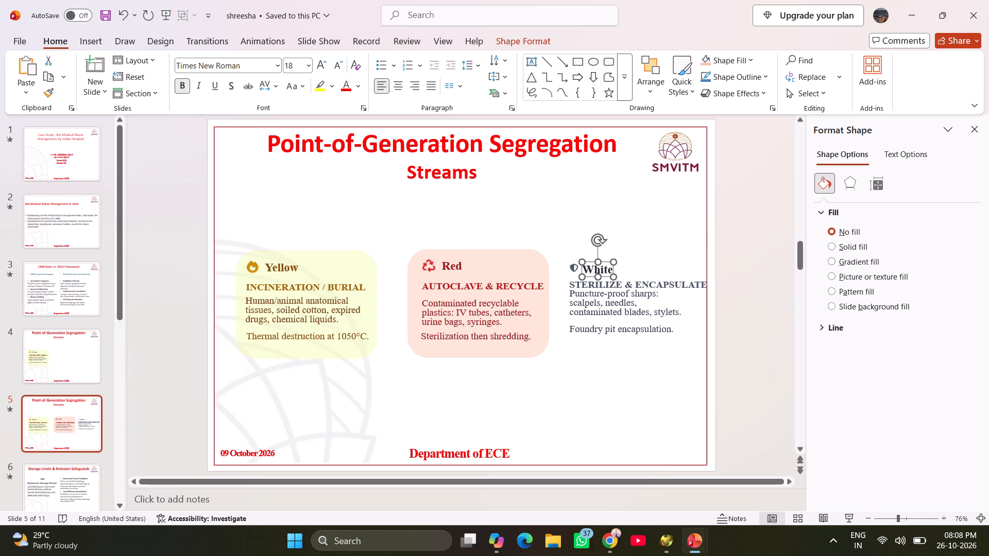
Enlarge the White card's shield icon to match the Red card's recycling icon and shift the White title clear of it.
click(580, 288)
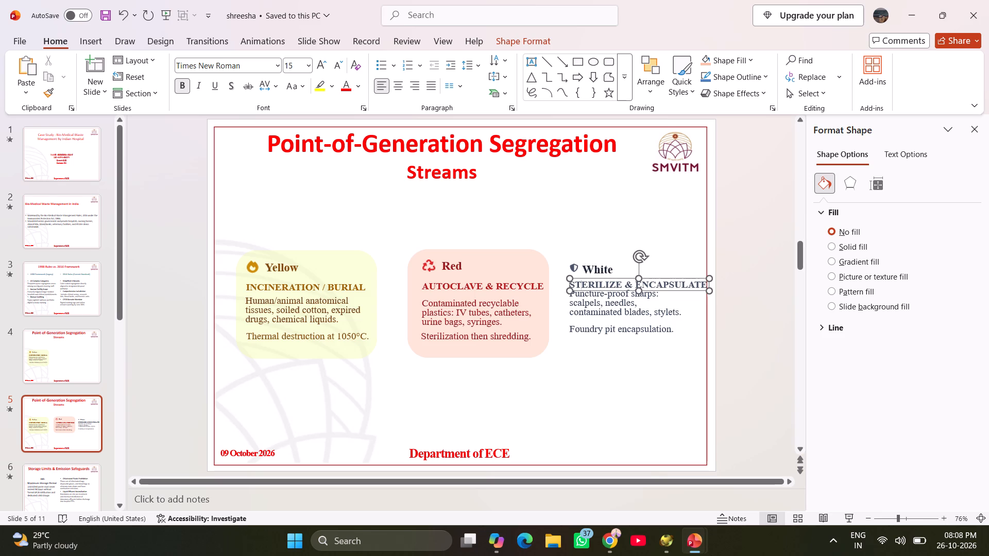
click(575, 265)
click(581, 274)
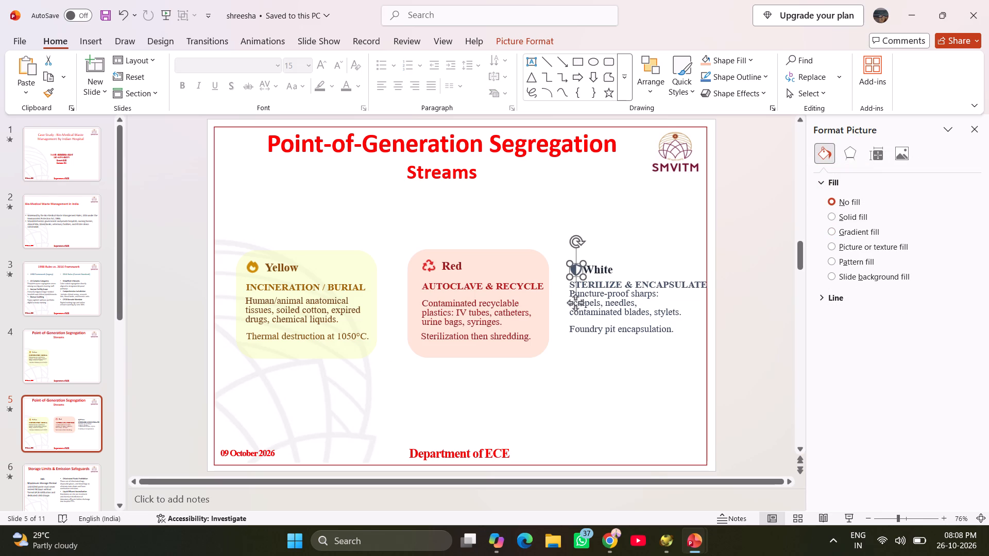
click(431, 265)
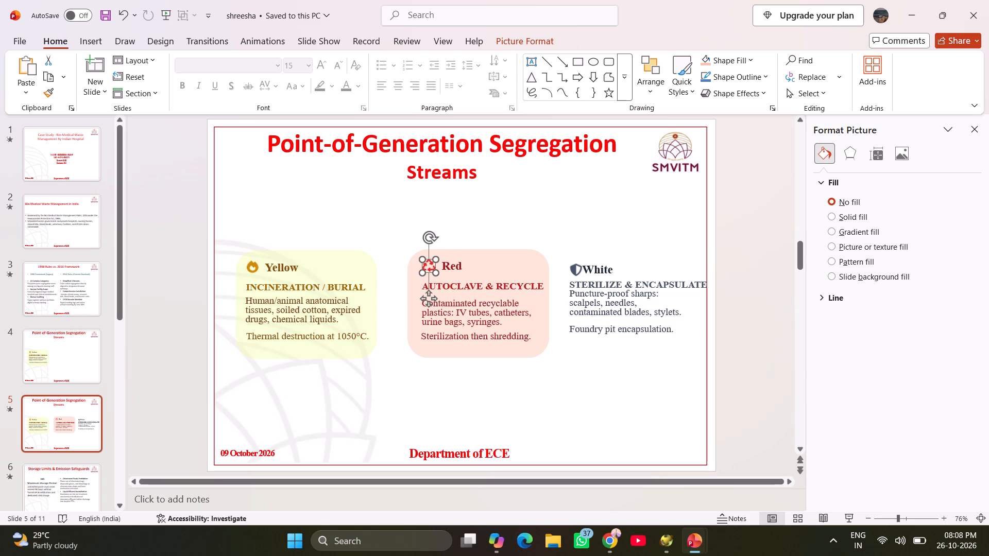
click(575, 269)
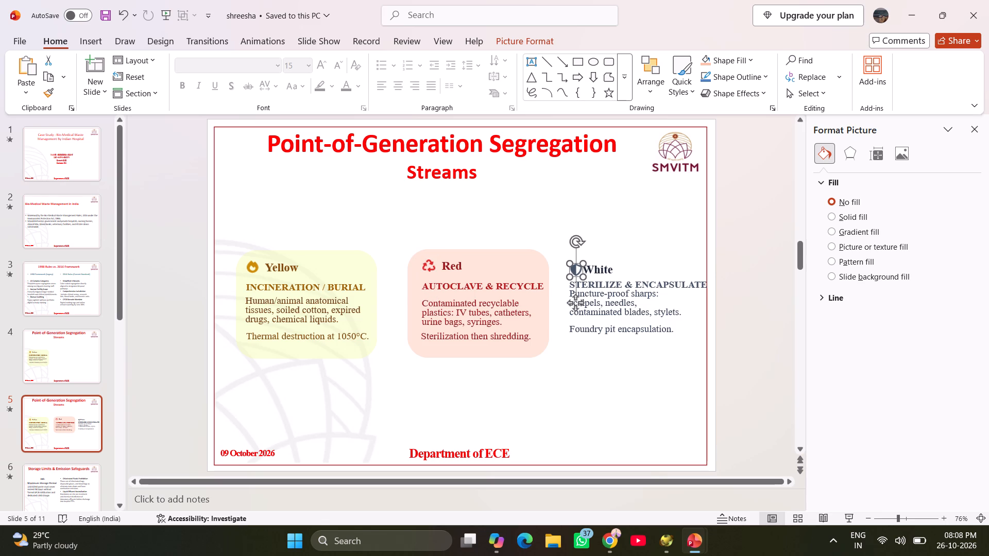
click(576, 269)
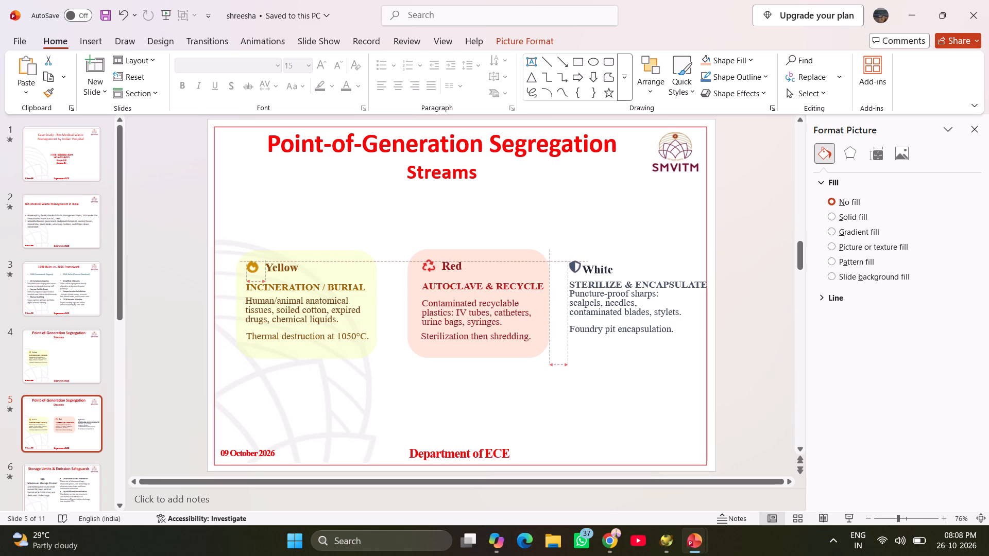
Move the White card's title just clear of the shield icon and line it up with the Yellow and Red titles.
click(589, 267)
drag(591, 261, 594, 259)
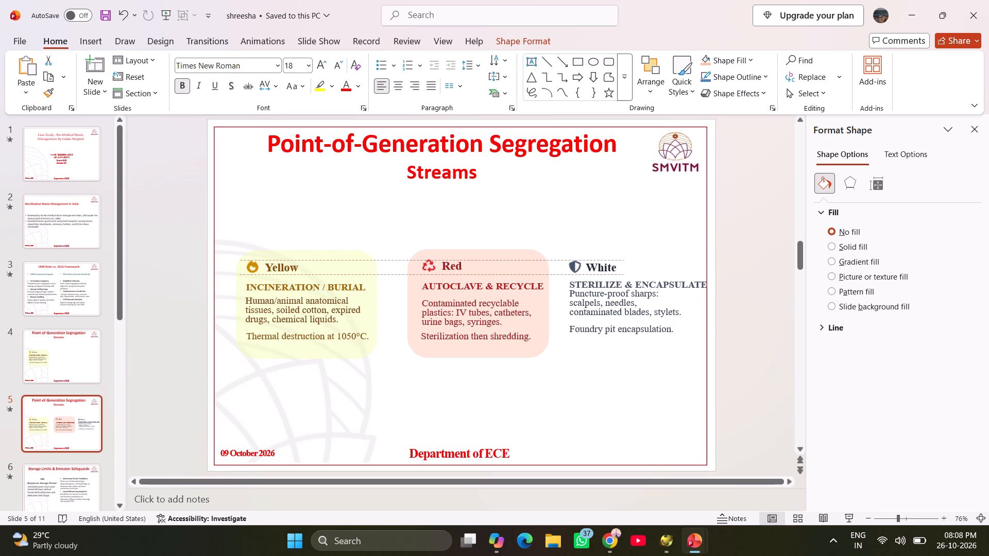
drag(594, 259, 596, 257)
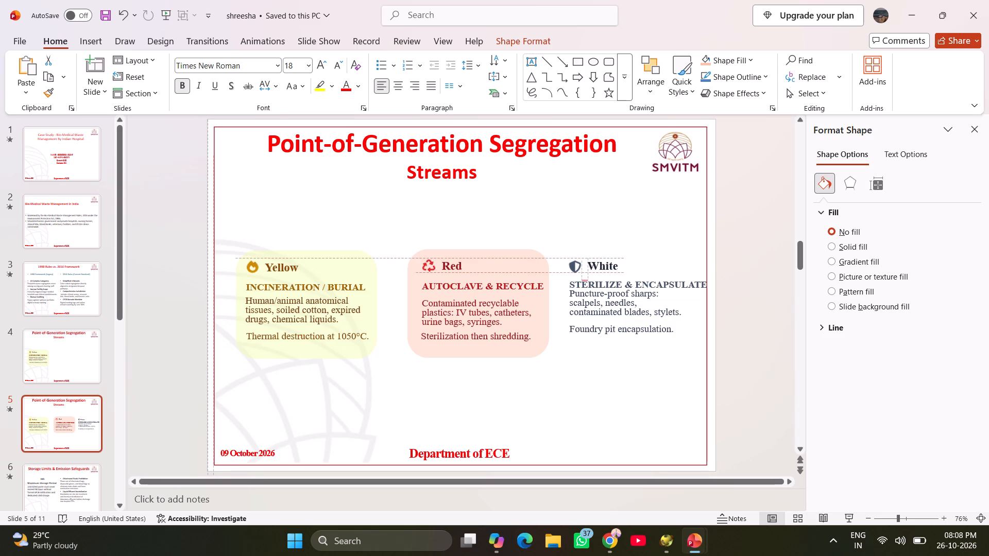
drag(596, 257, 594, 258)
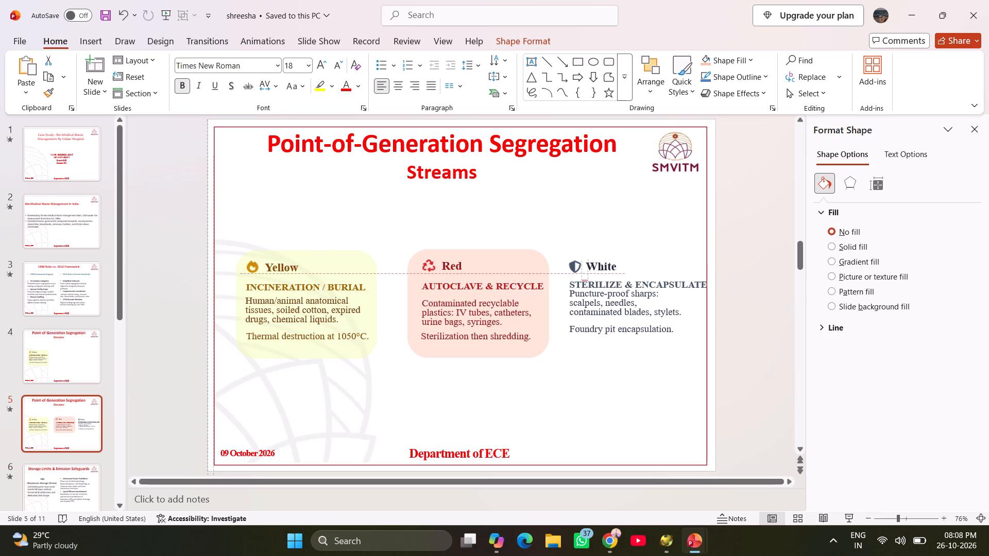
drag(594, 258, 597, 259)
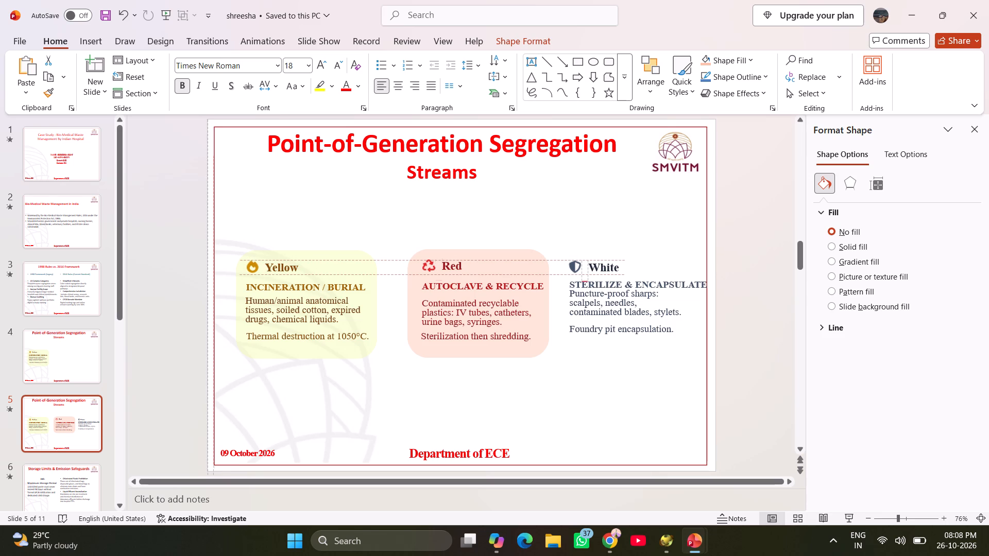
drag(597, 259, 597, 258)
Dismiss the incoming chat notification covering part of the slide editor.
click(589, 288)
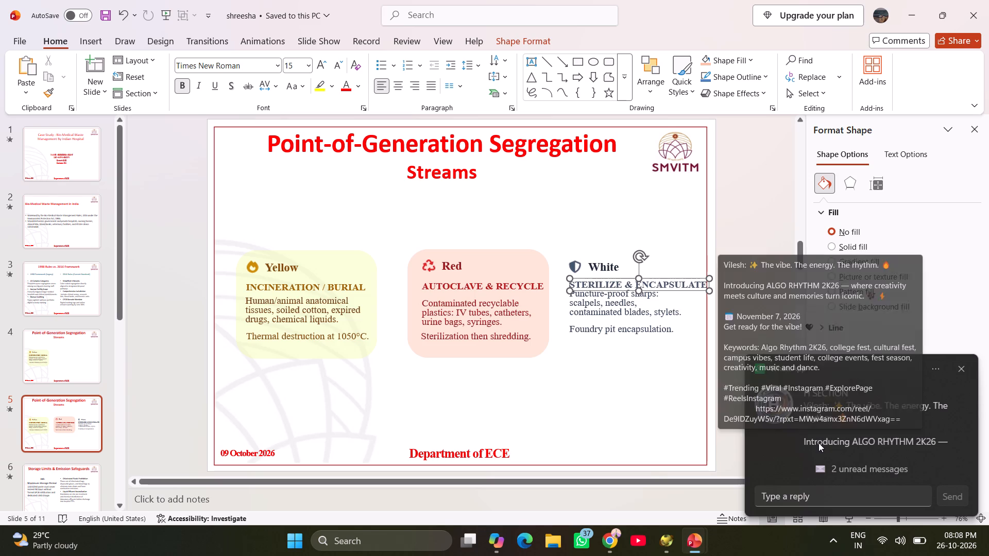
click(961, 368)
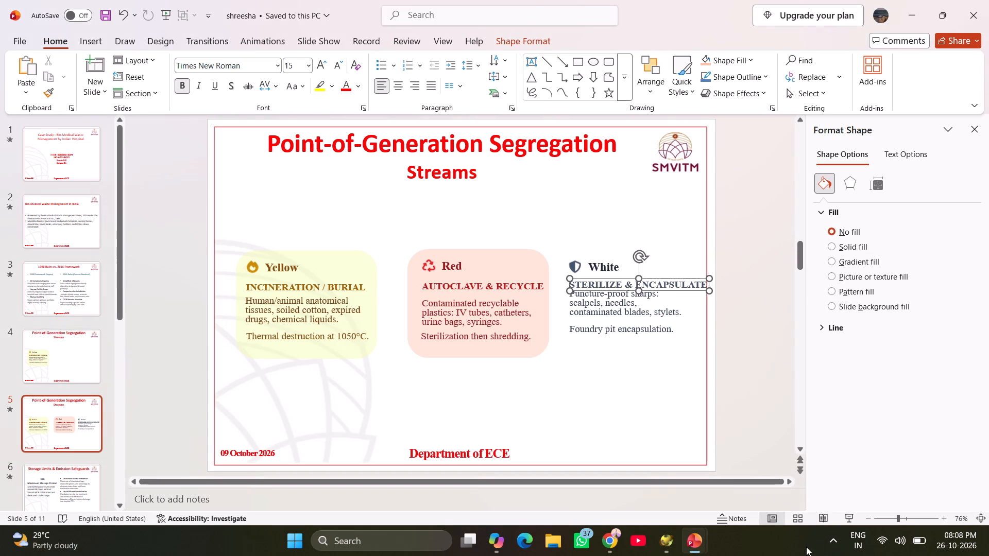
click(825, 545)
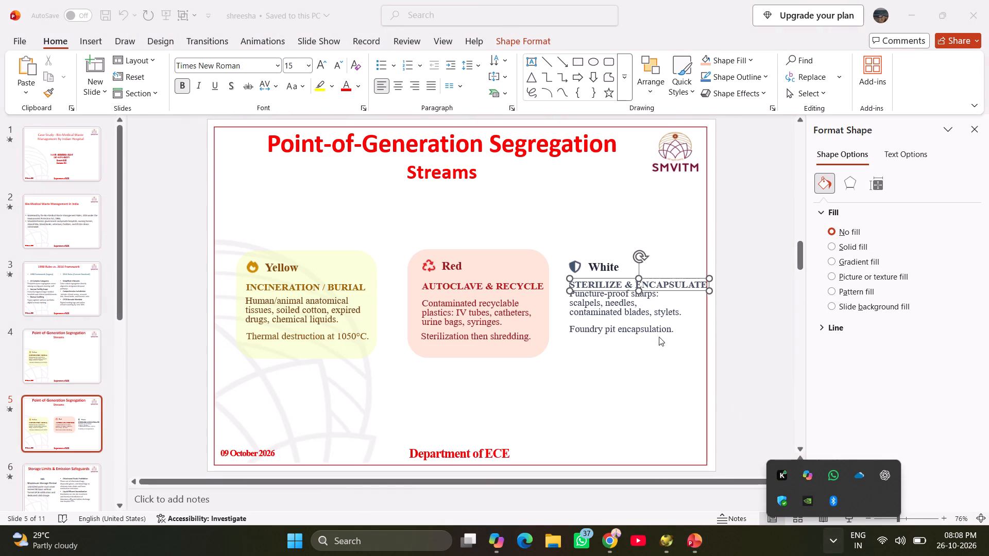
click(629, 302)
Select the White card's text box describing puncture-proof sharps.
click(604, 294)
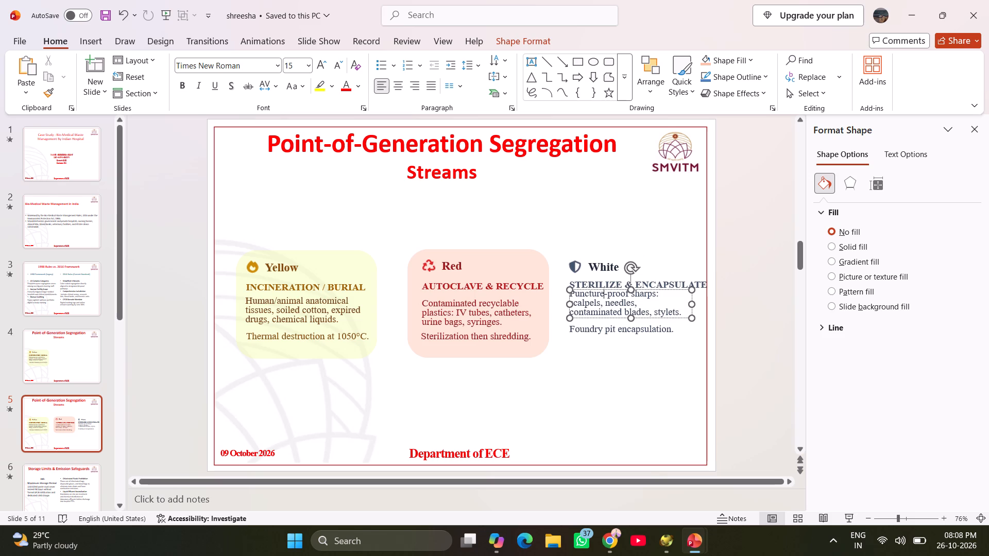
Move the White card's "Puncture-proof sharps" description slightly down, clear of the "STERILIZE & ENCAPSULATE" heading.
drag(604, 289, 604, 293)
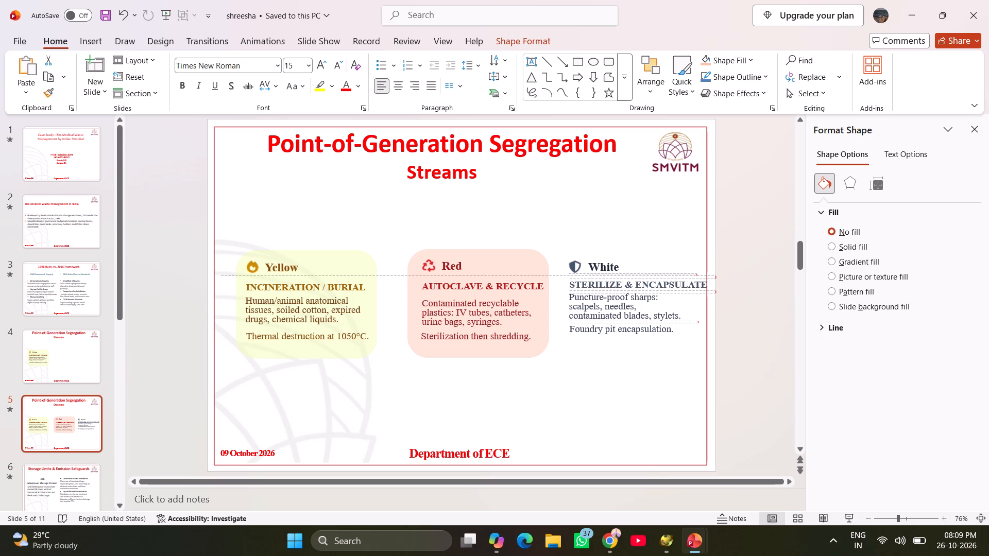
drag(604, 293, 606, 295)
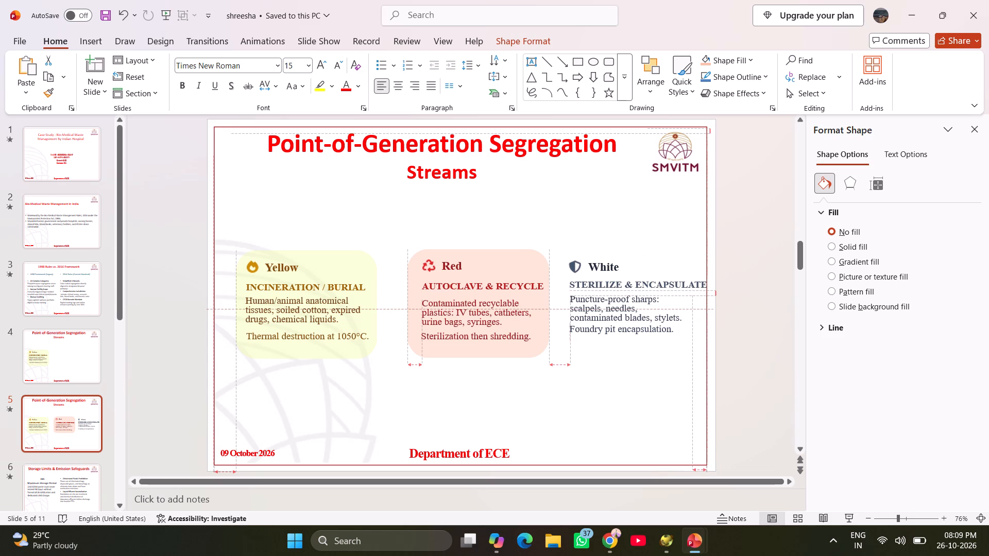
drag(606, 295, 606, 294)
Nudge the Red card's "Contaminated recyclable plastics" description slightly up within its group.
click(464, 306)
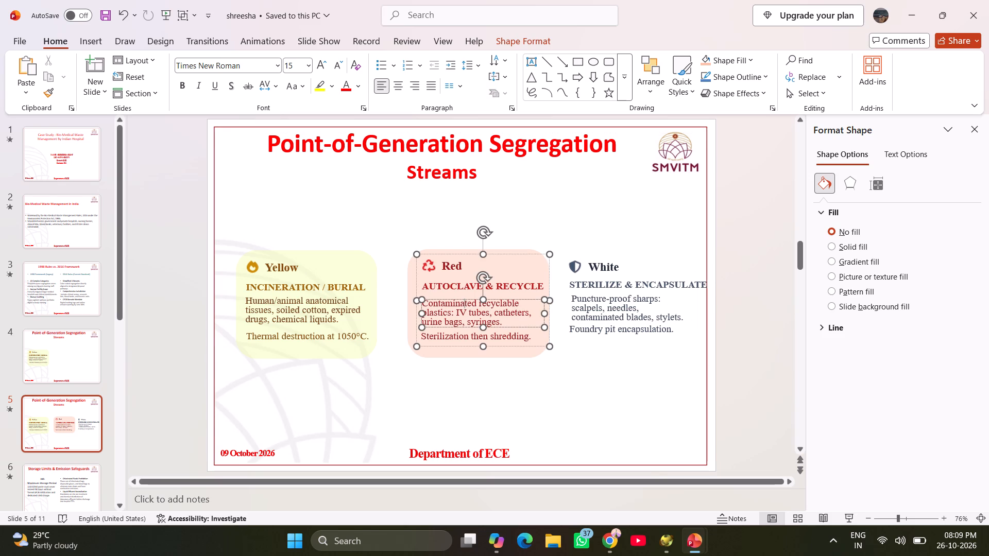
click(463, 298)
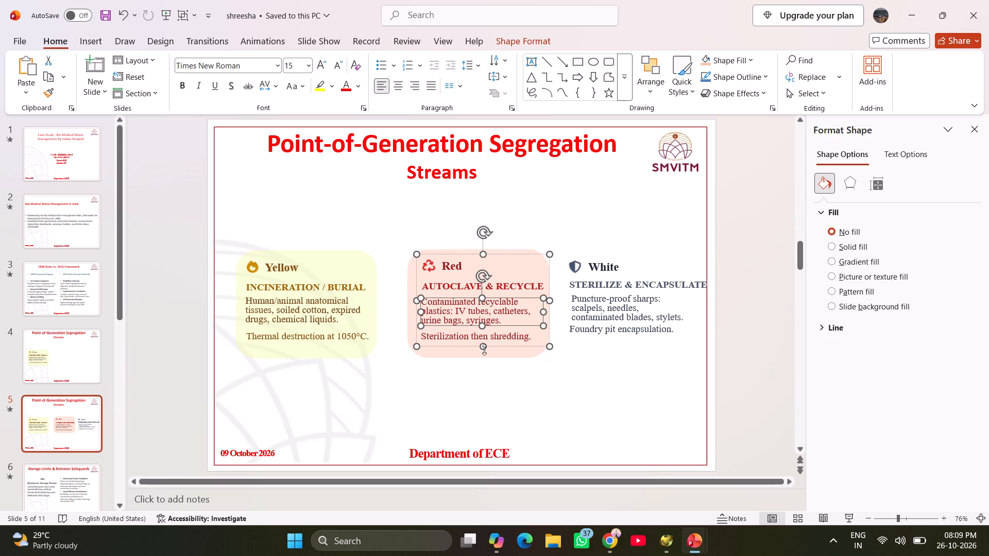
Select the White card's "Foundry pit encapsulation." text box.
click(594, 334)
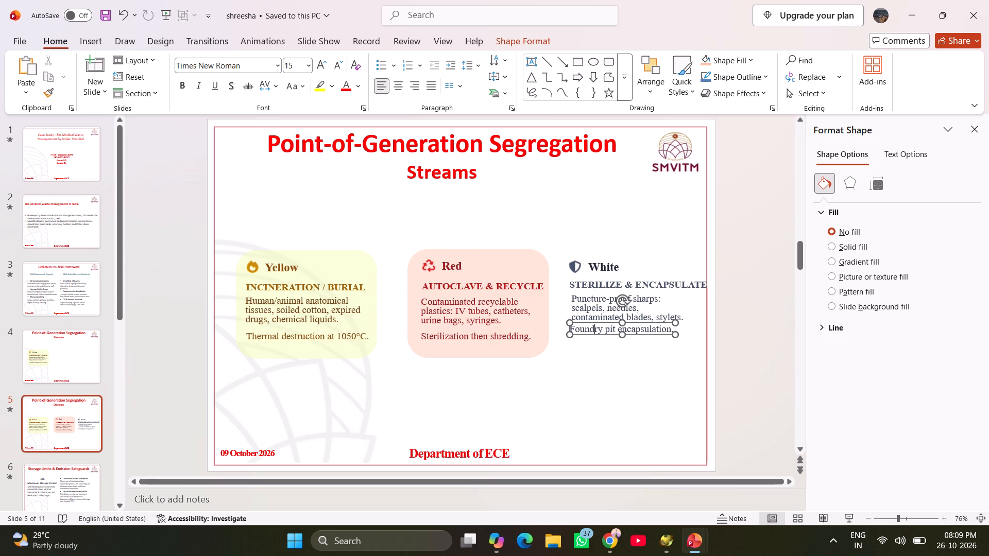
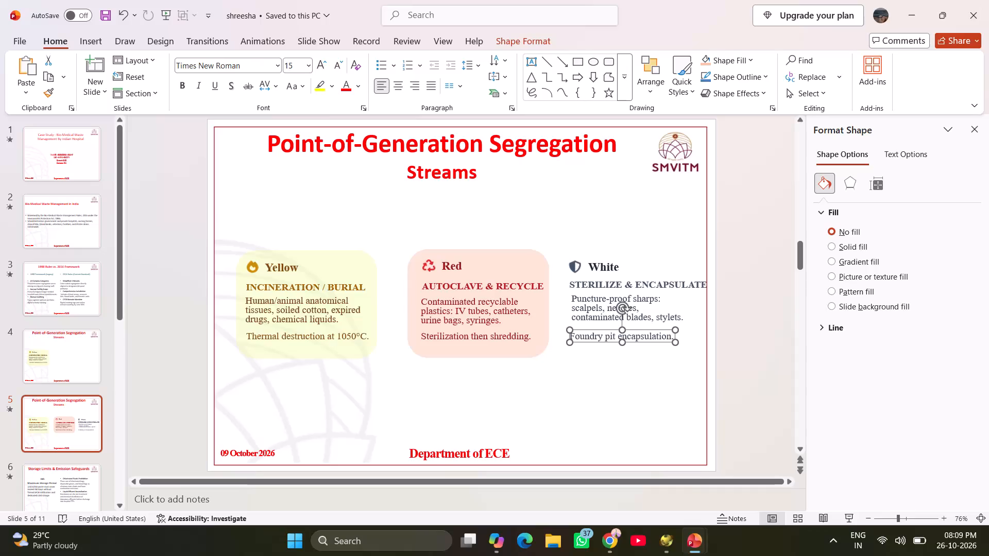
Nudge the White card's "Puncture-proof sharps" description slightly left and down so it lines up with the card's other text.
click(587, 311)
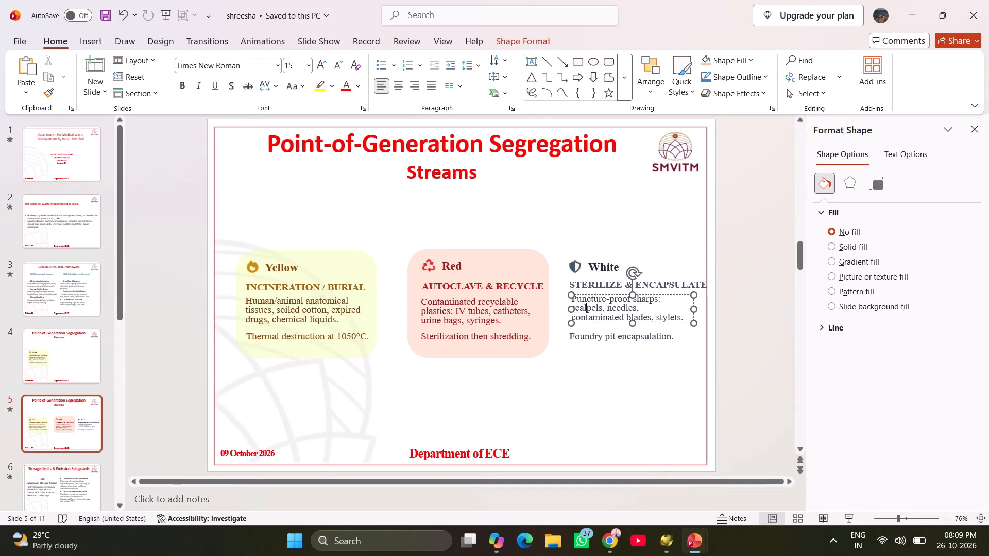
click(584, 294)
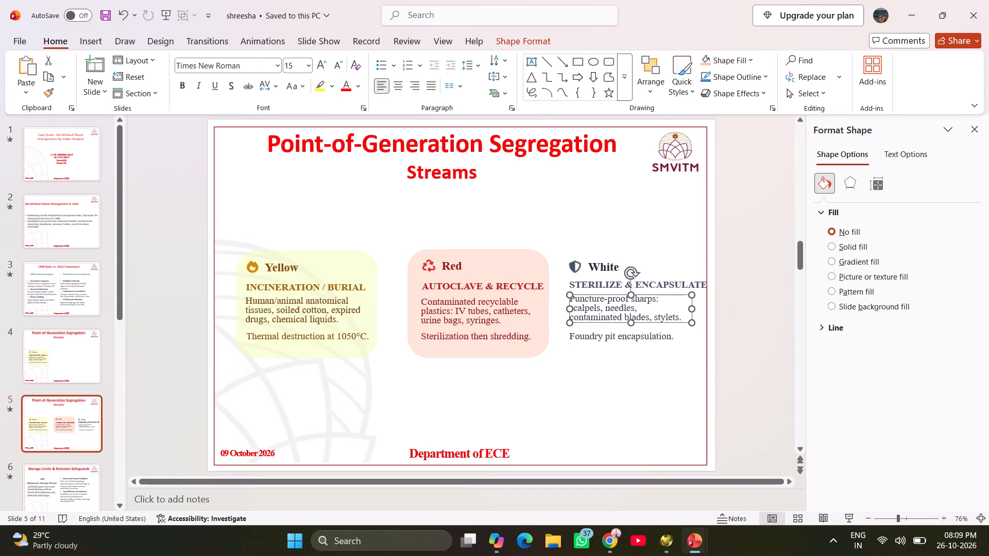
click(584, 295)
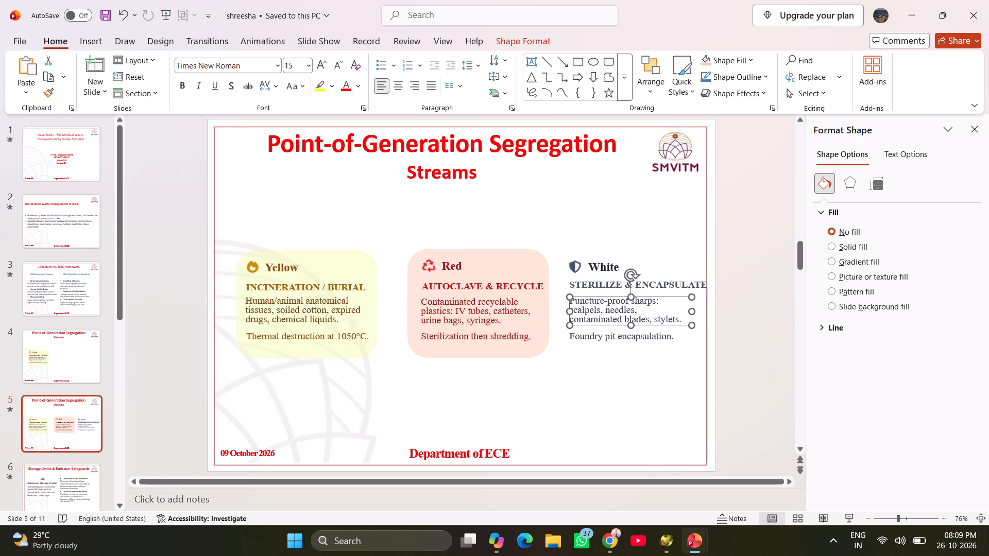
click(731, 356)
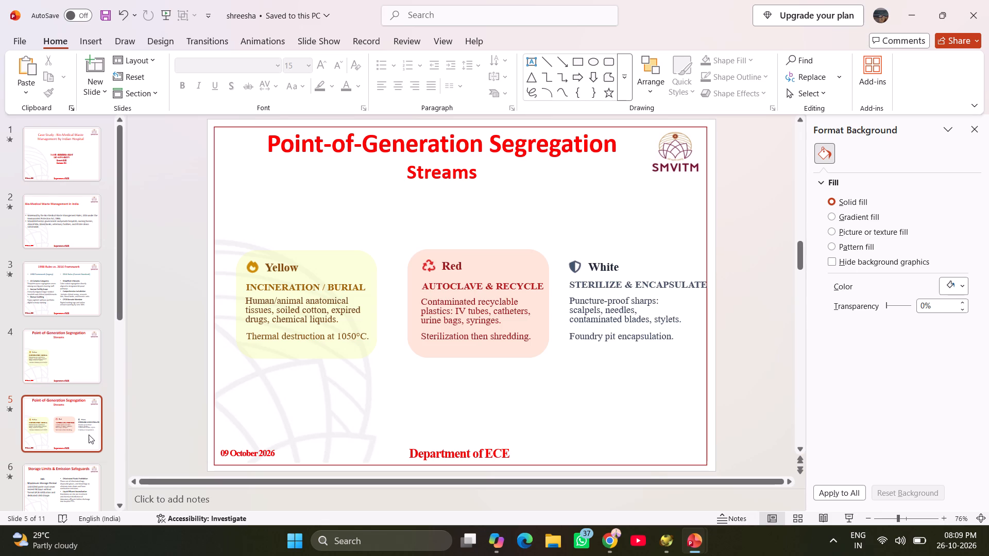
Move the whole Yellow card slightly left, closer to the slide's border.
click(368, 268)
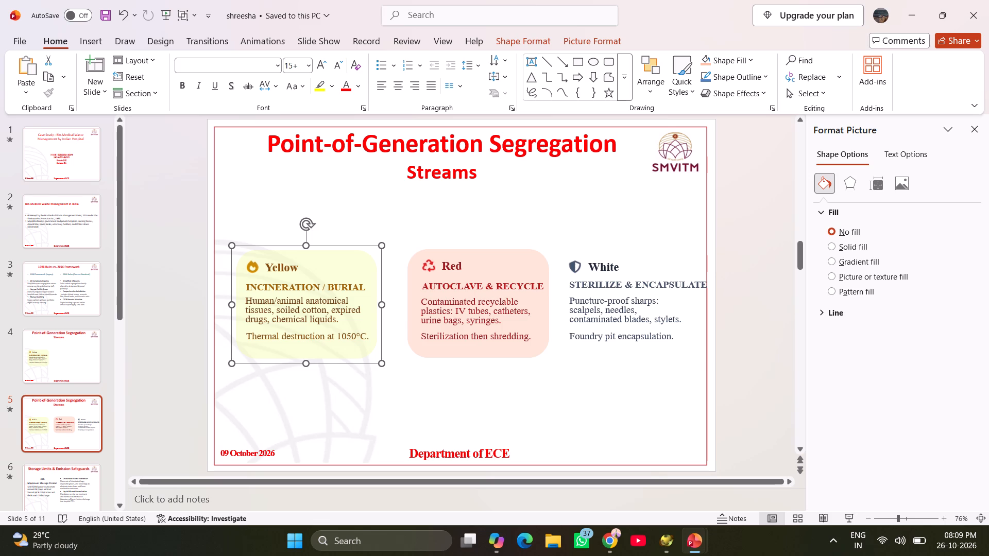
drag(353, 263, 344, 263)
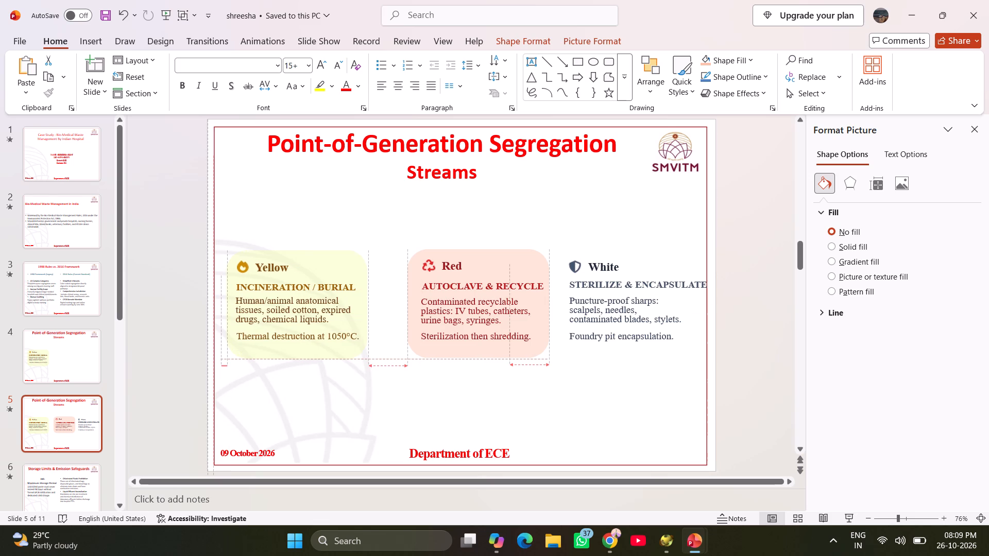
drag(344, 263, 344, 263)
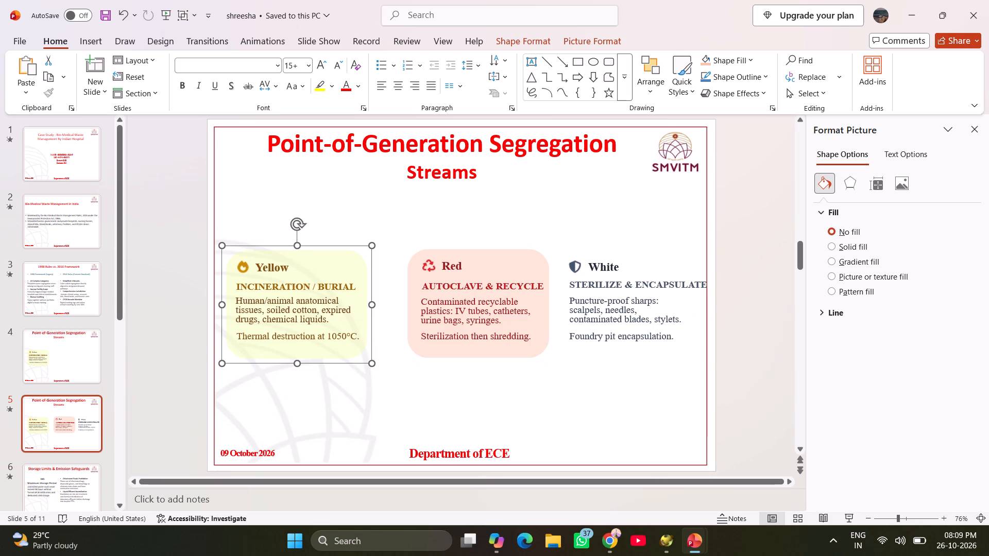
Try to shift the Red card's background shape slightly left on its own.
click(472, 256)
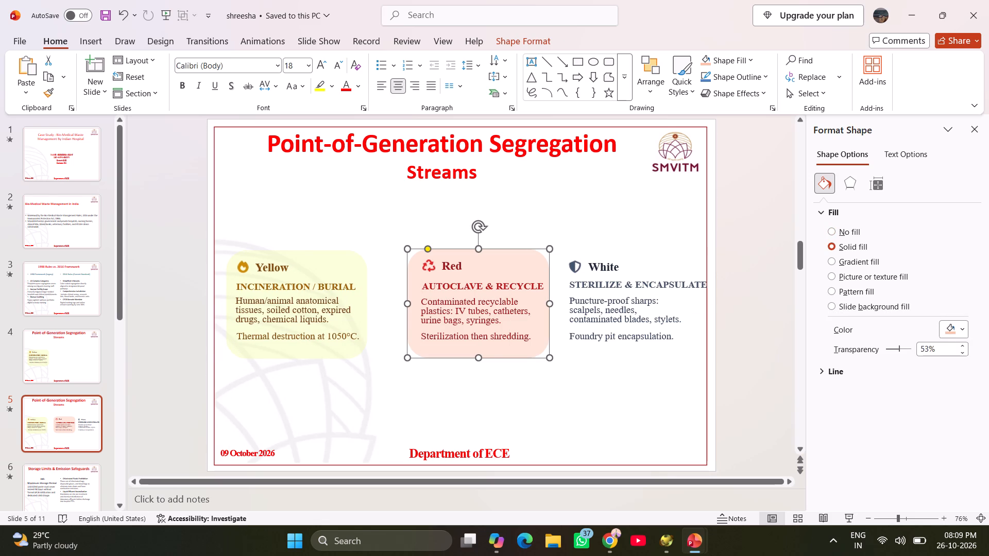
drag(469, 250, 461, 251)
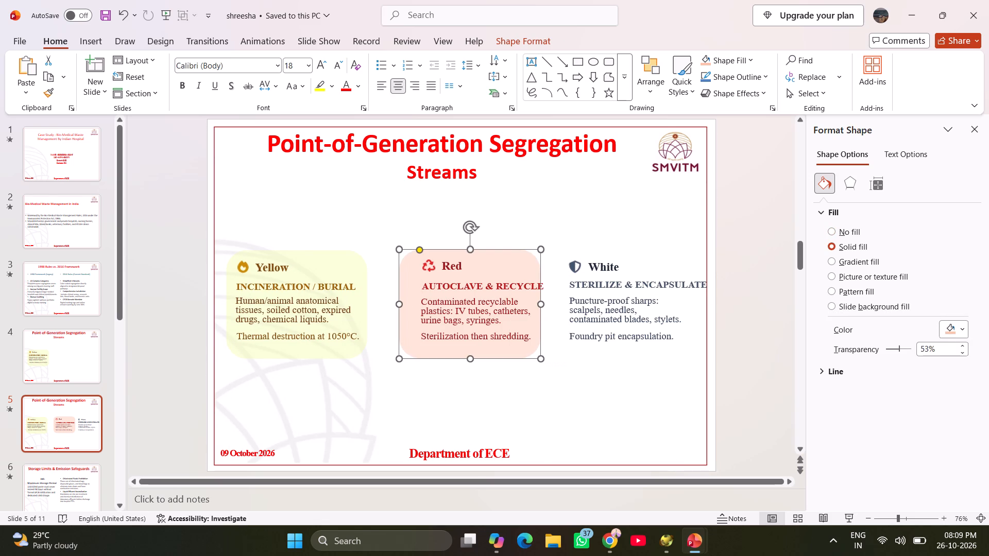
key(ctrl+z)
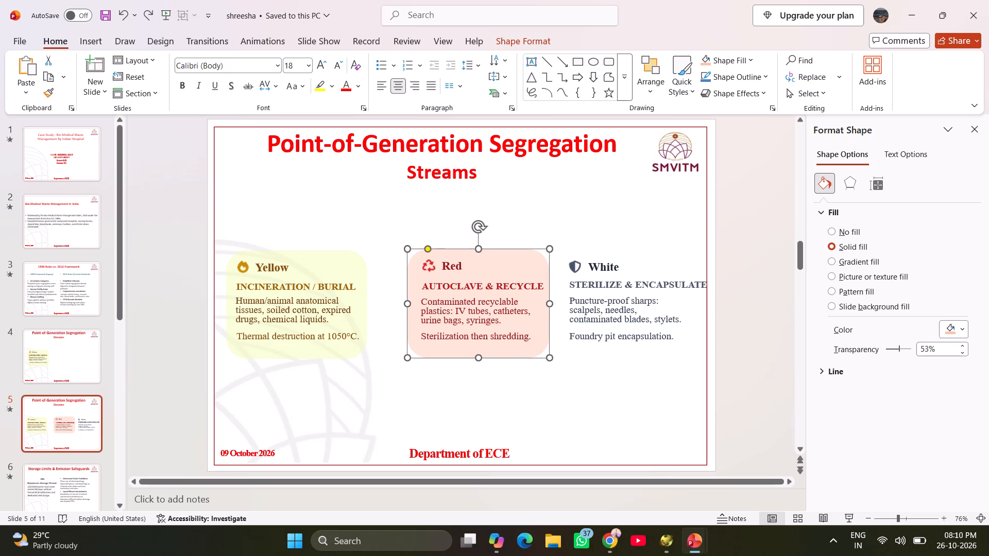
Group the Red card's background shape, text group and recycling icon into one object.
ctrl+click(455, 265)
ctrl+click(430, 266)
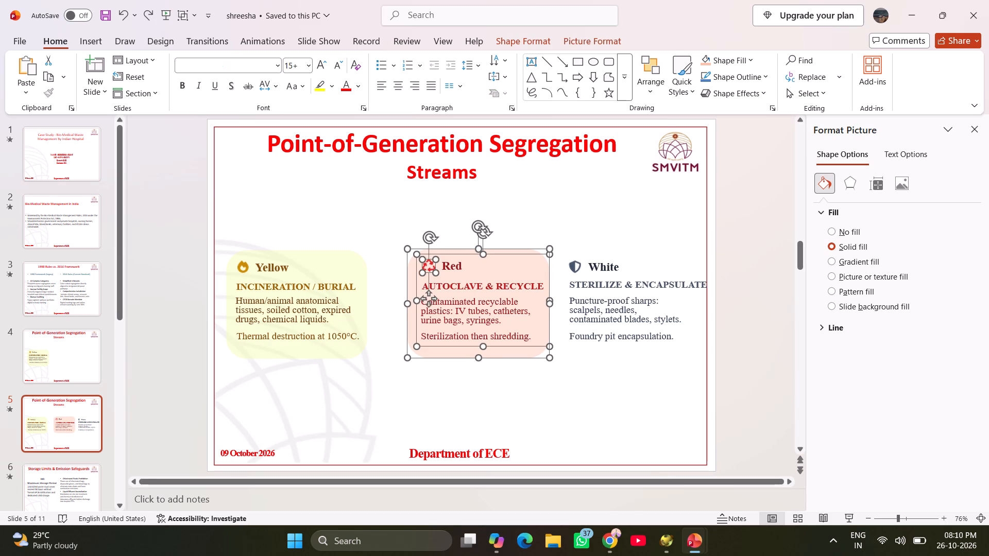
click(466, 16)
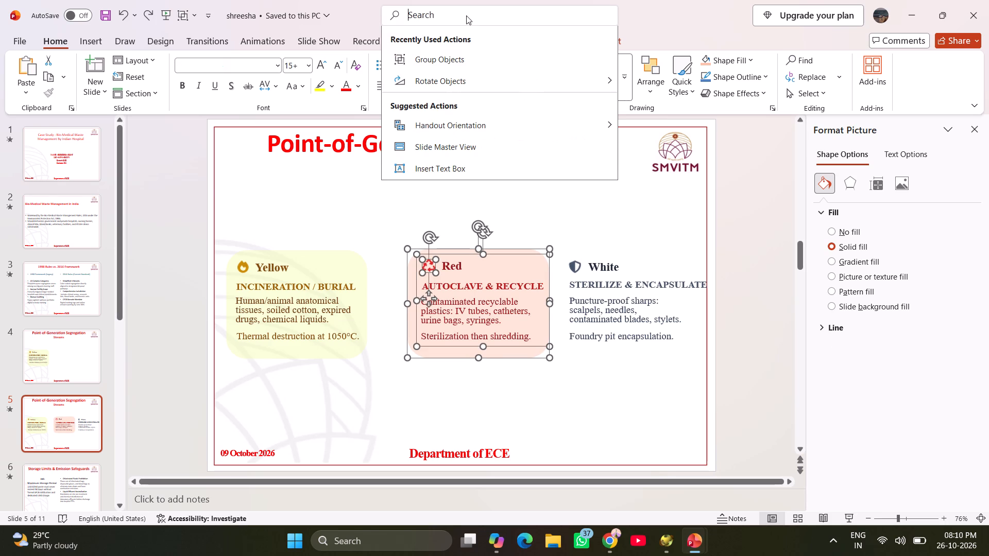
click(452, 61)
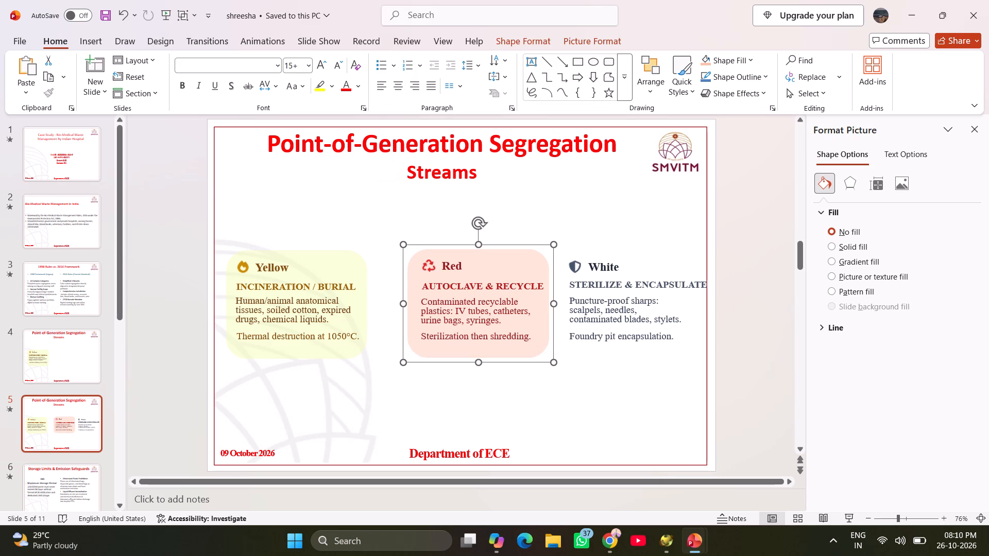
click(475, 272)
click(377, 263)
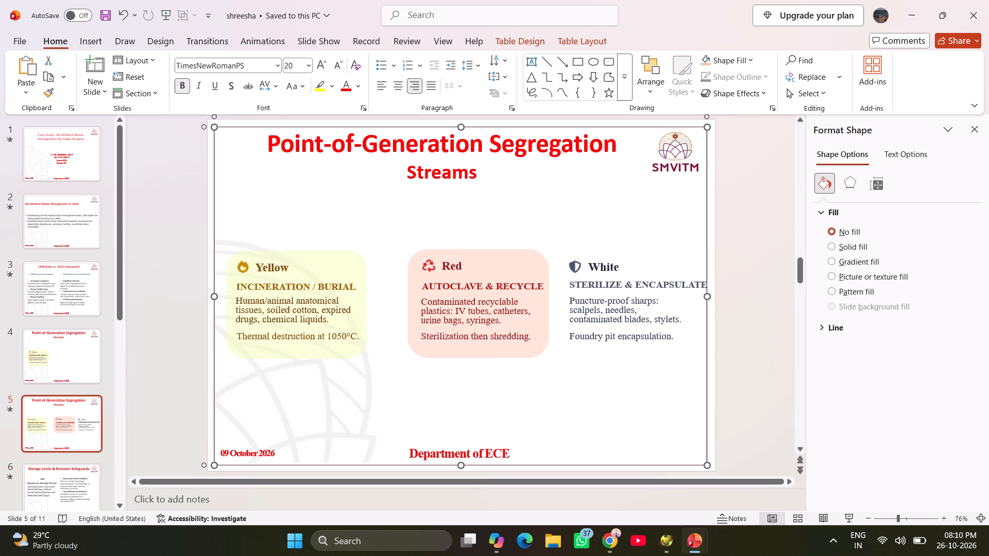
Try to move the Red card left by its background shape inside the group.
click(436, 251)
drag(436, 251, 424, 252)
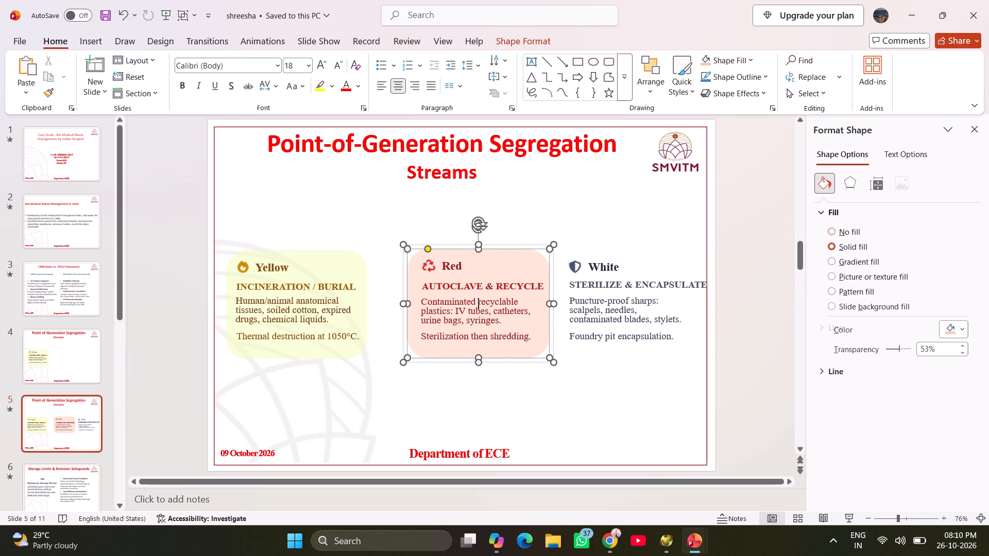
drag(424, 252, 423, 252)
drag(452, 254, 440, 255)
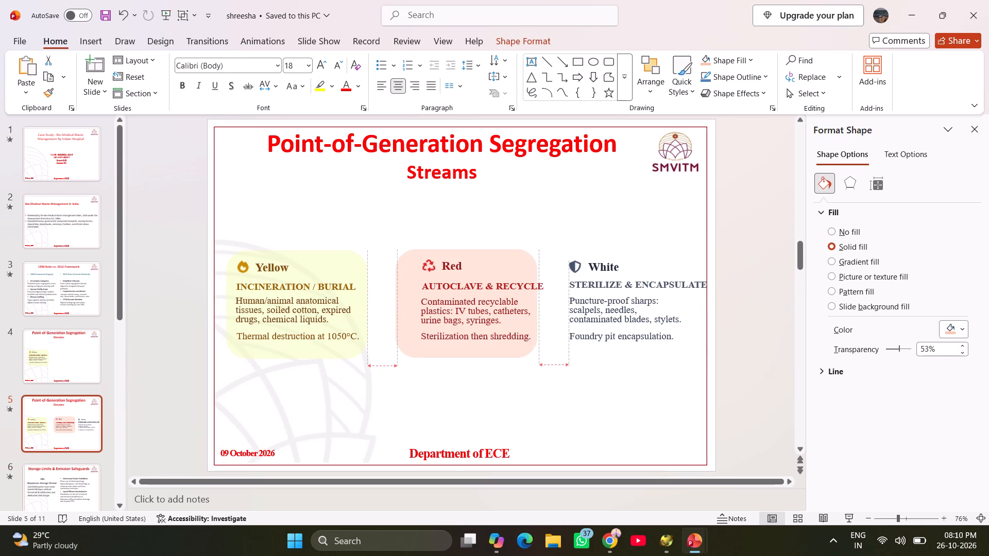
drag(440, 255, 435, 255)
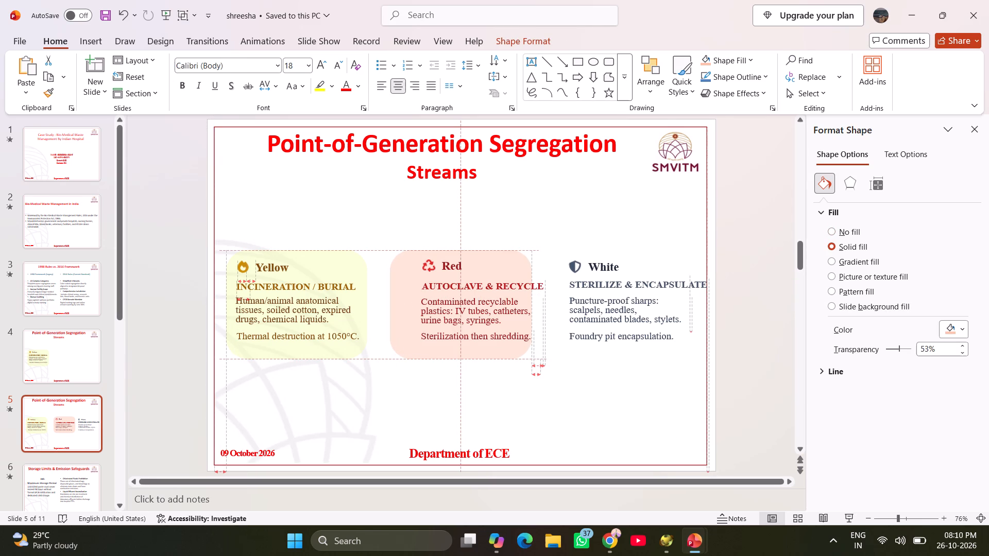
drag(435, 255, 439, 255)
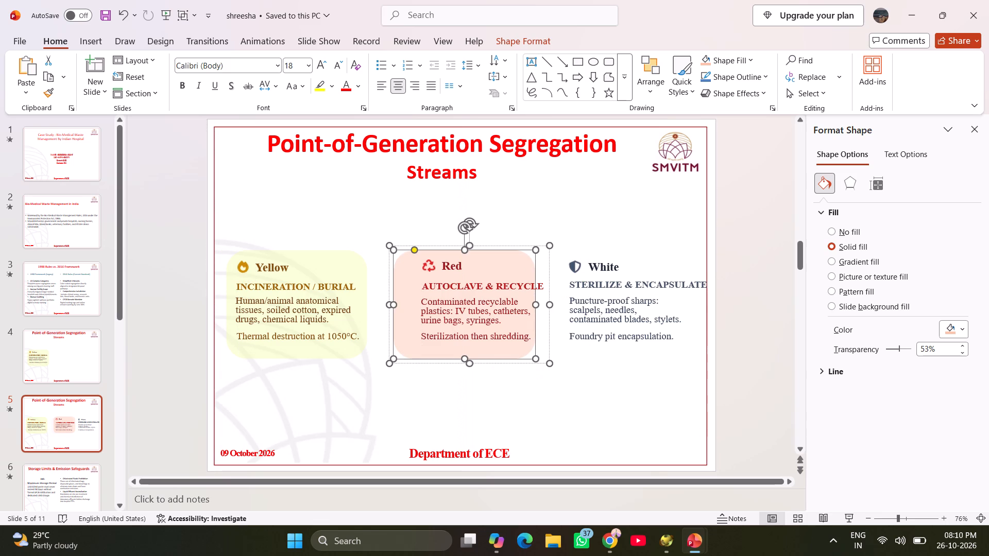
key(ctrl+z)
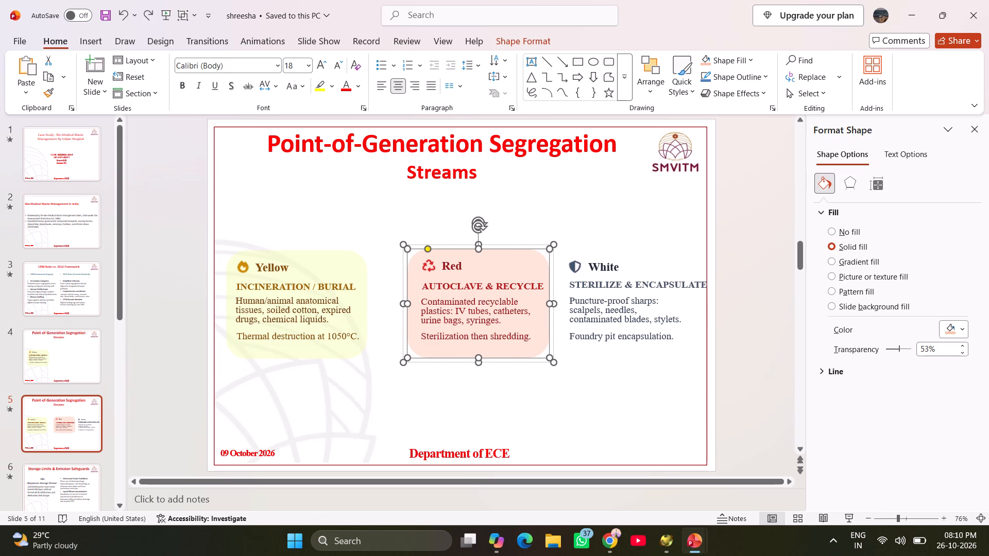
Move the whole grouped Red card left, nearer the Yellow card, leaving more room before the White card.
click(447, 245)
drag(447, 245, 438, 246)
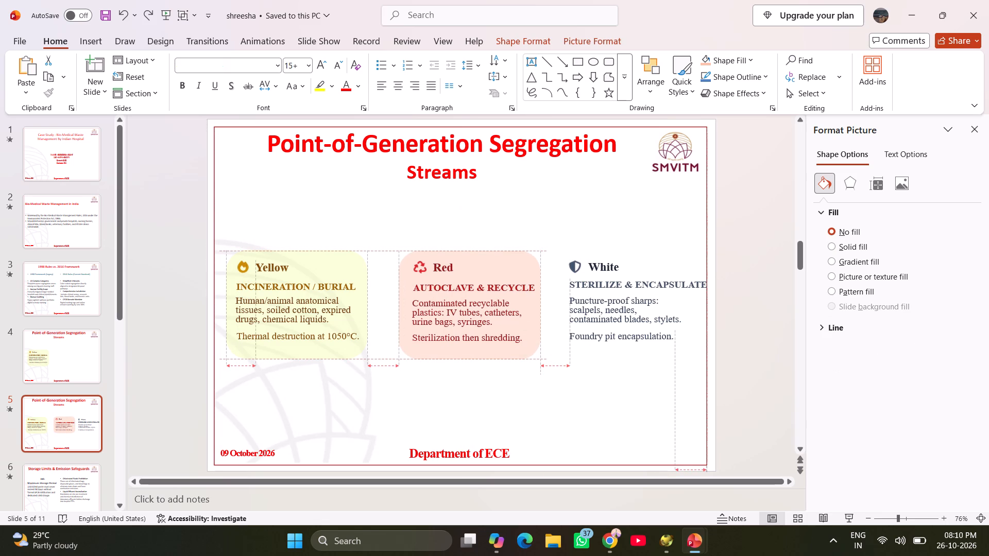
drag(438, 246, 435, 247)
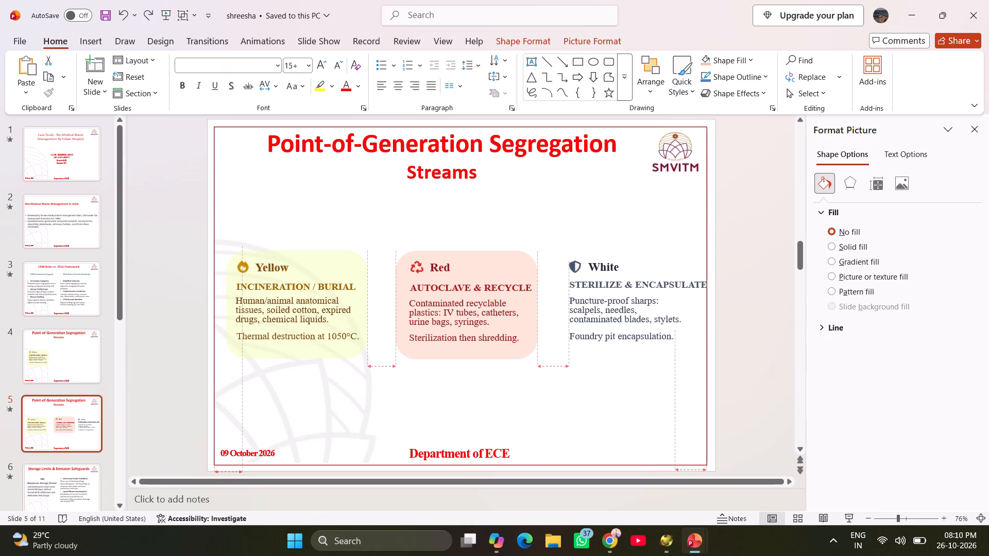
drag(435, 247, 429, 247)
click(581, 266)
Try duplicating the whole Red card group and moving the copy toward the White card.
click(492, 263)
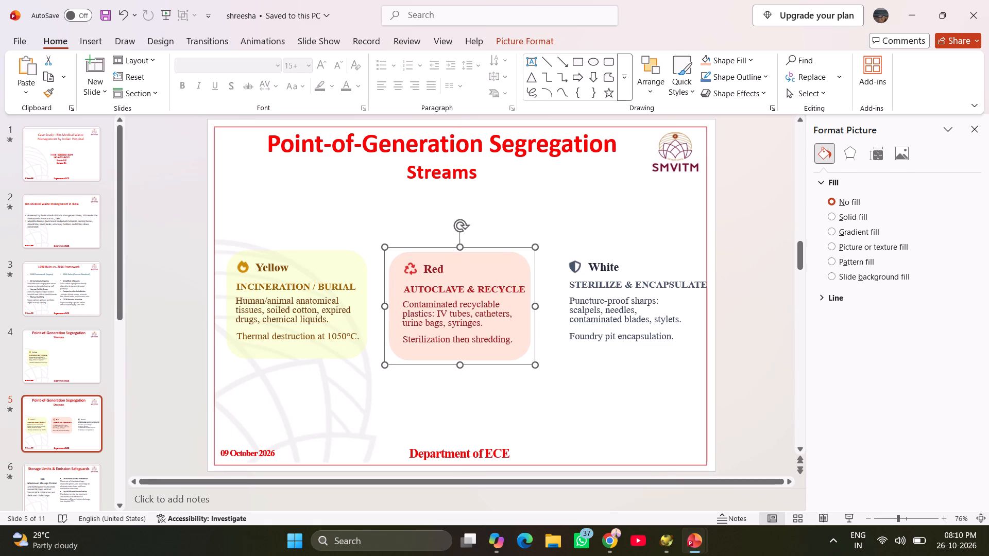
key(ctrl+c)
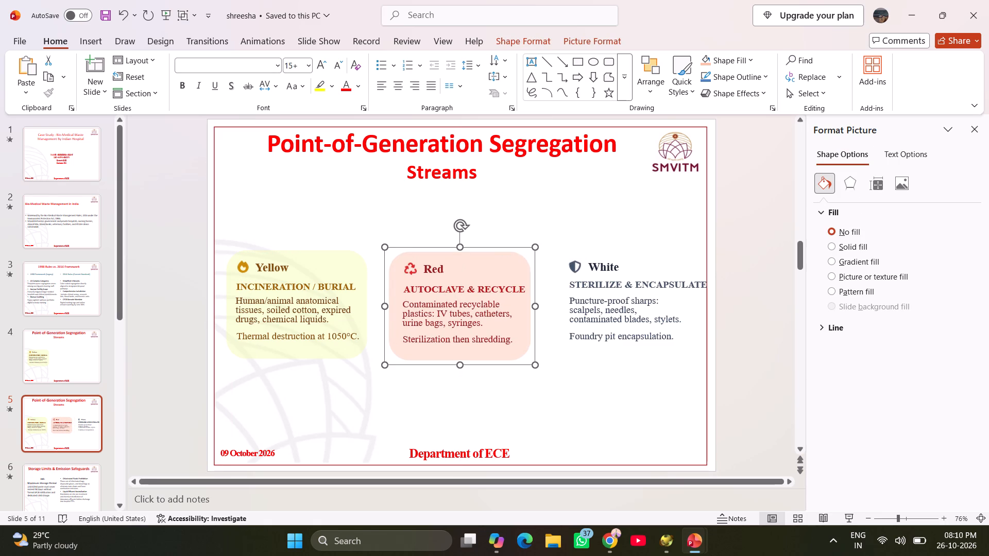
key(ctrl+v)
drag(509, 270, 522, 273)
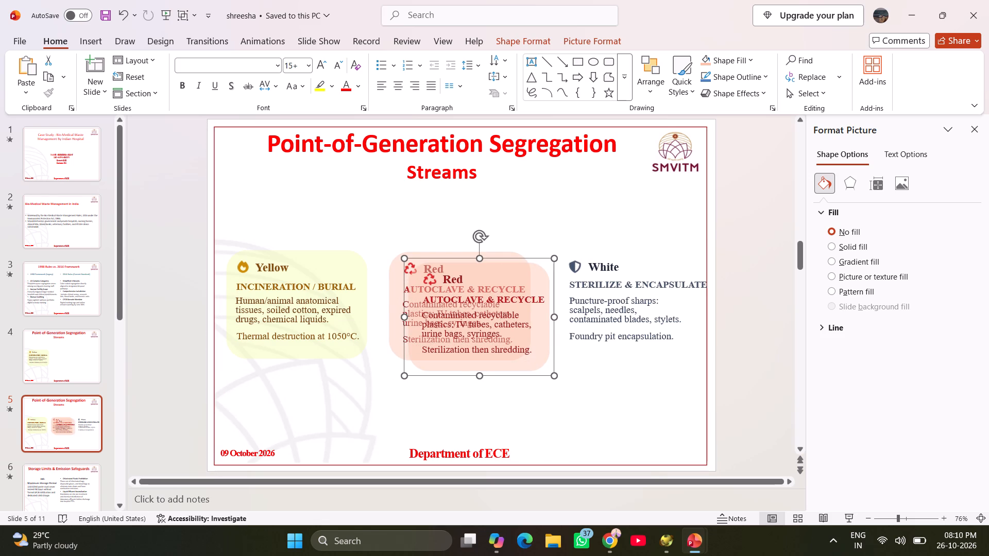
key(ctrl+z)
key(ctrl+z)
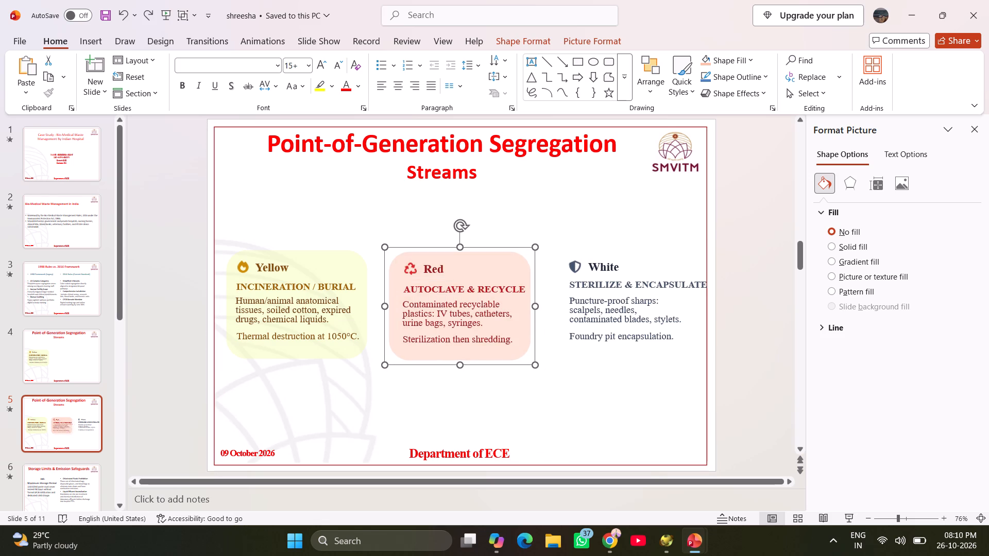
Duplicate only the Red card's rounded background shape and place the copy over the White card's text, level with the other cards.
click(521, 266)
key(ctrl+c)
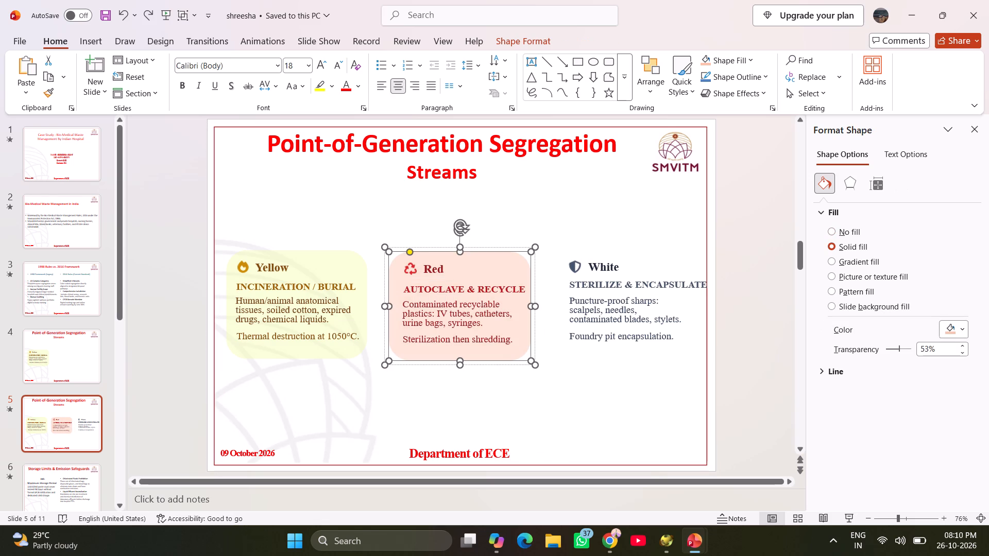
click(520, 262)
key(ctrl+v)
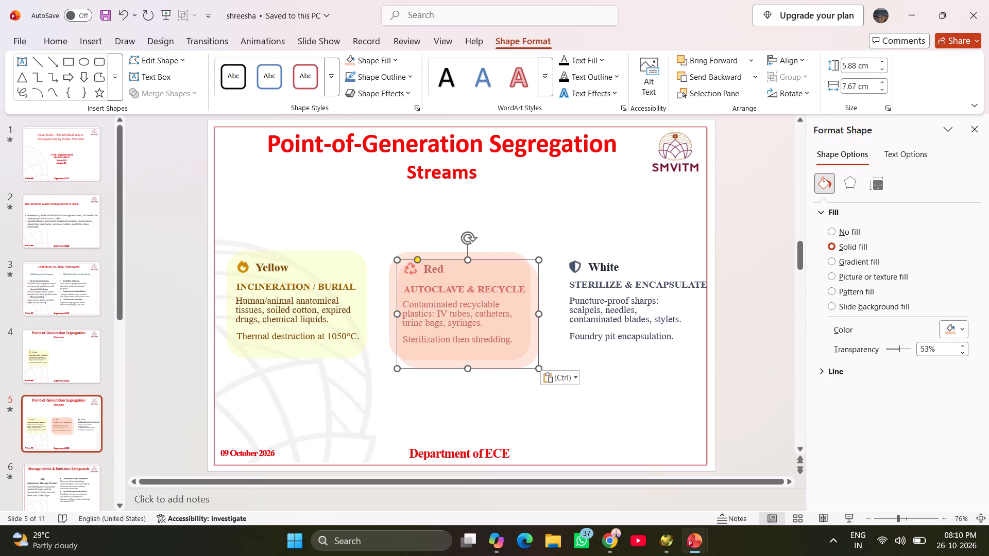
drag(519, 272, 681, 266)
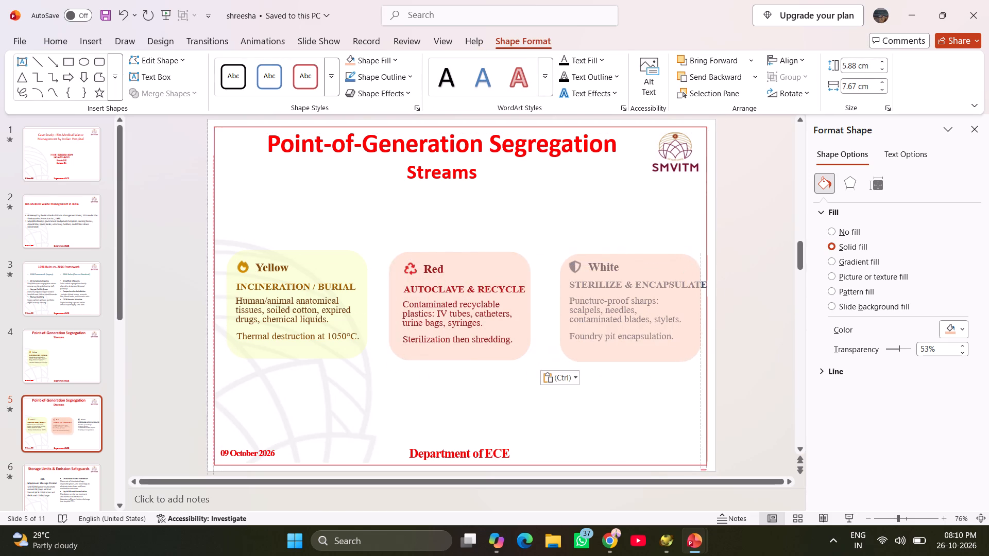
drag(681, 266, 684, 262)
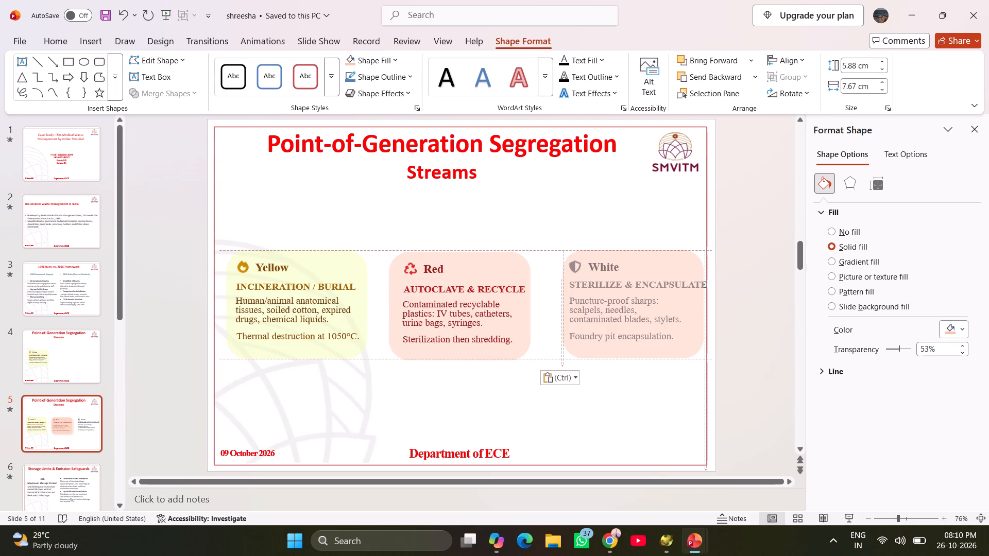
drag(684, 262, 682, 262)
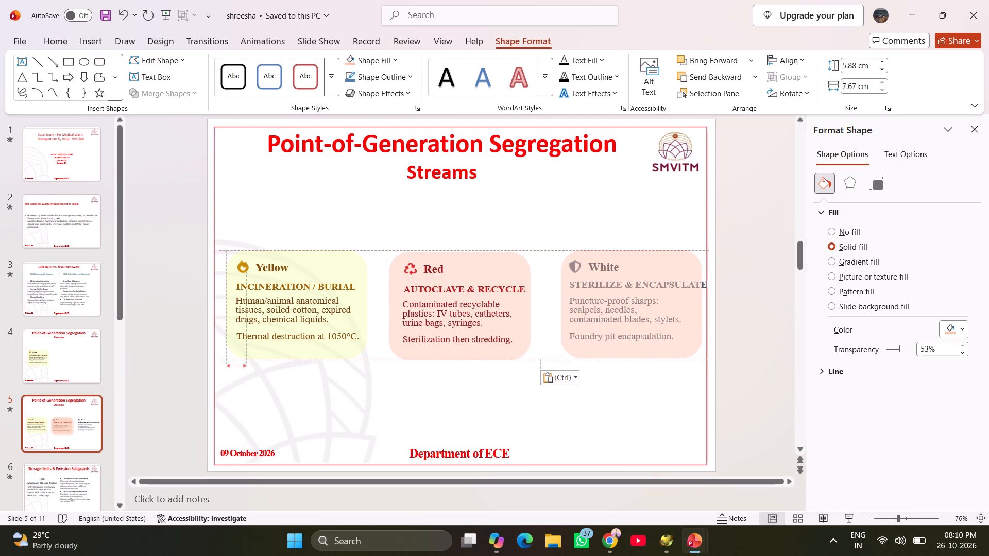
drag(682, 262, 681, 259)
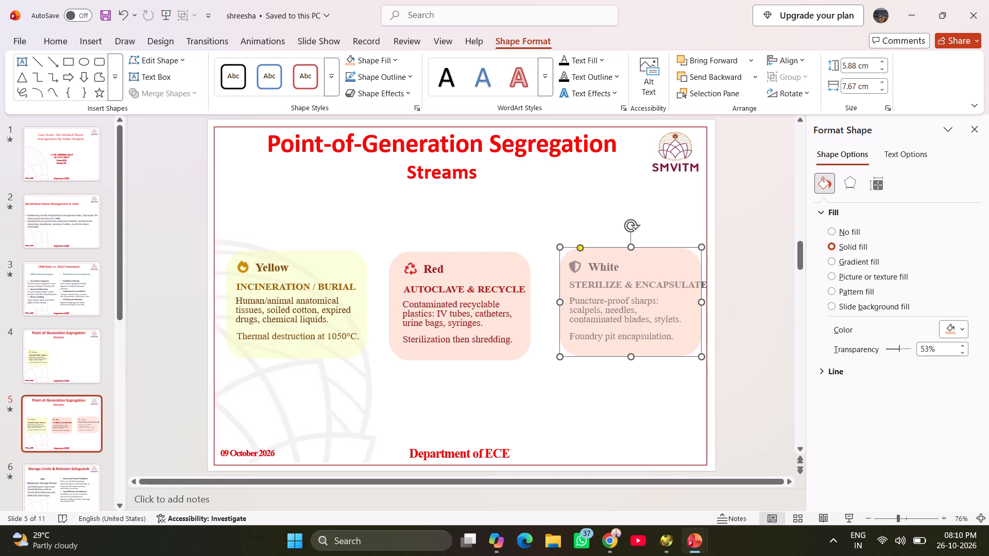
drag(656, 264, 656, 267)
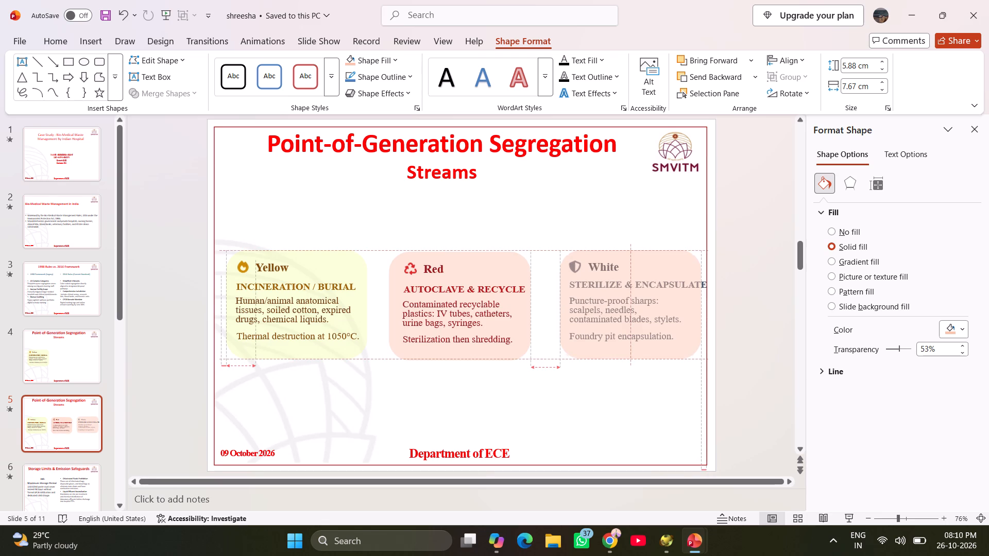
drag(656, 267, 645, 268)
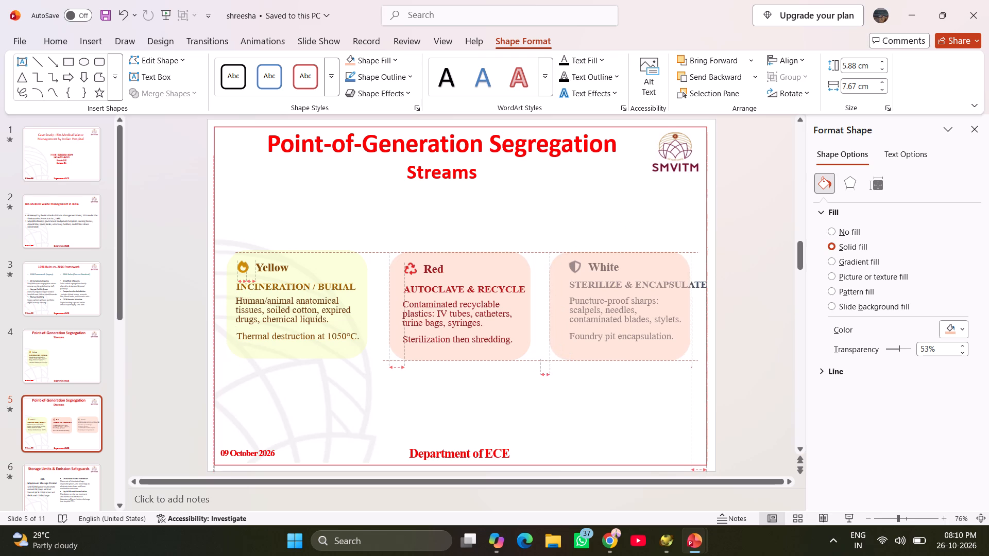
drag(645, 268, 648, 267)
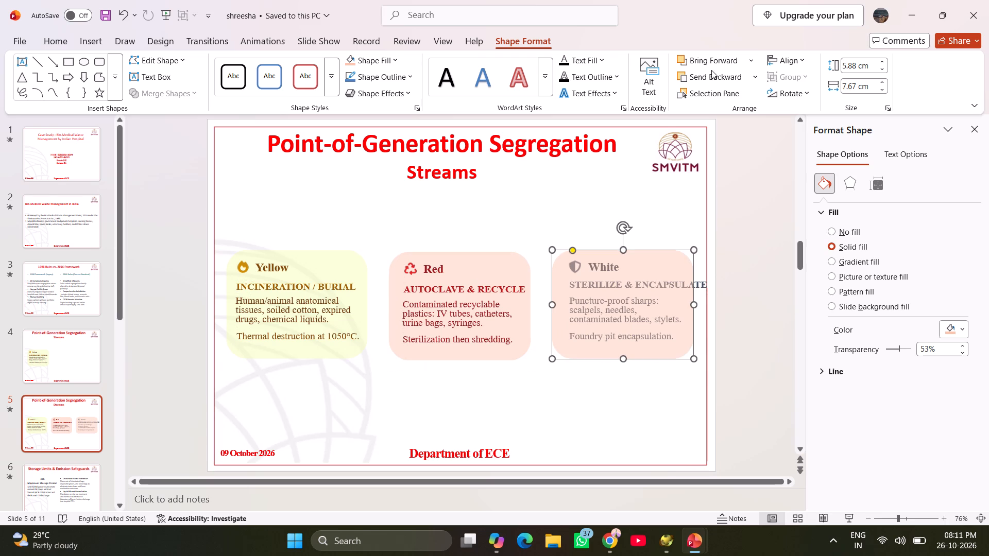
Send the copied rounded background shape backward so it sits behind the White card's icon and text.
triple_click(710, 74)
triple_click(710, 74)
click(710, 74)
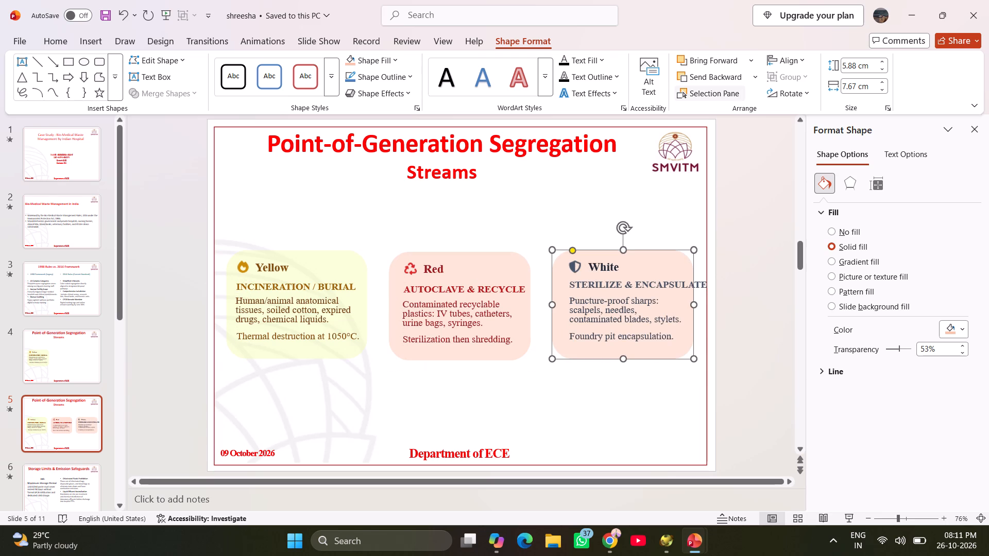
Group the White card's shield icon, heading, STERILIZE & ENCAPSULATE line and both description texts, leaving the background shape out.
click(604, 265)
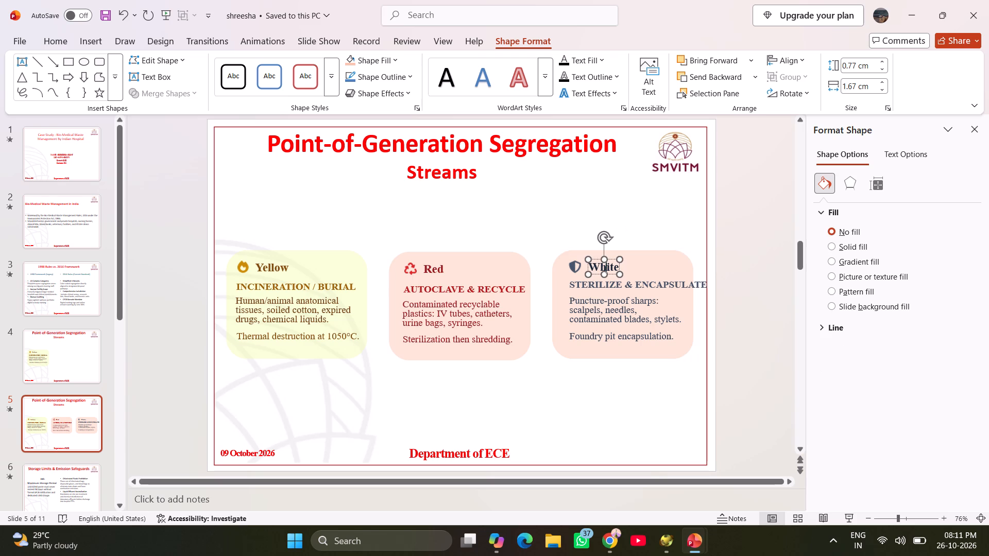
ctrl+click(577, 264)
ctrl+click(585, 288)
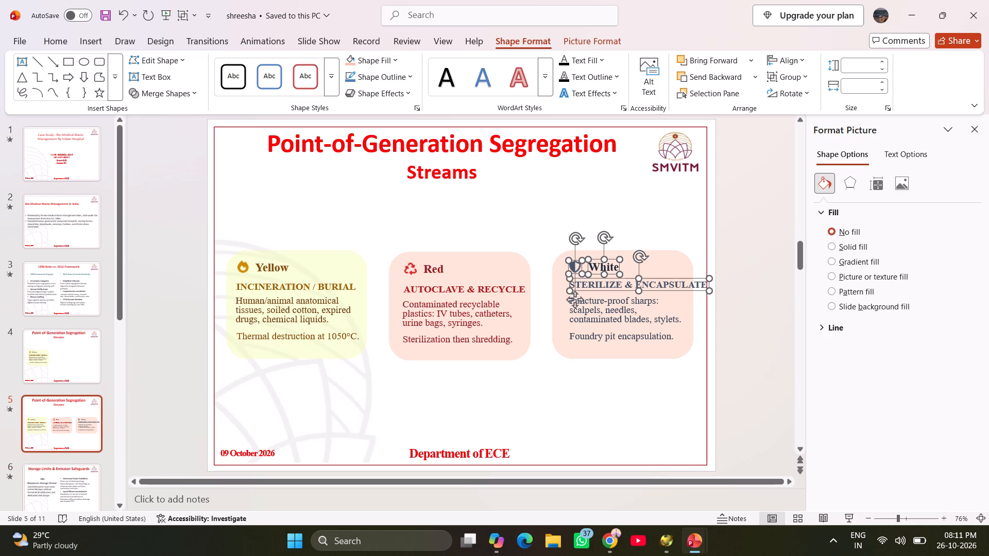
ctrl+click(586, 303)
ctrl+click(590, 339)
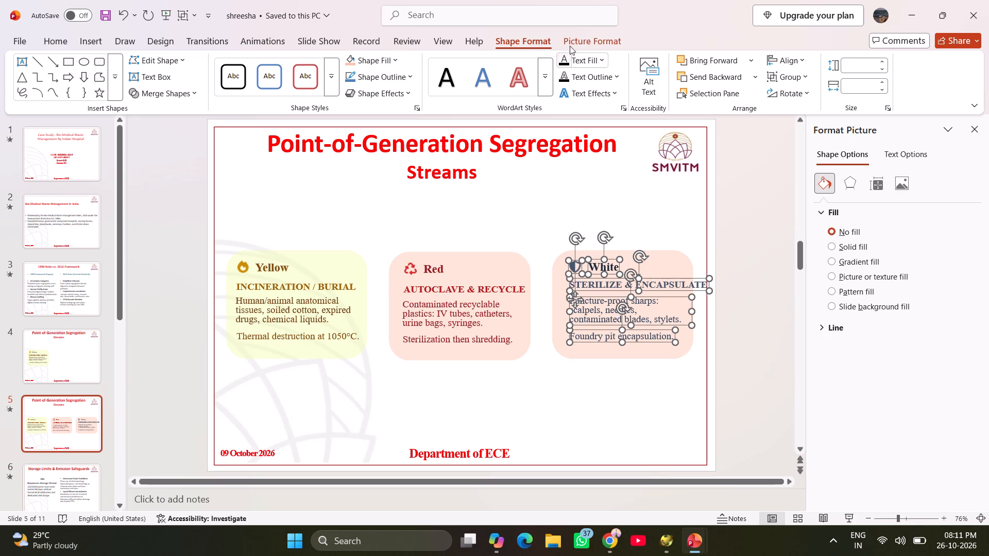
click(558, 15)
click(455, 58)
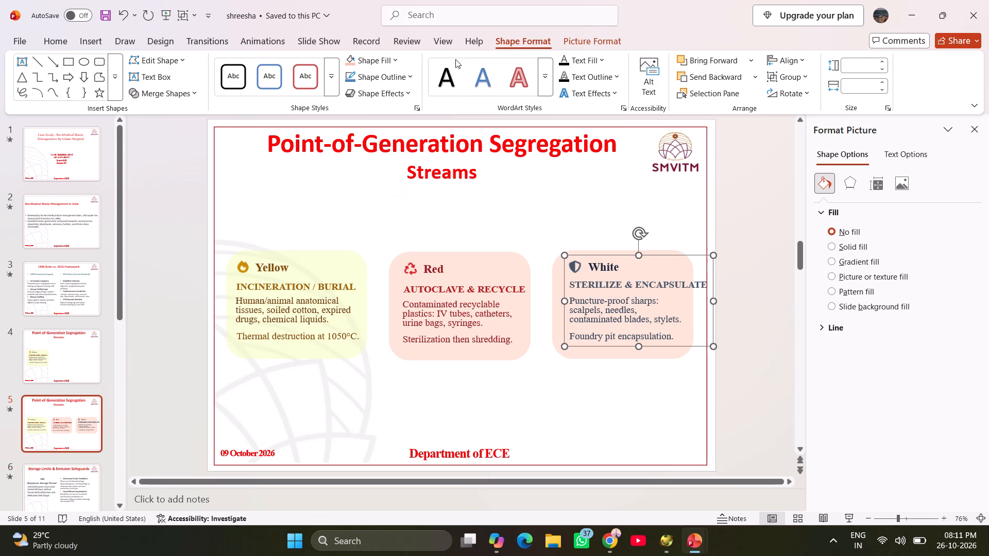
Shift the grouped White card content slightly left and down on its rounded background, roughly level with the Red card's text.
drag(602, 255, 597, 255)
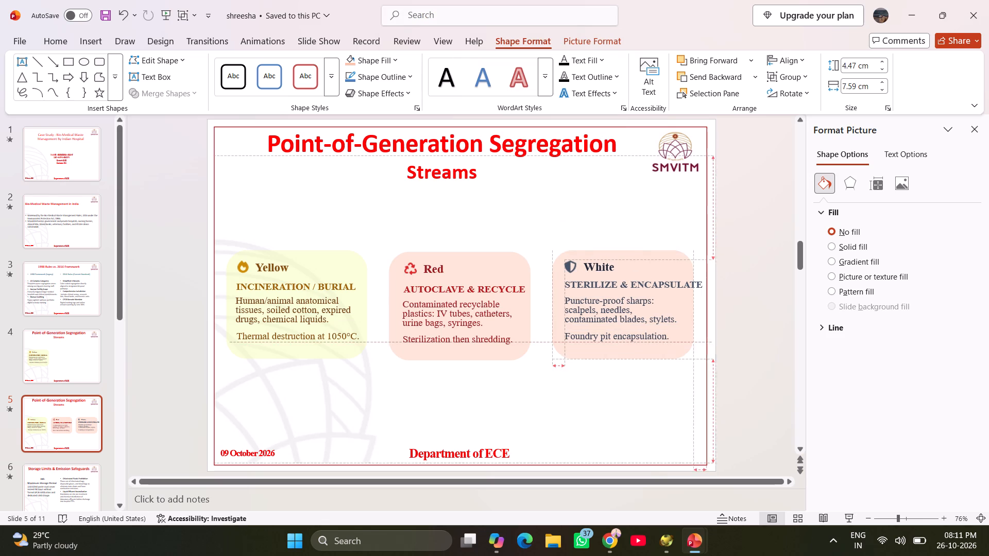
drag(597, 255, 591, 256)
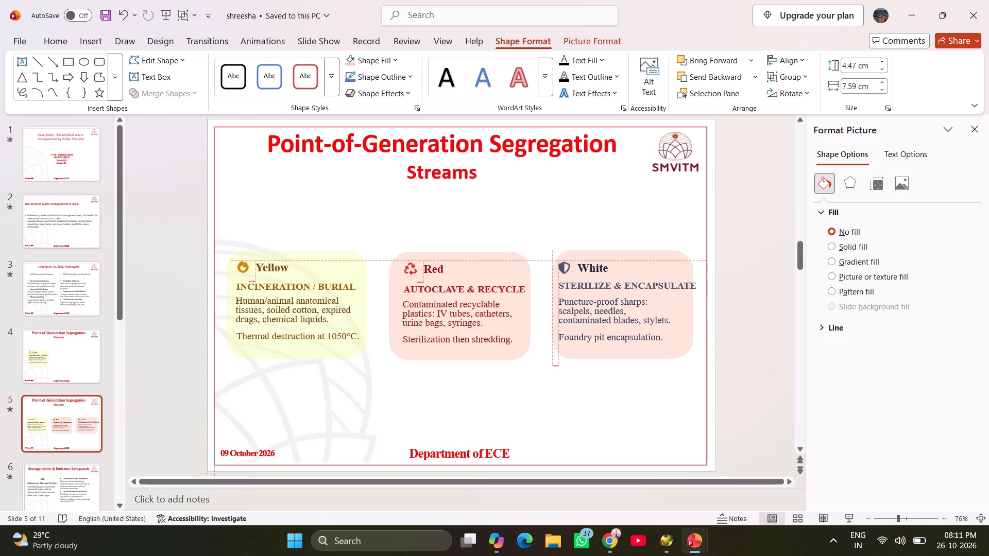
drag(591, 256, 597, 255)
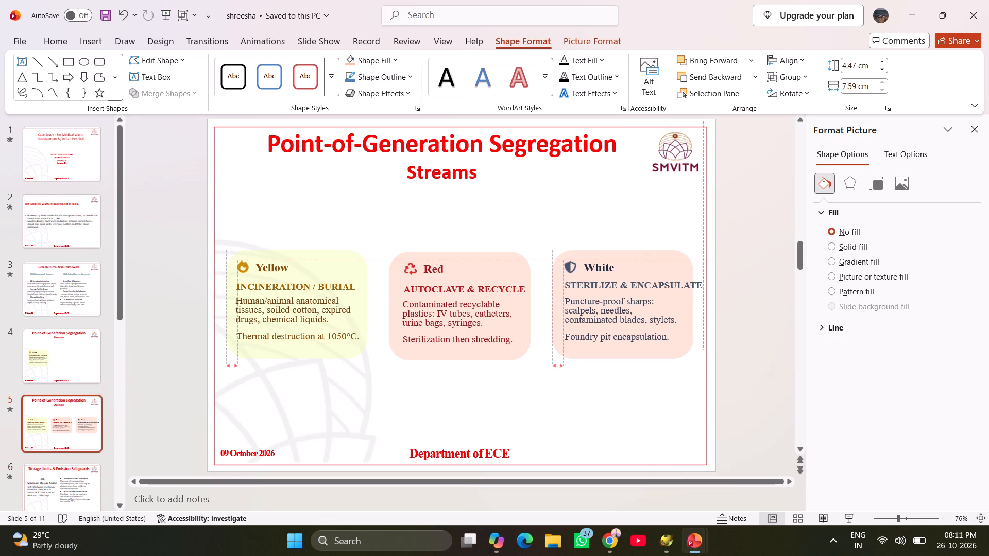
drag(597, 255, 588, 257)
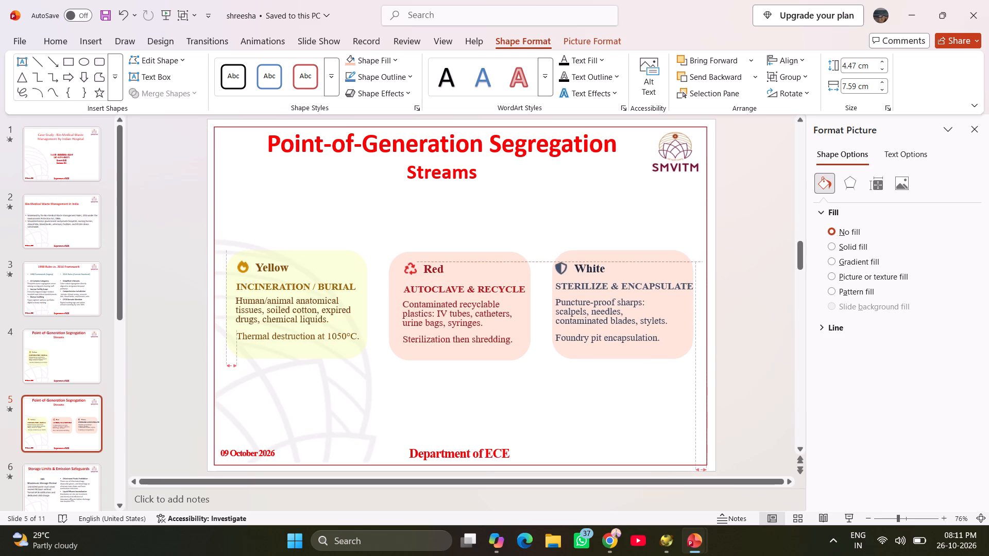
drag(588, 257, 604, 257)
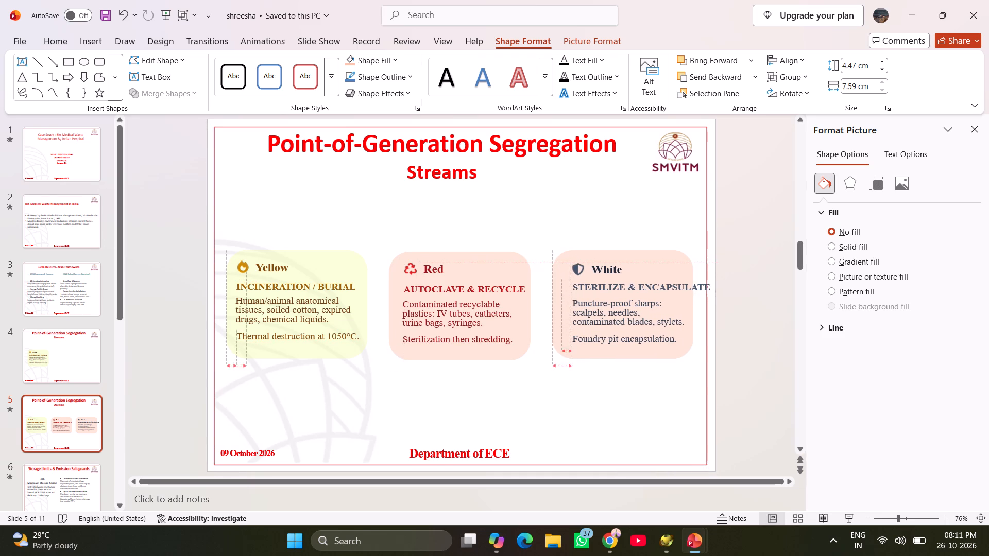
drag(604, 257, 599, 258)
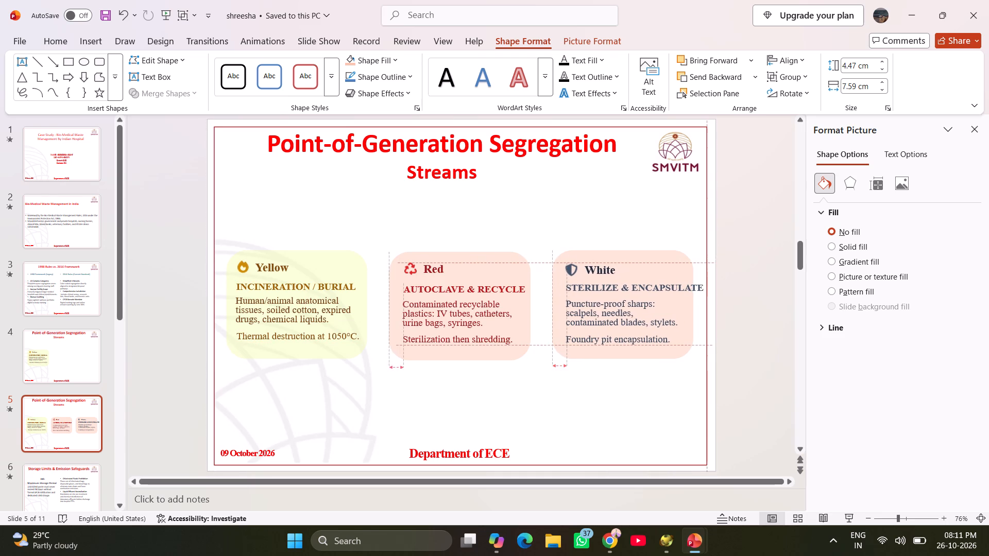
drag(599, 258, 595, 258)
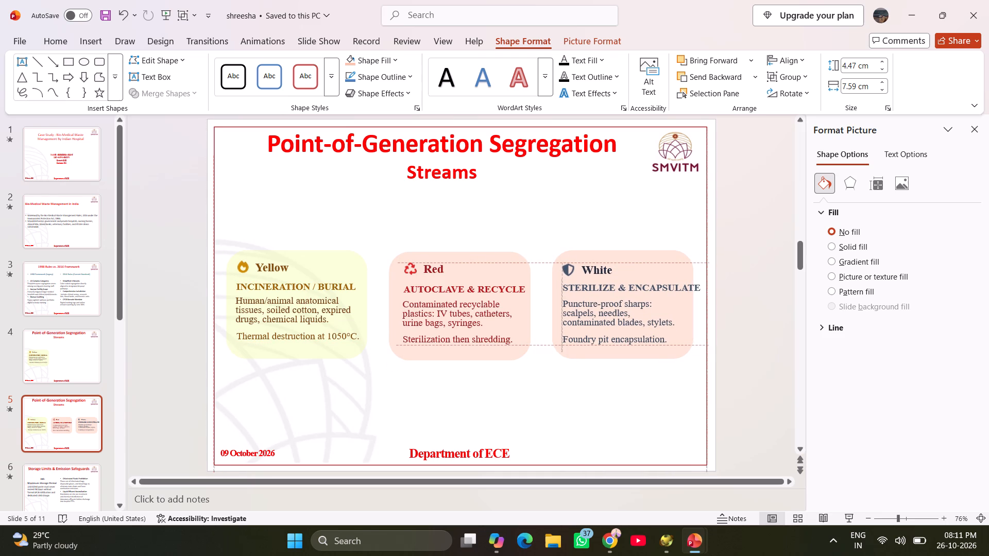
drag(595, 258, 595, 257)
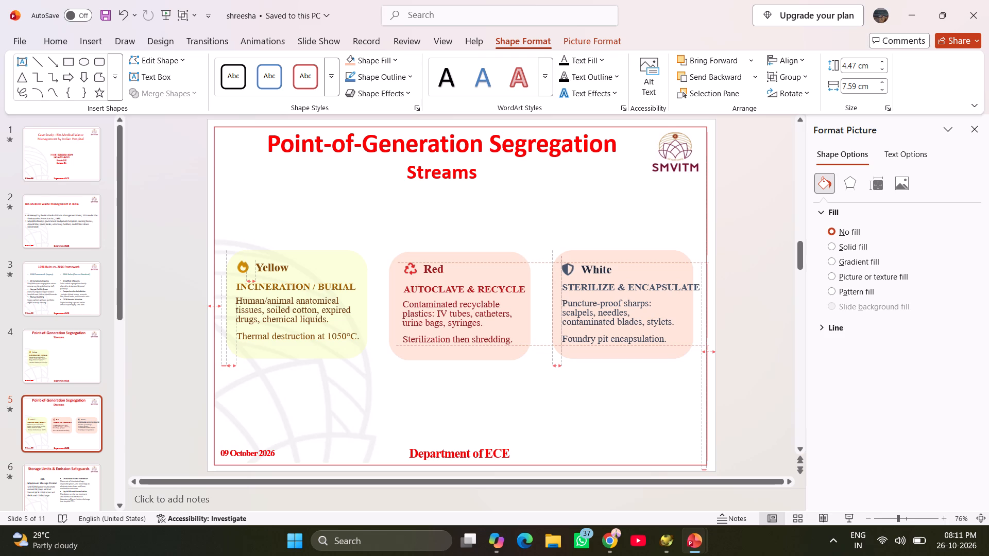
drag(595, 257, 595, 257)
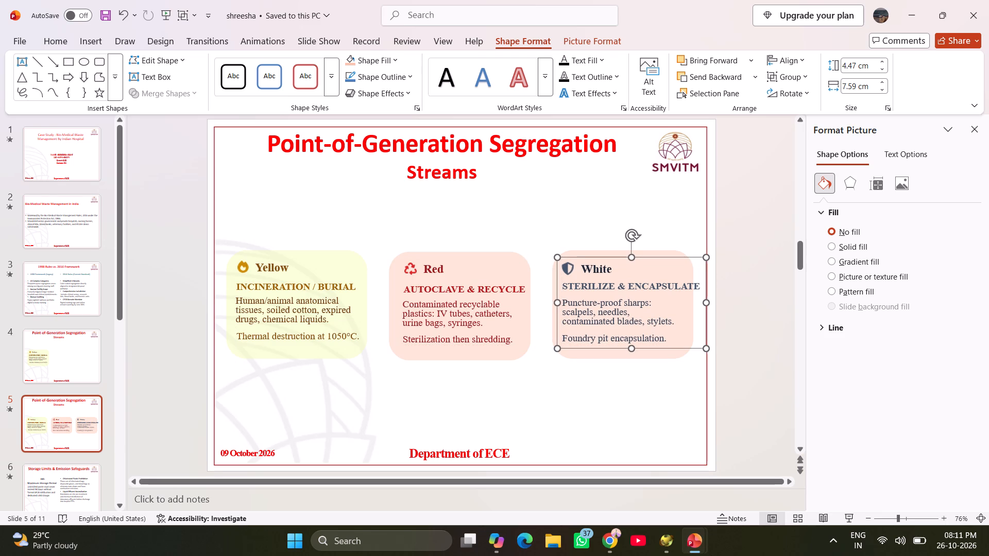
Shift the Red card's AUTOCLAVE & RECYCLE line, contaminated plastics description and sterilization line slightly left inside the group.
click(505, 272)
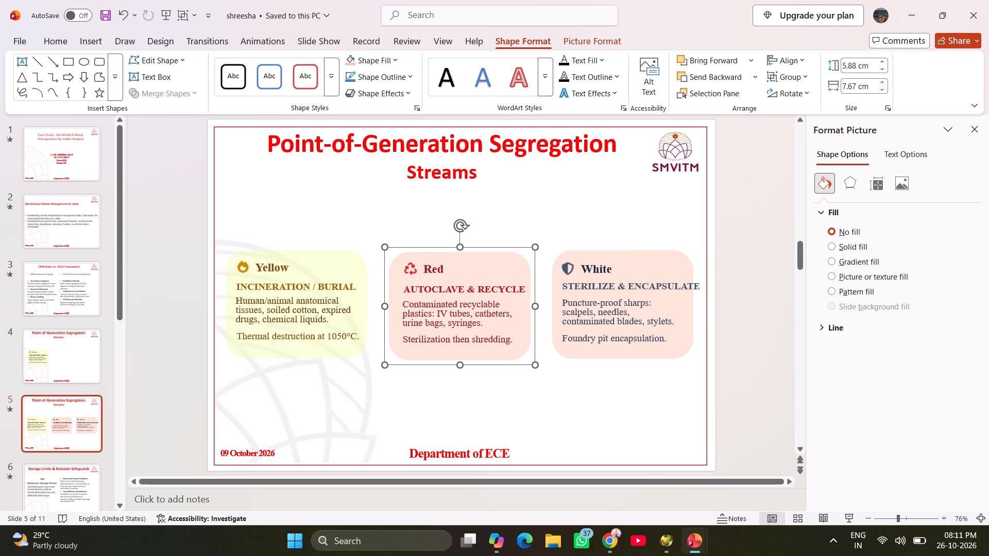
click(406, 287)
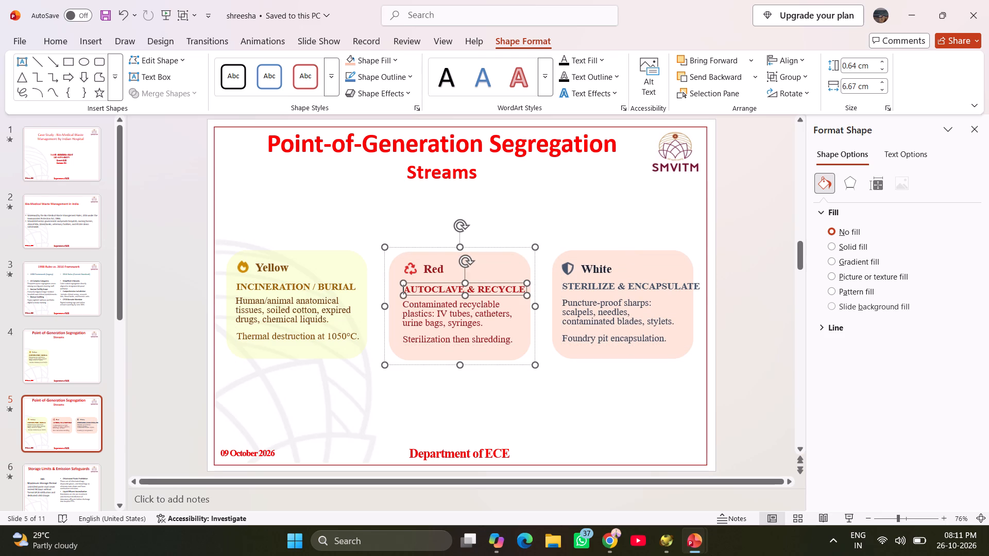
click(414, 282)
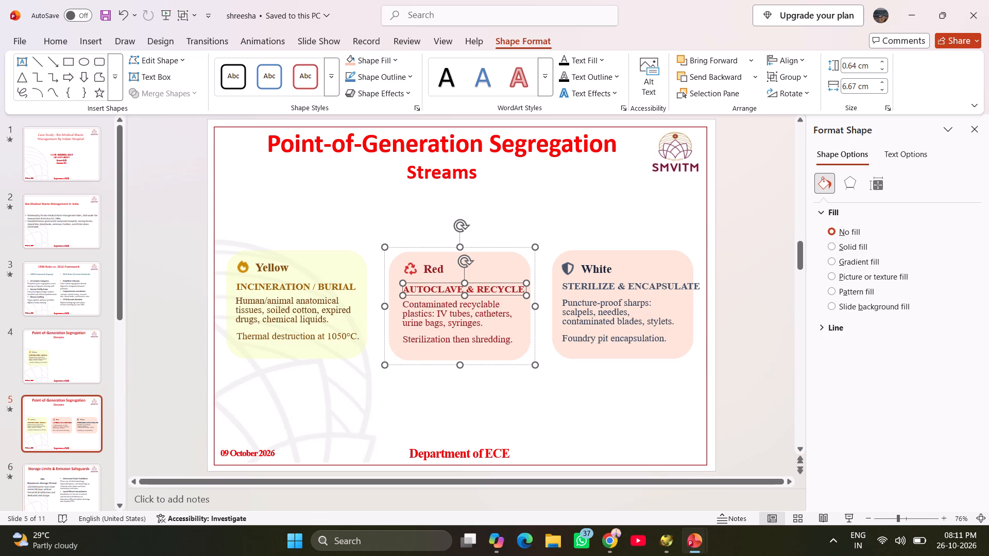
click(411, 310)
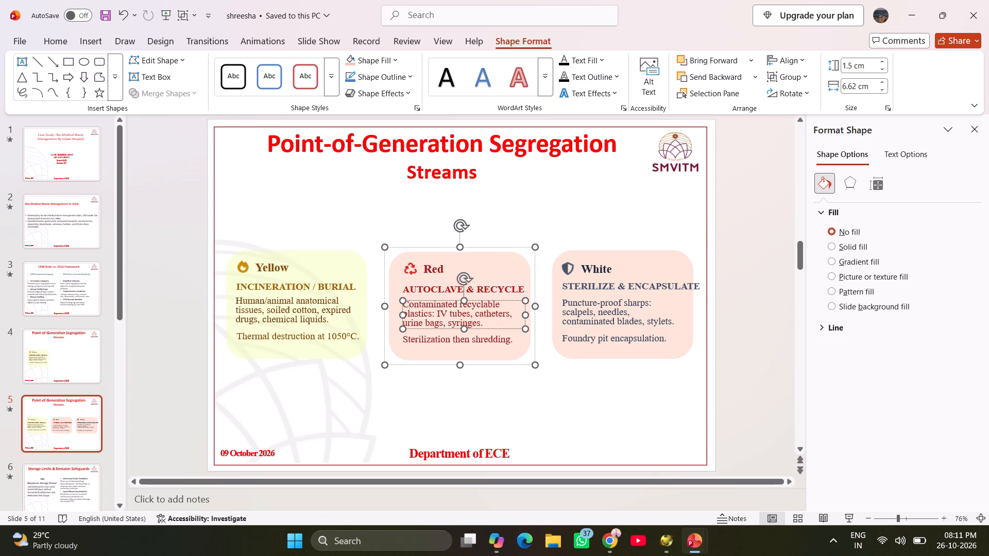
click(415, 300)
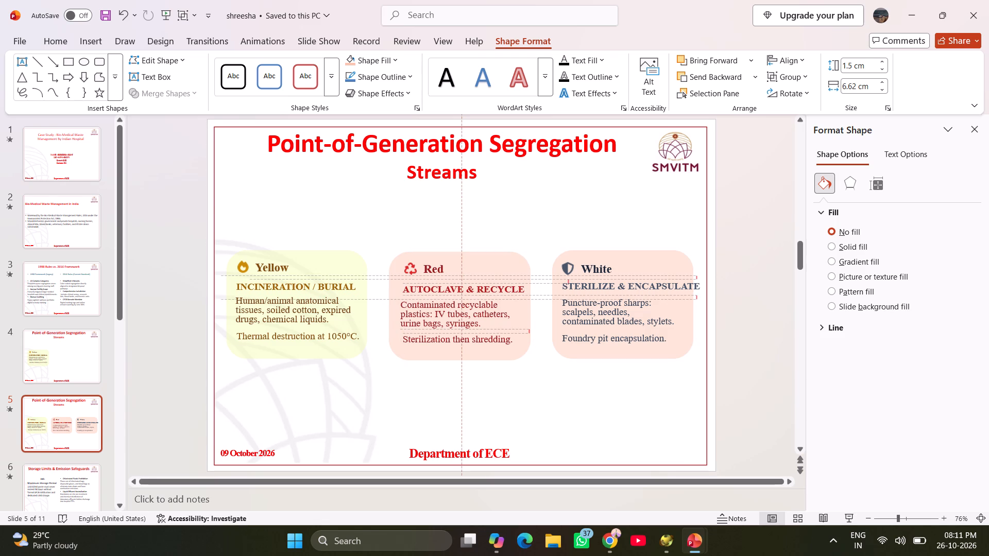
click(414, 291)
click(416, 283)
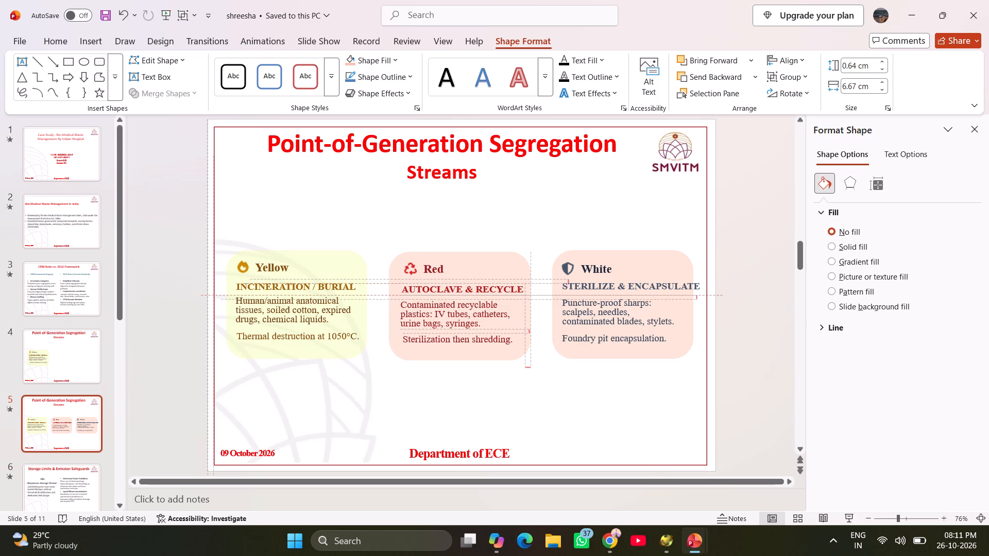
click(419, 340)
click(419, 332)
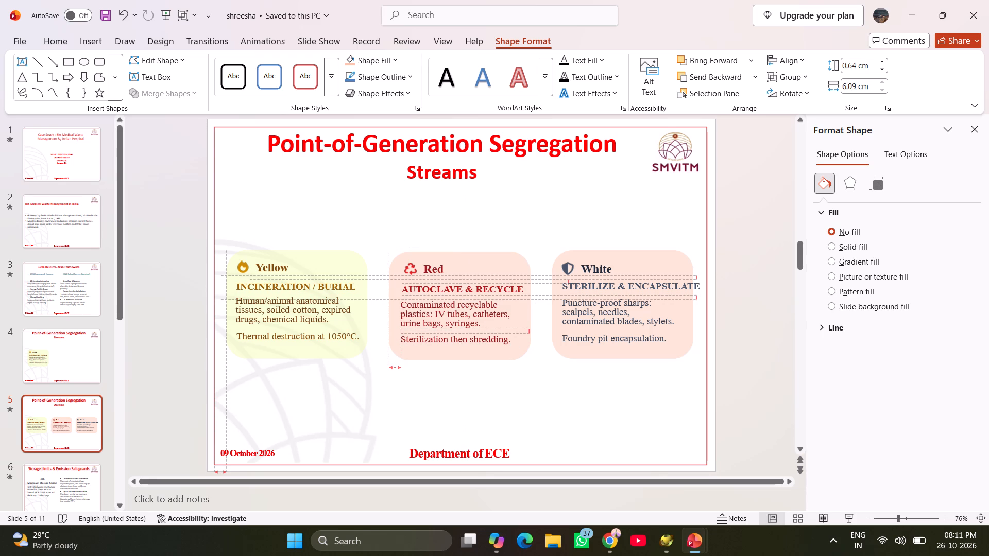
click(416, 284)
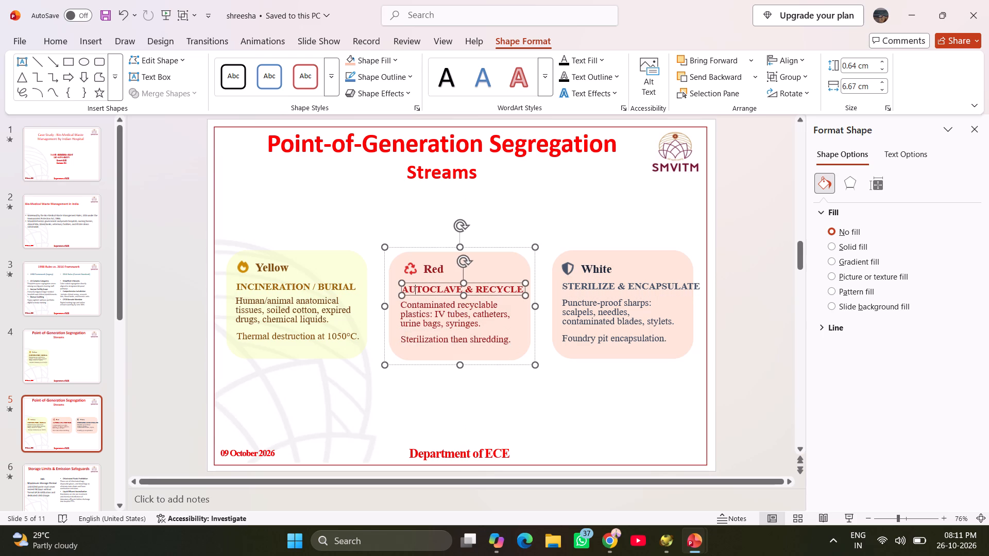
click(417, 283)
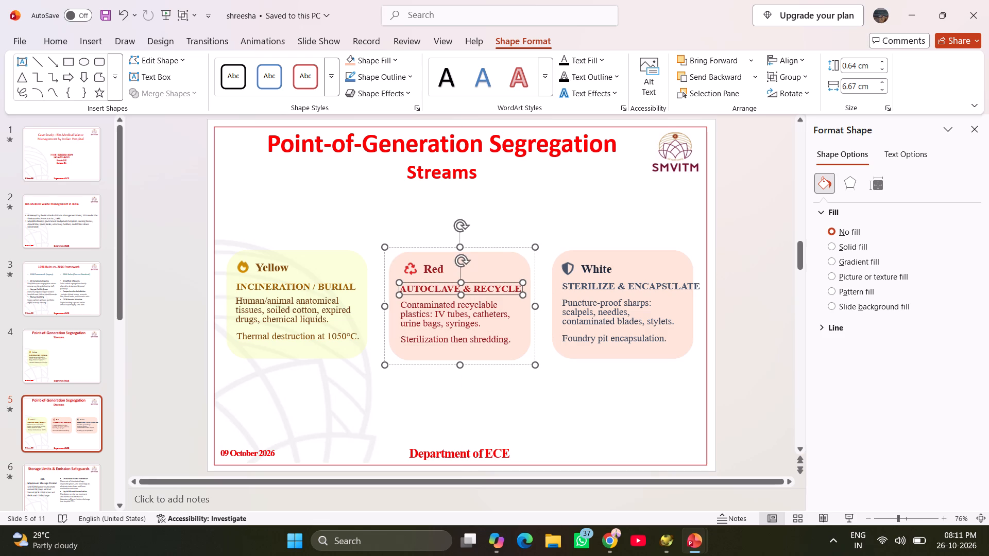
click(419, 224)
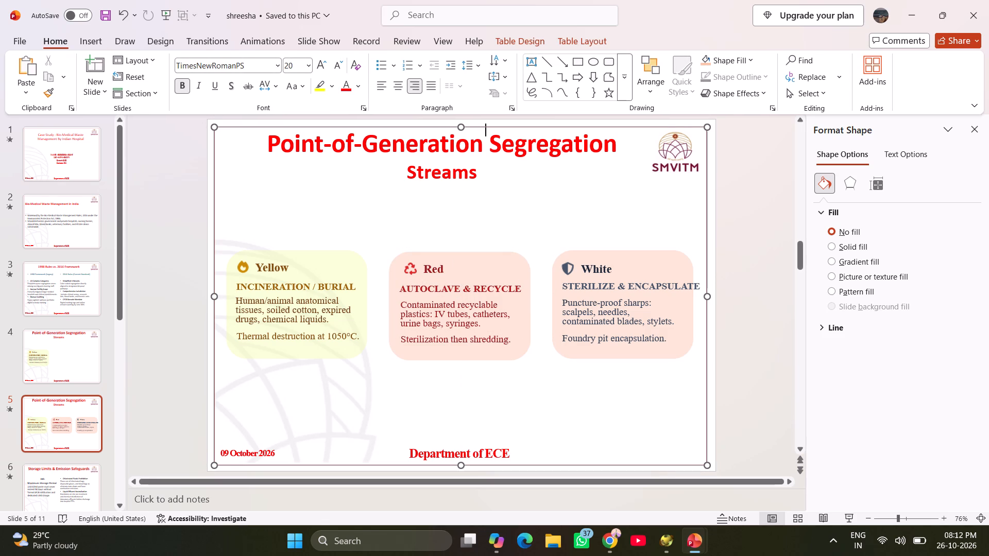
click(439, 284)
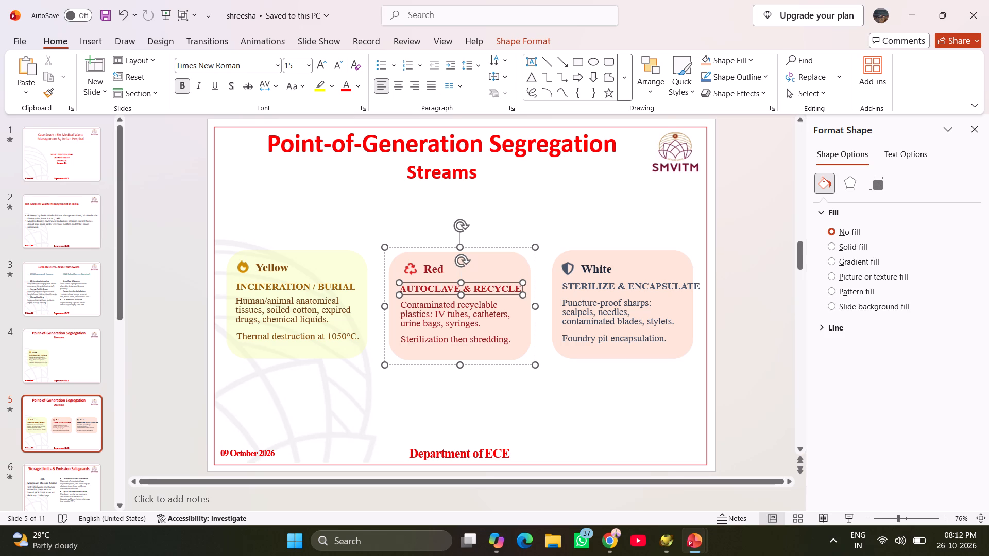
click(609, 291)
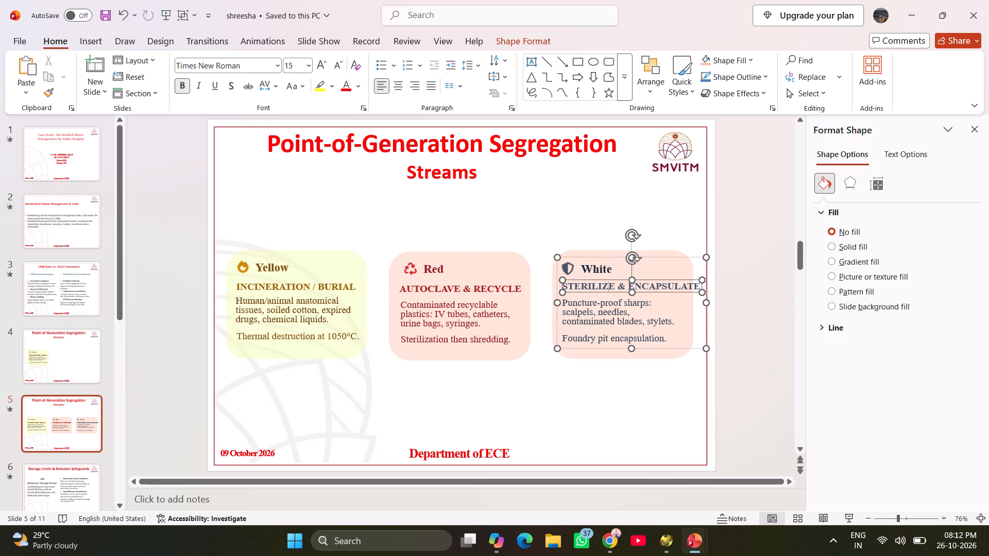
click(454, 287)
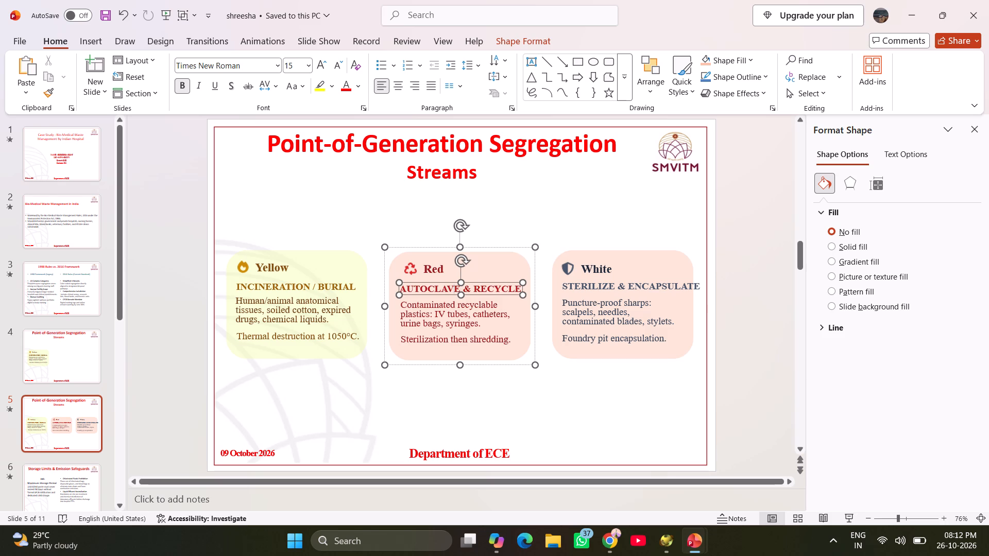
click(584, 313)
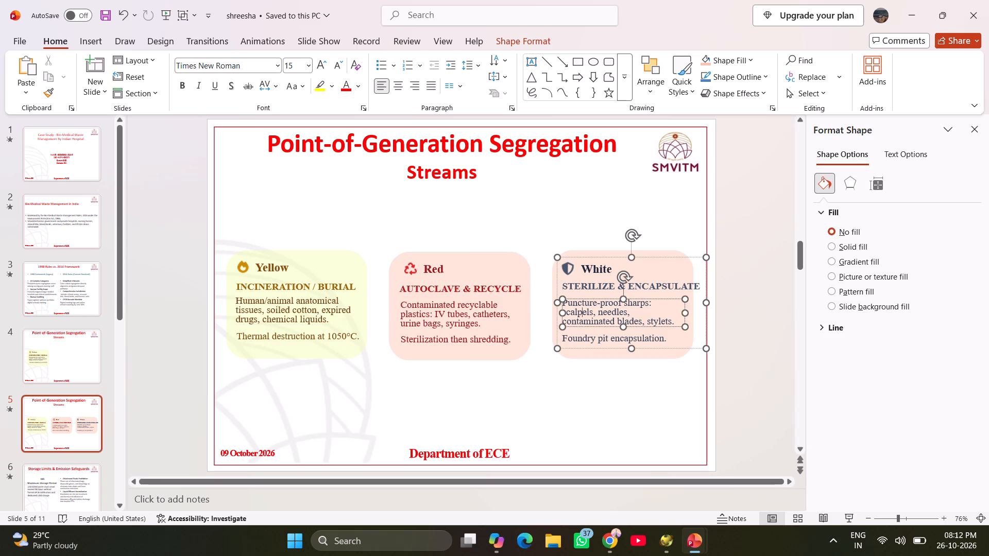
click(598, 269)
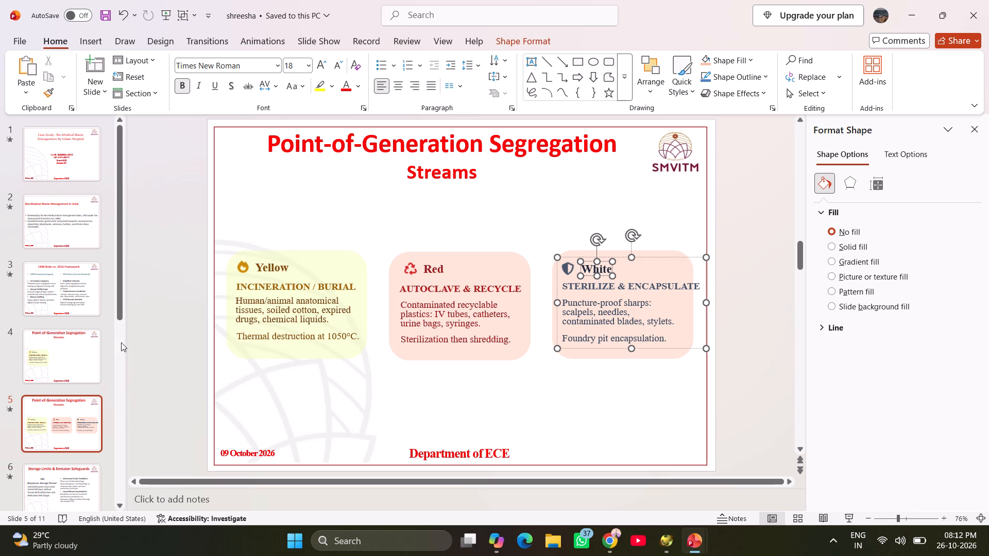
On slide 4, delete the Yellow card and every part of the off-slide Red card: background, text group and recycle icon.
click(67, 350)
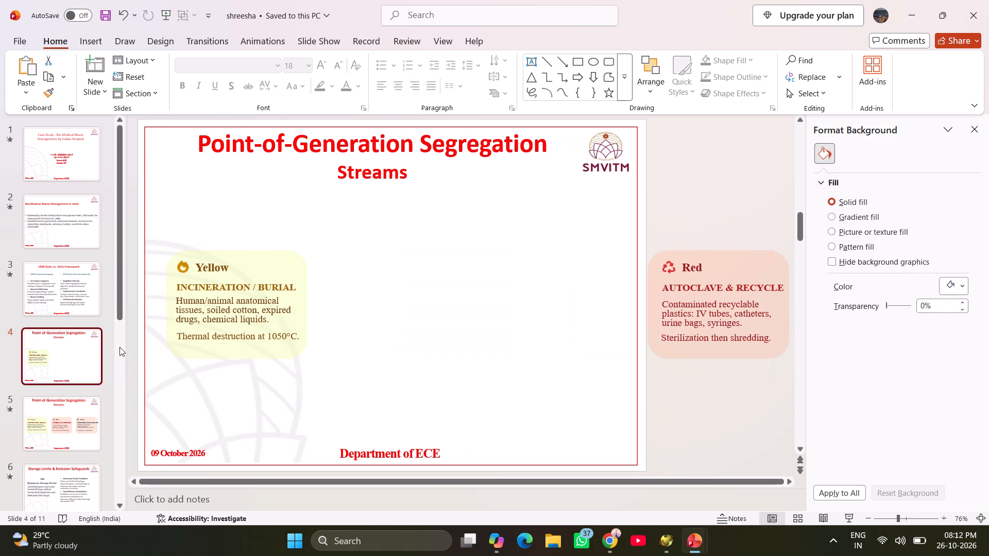
click(291, 255)
key(Delete)
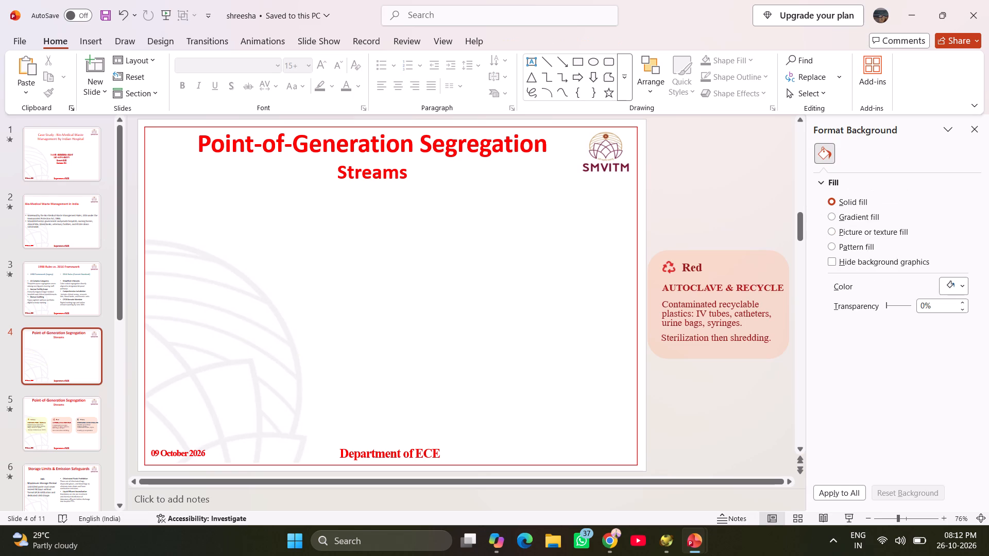
click(721, 264)
key(Delete)
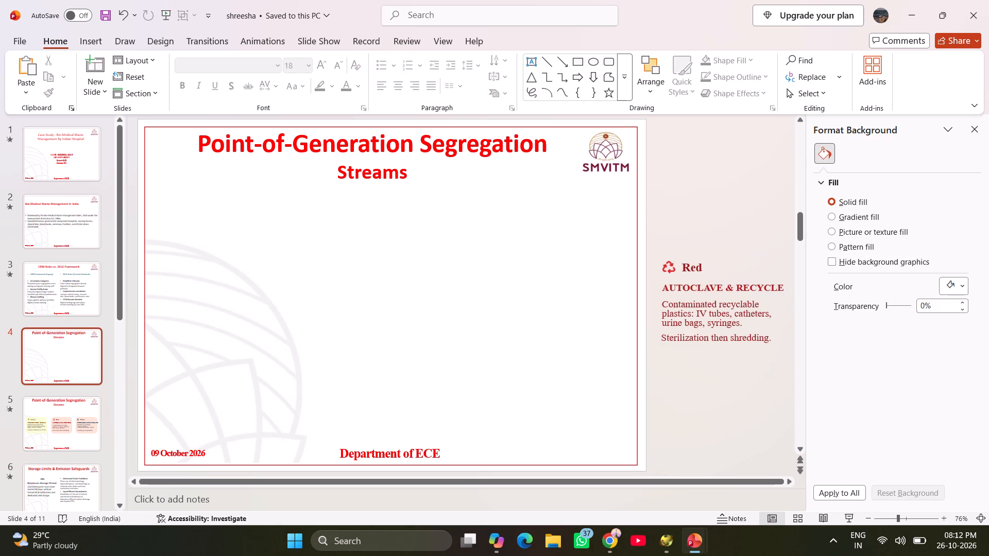
click(700, 291)
click(689, 254)
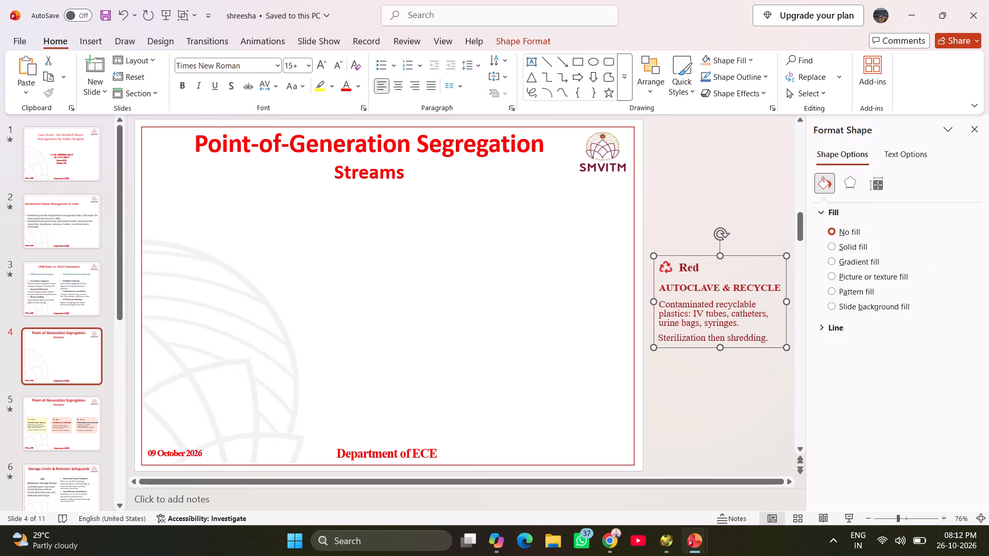
key(Delete)
click(741, 266)
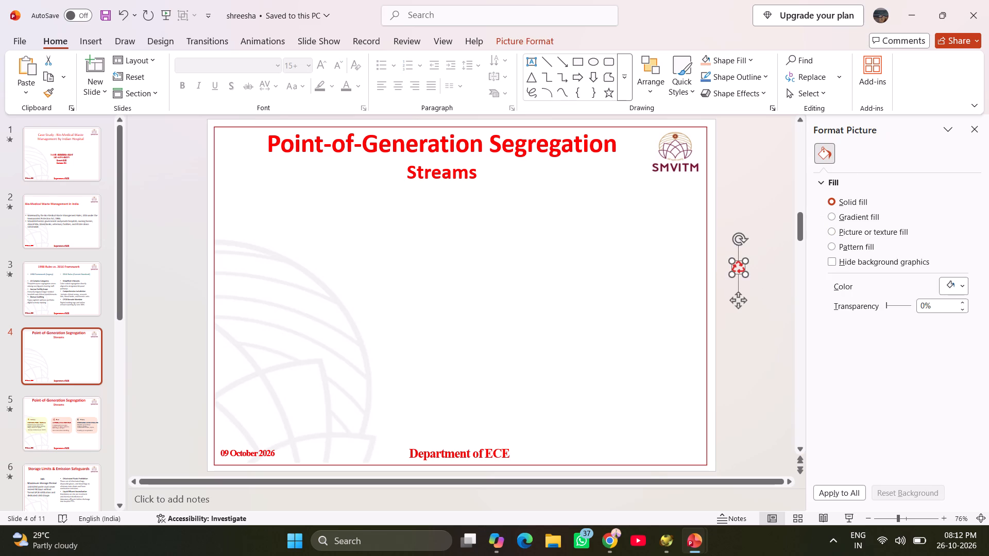
key(Delete)
Copy the Yellow card from slide 5 onto the emptied slide 4, keeping its original position.
click(52, 413)
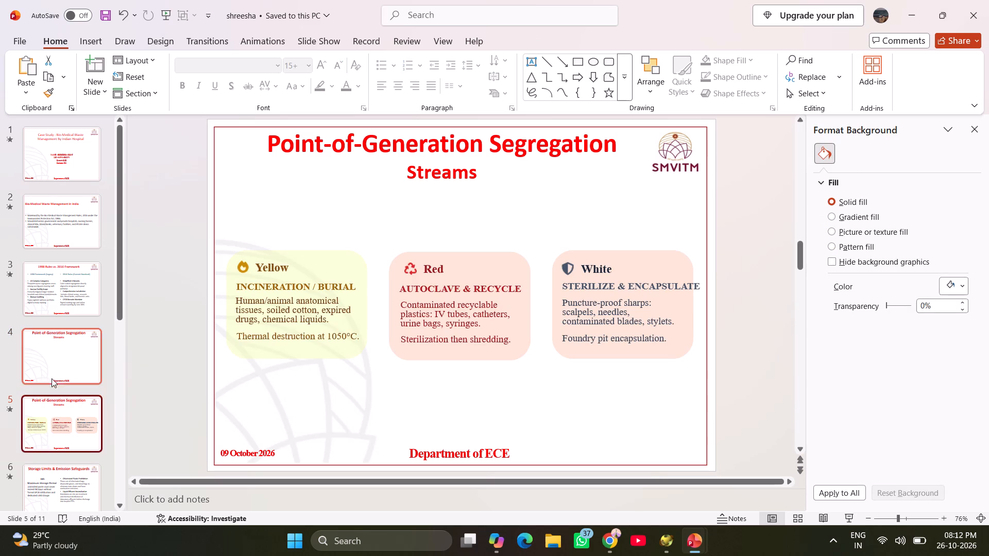
click(310, 262)
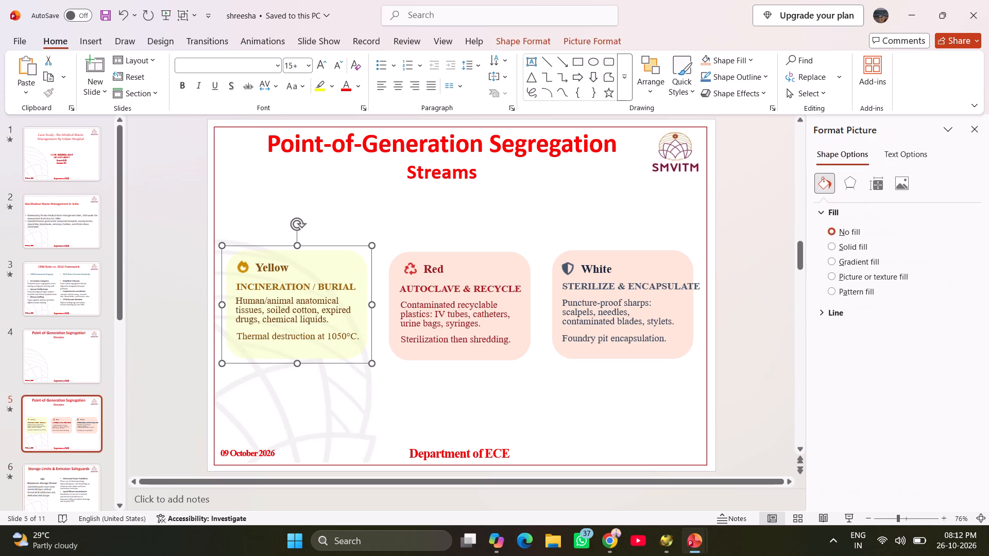
key(ctrl+c)
click(84, 361)
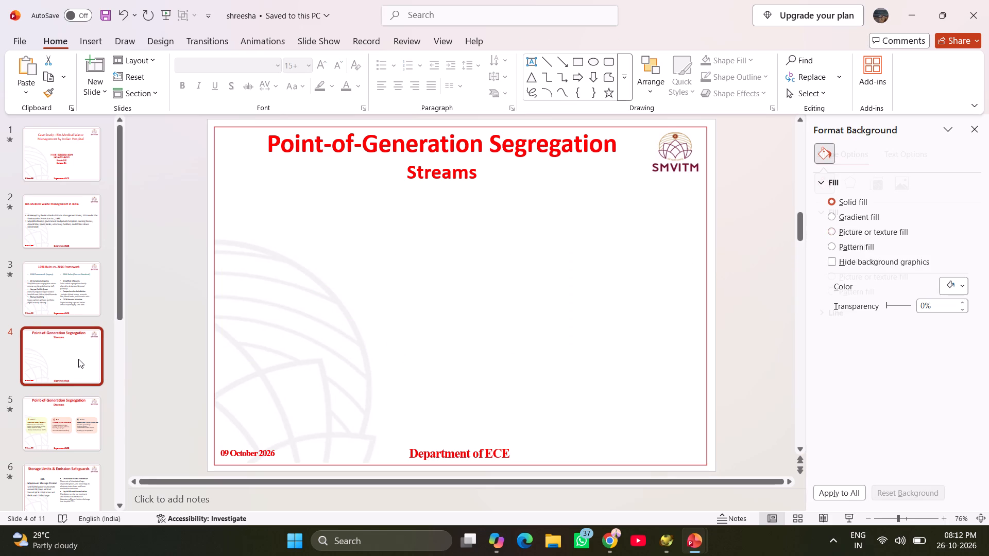
key(ctrl+v)
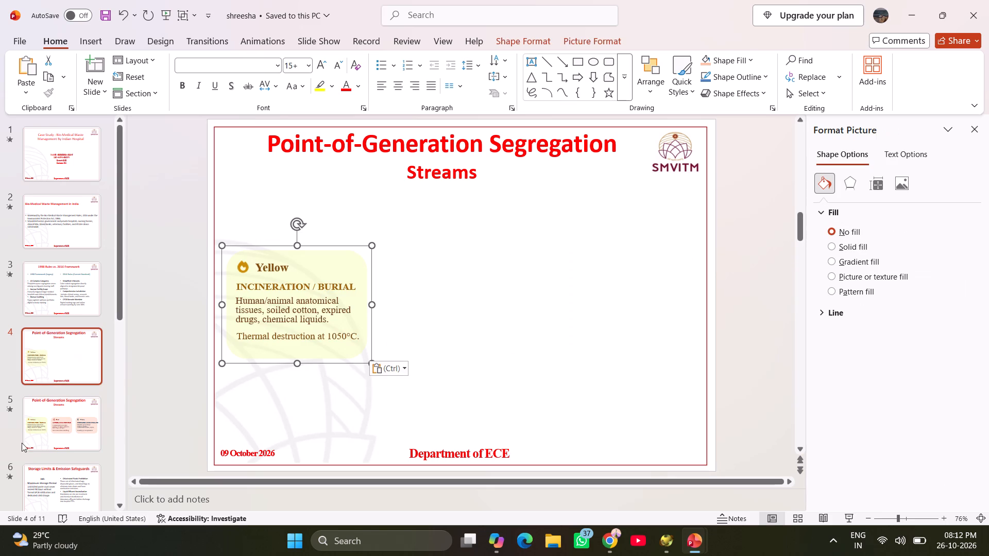
Copy the Red card from slide 5 onto slide 4 beside the Yellow card.
click(35, 430)
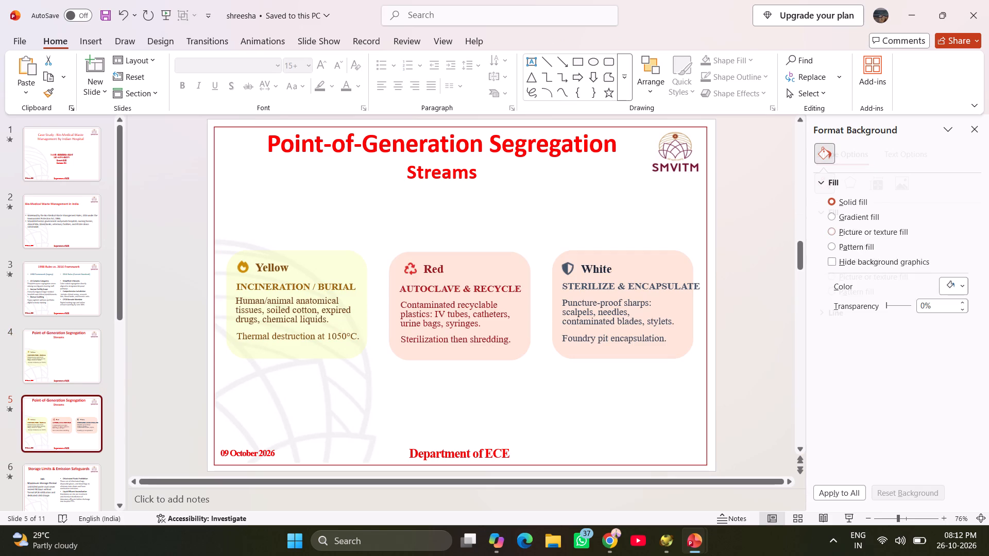
click(515, 263)
key(ctrl+c)
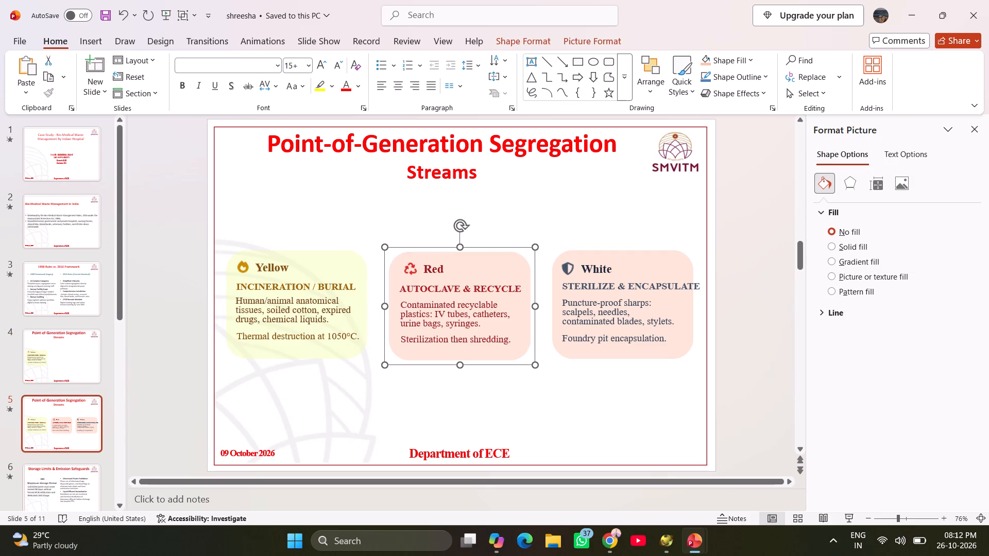
click(51, 352)
key(ctrl+v)
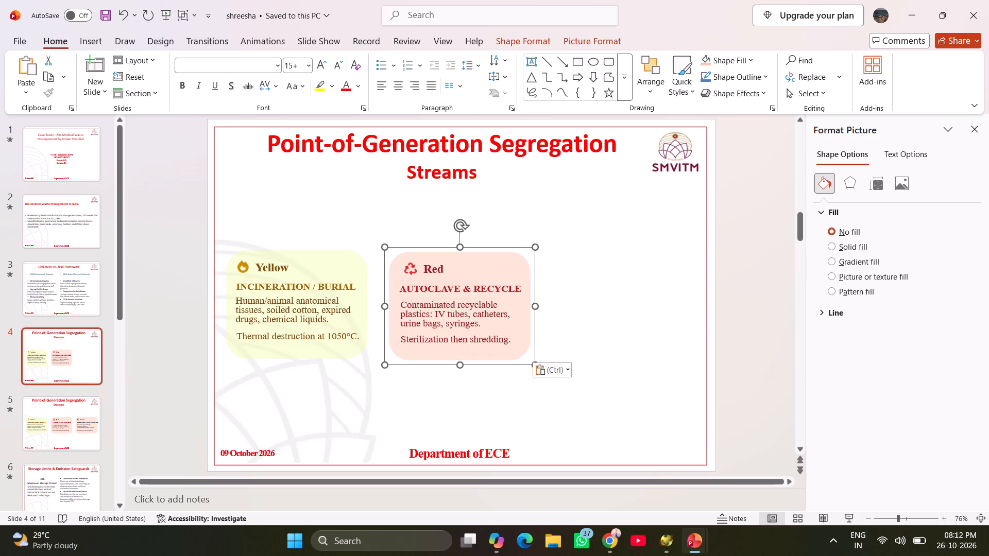
On slide 4, move the Red card completely off the slide's right edge, level with the Yellow card.
drag(516, 247, 708, 254)
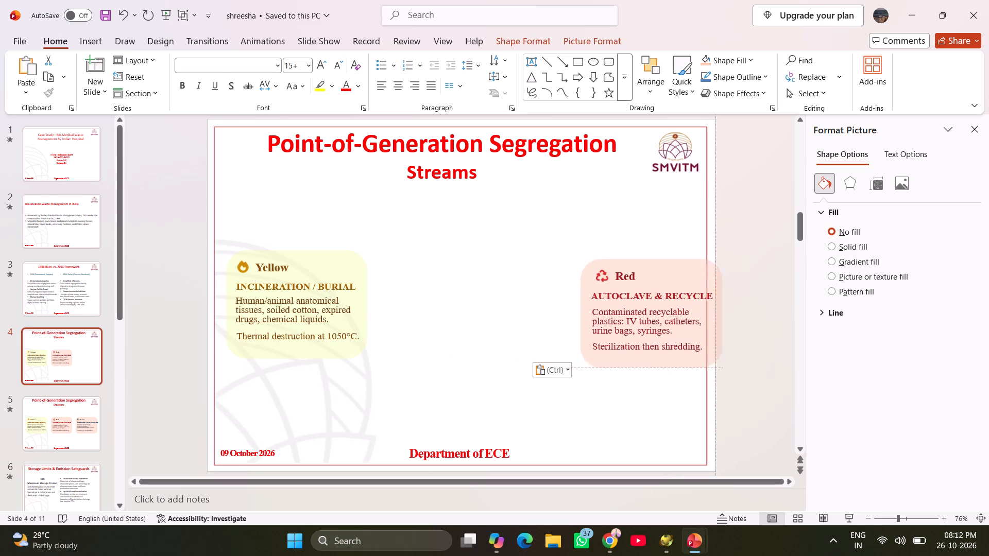
drag(708, 254, 767, 245)
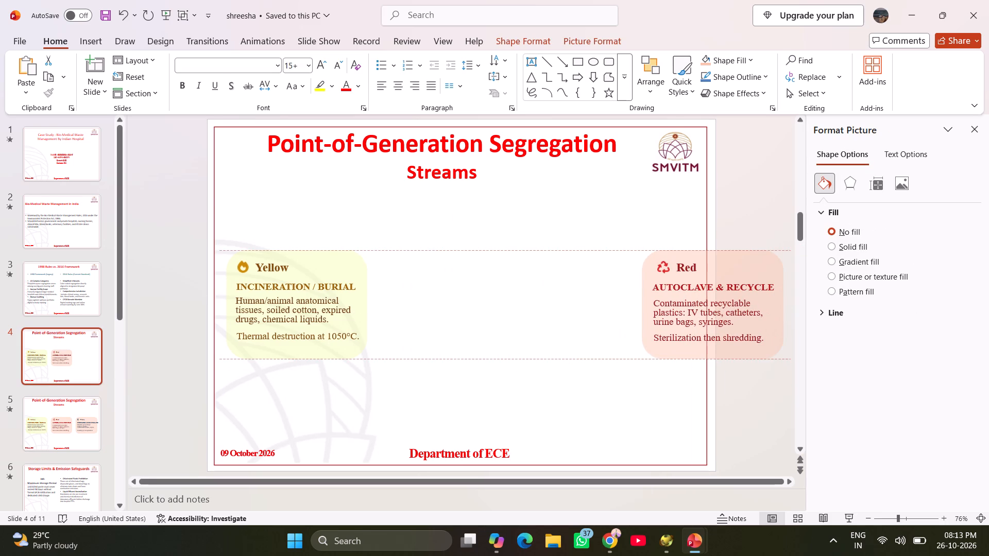
drag(648, 246, 692, 248)
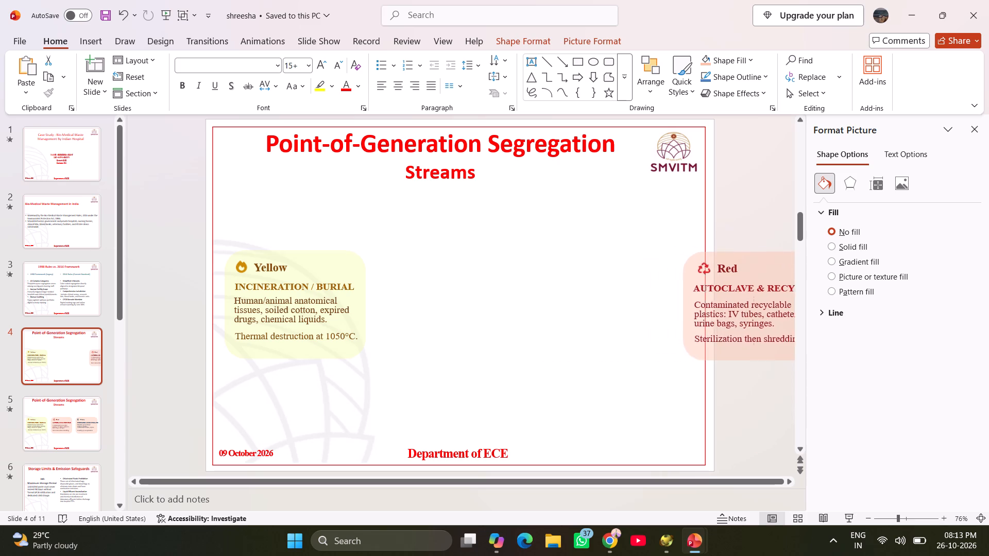
drag(692, 248, 723, 245)
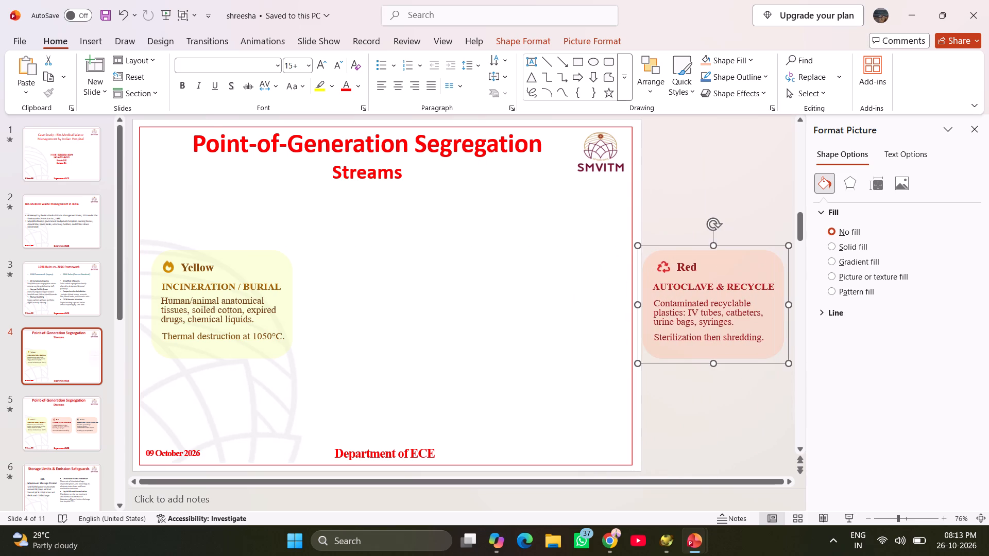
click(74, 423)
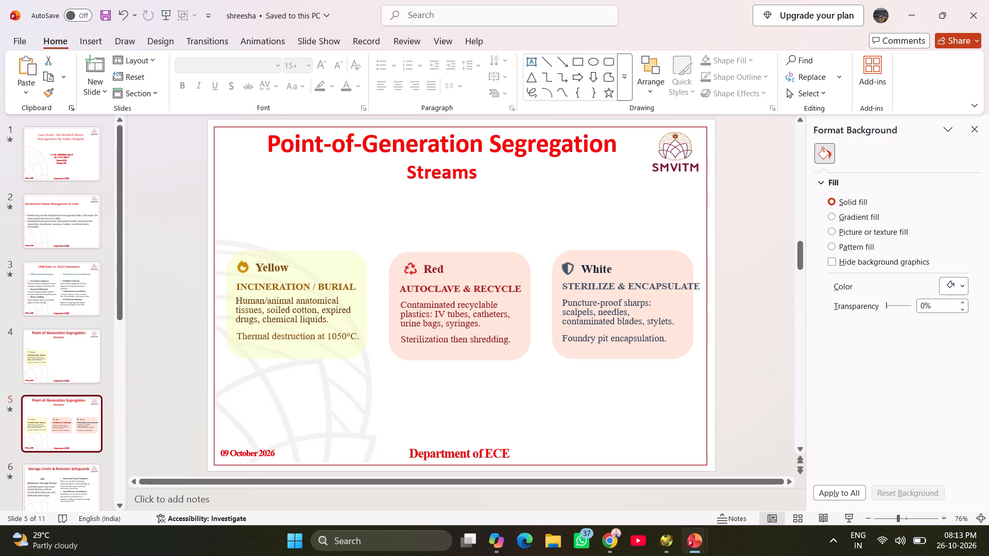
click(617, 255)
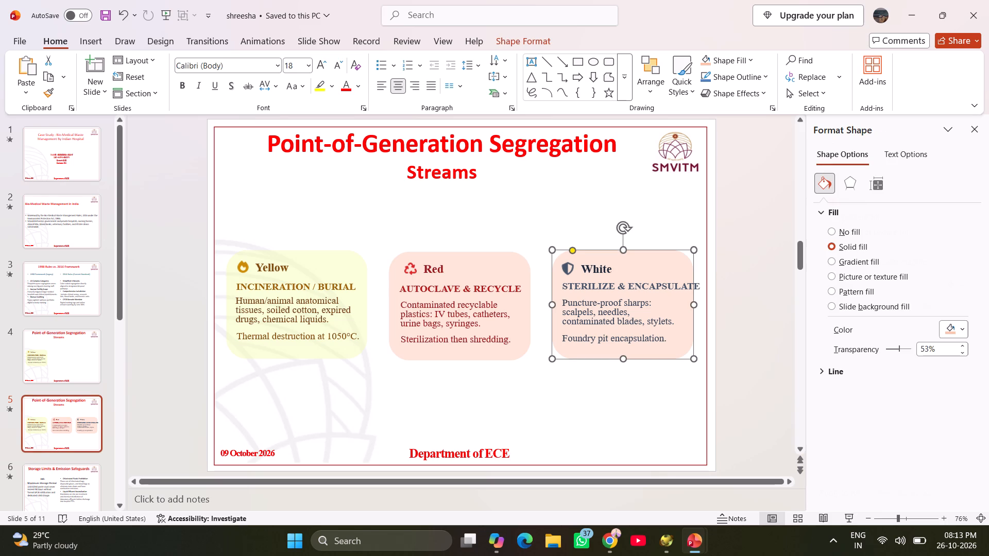
Duplicate slide 4, which has the Yellow card and the off-slide Red card.
click(35, 359)
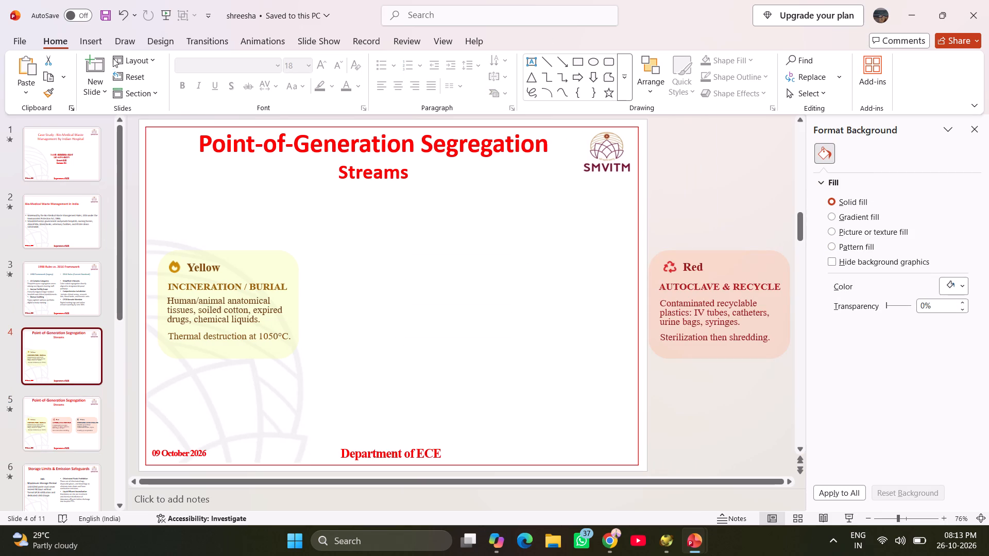
right_click(73, 359)
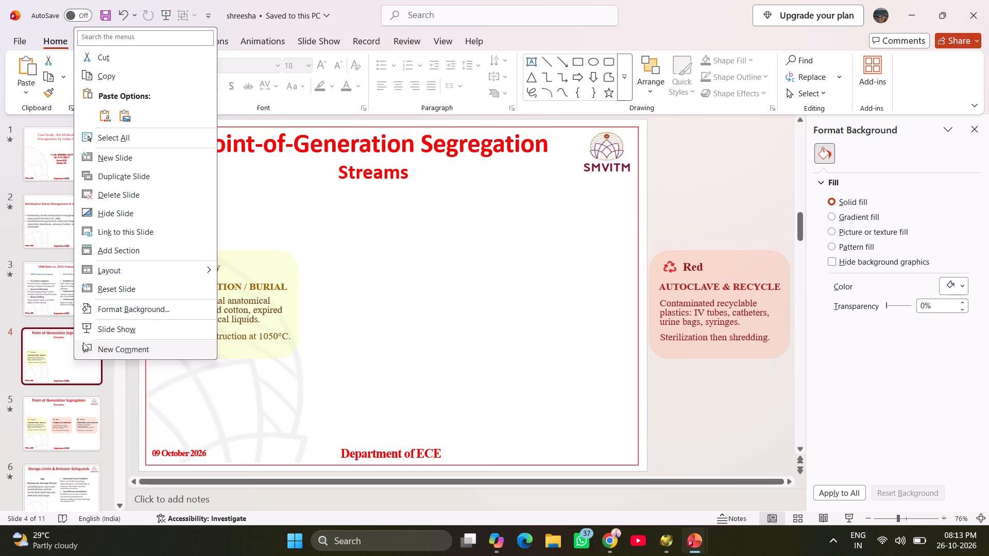
click(137, 175)
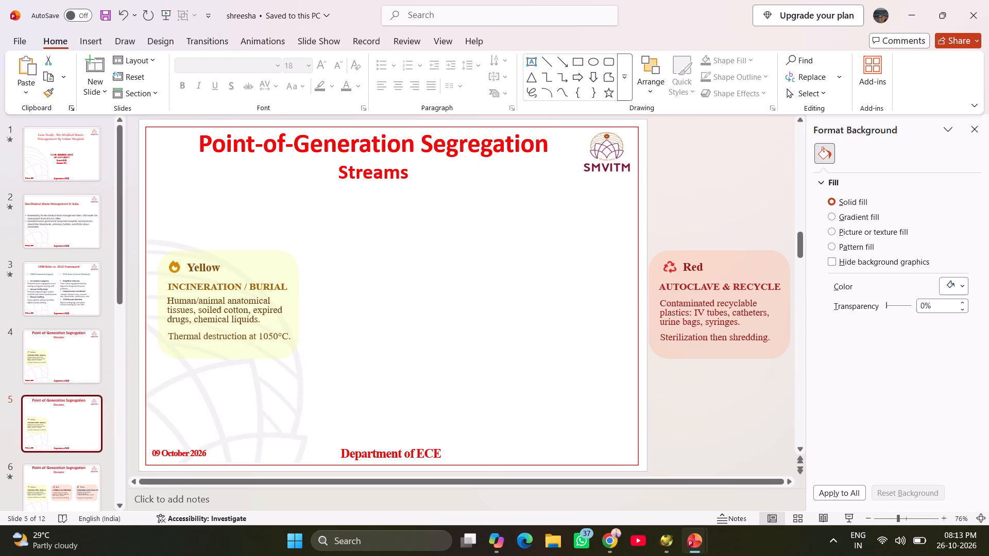
On the duplicated slide 5, bring the Red card onto the slide just right of the Yellow card, level with it and leaving a narrow gap.
drag(692, 253, 447, 250)
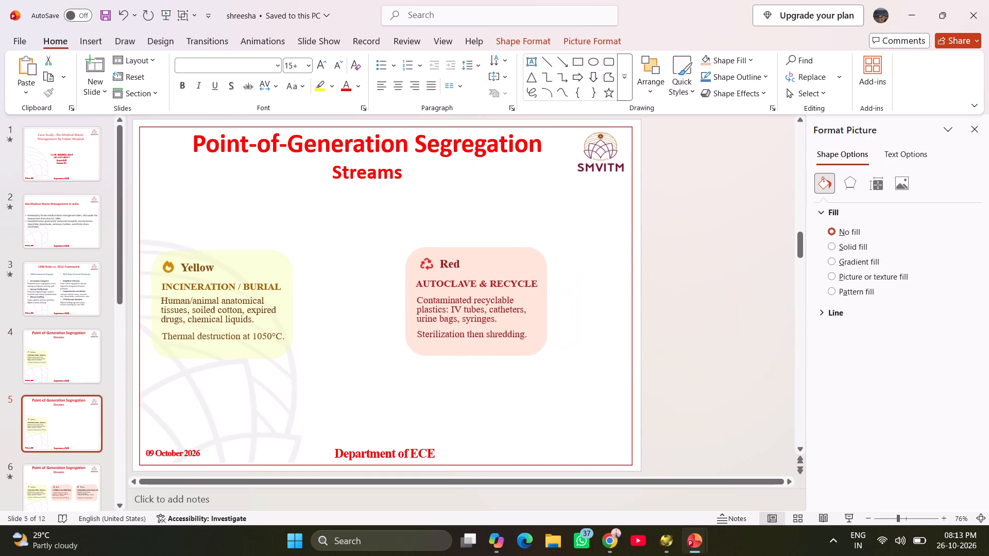
drag(447, 250, 360, 253)
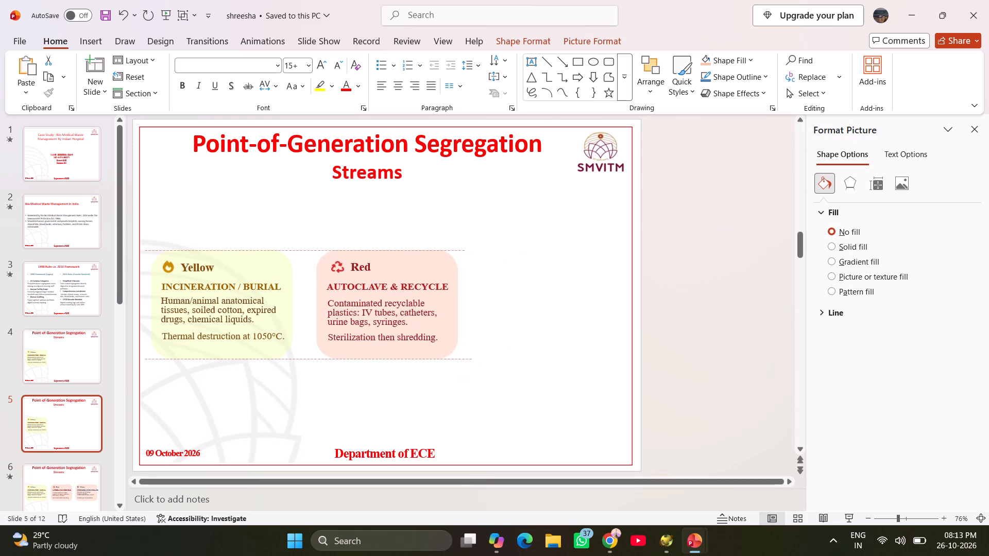
drag(360, 253, 355, 255)
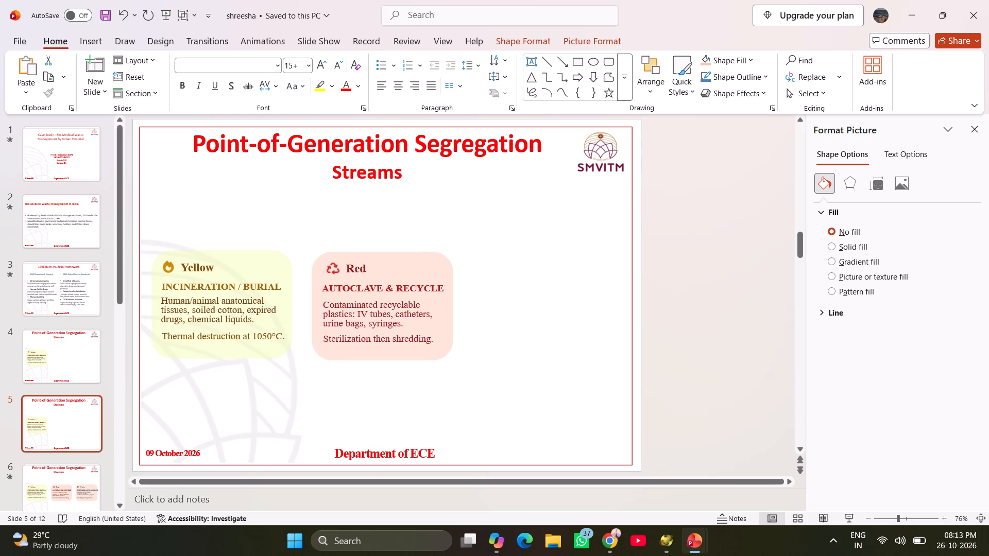
drag(355, 255, 336, 253)
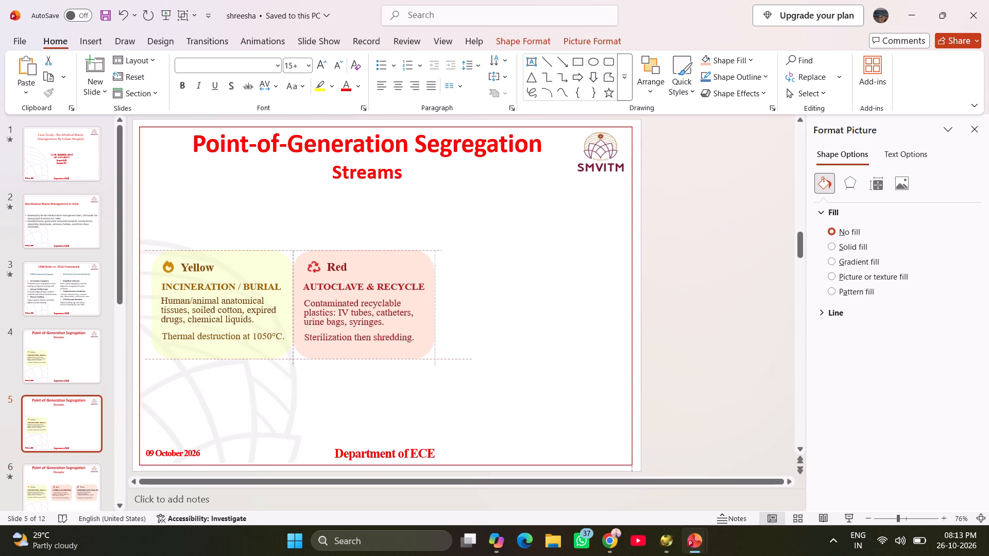
drag(336, 253, 348, 253)
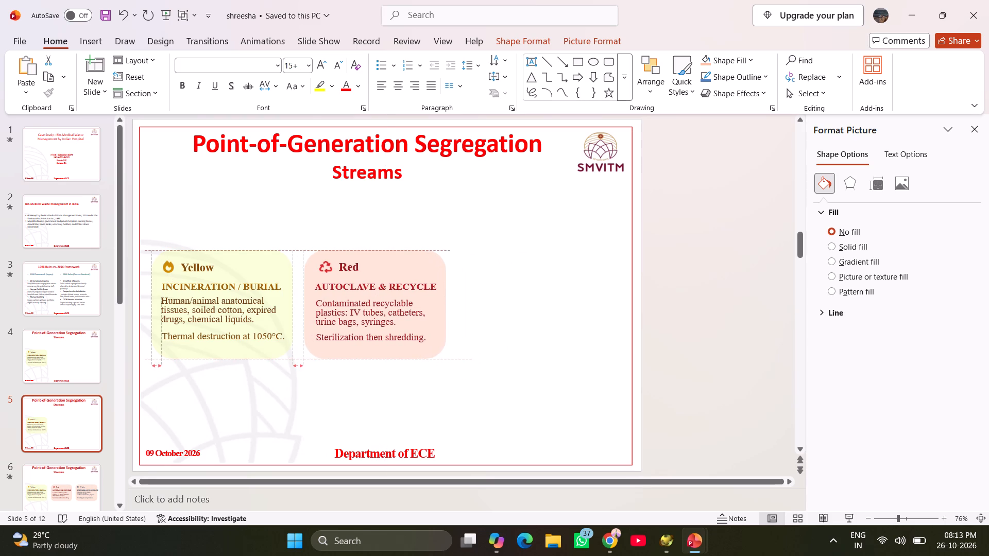
drag(348, 253, 342, 254)
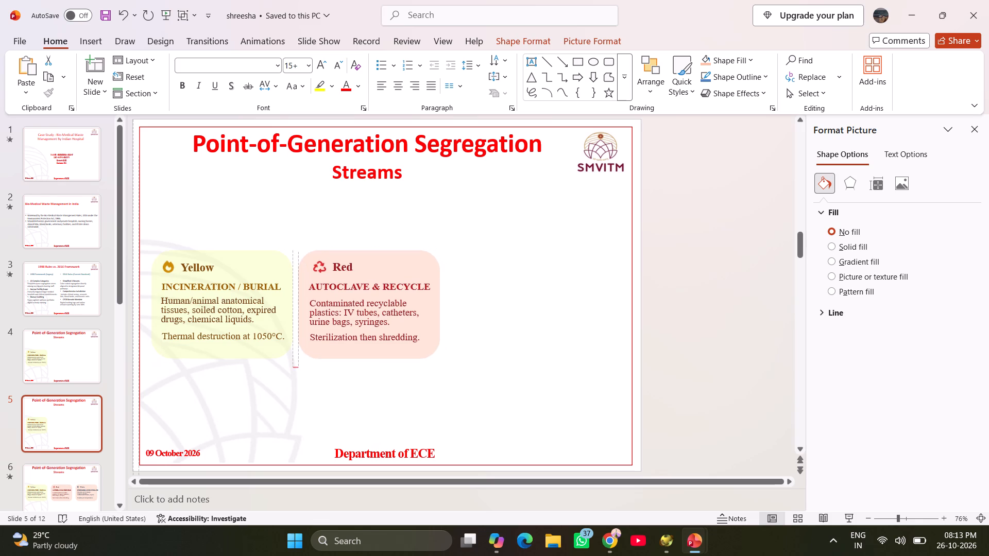
drag(342, 254, 336, 252)
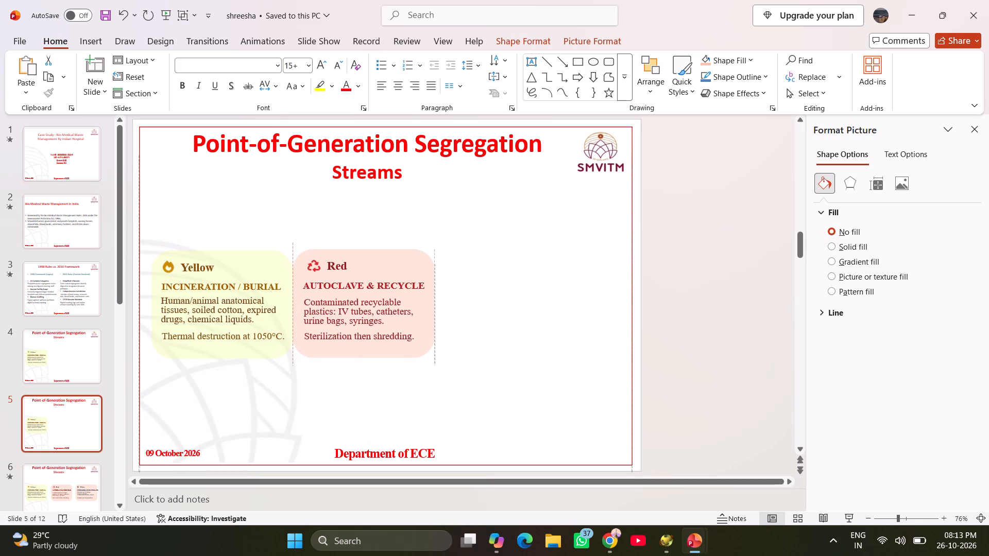
drag(336, 252, 342, 253)
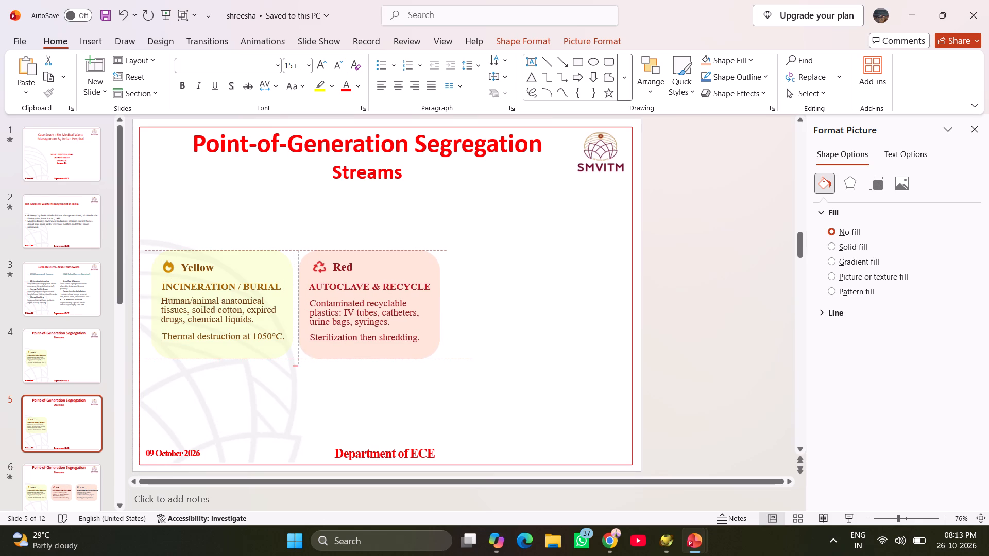
drag(342, 253, 339, 254)
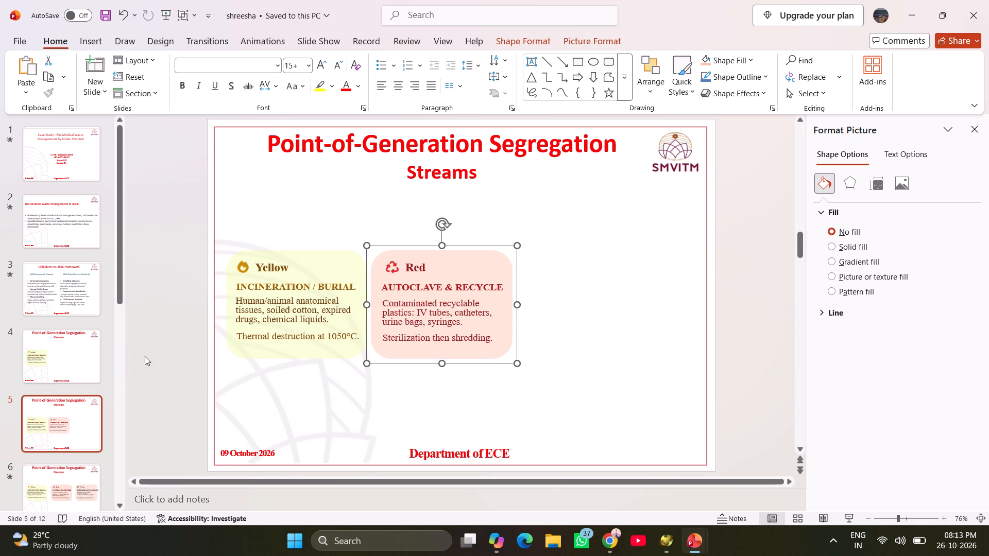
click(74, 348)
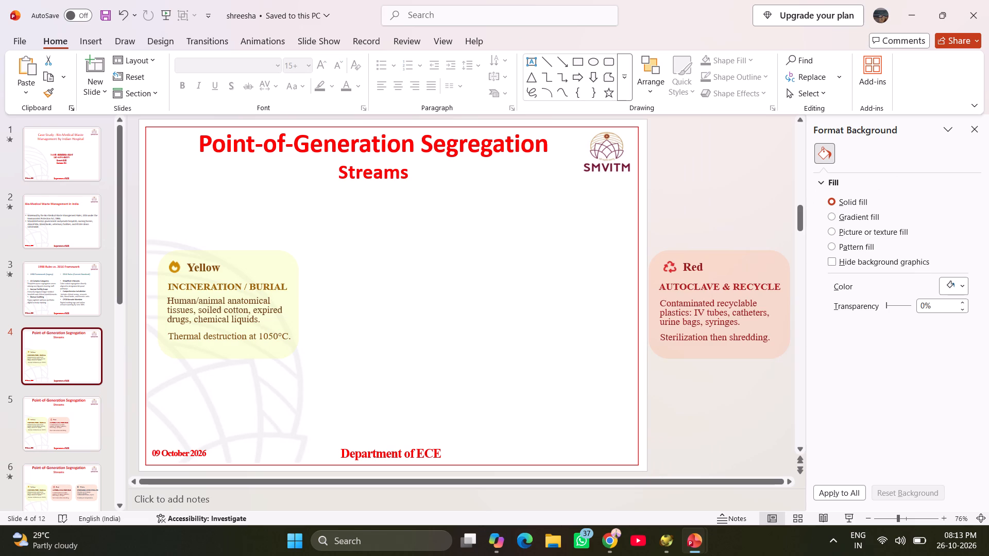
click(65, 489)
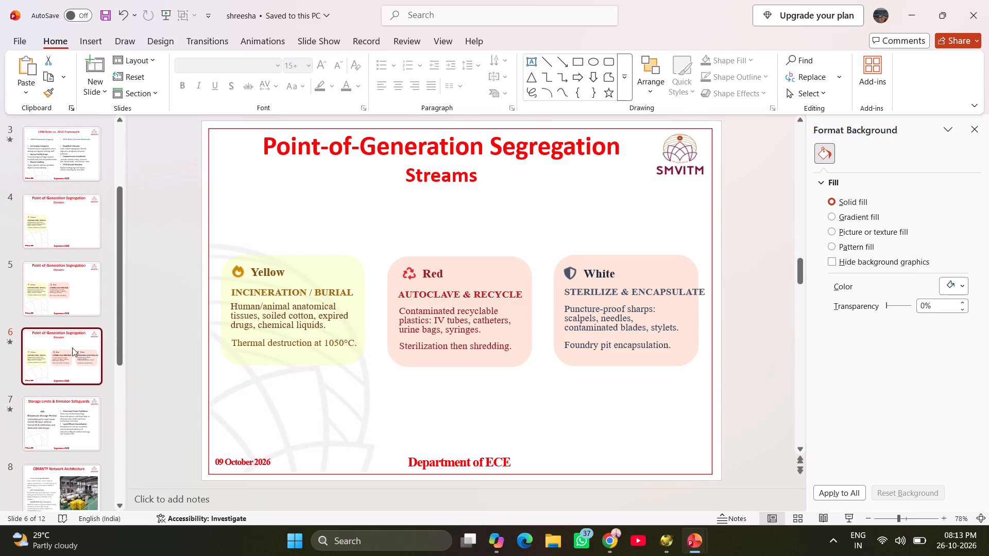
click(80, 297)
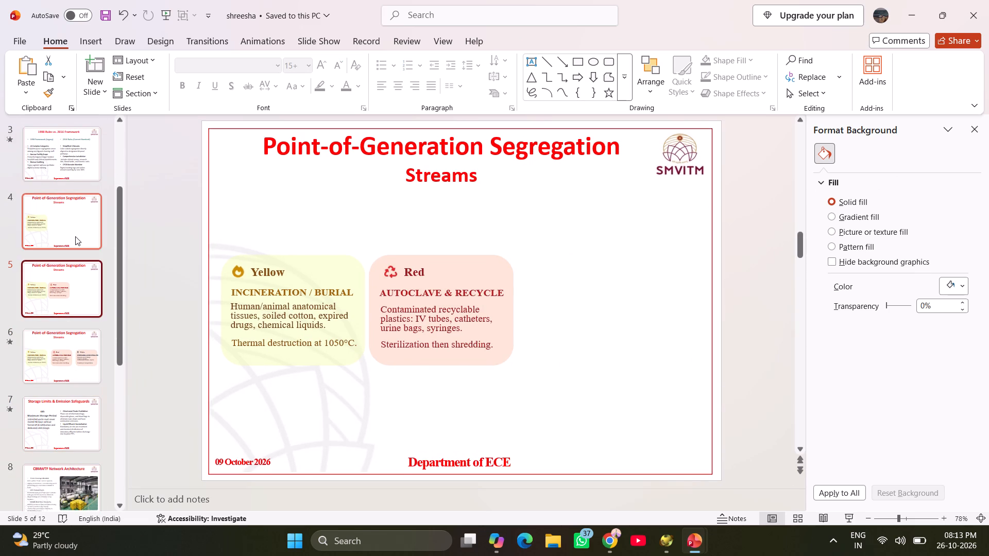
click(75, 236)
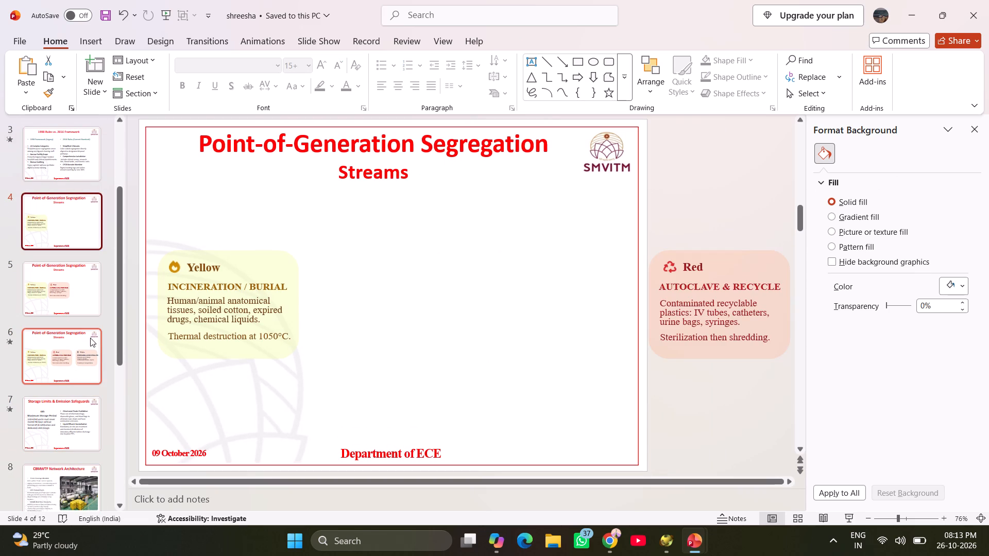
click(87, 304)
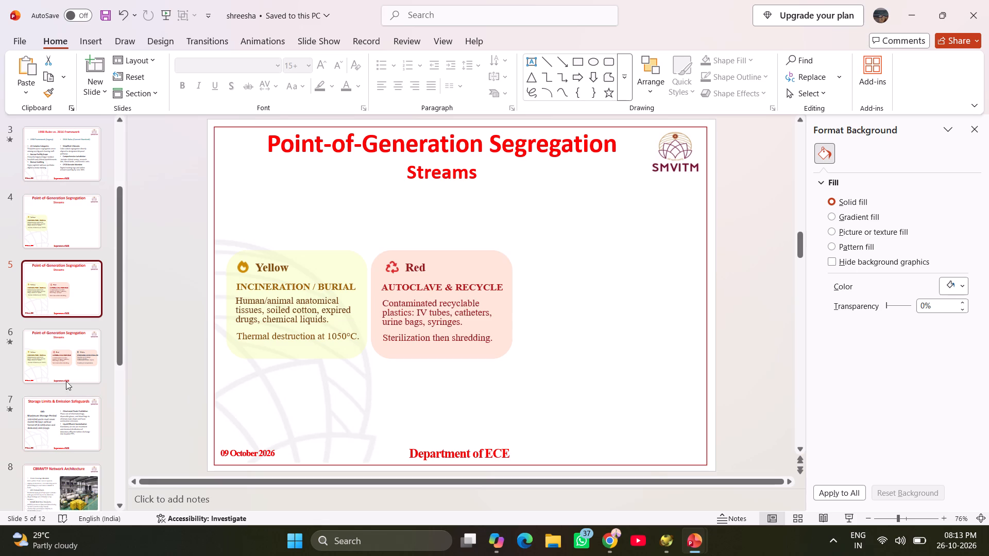
Copy the White card's rounded background shape from slide 6 onto slide 5.
click(84, 344)
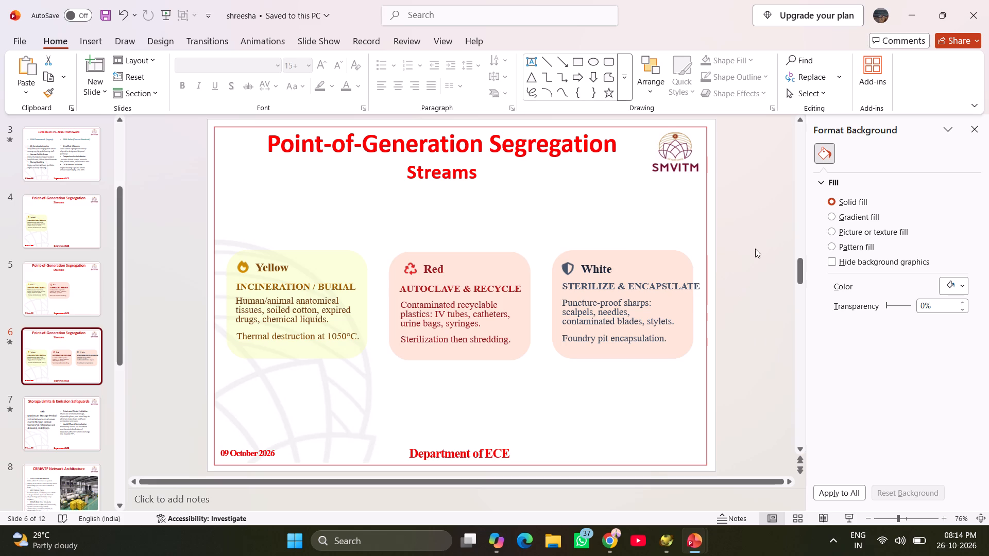
click(672, 258)
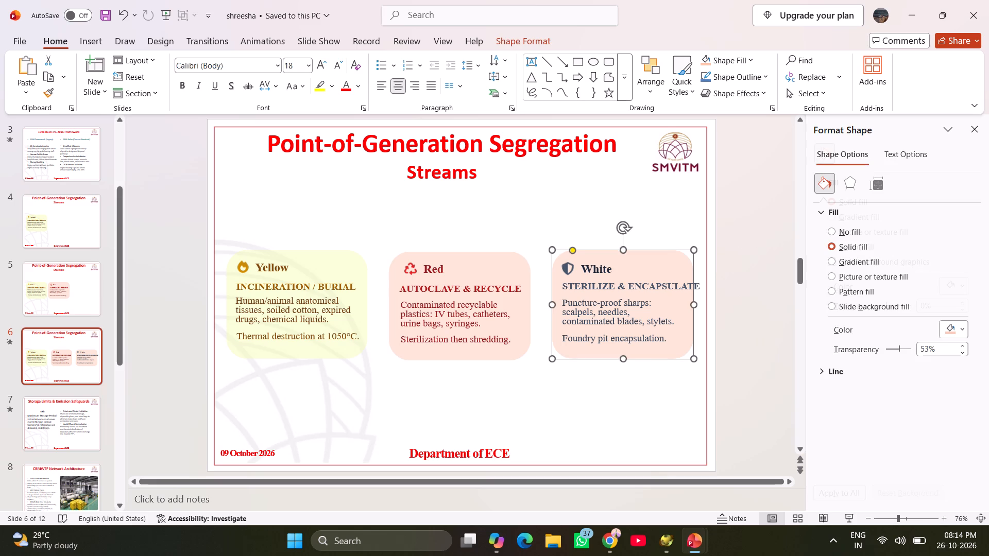
key(ctrl+c)
click(78, 296)
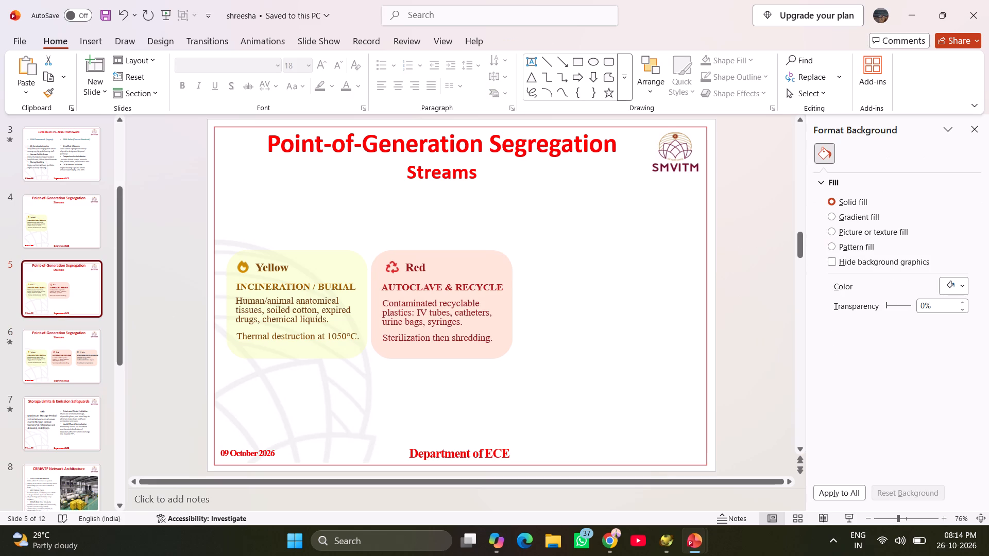
key(ctrl+v)
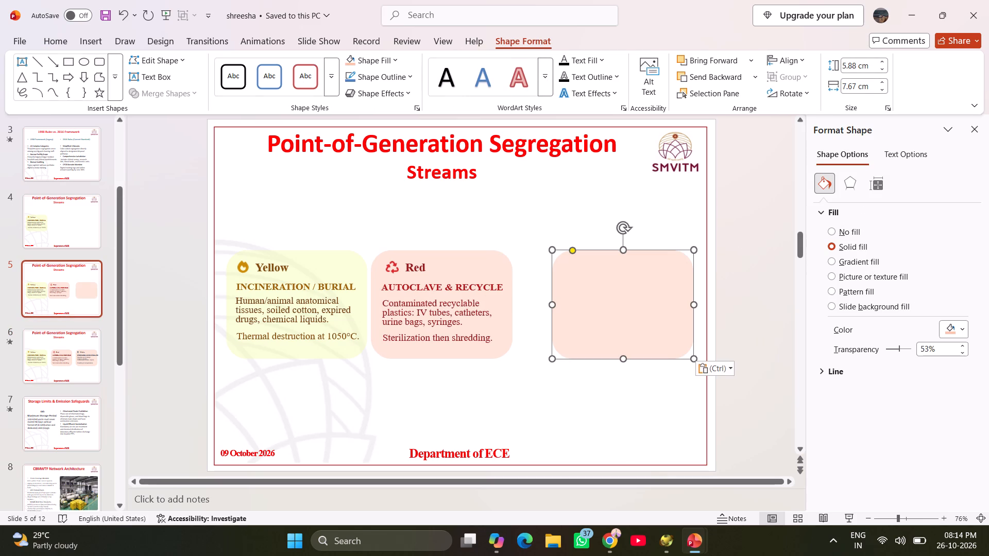
Undo pasting the White card's background shape on slide 5.
key(ctrl+z)
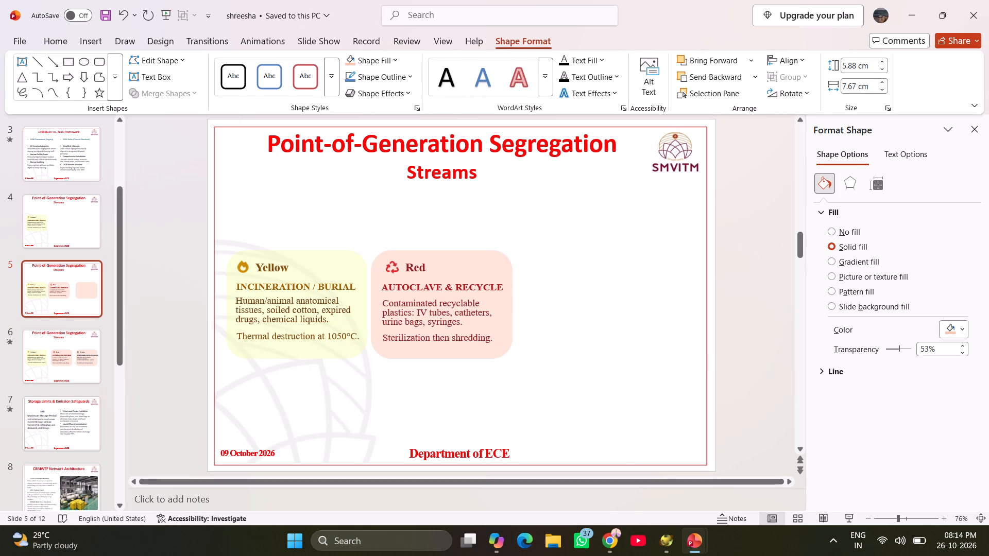
On slide 6, group the White card's rounded background, shield icon, title, heading and description text into one object.
click(62, 347)
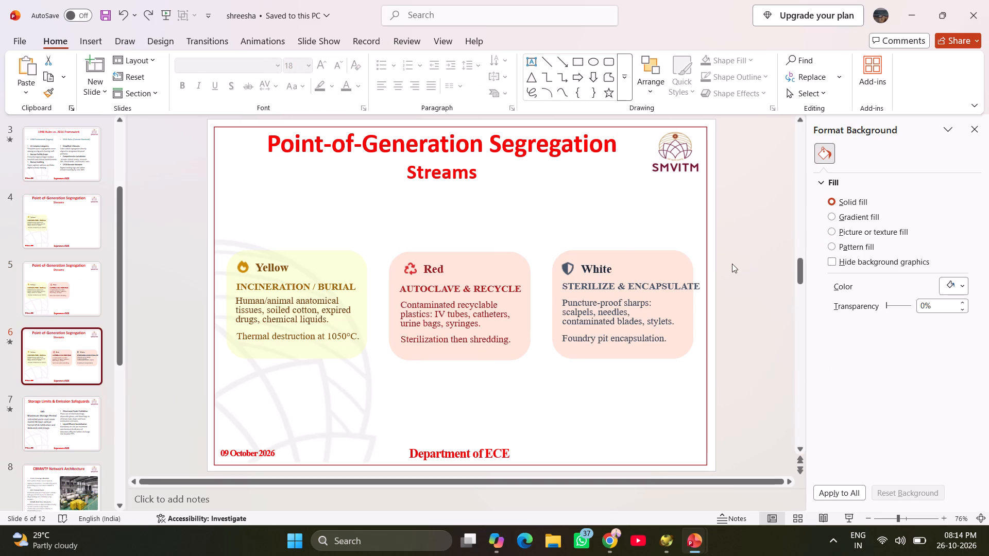
click(663, 272)
click(649, 290)
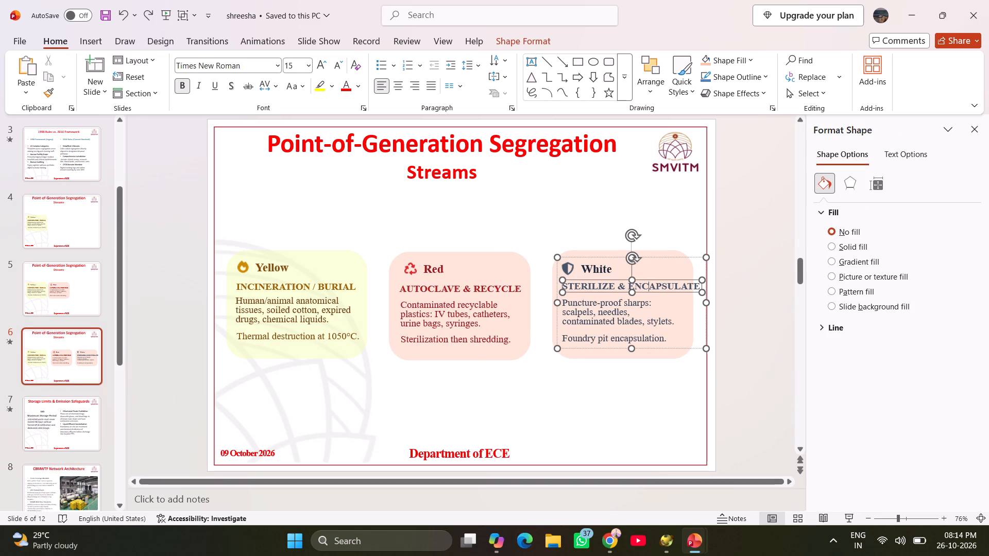
ctrl+click(579, 257)
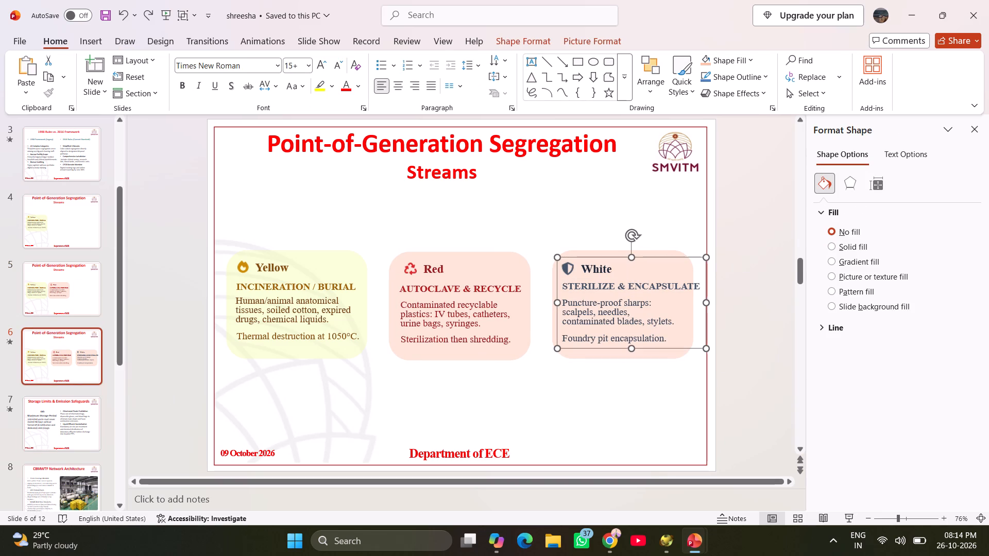
ctrl+click(589, 268)
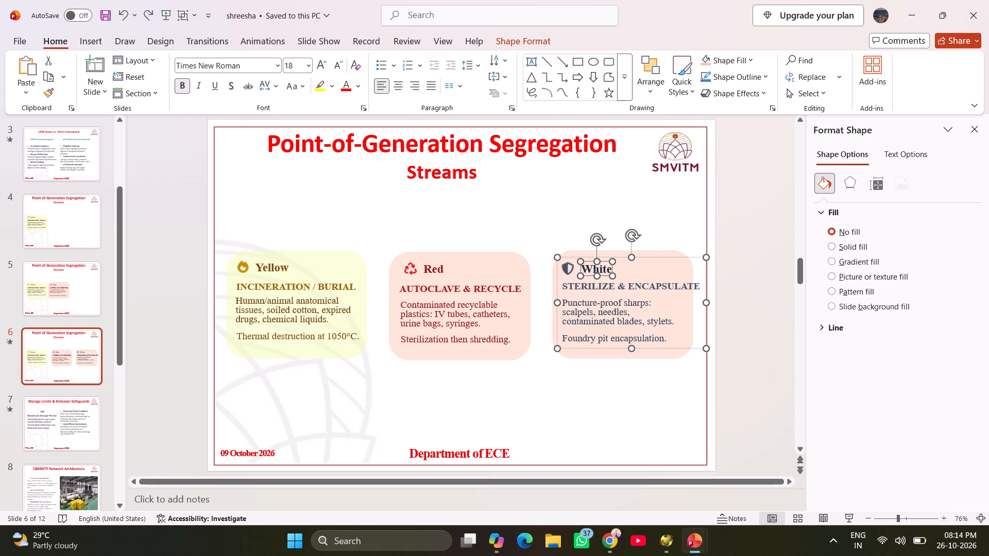
ctrl+click(570, 265)
ctrl+click(579, 252)
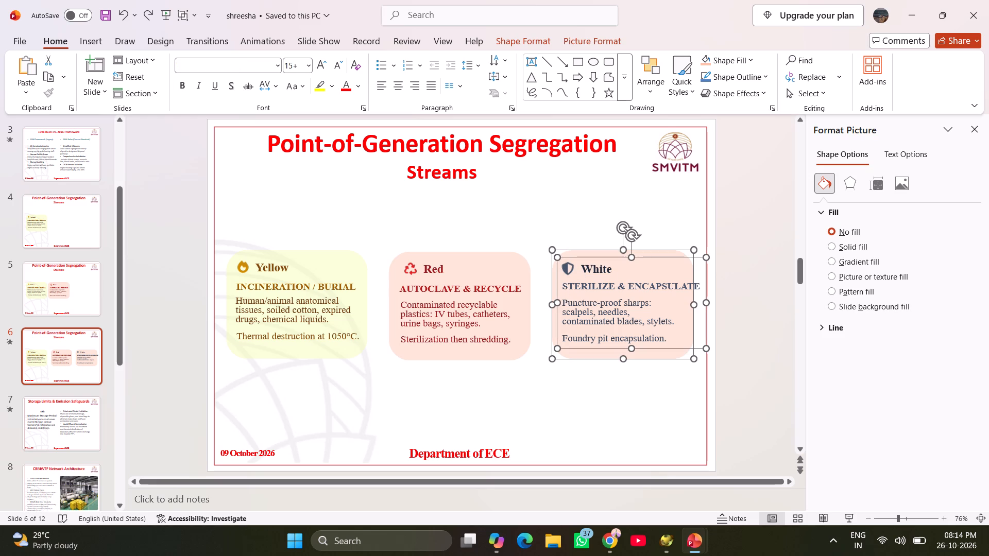
ctrl+click(583, 288)
ctrl+click(585, 262)
click(460, 20)
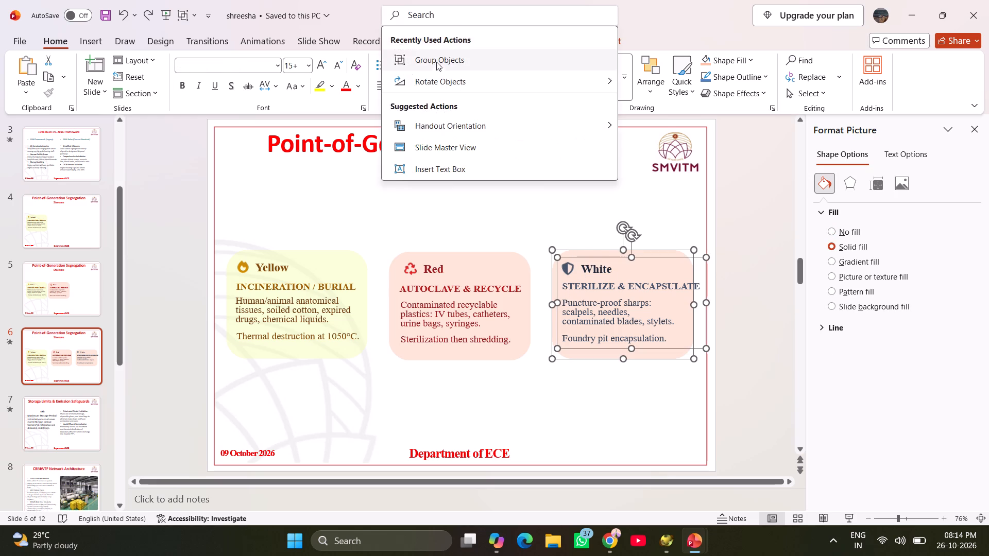
click(434, 65)
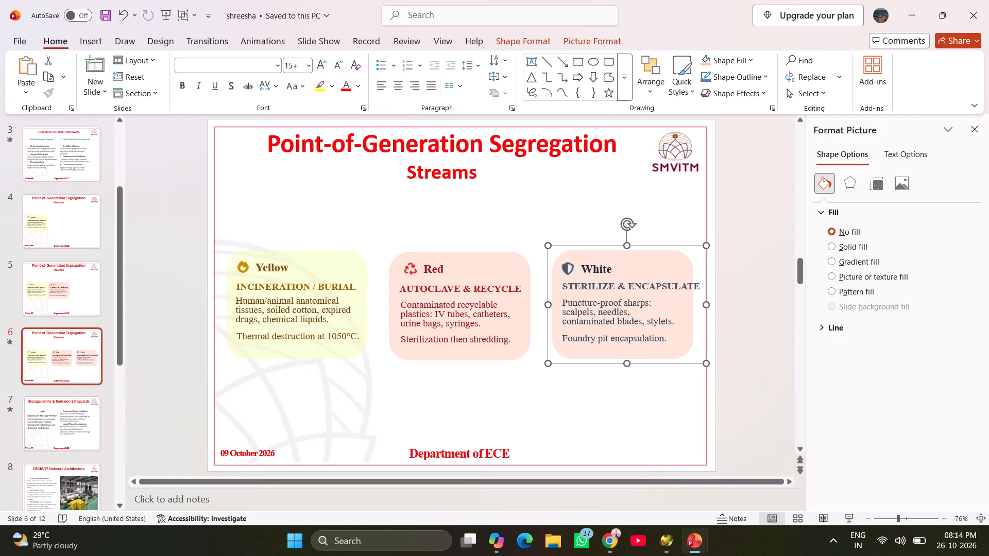
Copy the grouped White card from slide 6 onto slide 5.
key(ctrl+c)
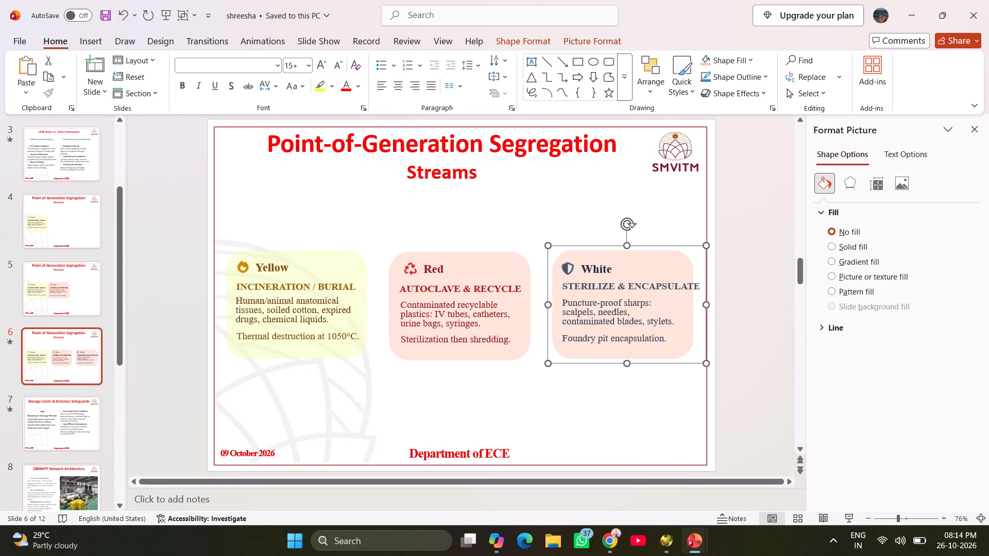
click(46, 273)
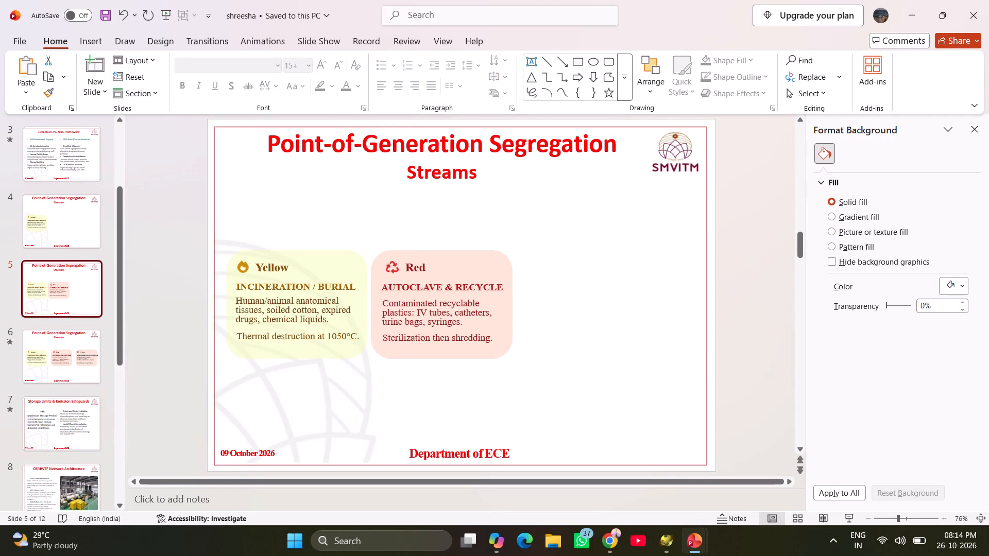
key(ctrl+v)
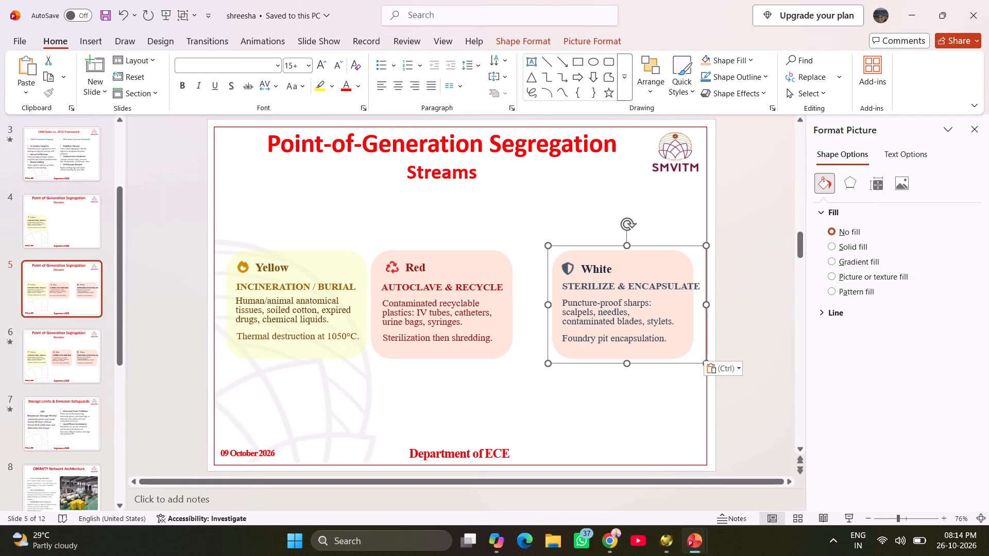
Replace slide 5's Red card with a copy of the Red card from slide 6, keeping slide 6's position.
click(436, 257)
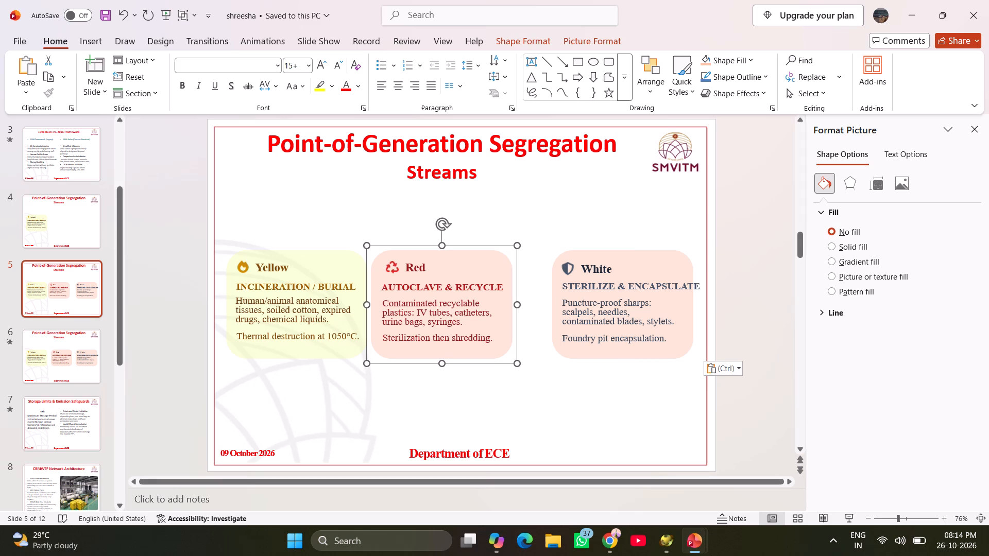
click(90, 368)
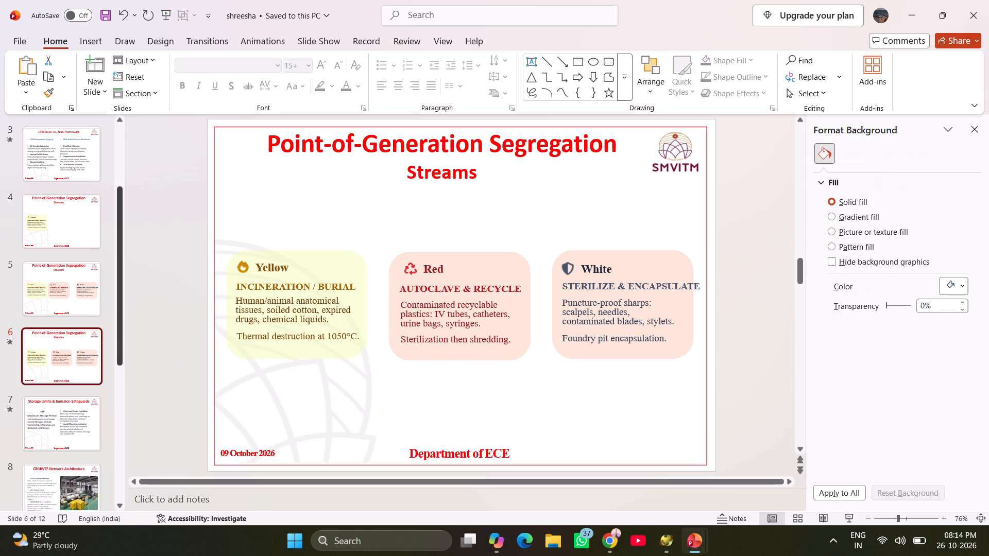
click(413, 308)
click(437, 247)
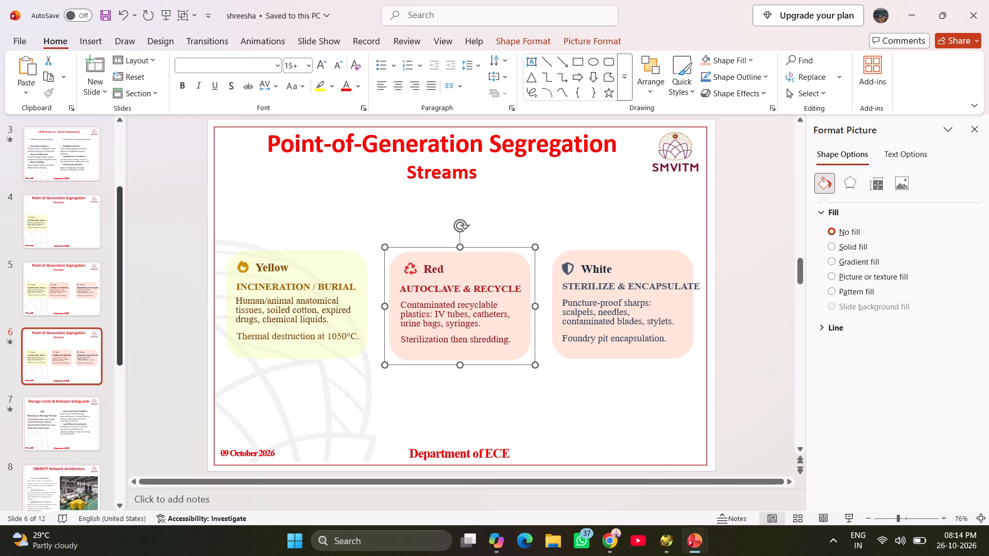
key(ctrl+c)
click(59, 300)
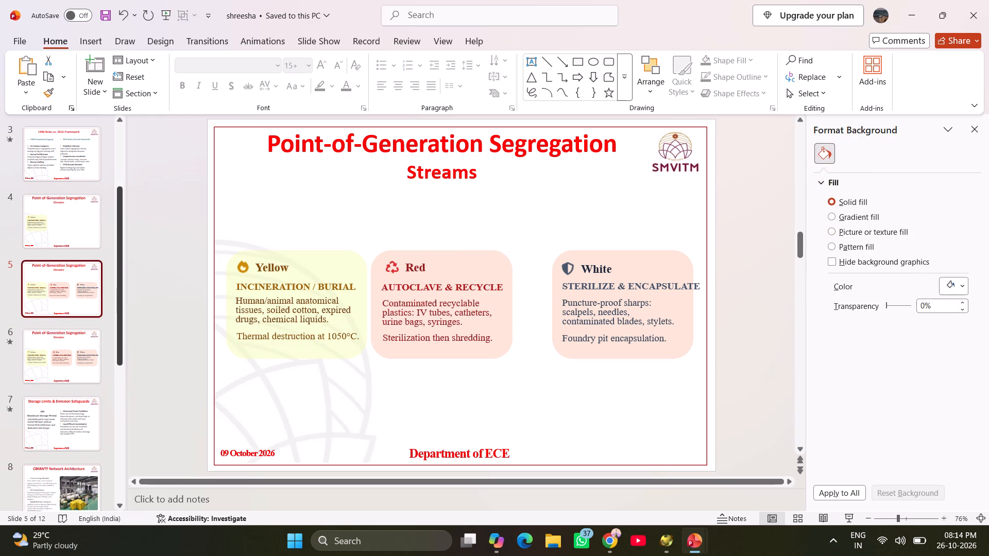
click(436, 261)
key(Delete)
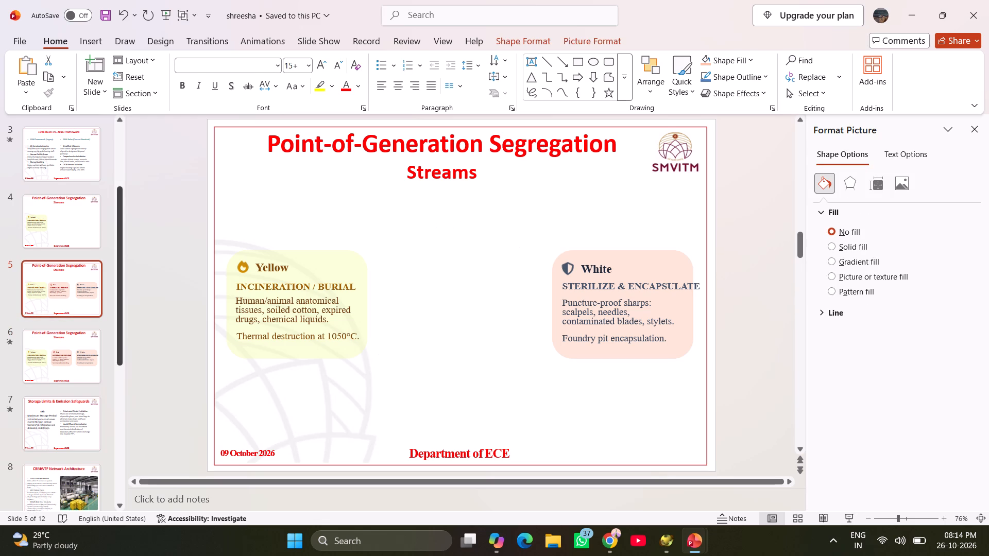
key(ctrl+v)
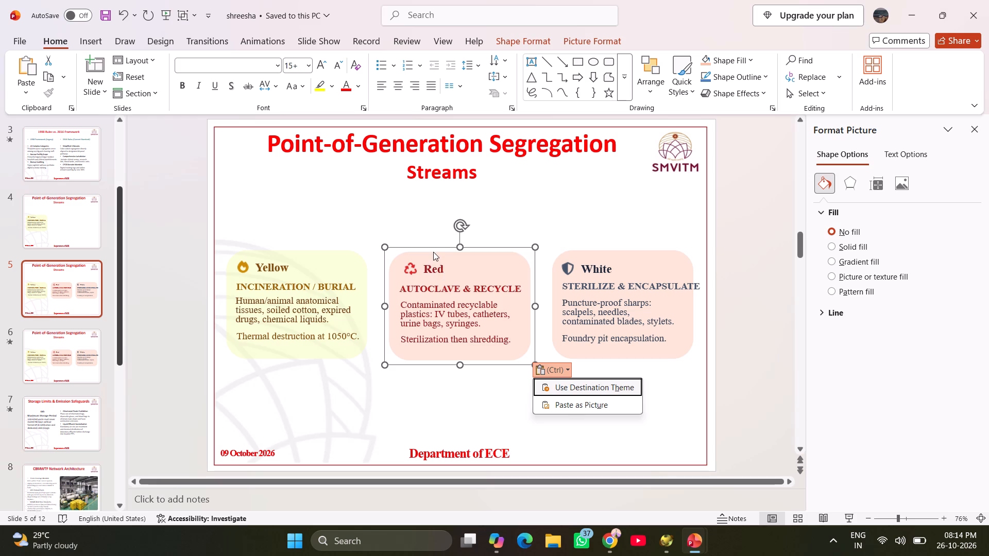
click(752, 289)
click(726, 261)
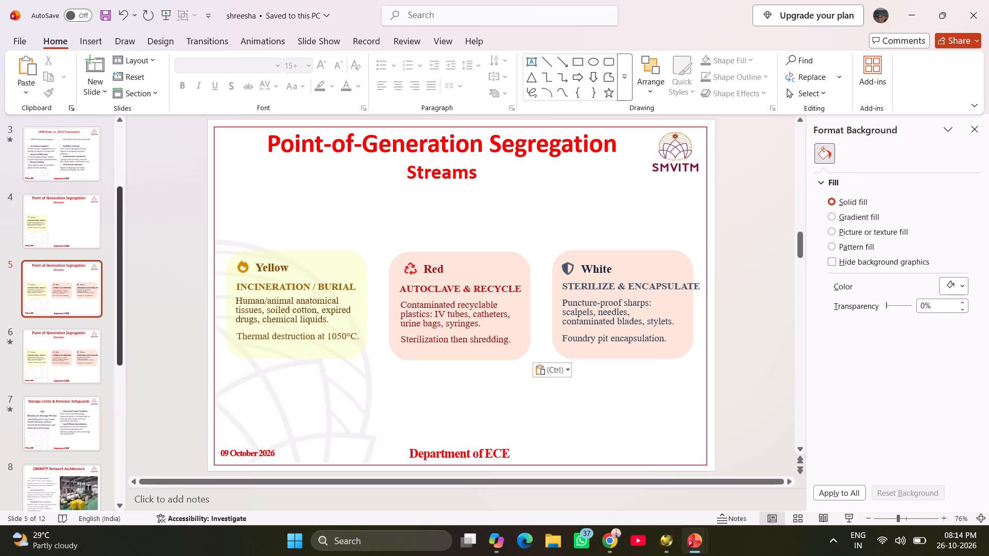
On slide 5, move the White card completely off the slide's right edge, level with the Red card.
click(74, 208)
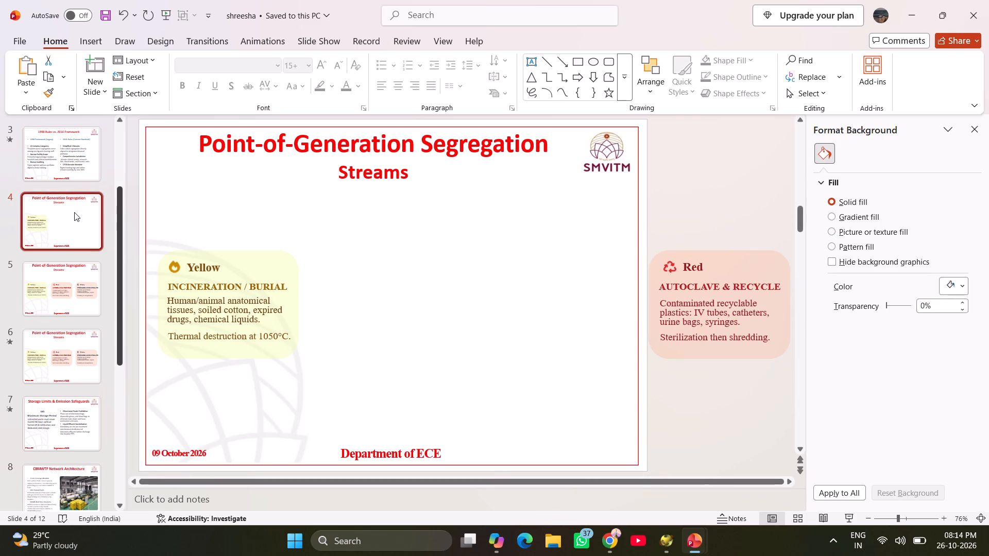
click(60, 294)
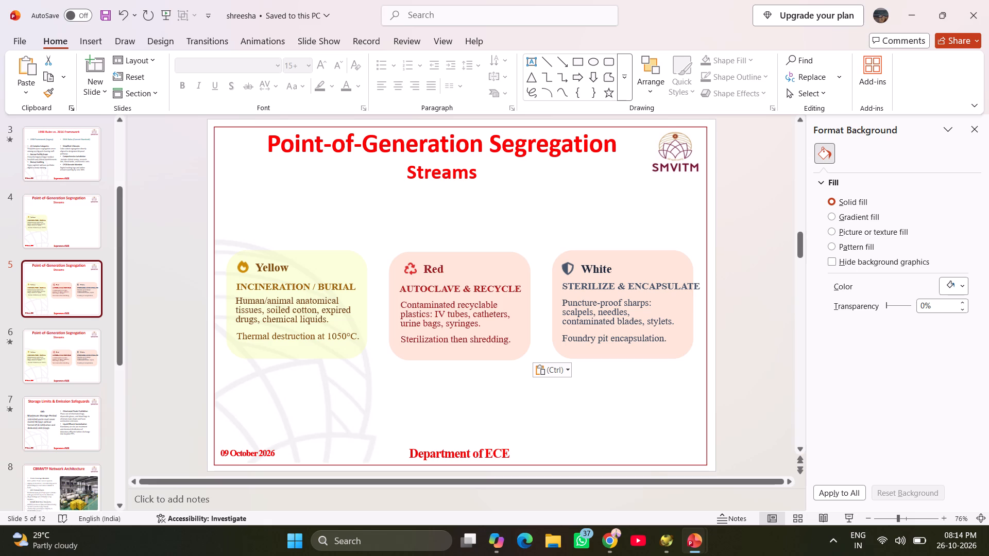
click(598, 257)
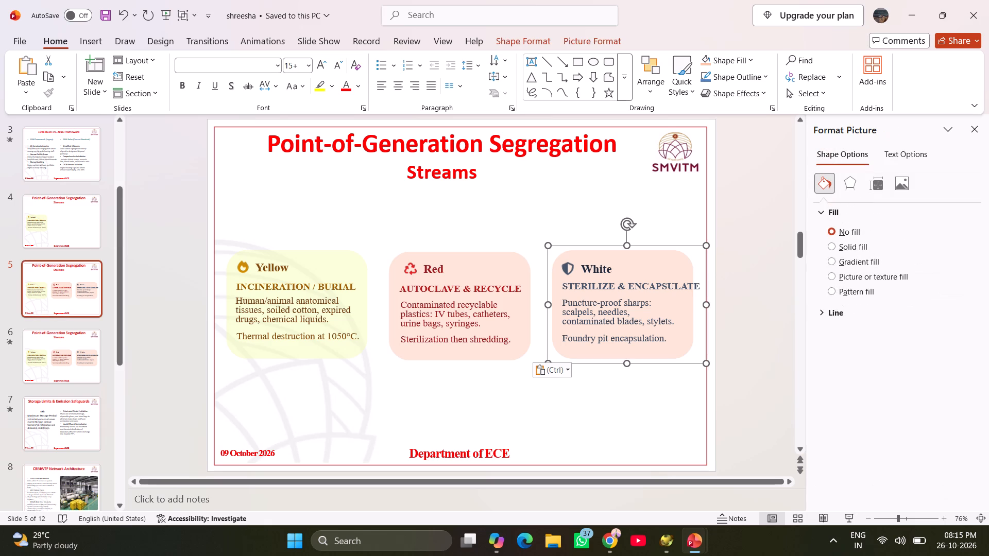
drag(573, 245, 591, 250)
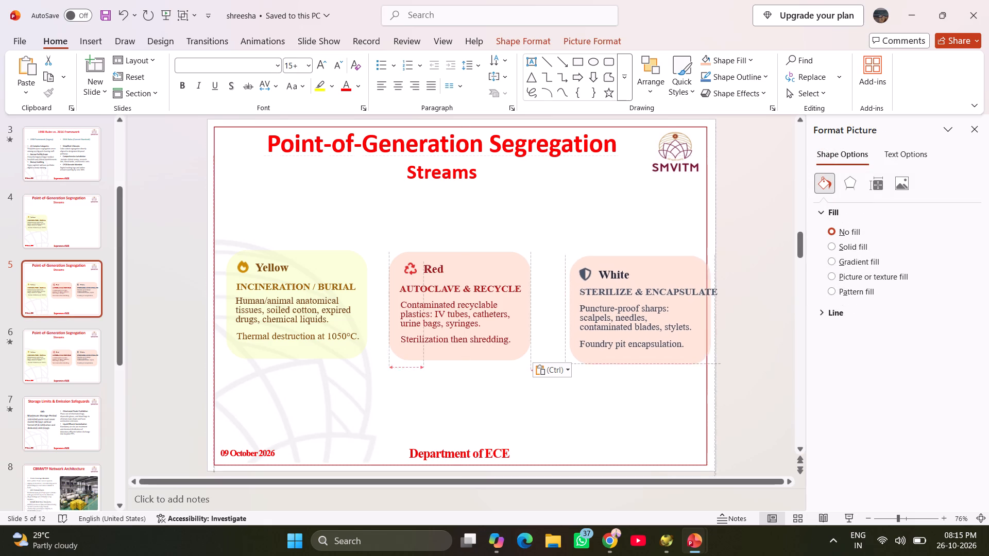
drag(591, 250, 739, 251)
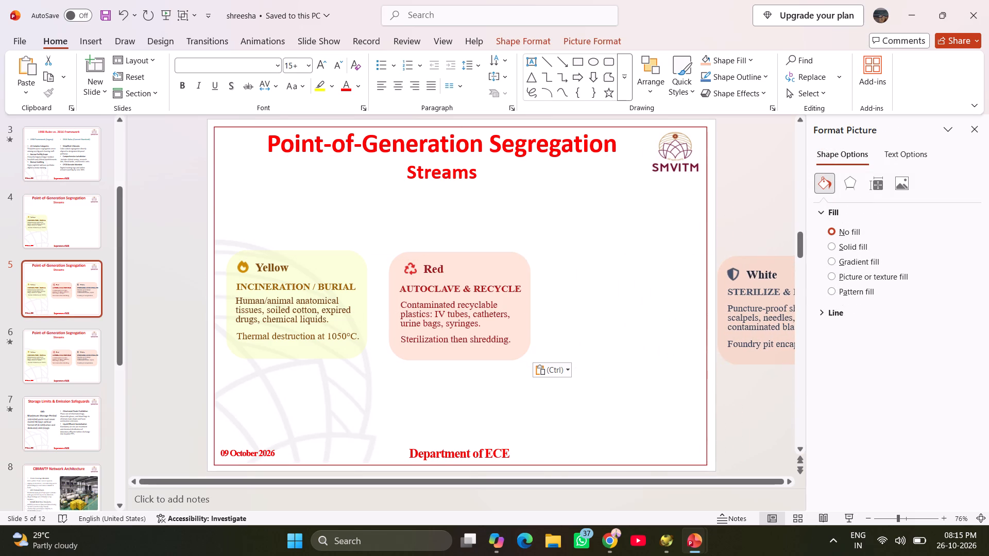
drag(739, 251, 739, 245)
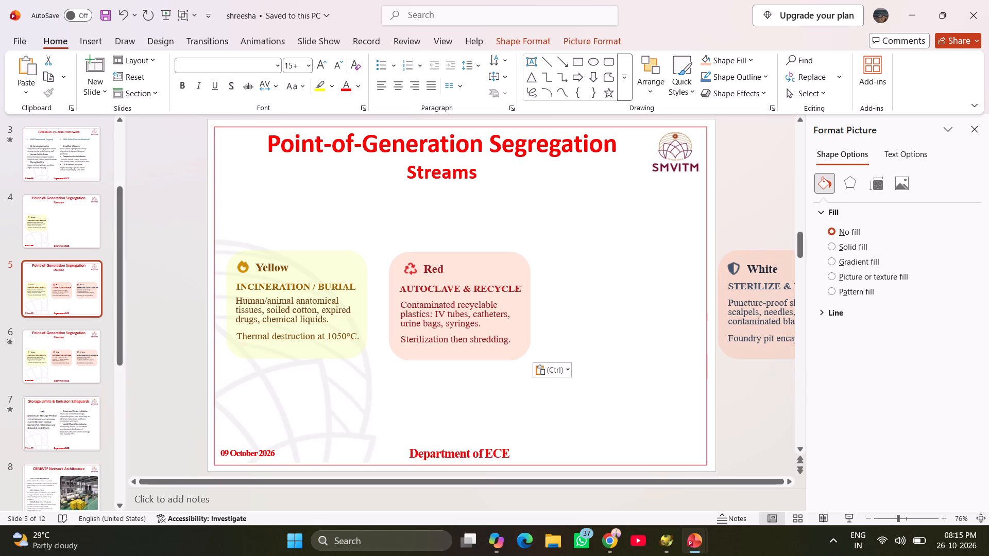
drag(739, 245, 739, 247)
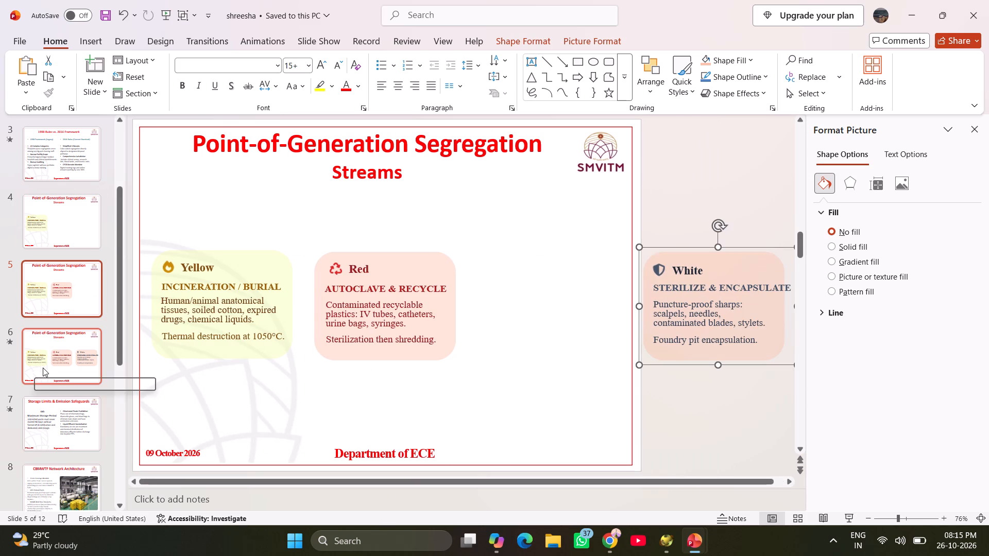
Duplicate slide 6, which shows the Yellow, Red and White cards, and open the copy as slide 7.
click(43, 368)
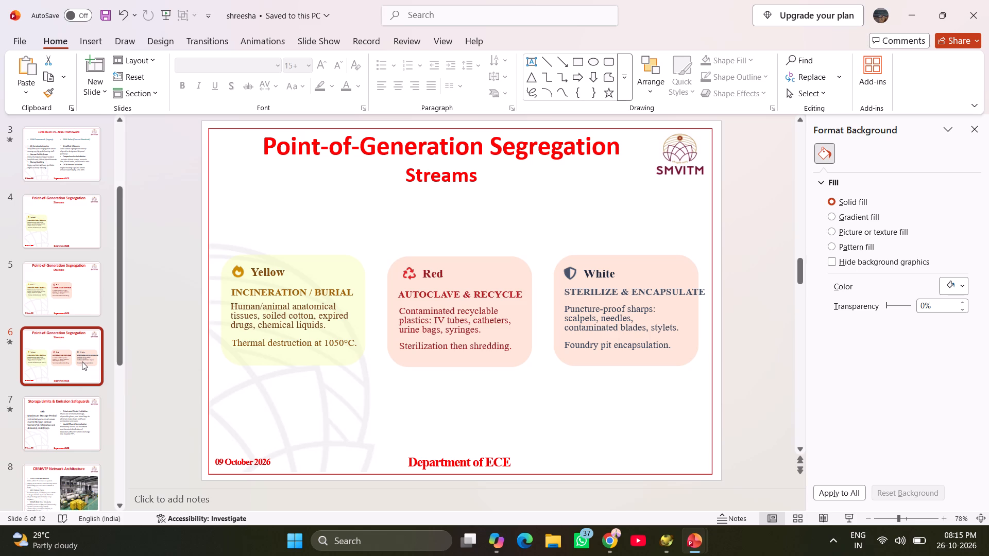
key(ctrl+d)
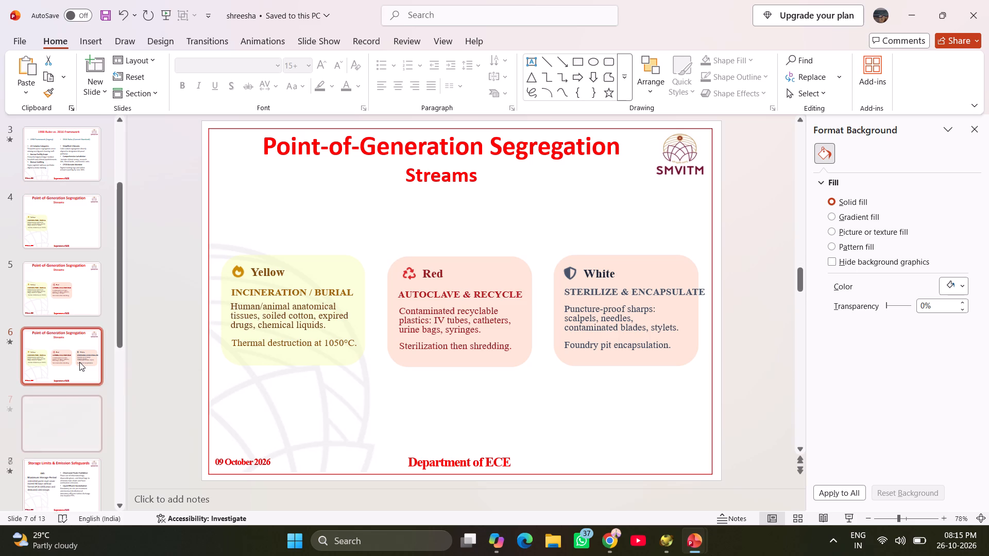
click(81, 416)
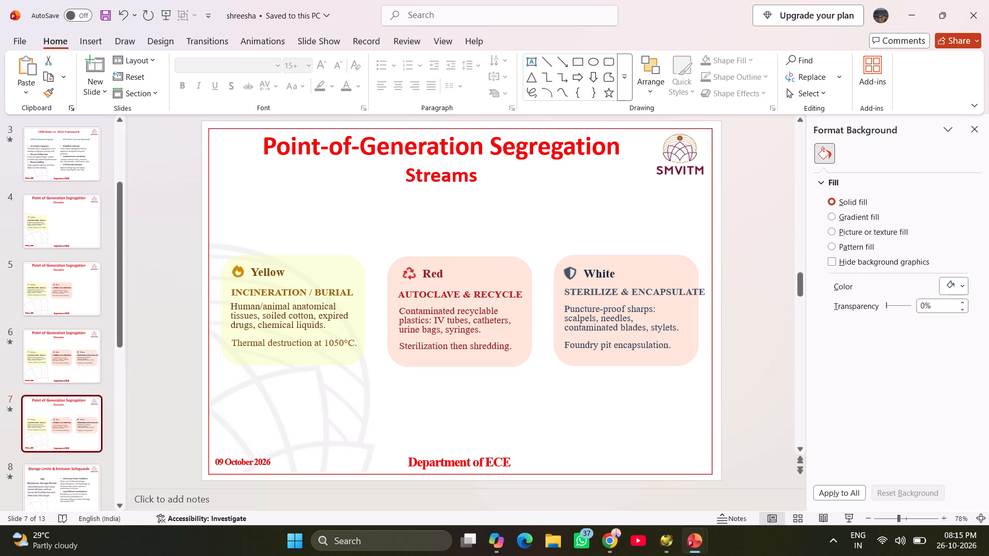
On slide 7, move the Yellow card completely off the slide's left edge, level with the White card.
drag(315, 256, 310, 258)
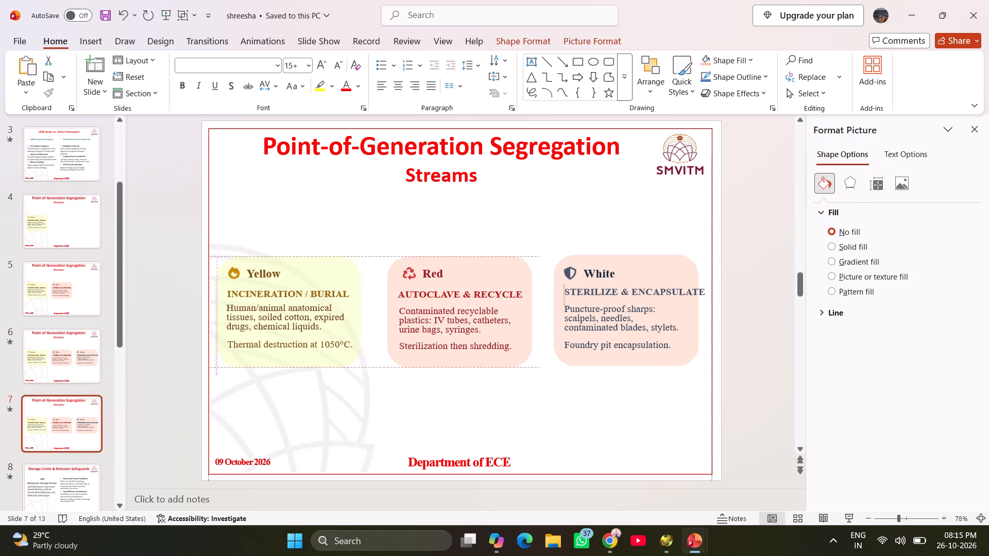
drag(310, 258, 155, 253)
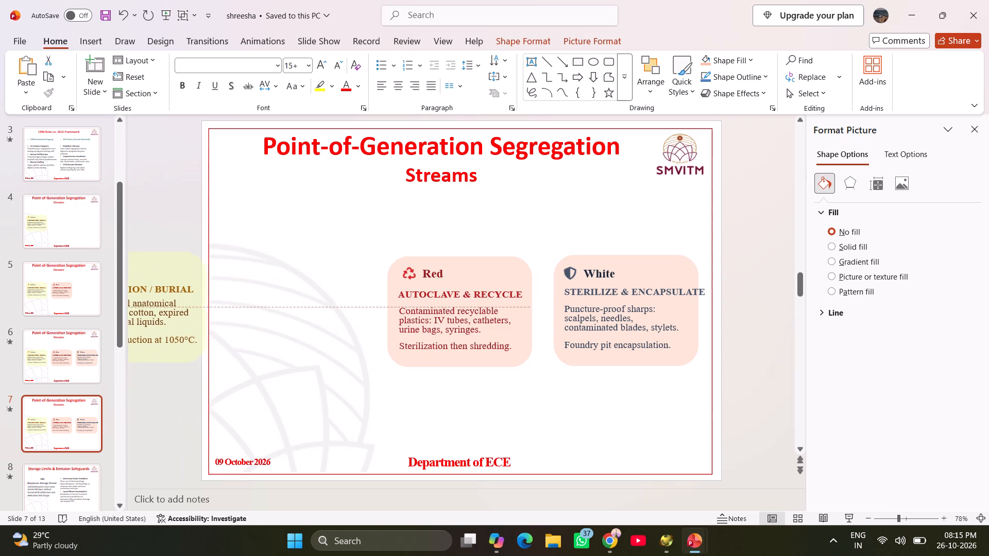
drag(155, 253, 150, 254)
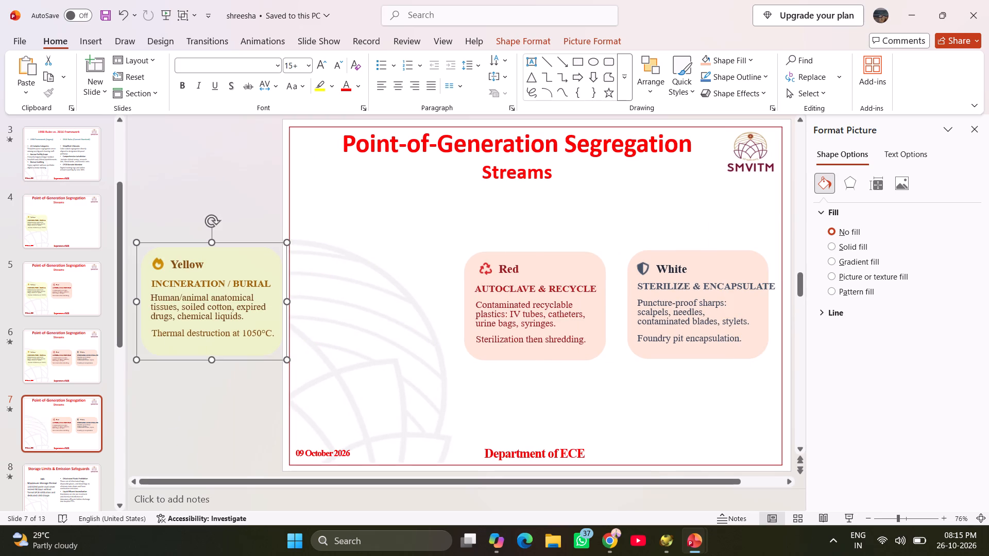
click(256, 250)
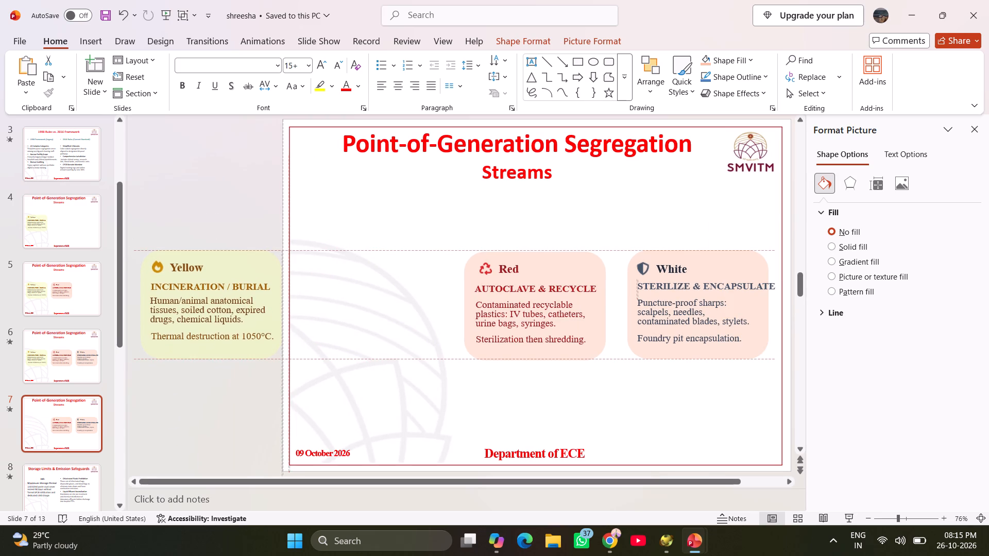
On slide 7, move the Red card to the slide's left side, just inside the border and level with the Yellow card.
click(515, 252)
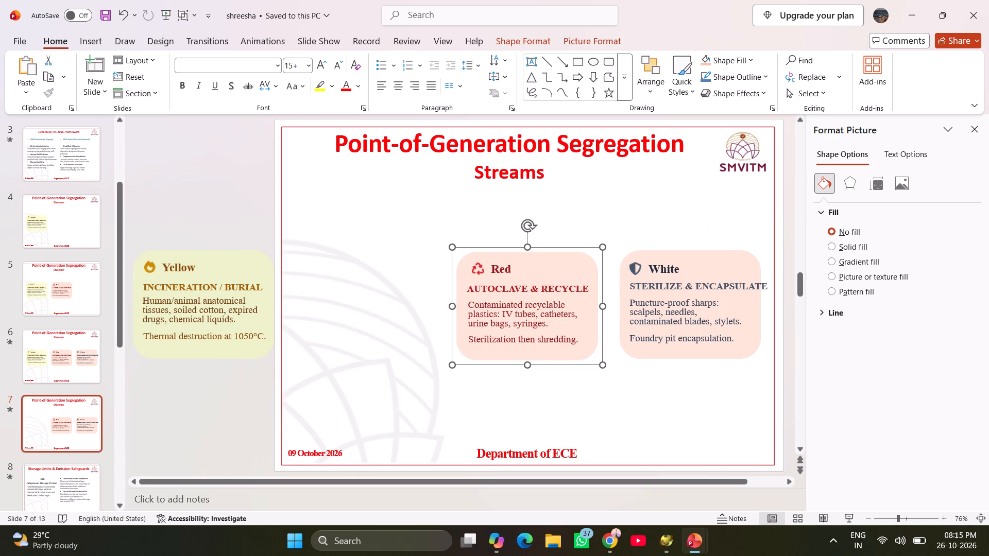
drag(513, 247, 359, 246)
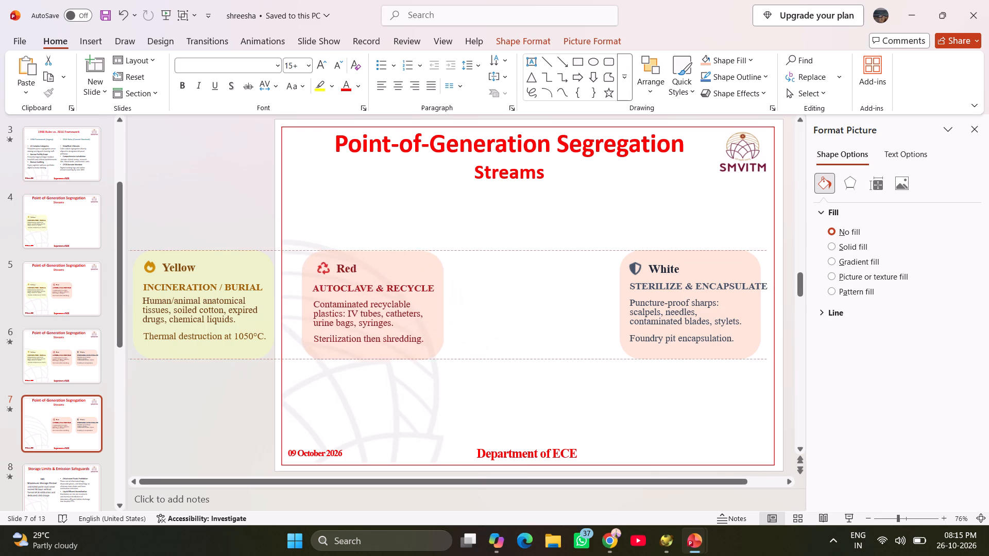
drag(359, 246, 356, 247)
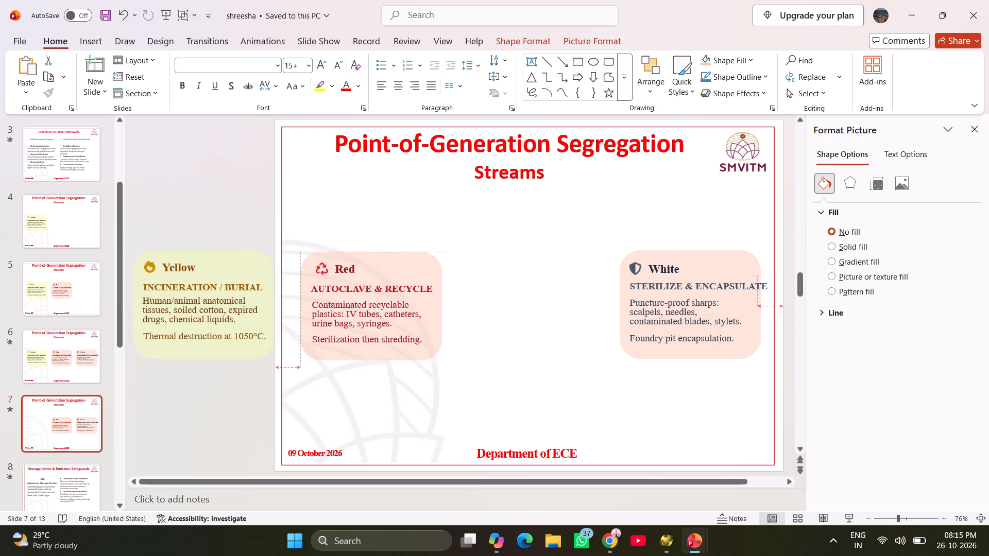
drag(356, 247, 356, 247)
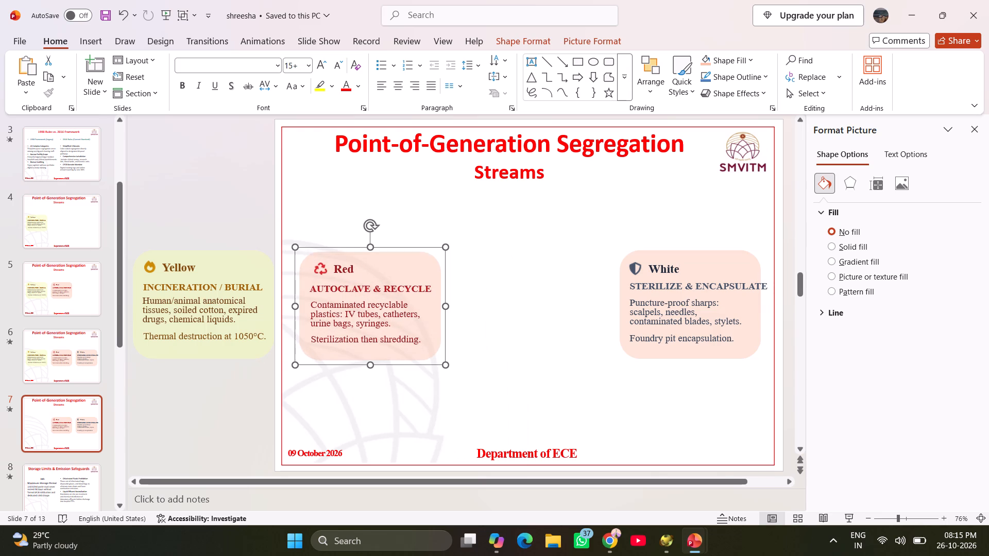
Move the White card next to the Red card, leaving a small gap, and fine-tune both cards so they sit level.
click(649, 251)
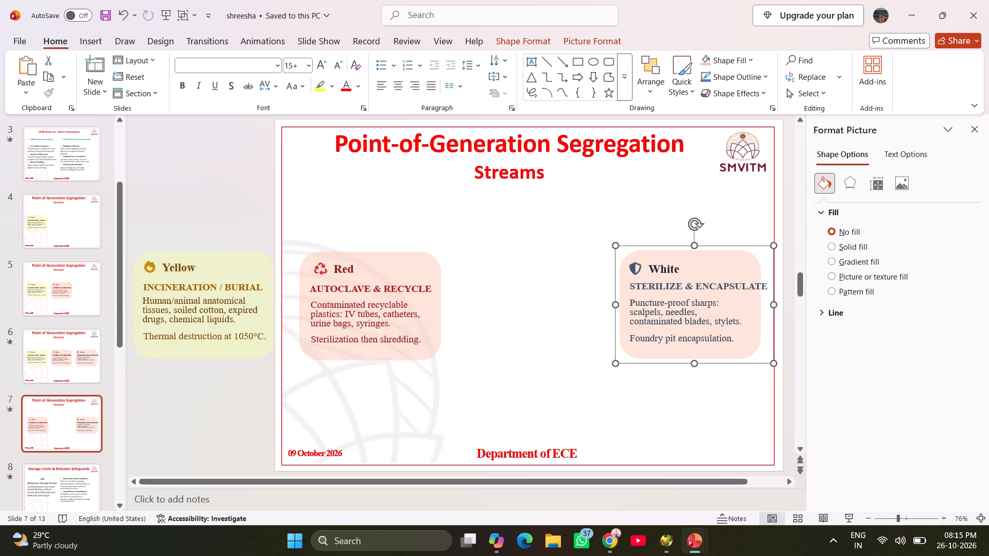
drag(649, 247, 511, 246)
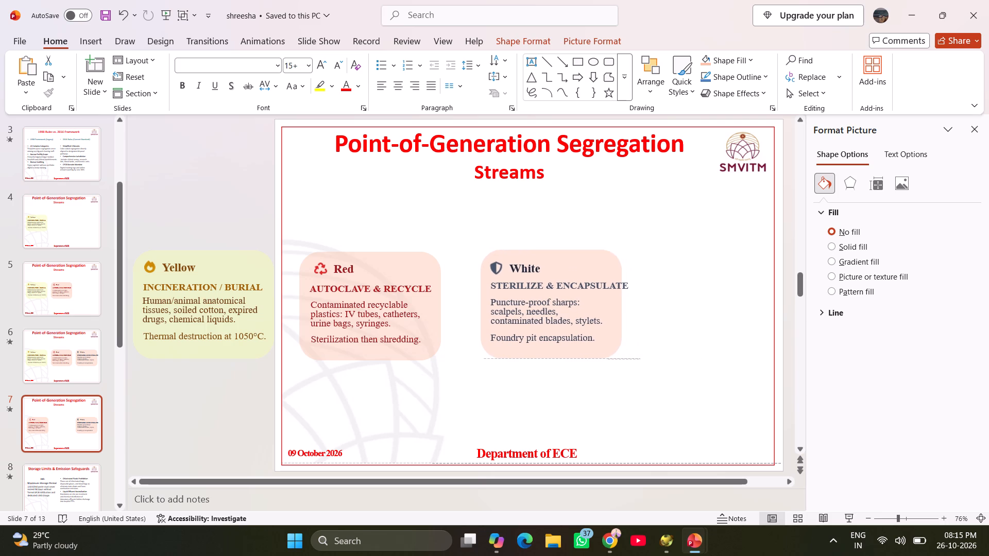
drag(511, 246, 483, 247)
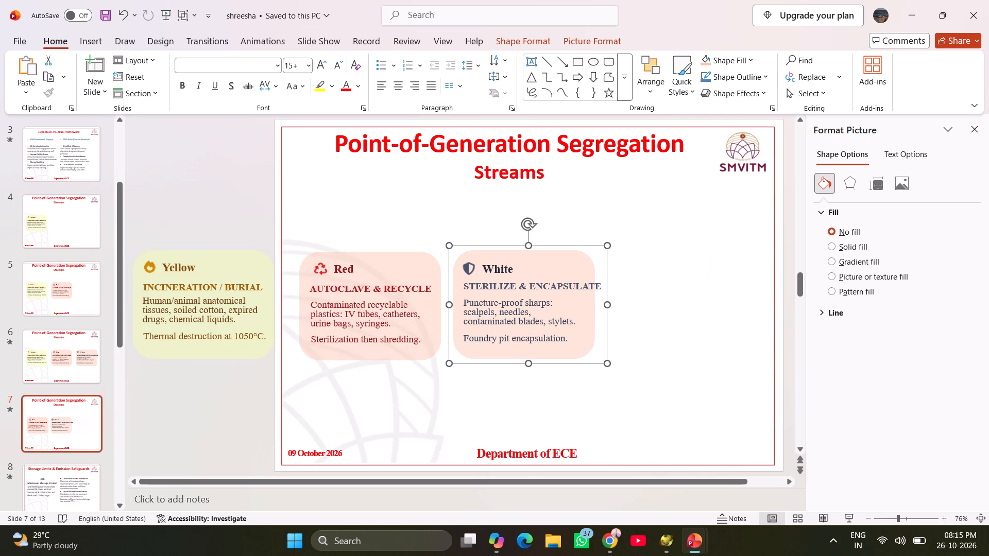
click(411, 262)
click(406, 248)
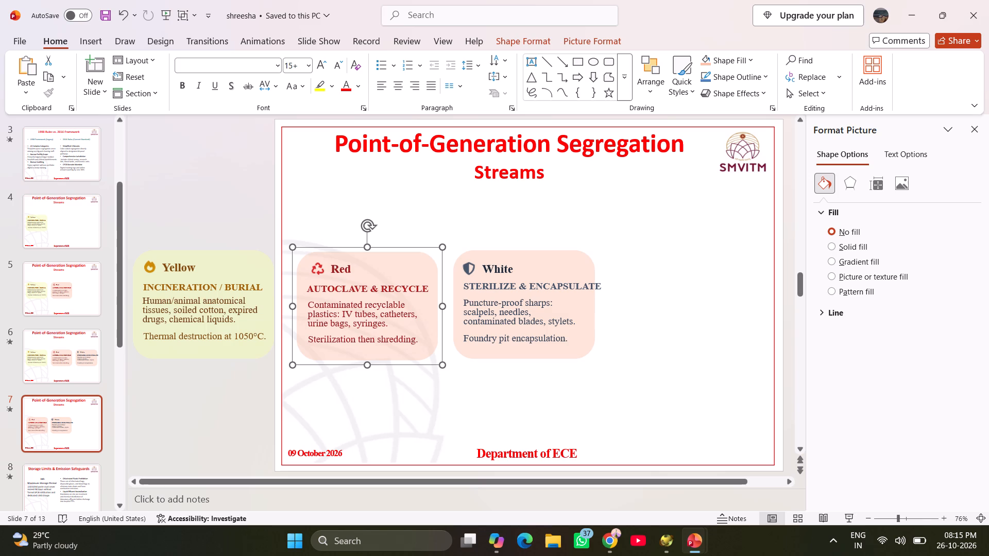
click(306, 264)
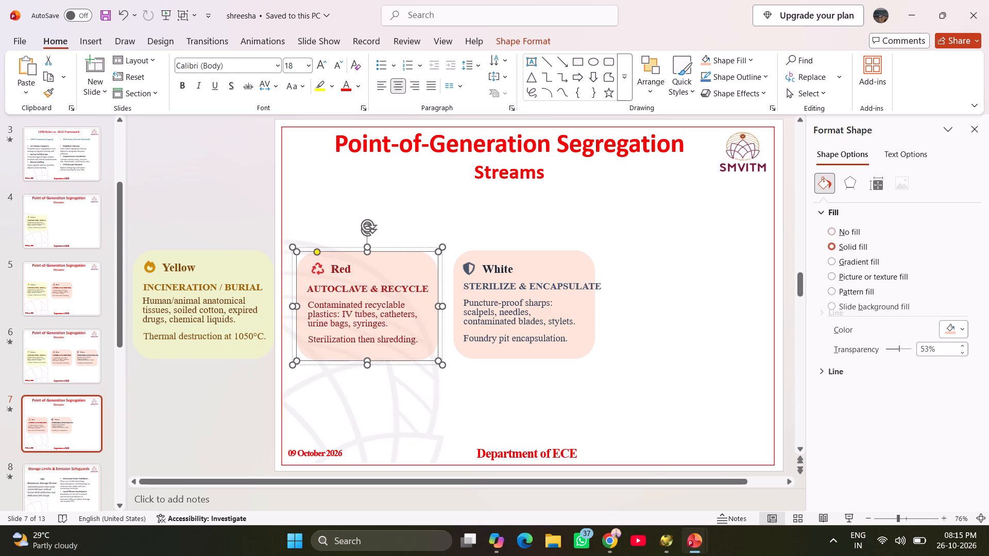
click(506, 252)
click(506, 252)
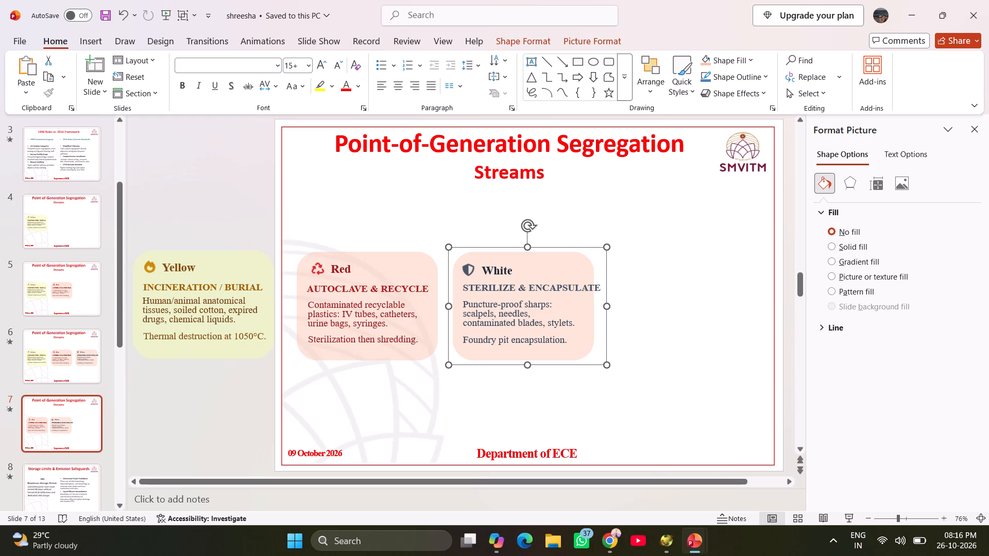
Copy the White card's rounded background shape and place the copy to the right of the White card, level with it.
click(554, 267)
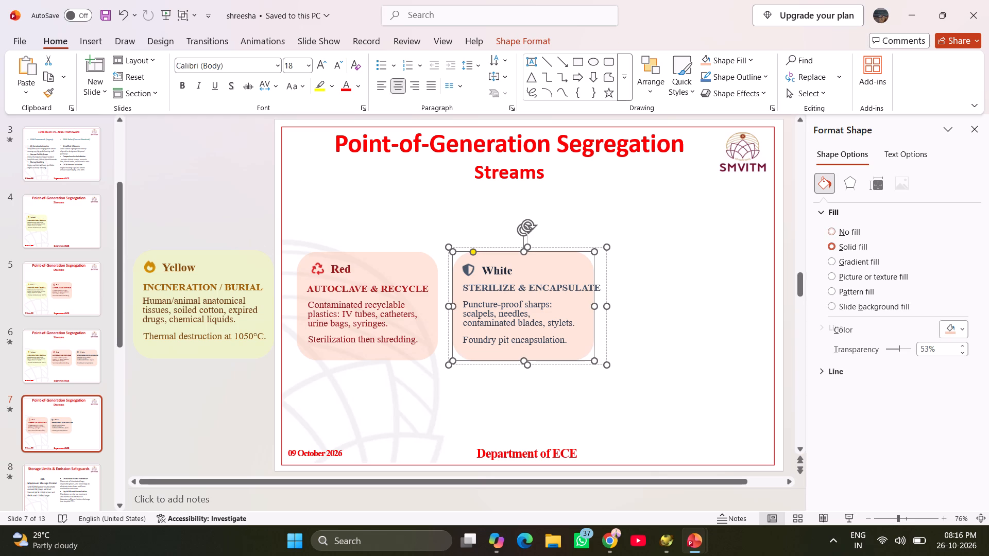
key(ctrl+c)
click(688, 304)
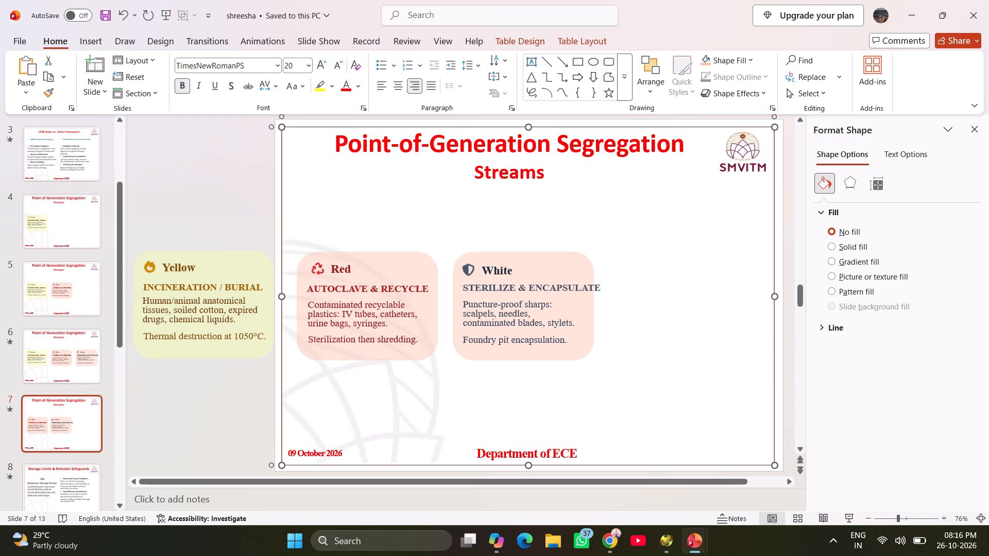
key(ctrl+v)
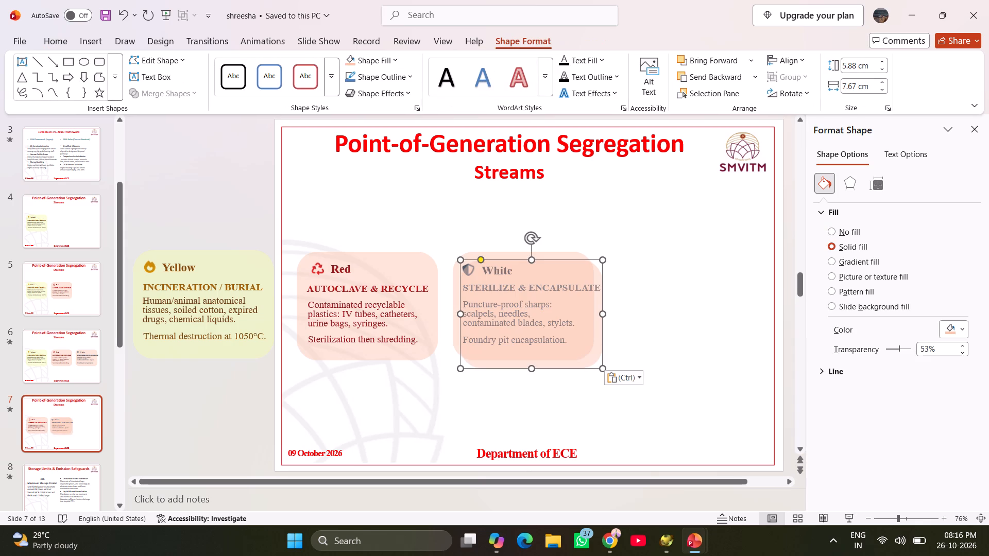
drag(573, 271, 727, 259)
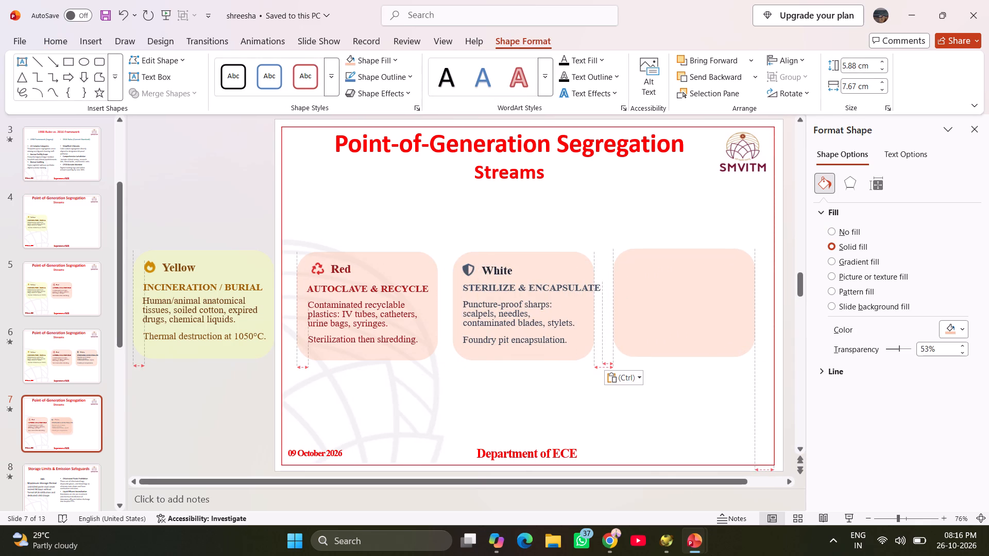
drag(727, 259, 728, 259)
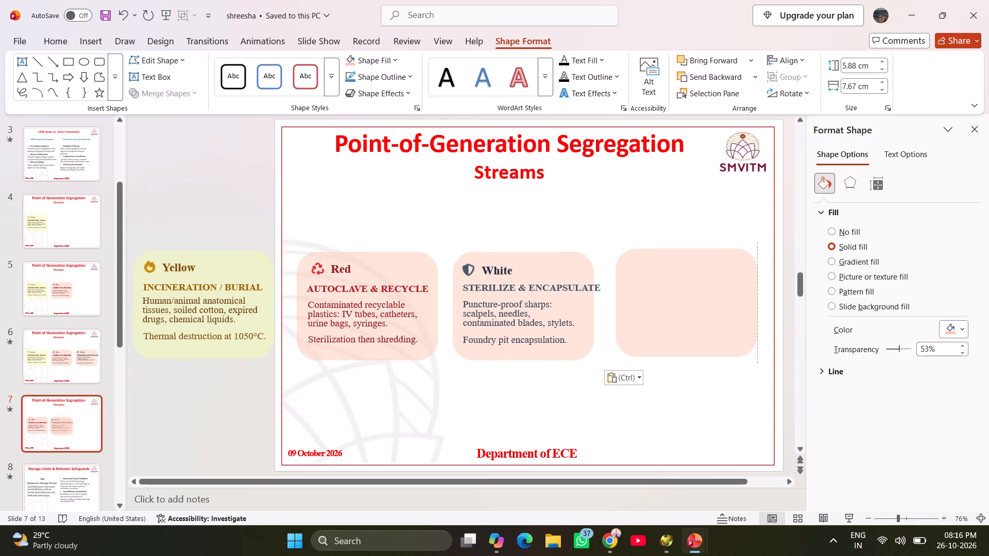
drag(728, 259, 727, 260)
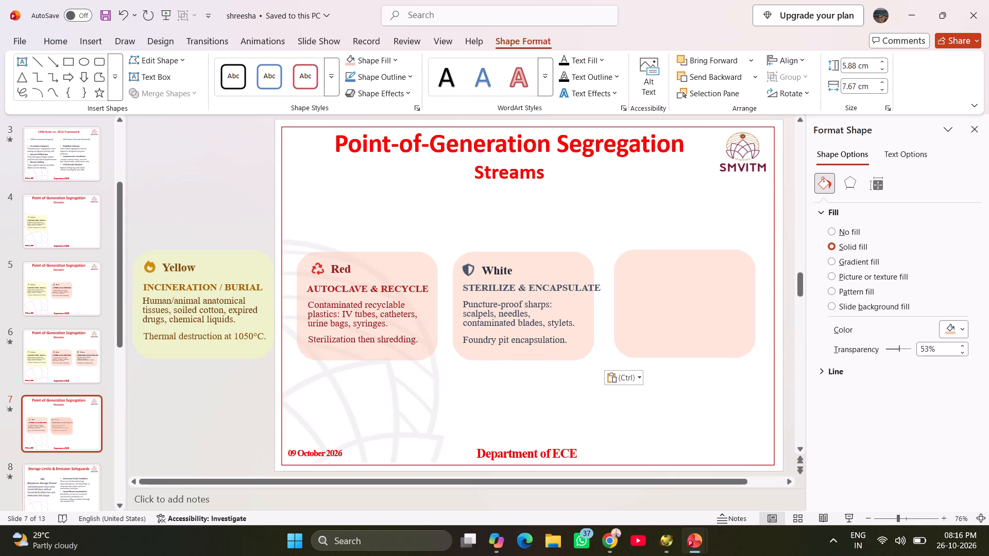
drag(727, 260, 728, 260)
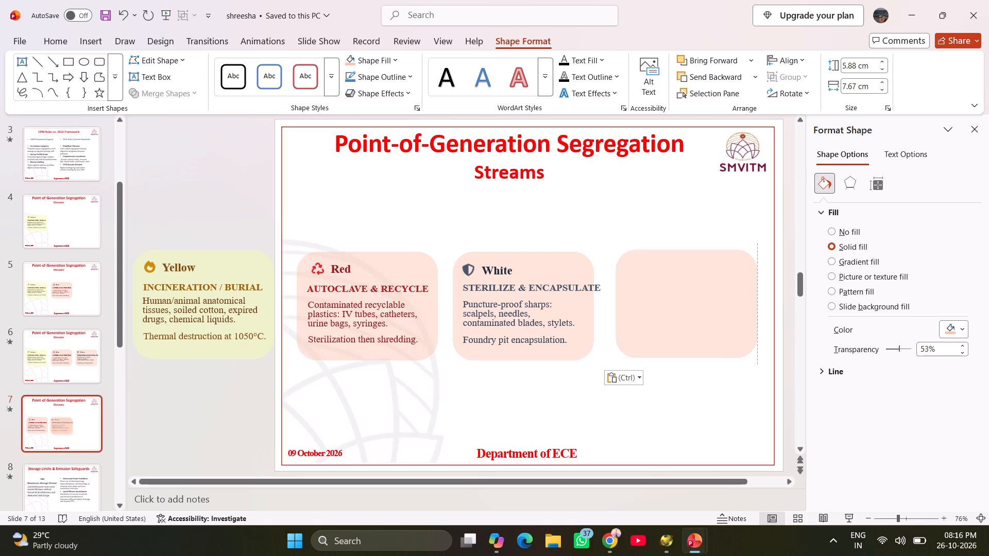
drag(728, 260, 728, 263)
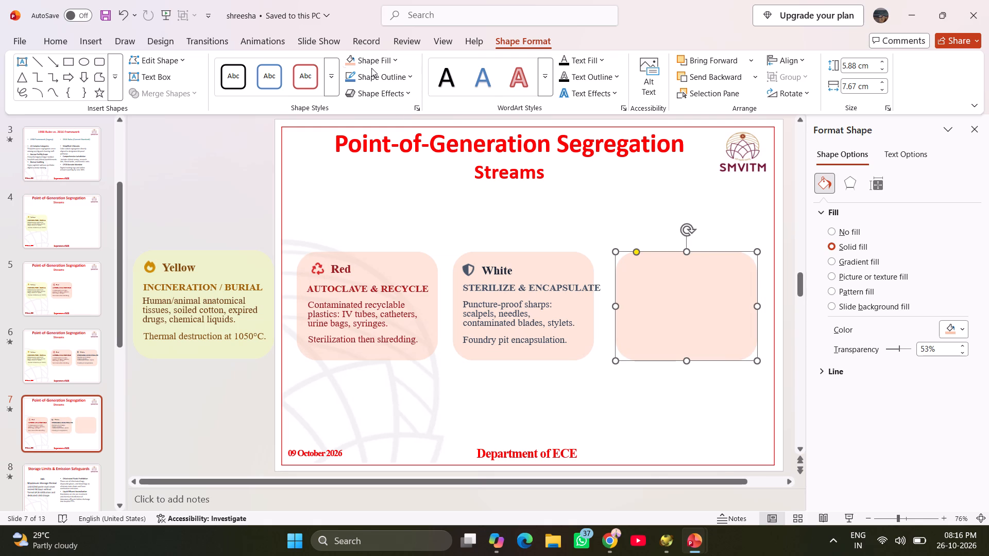
Bring the Blue icon, heading, "DISINFECT & RECLAIM" subtitle and description text from the other window into the empty fourth card.
key(alt+Tab)
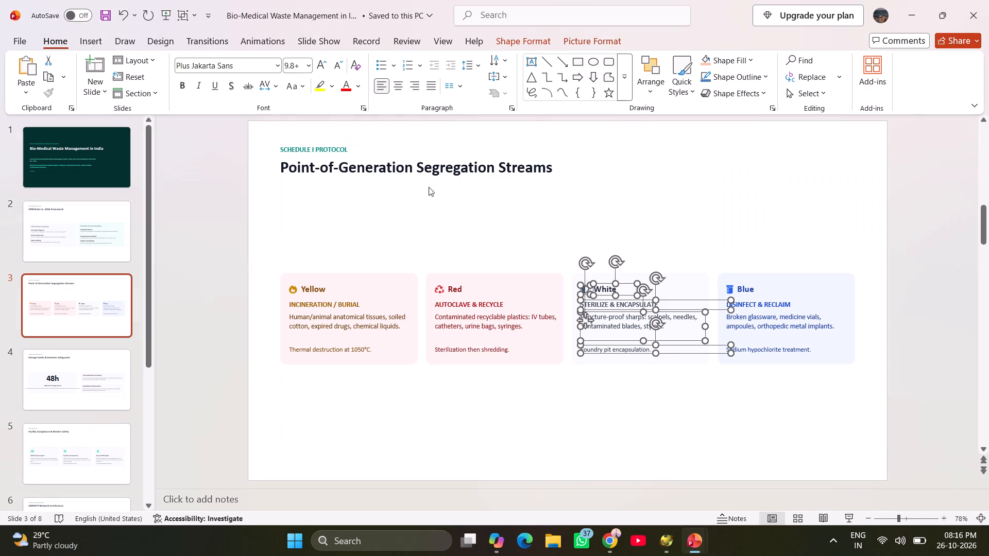
Copy the Blue card's icon, heading, subtitle, description and treatment line from the Bio-Medical Waste Management presentation into shreesha slide 7's empty fourth card.
click(756, 274)
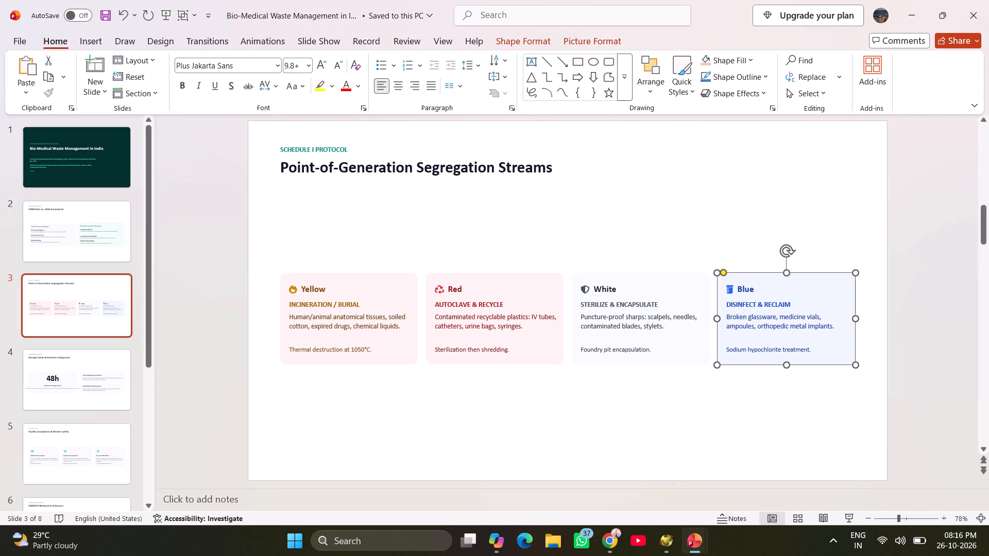
click(746, 288)
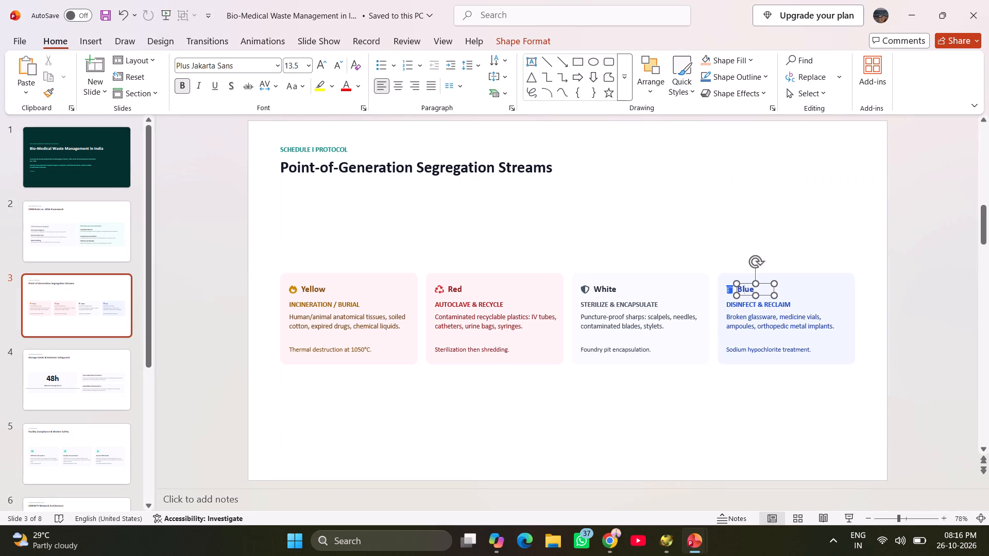
ctrl+click(730, 286)
ctrl+click(733, 300)
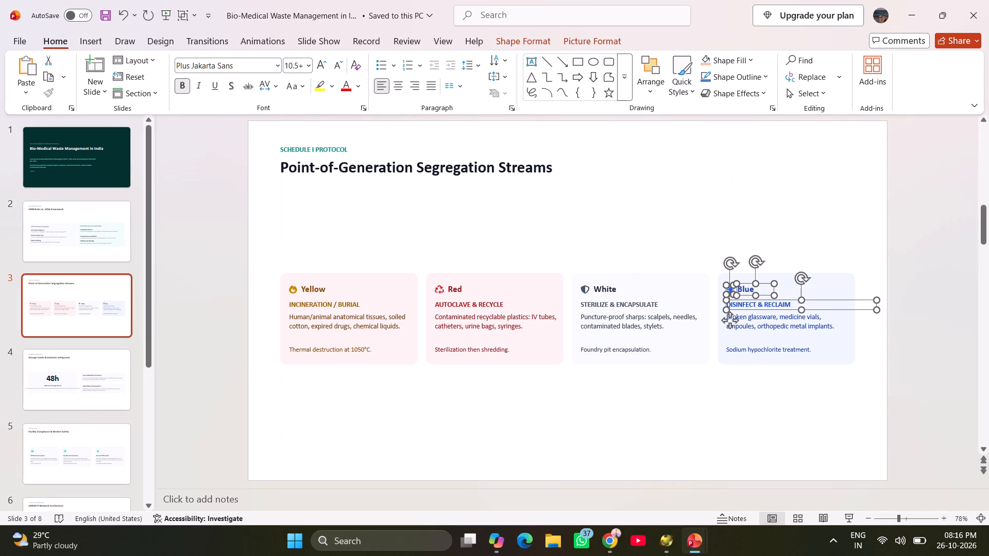
ctrl+click(748, 325)
ctrl+click(748, 346)
key(ctrl+c)
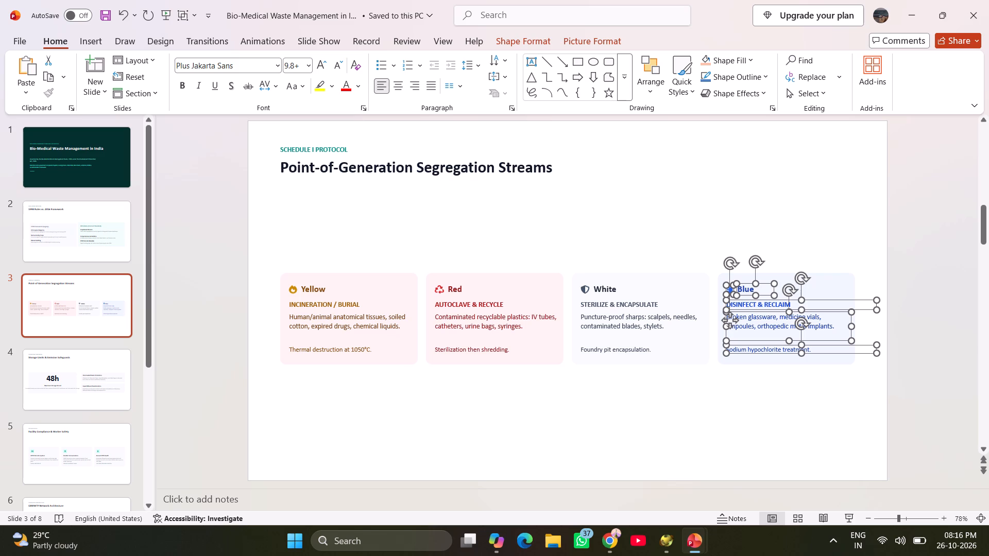
key(alt+Tab)
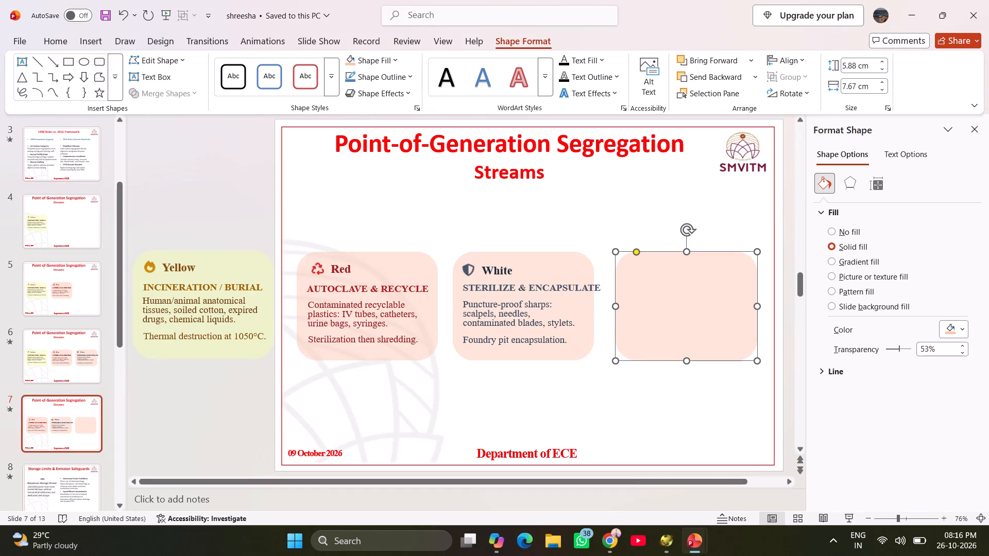
key(ctrl+v)
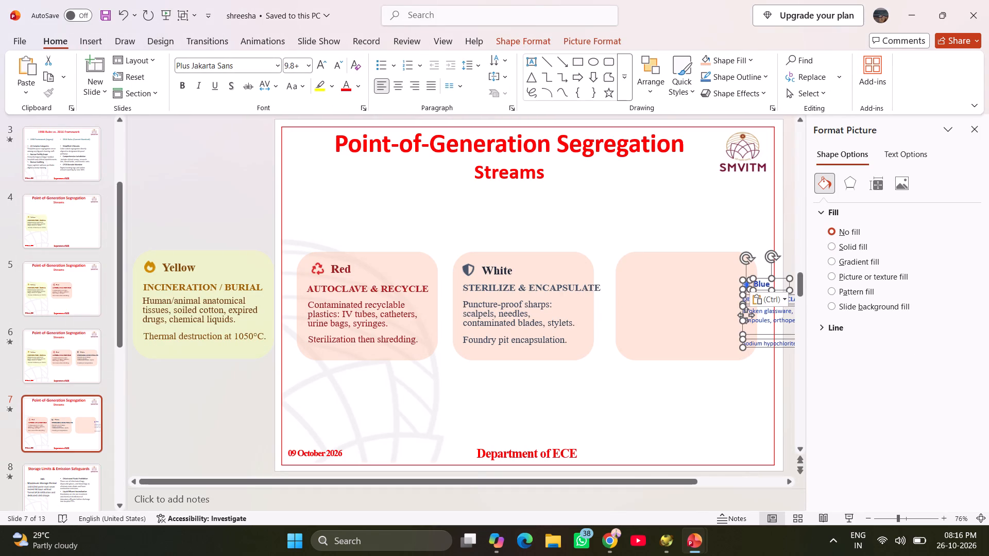
drag(760, 279, 751, 279)
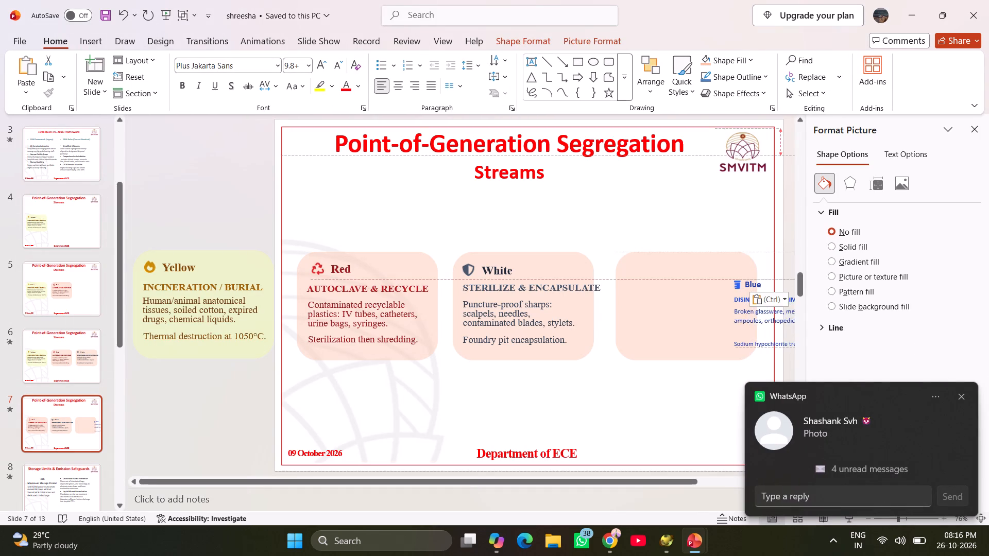
drag(751, 279, 644, 265)
Set all of the pasted Blue card text to Times New Roman at font size 15.
click(238, 69)
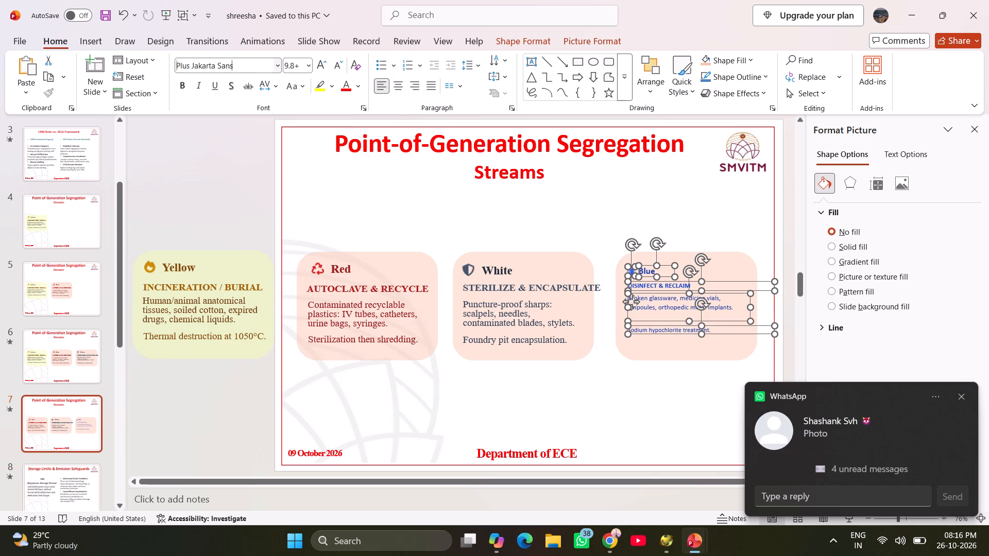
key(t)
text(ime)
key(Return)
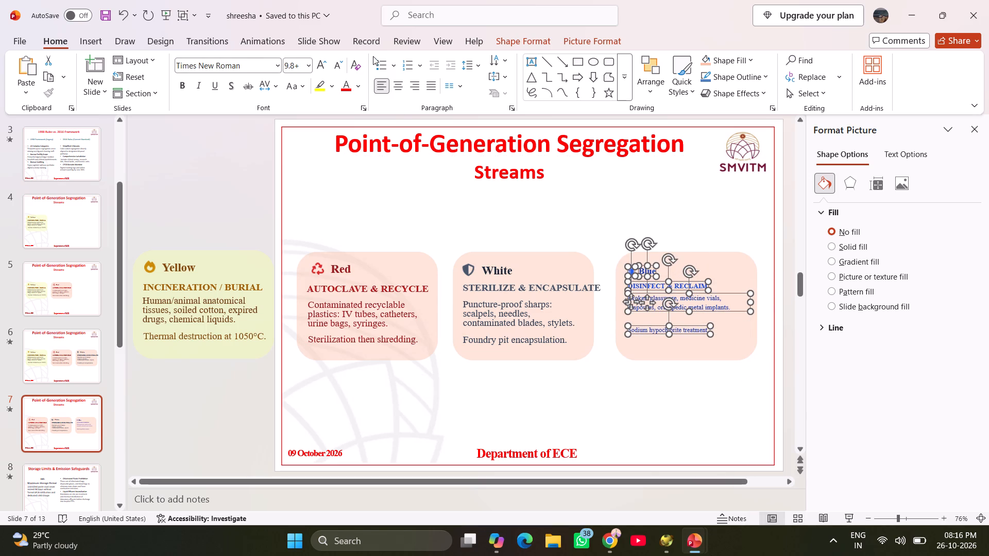
click(296, 65)
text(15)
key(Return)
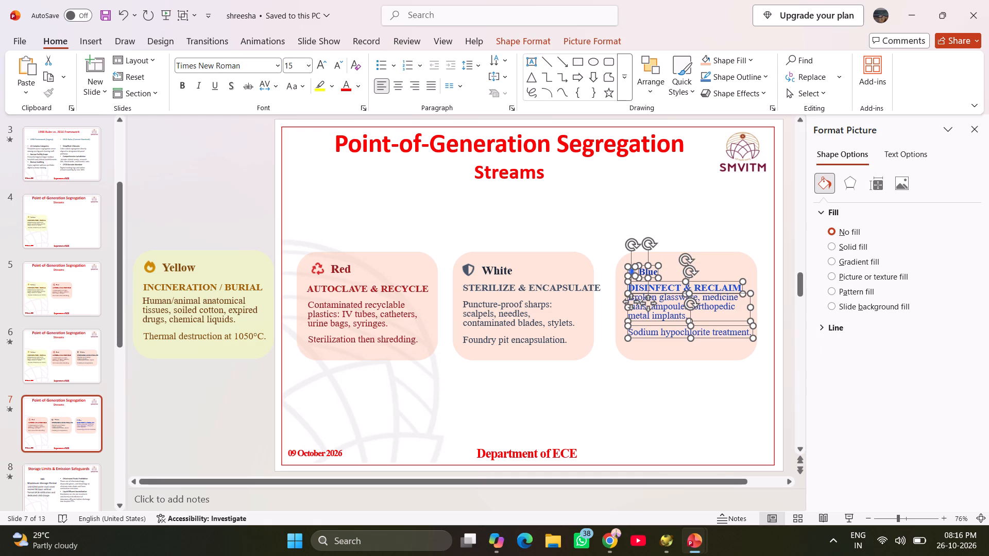
Select the "Blue" heading text box in the fourth card.
click(660, 298)
click(644, 268)
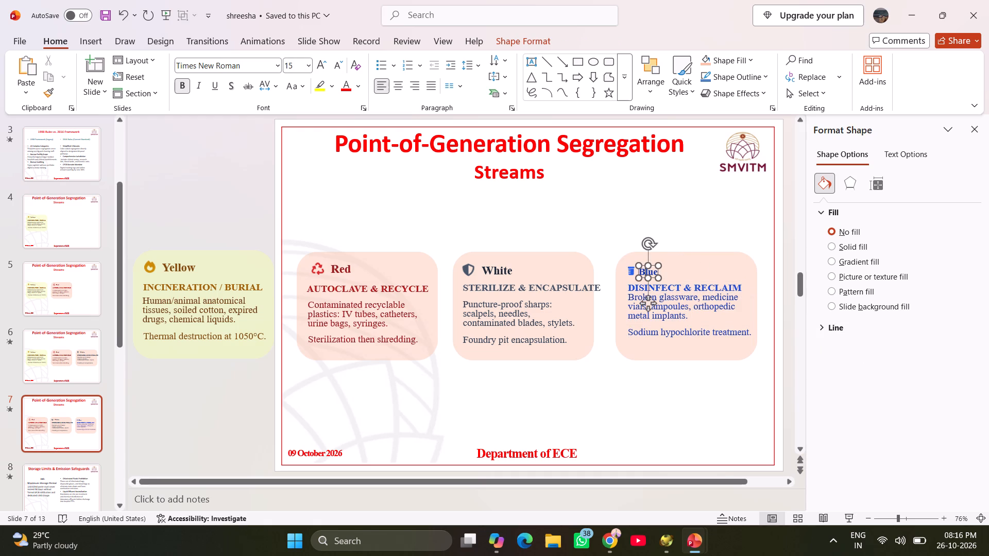
Set the font size of the "Blue" heading to 18.
click(650, 244)
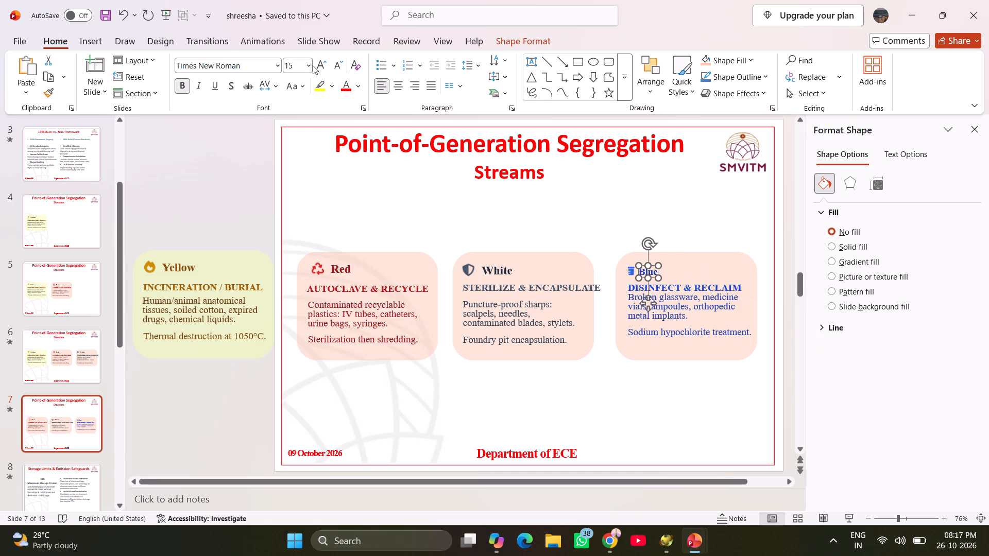
click(305, 68)
text(18)
key(Return)
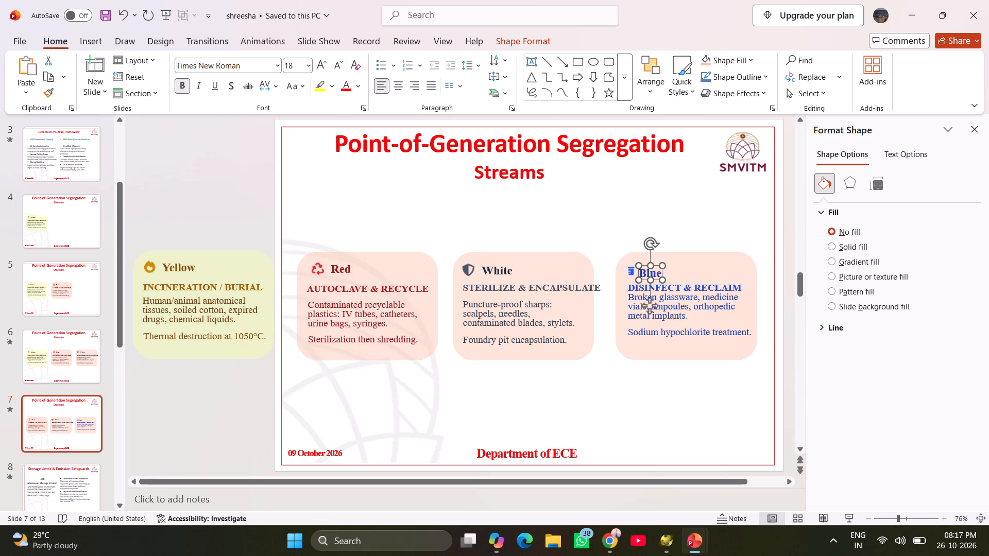
Enlarge the icon beside the "Blue" heading and shift the heading right so it clears the icon.
click(629, 271)
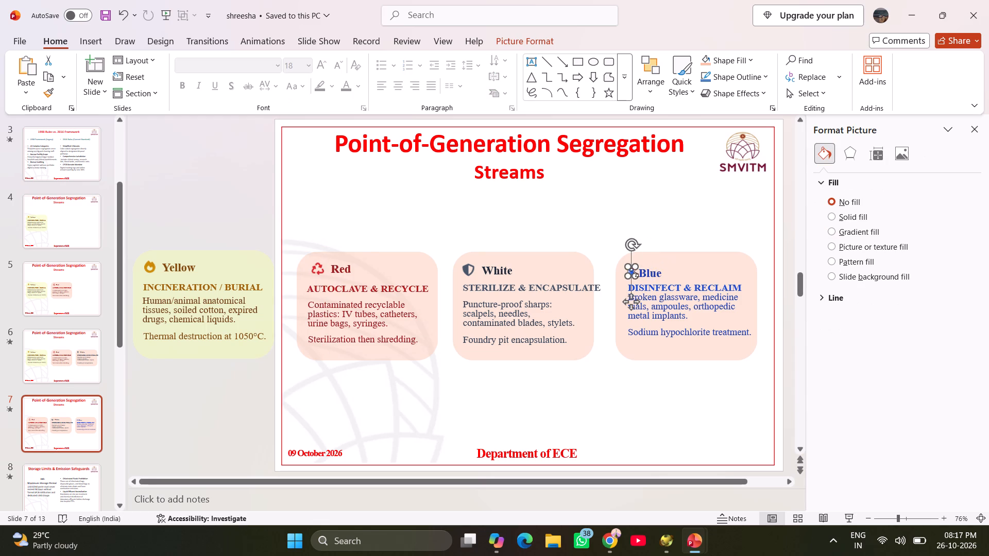
click(636, 276)
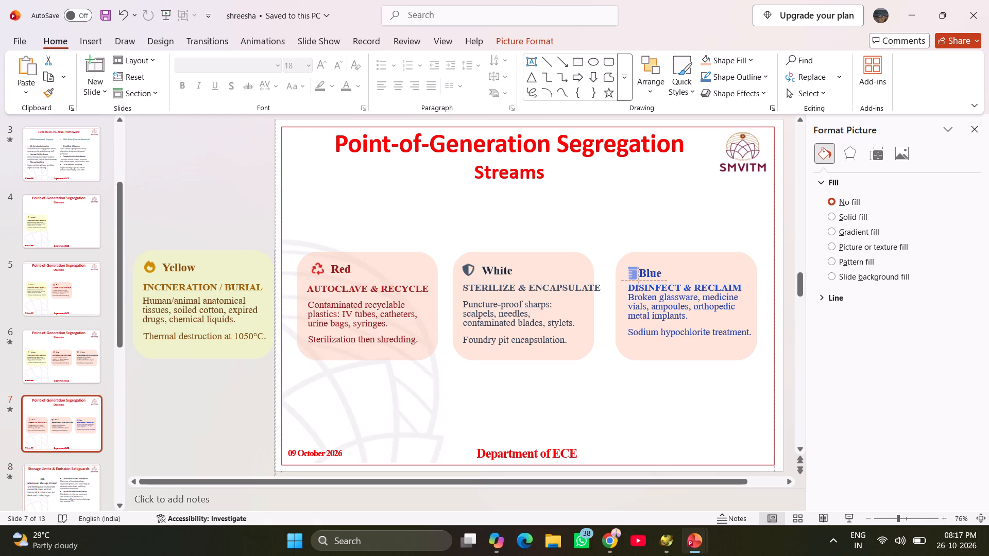
click(637, 277)
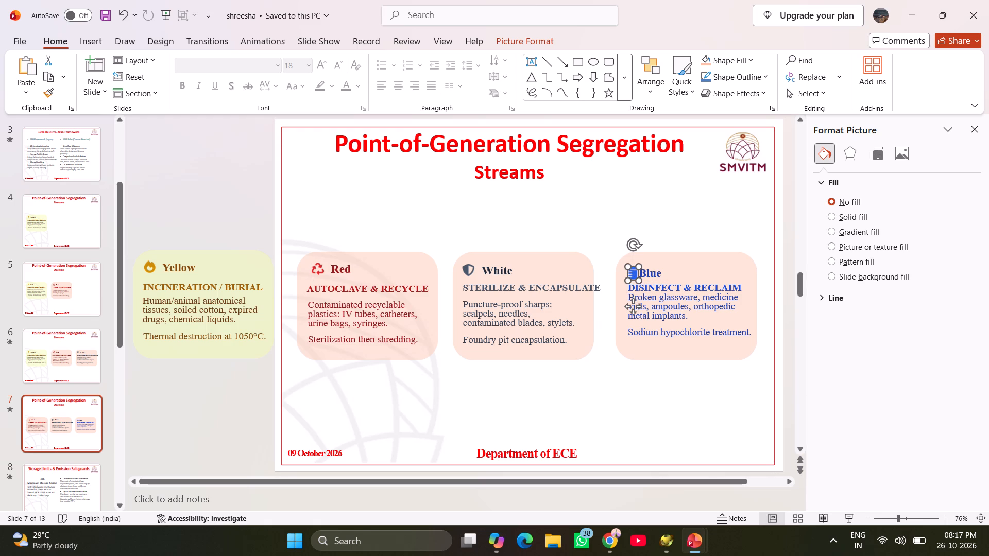
click(646, 275)
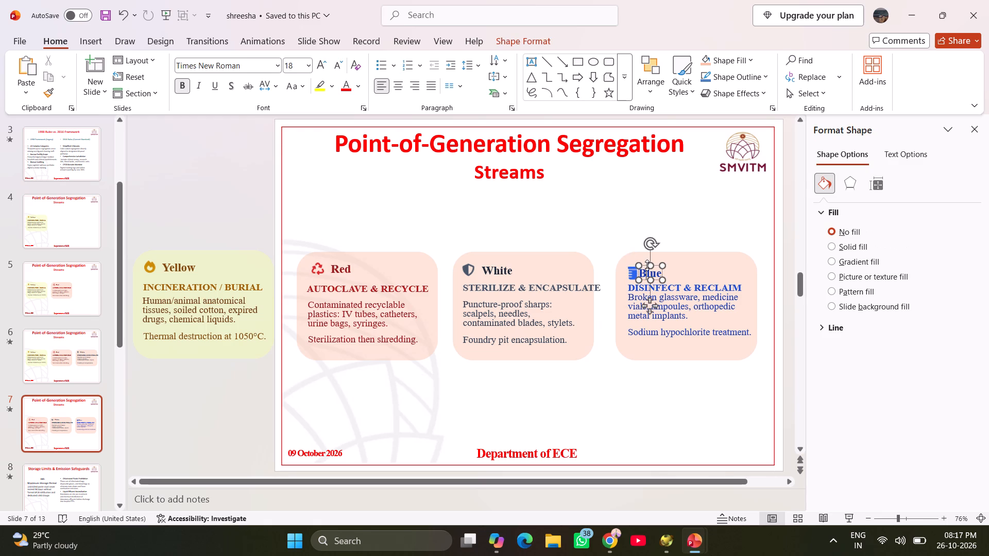
click(647, 265)
click(645, 266)
drag(645, 266, 649, 266)
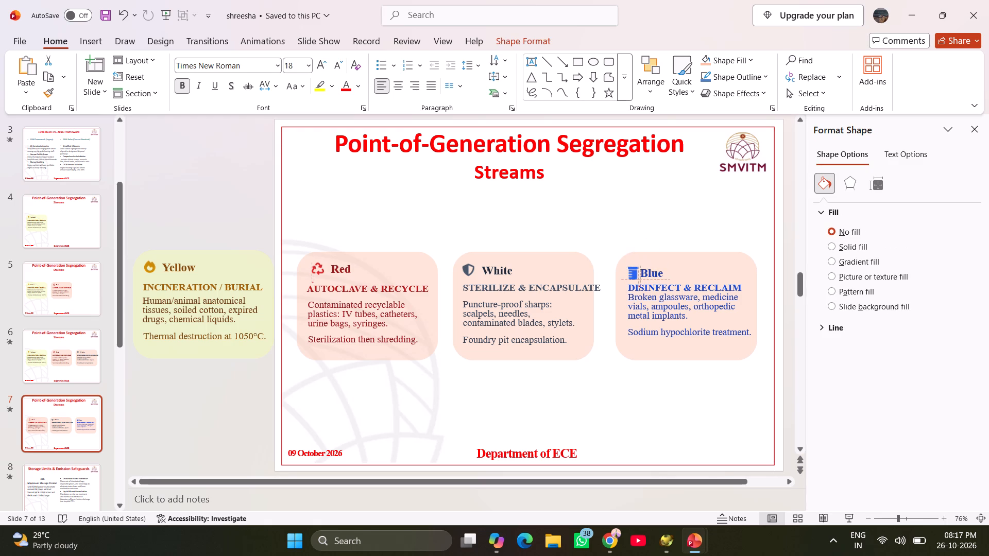
drag(649, 266, 650, 266)
Fine-tune the Blue card's icon and raise the "Blue" heading so both line up with the White card's icon and heading.
click(634, 273)
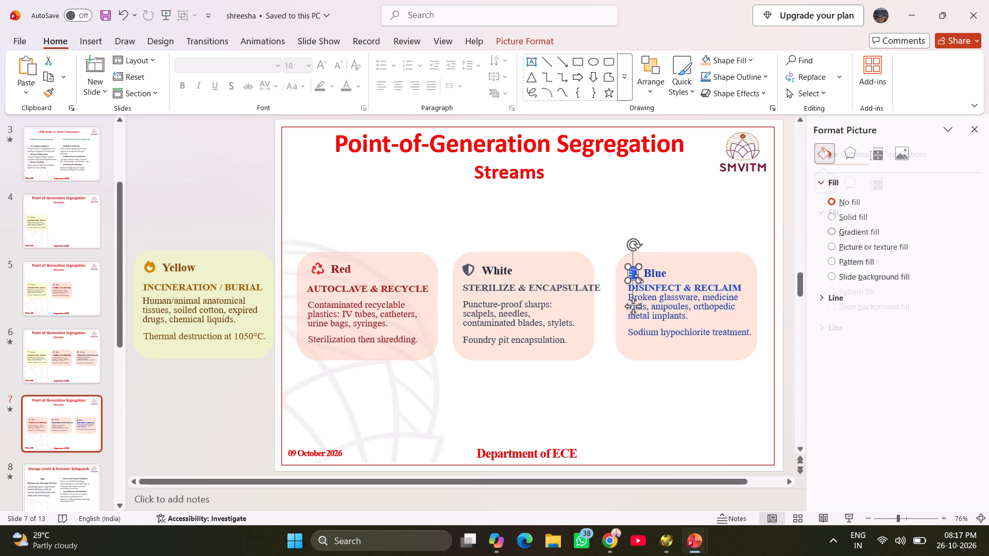
click(639, 281)
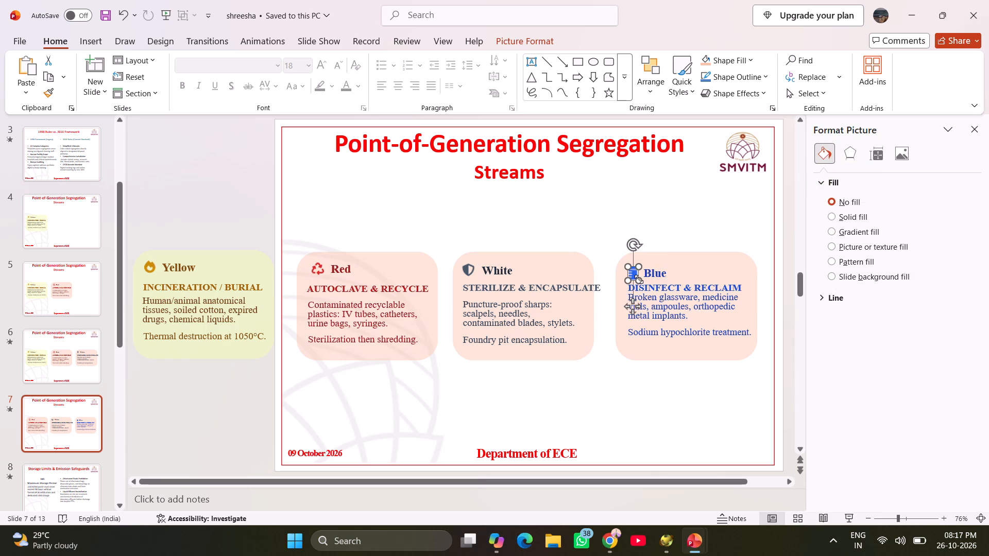
click(640, 280)
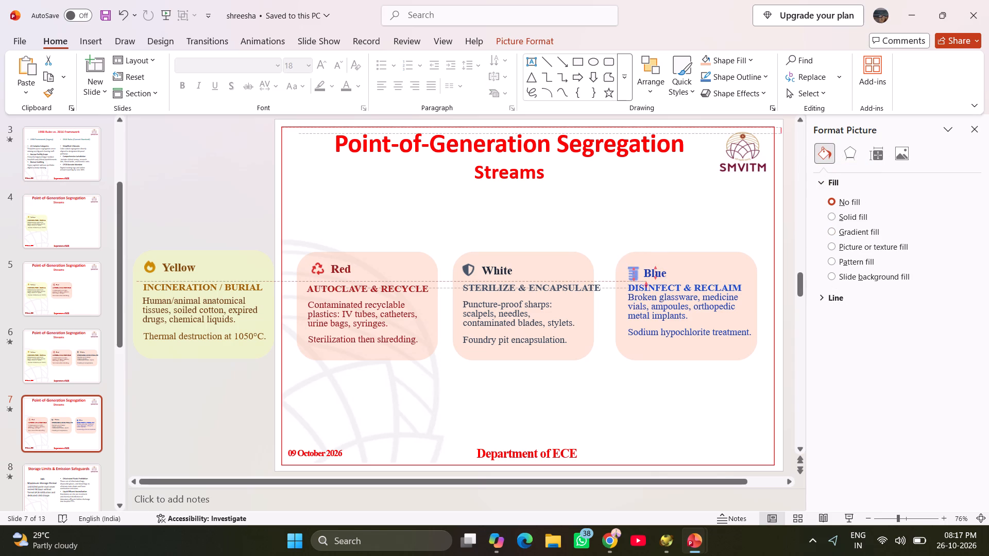
click(652, 273)
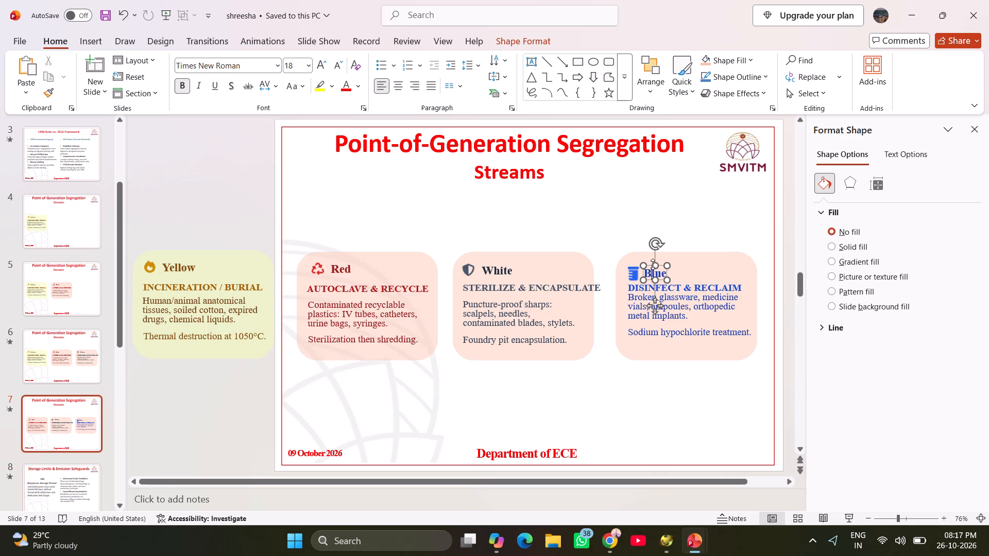
click(650, 263)
click(651, 270)
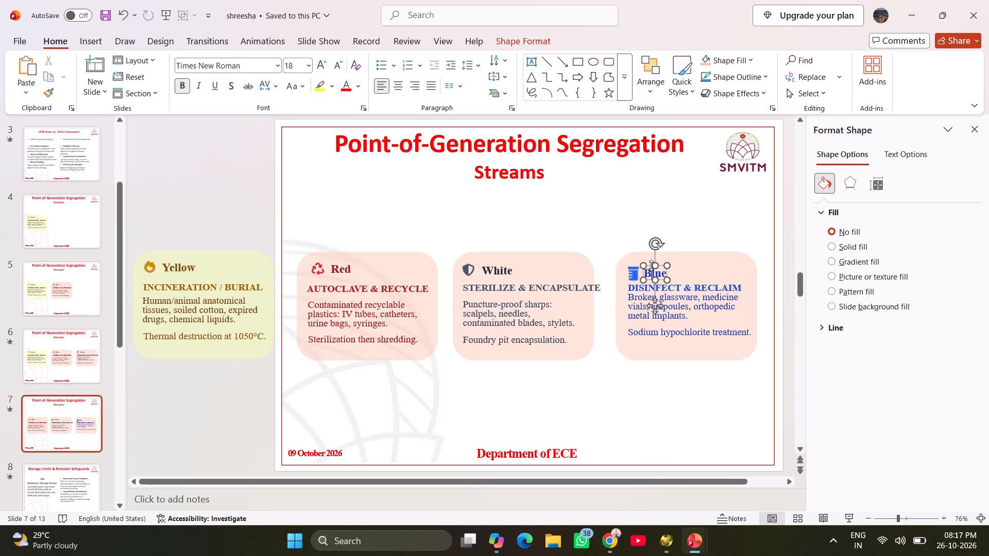
click(650, 265)
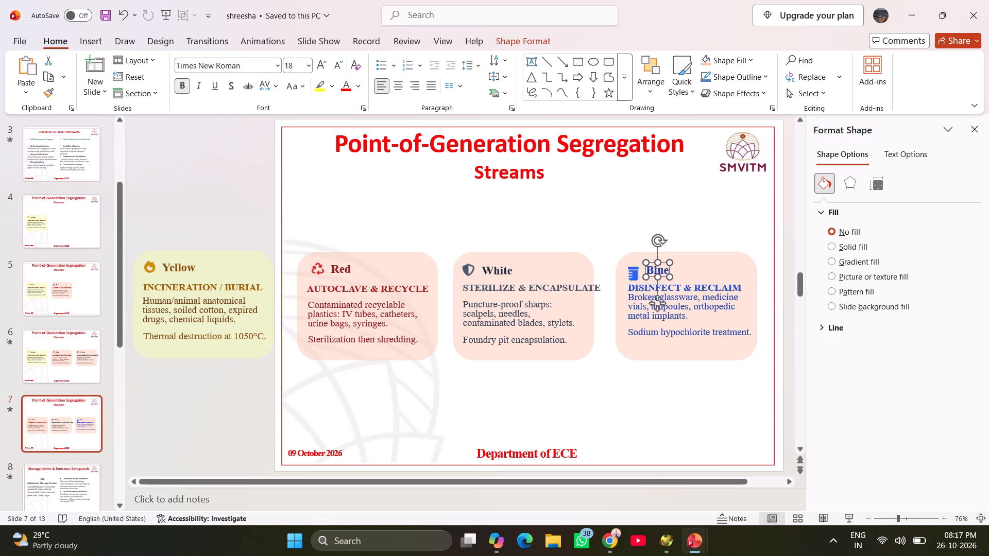
click(636, 271)
click(635, 266)
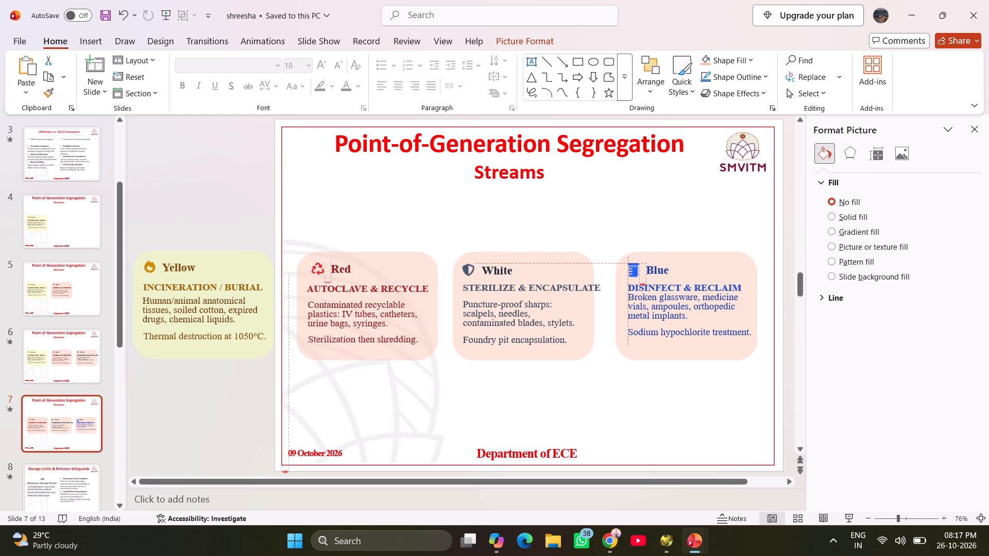
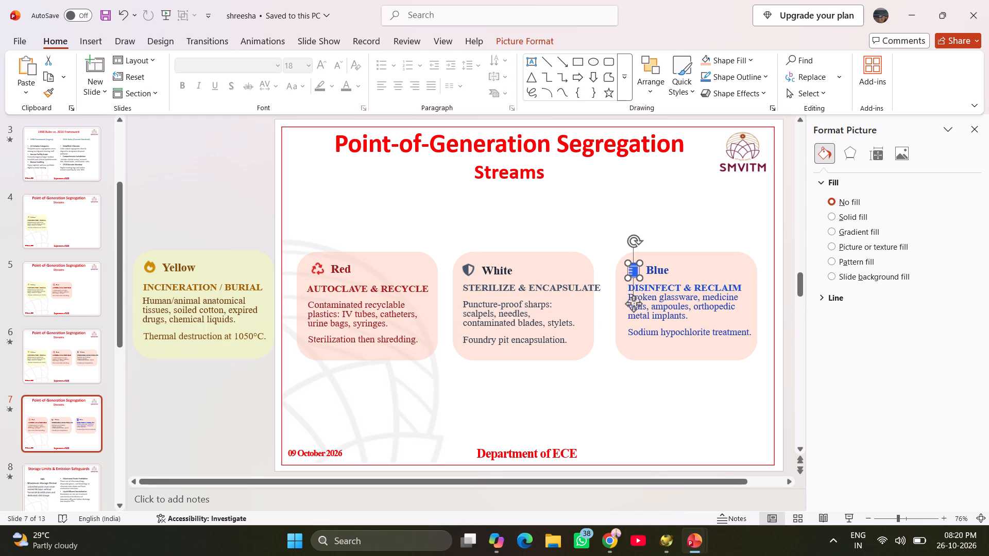
Open the custom fill colour settings for the Blue card's rounded background shape.
click(673, 264)
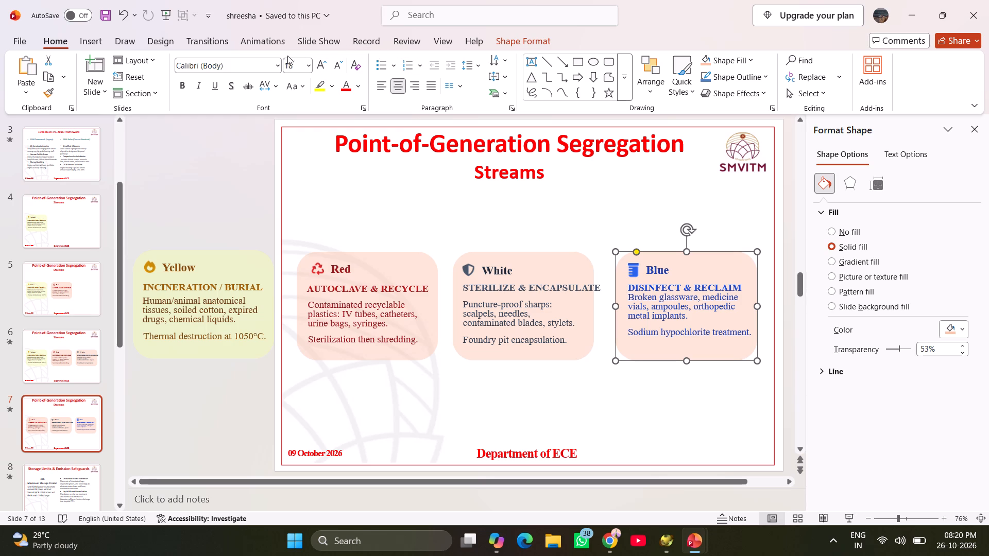
click(517, 48)
click(368, 64)
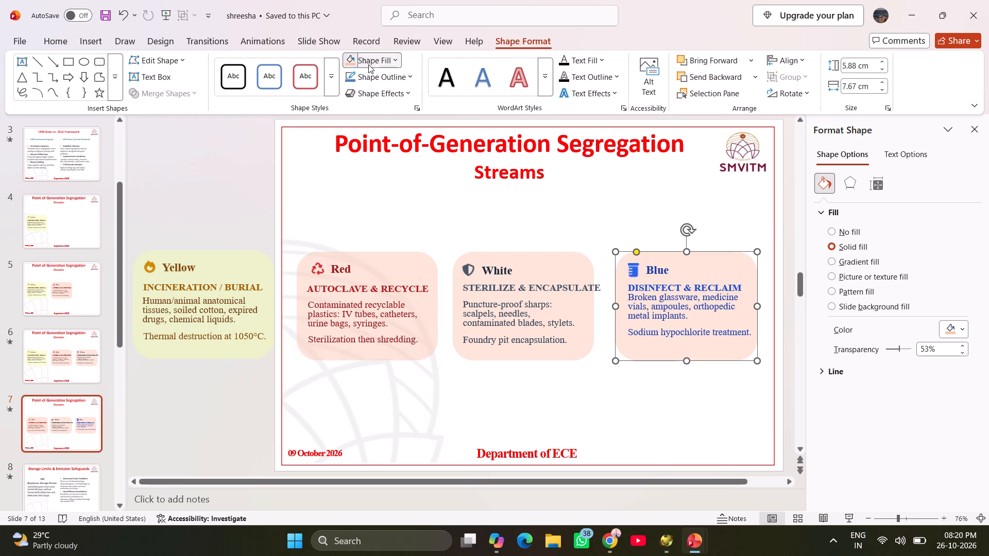
click(399, 340)
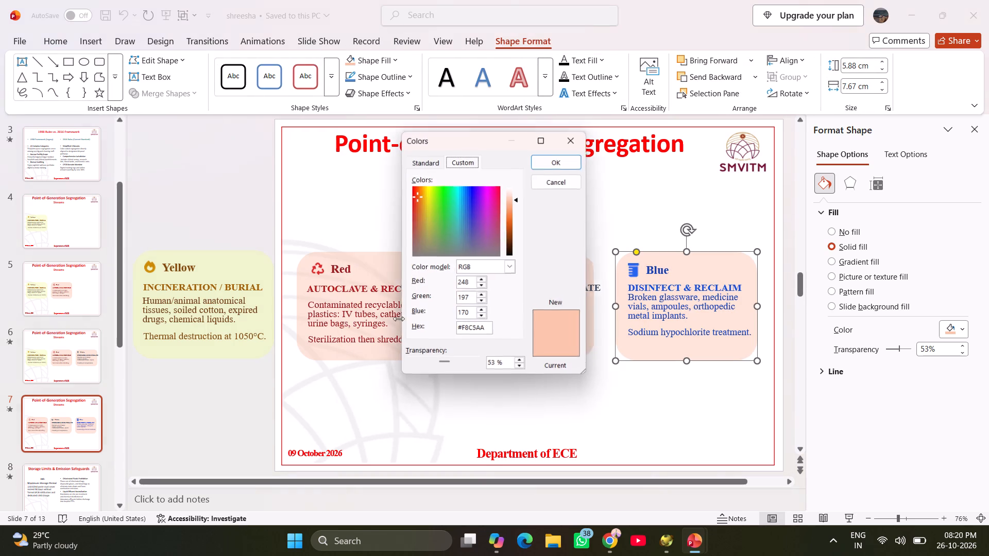
Recolour the Blue card's background with a custom pale violet-blue fill, lightening it in stages to #C3BCFA.
drag(417, 193, 476, 197)
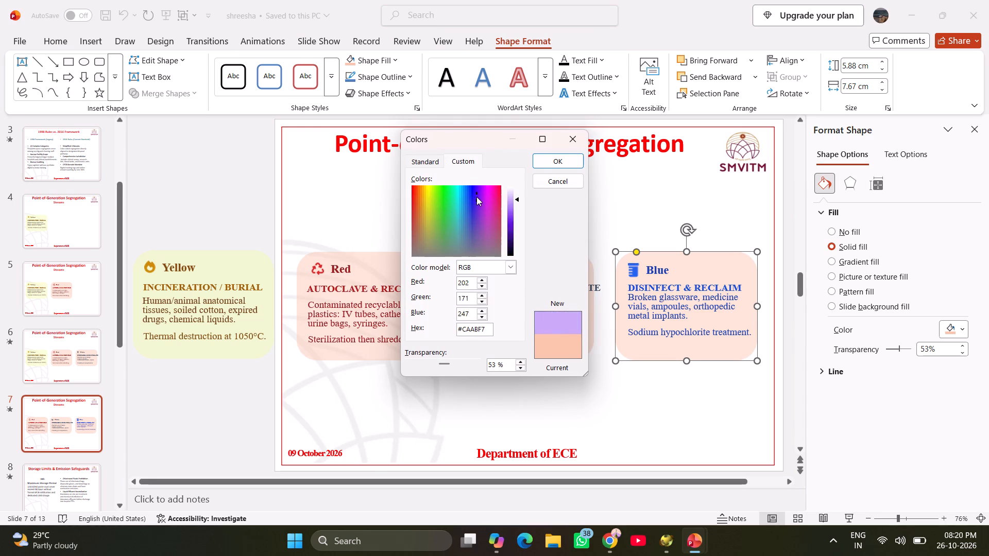
drag(476, 197, 472, 196)
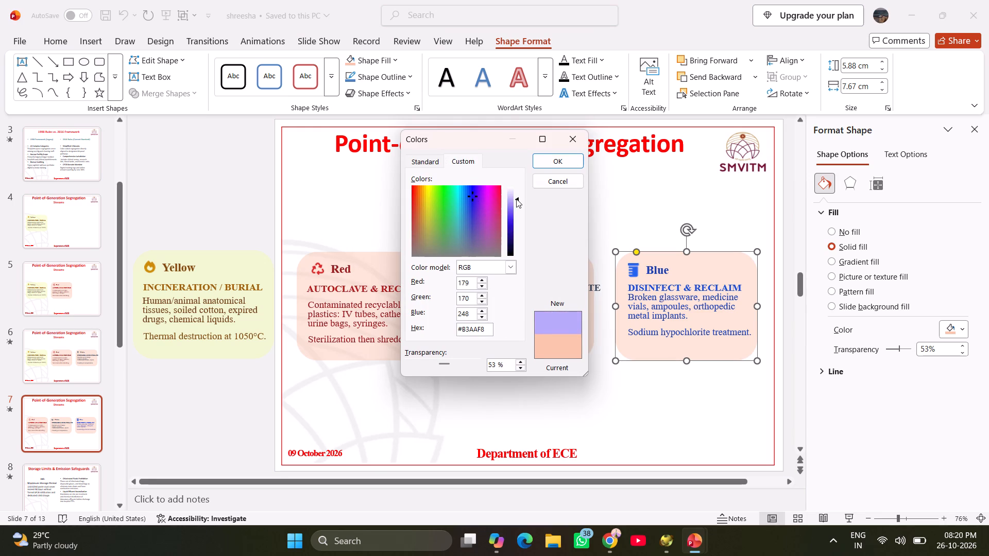
click(517, 199)
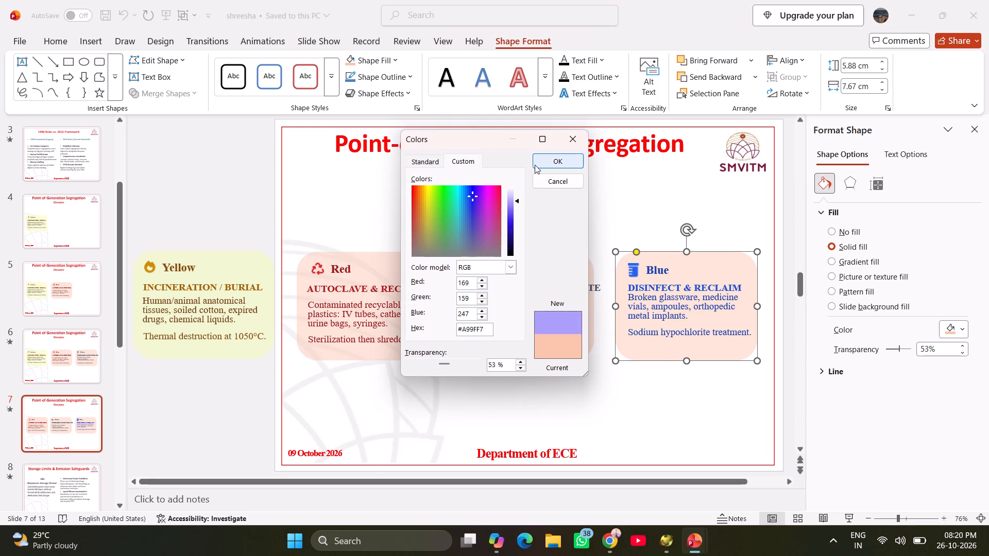
click(540, 164)
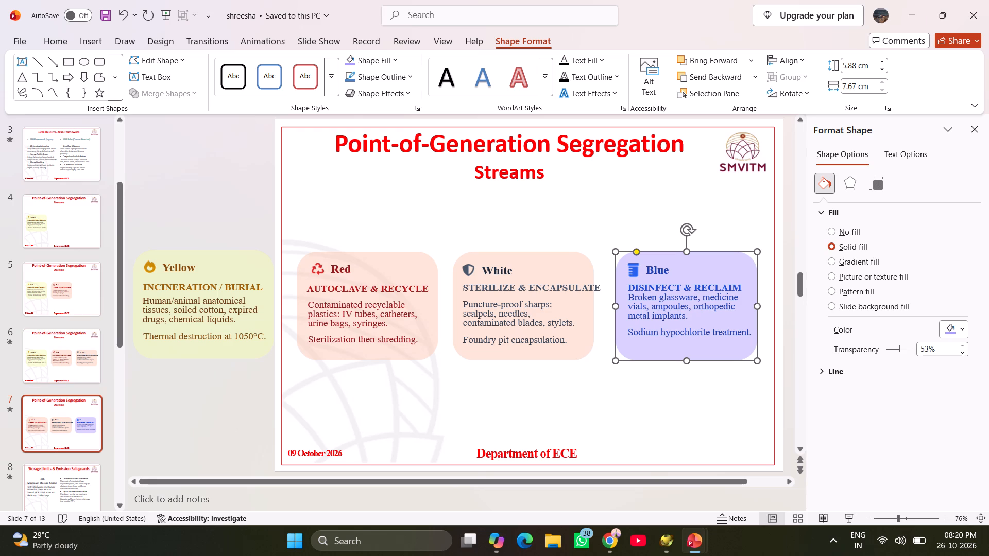
click(369, 59)
click(414, 342)
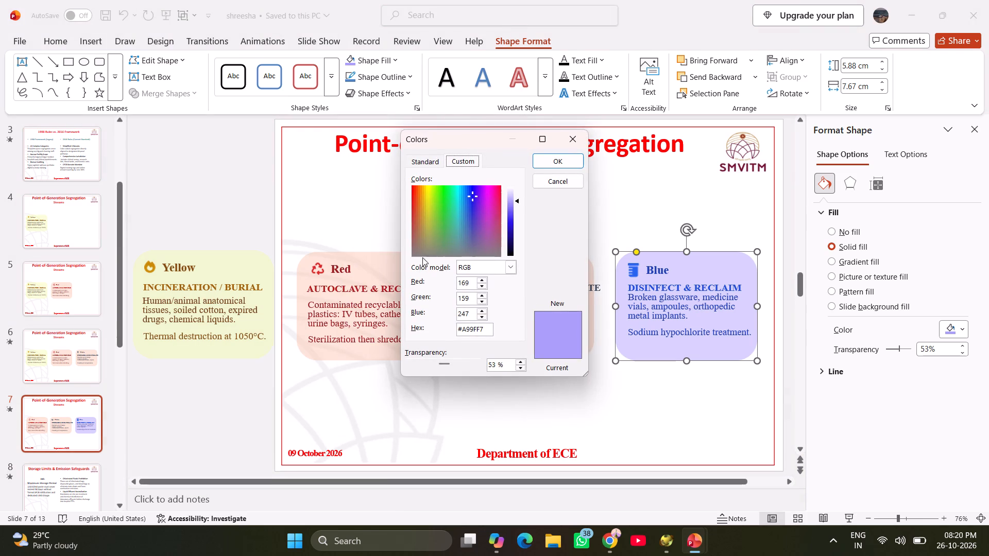
click(518, 202)
click(539, 166)
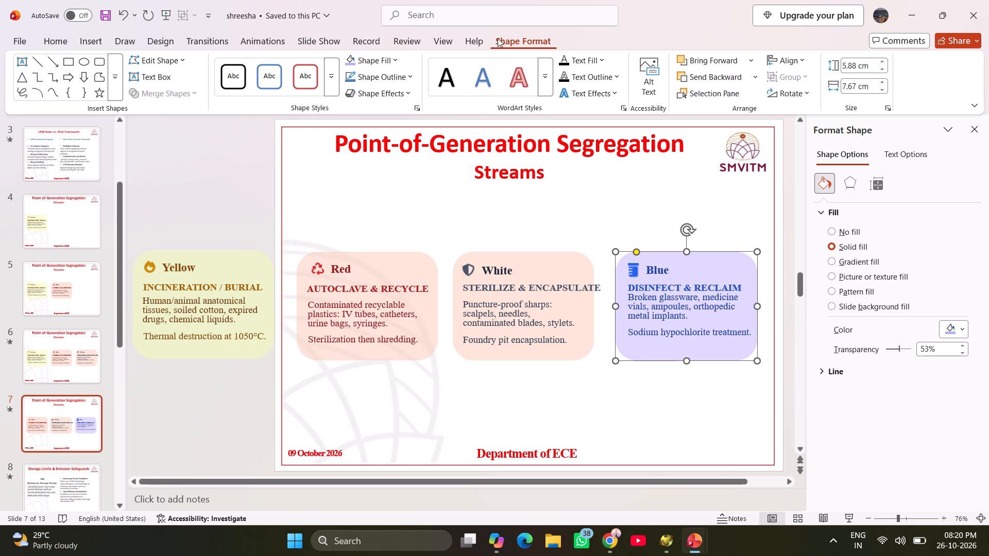
click(391, 68)
click(391, 61)
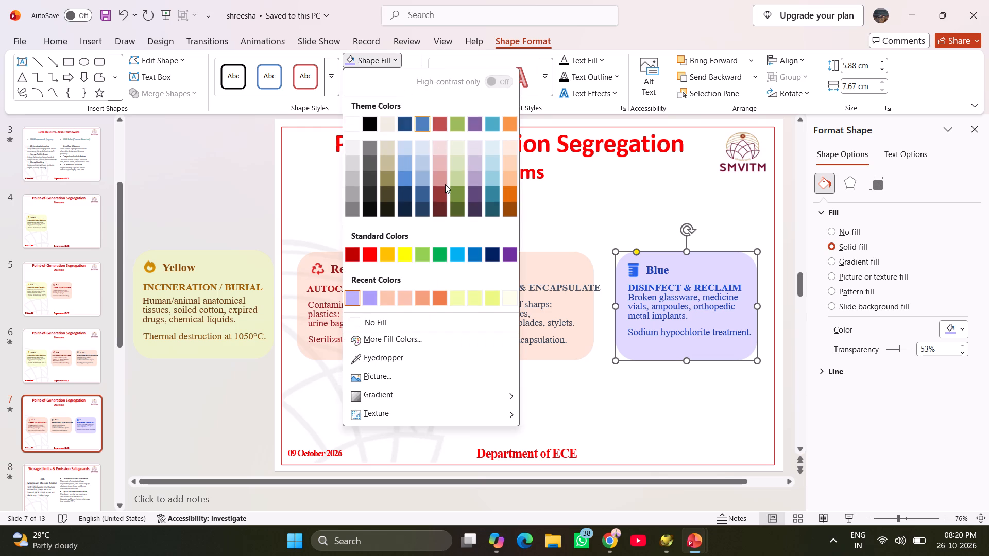
click(386, 338)
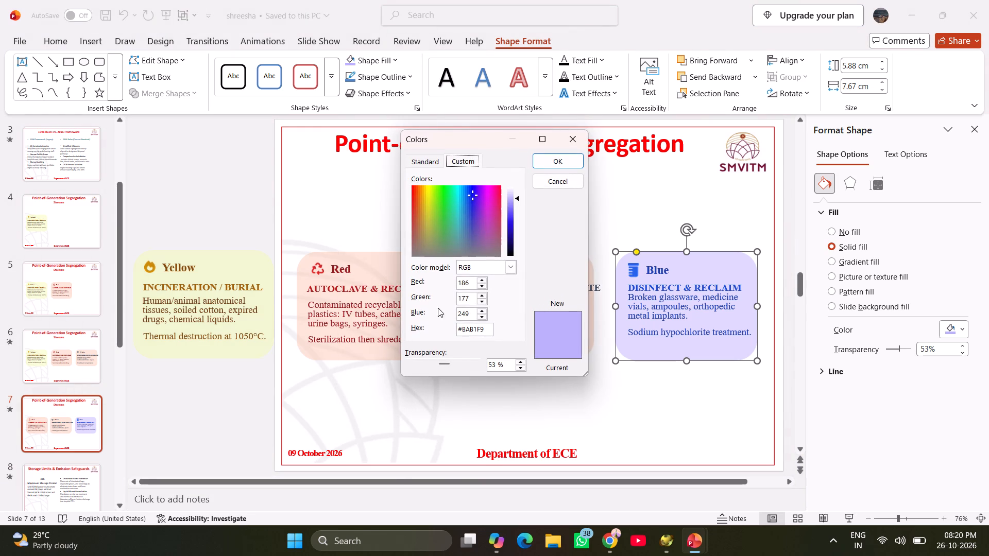
click(517, 198)
click(546, 160)
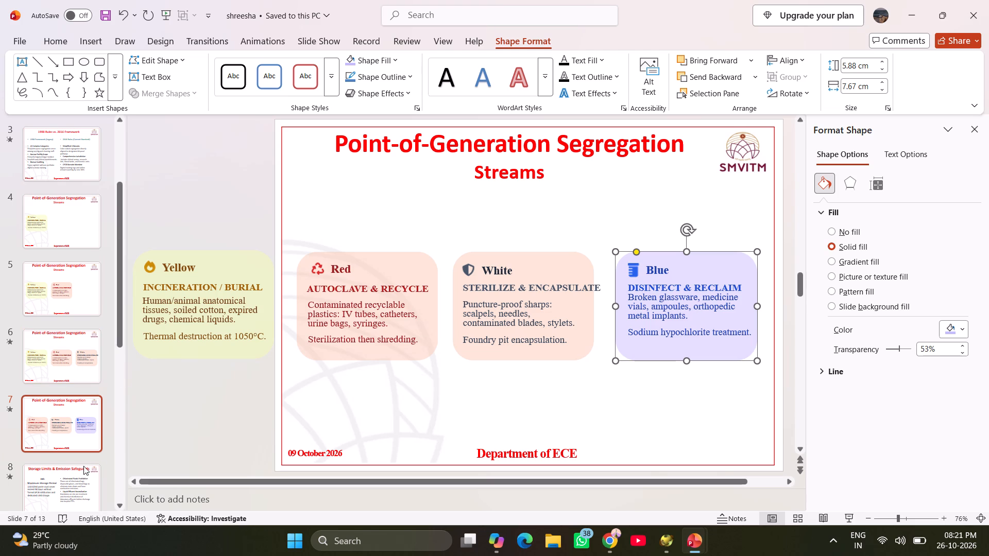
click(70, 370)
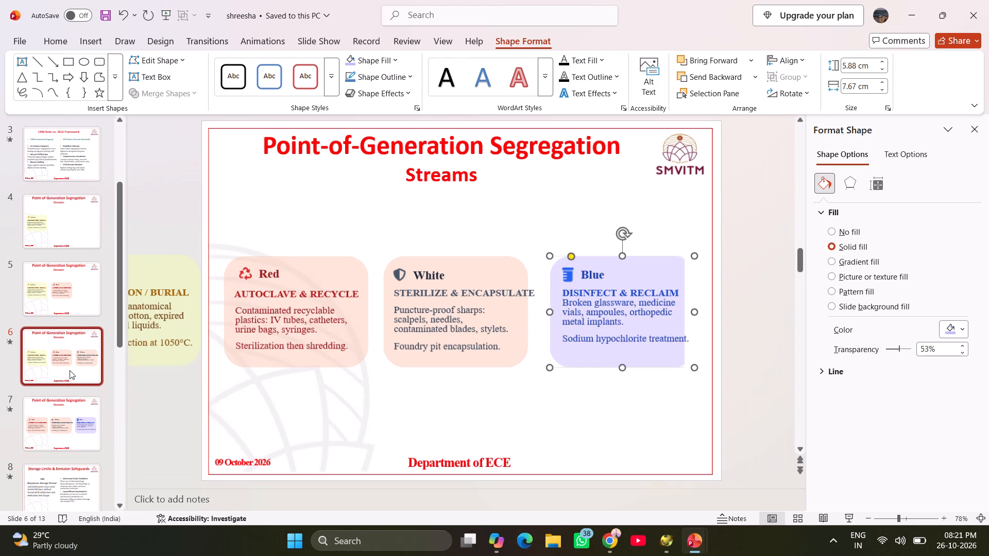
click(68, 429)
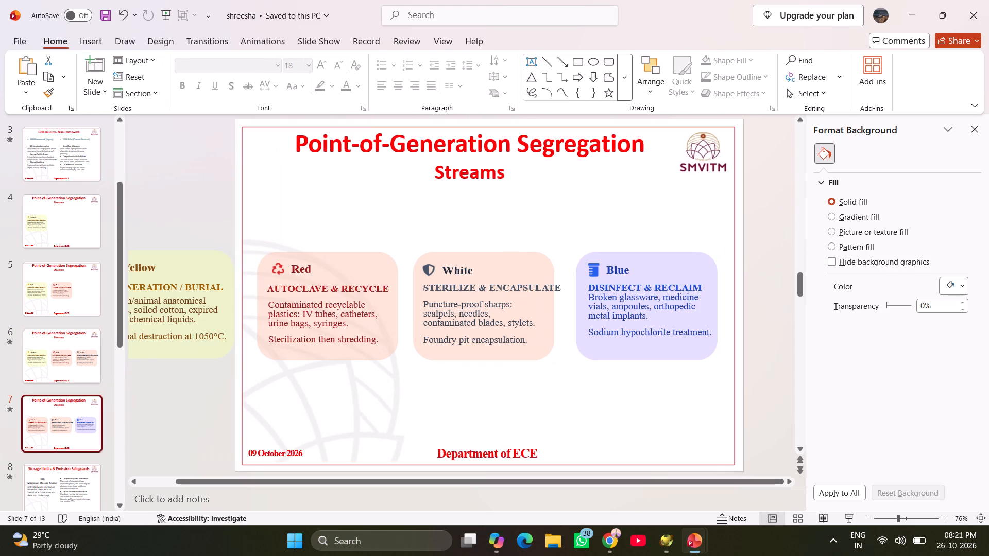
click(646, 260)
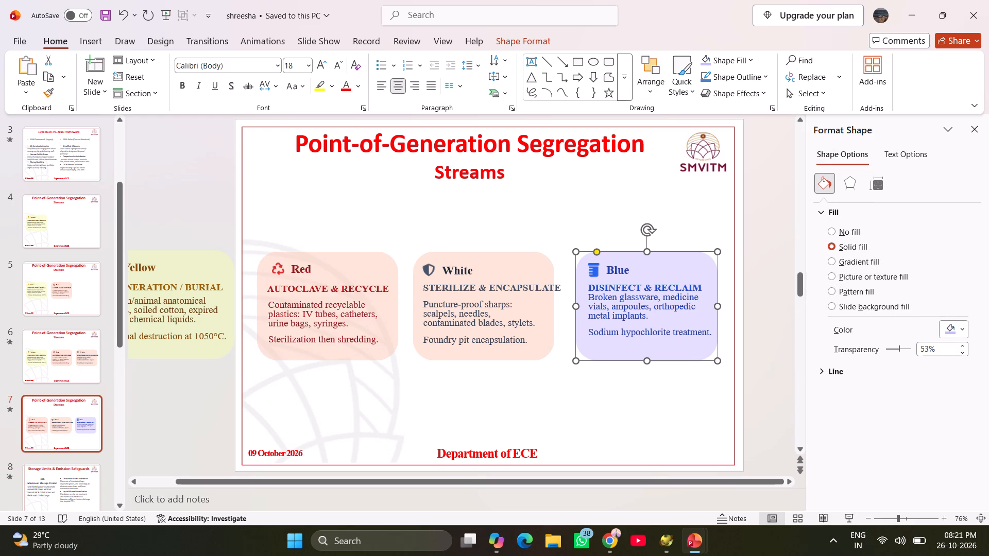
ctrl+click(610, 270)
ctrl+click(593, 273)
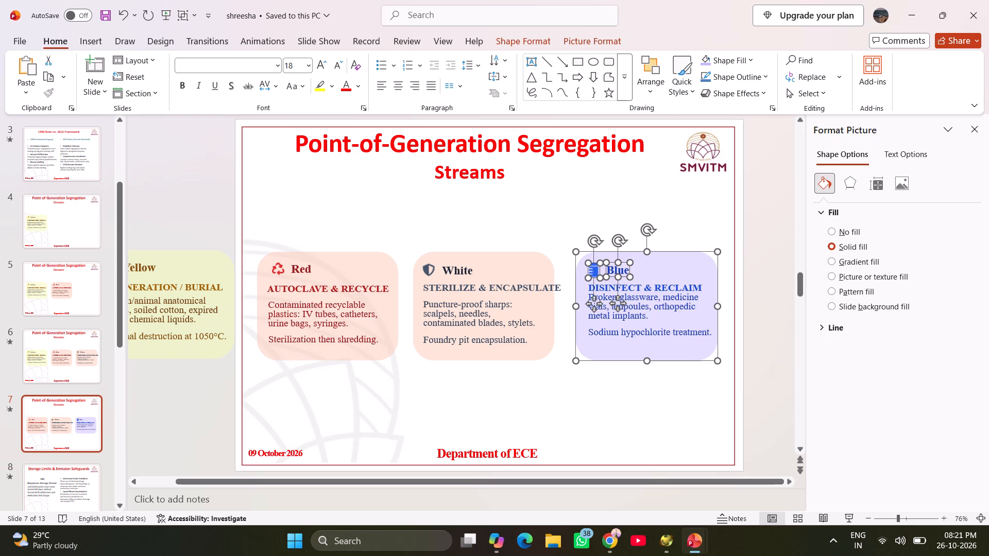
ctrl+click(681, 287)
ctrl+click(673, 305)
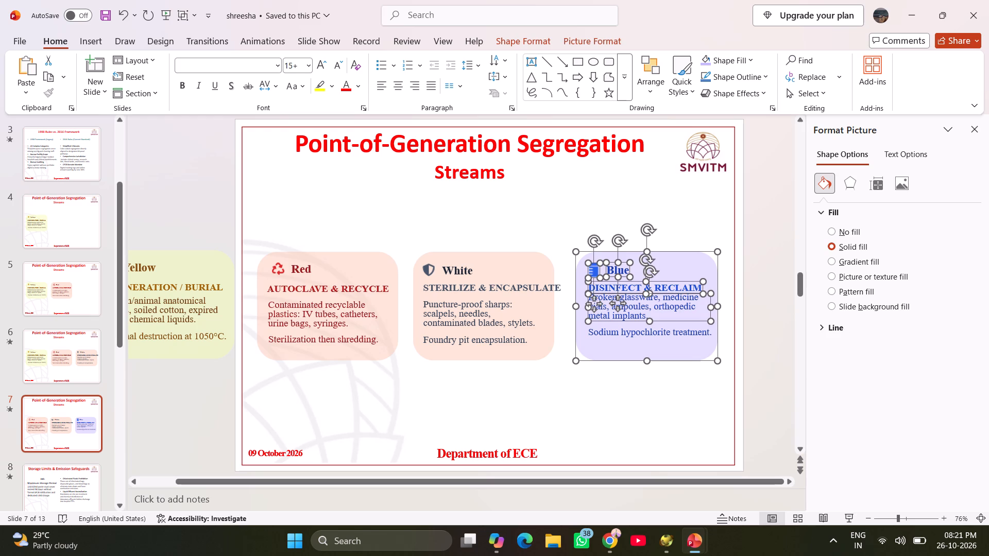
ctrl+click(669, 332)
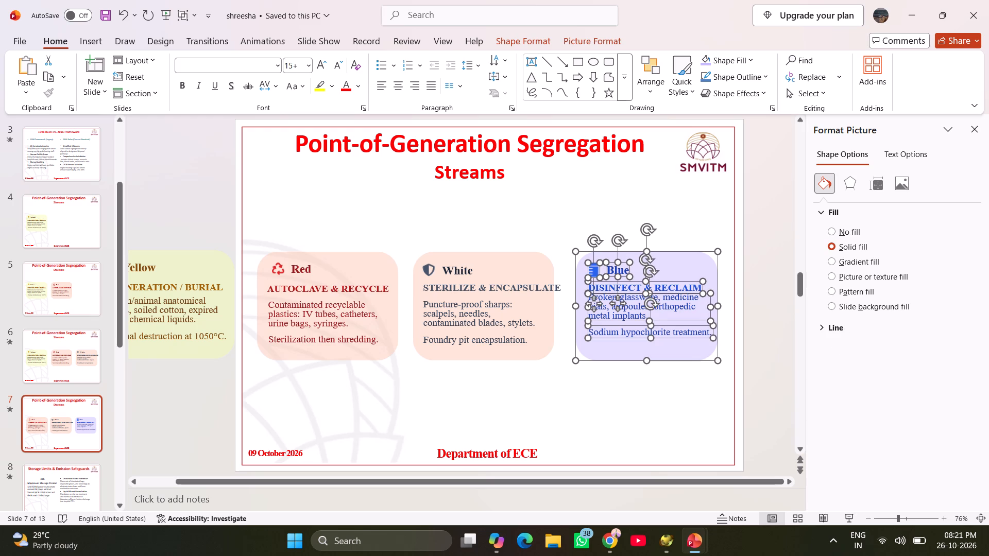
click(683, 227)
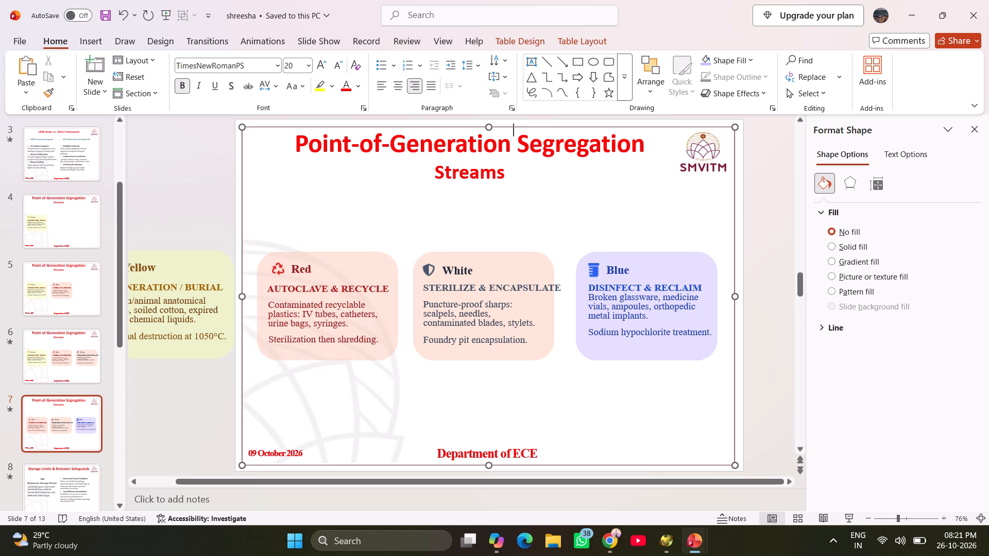
Lower the Blue card's description and "Sodium hypochlorite treatment." line so they sit level with the White card's text.
click(603, 302)
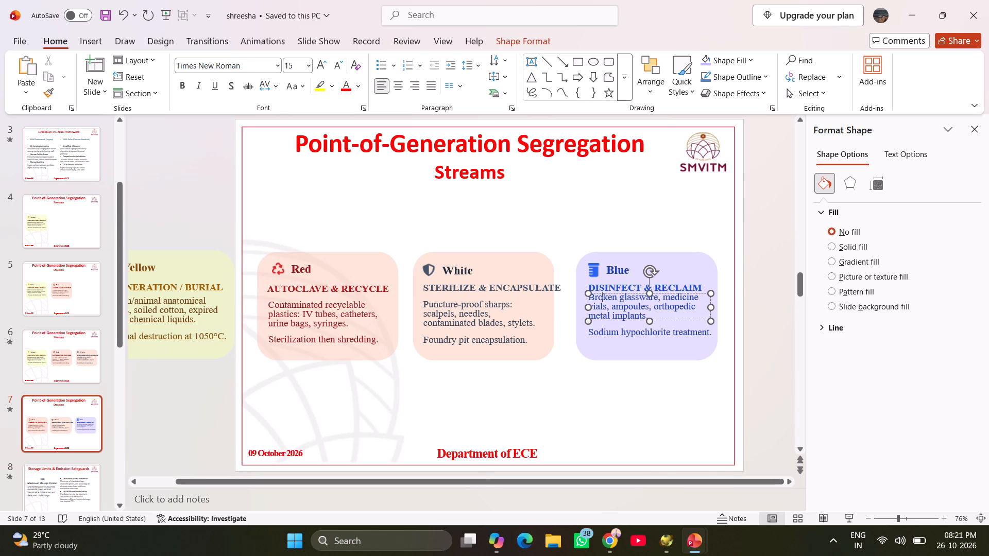
drag(603, 293, 603, 297)
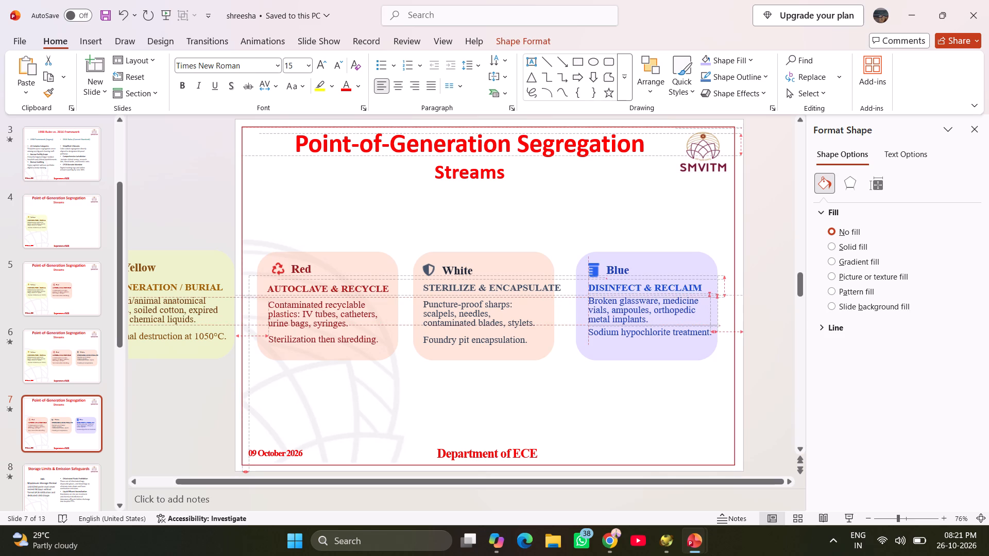
drag(603, 297, 603, 299)
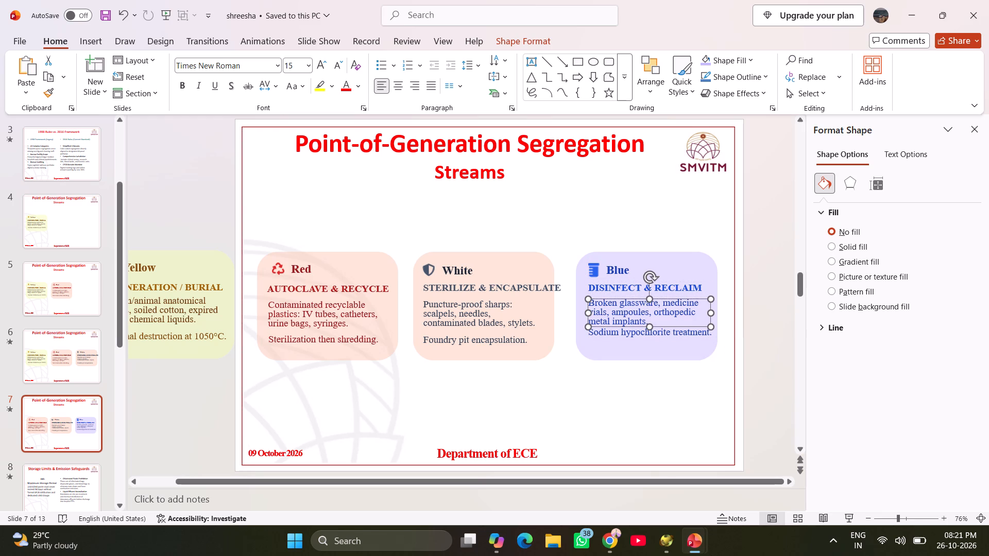
click(605, 333)
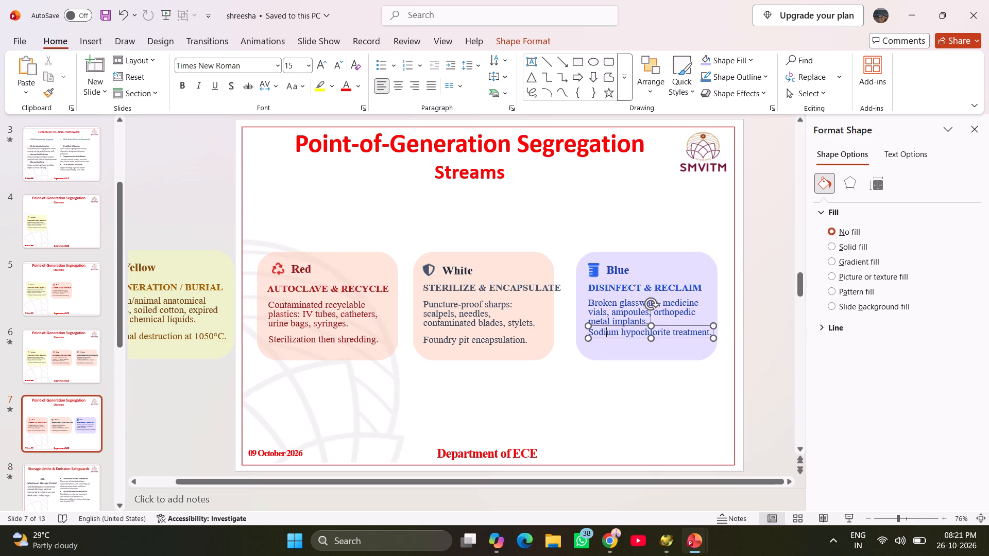
drag(605, 326, 604, 331)
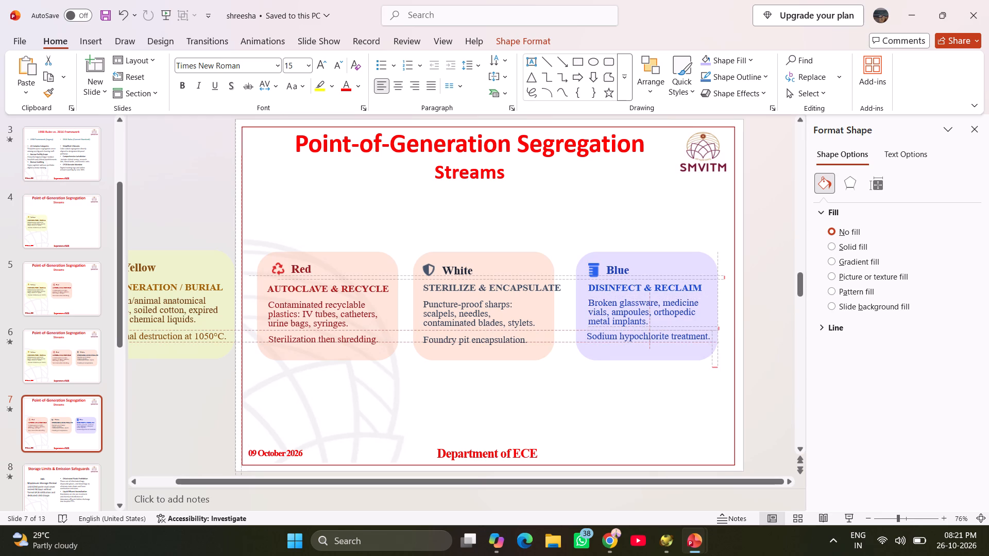
drag(604, 331, 605, 335)
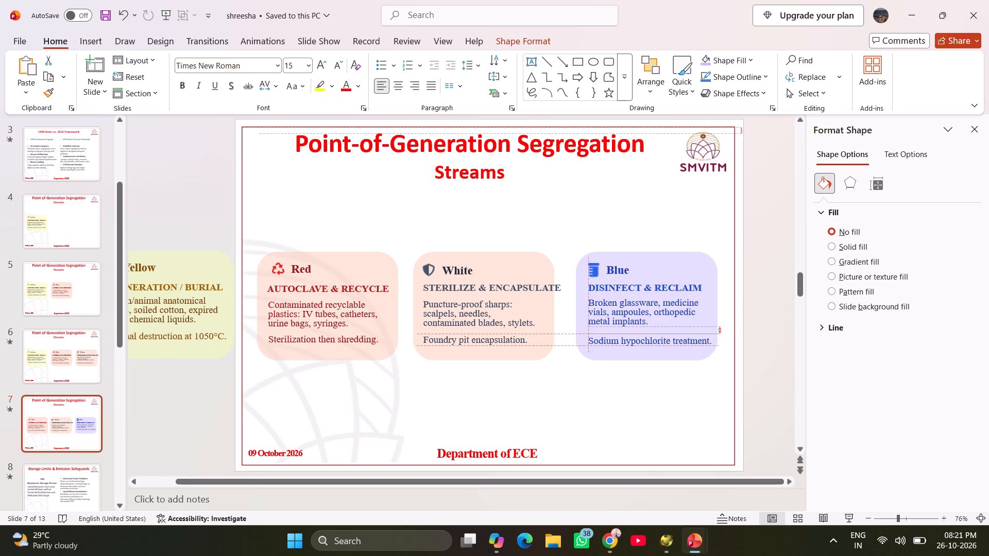
drag(605, 335, 605, 333)
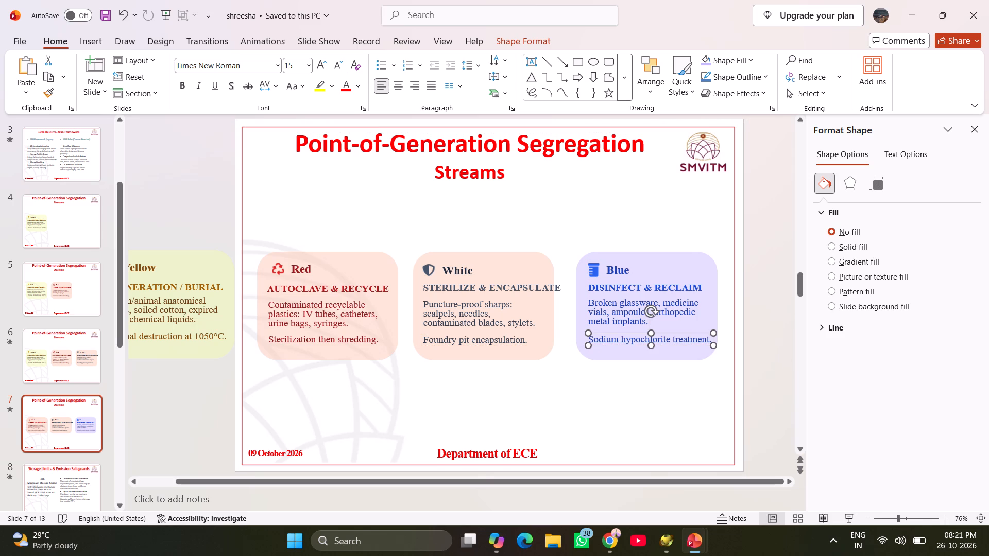
Group the Blue card's background, icon, heading, "DISINFECT & RECLAIM" subtitle and both text lines into one object.
ctrl+click(599, 311)
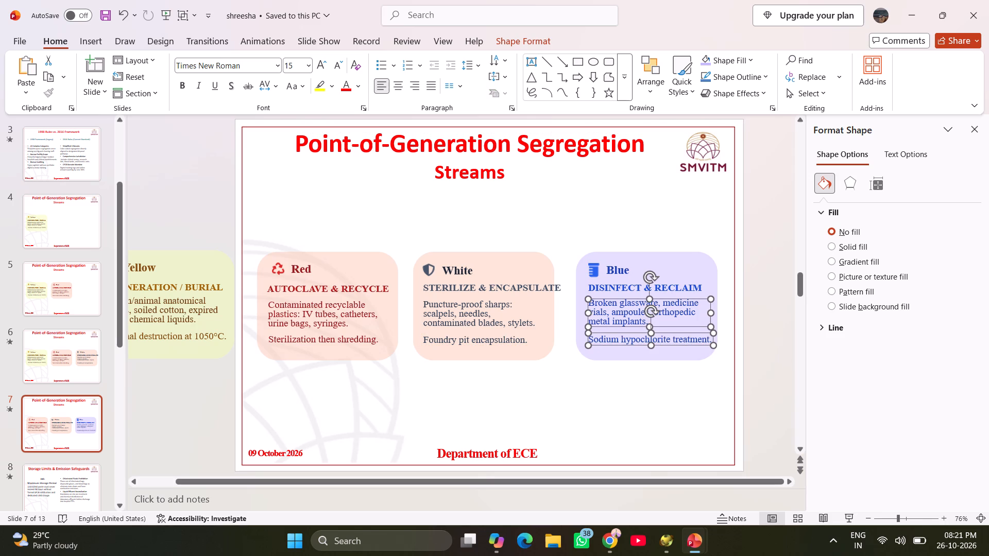
ctrl+click(598, 288)
ctrl+click(608, 268)
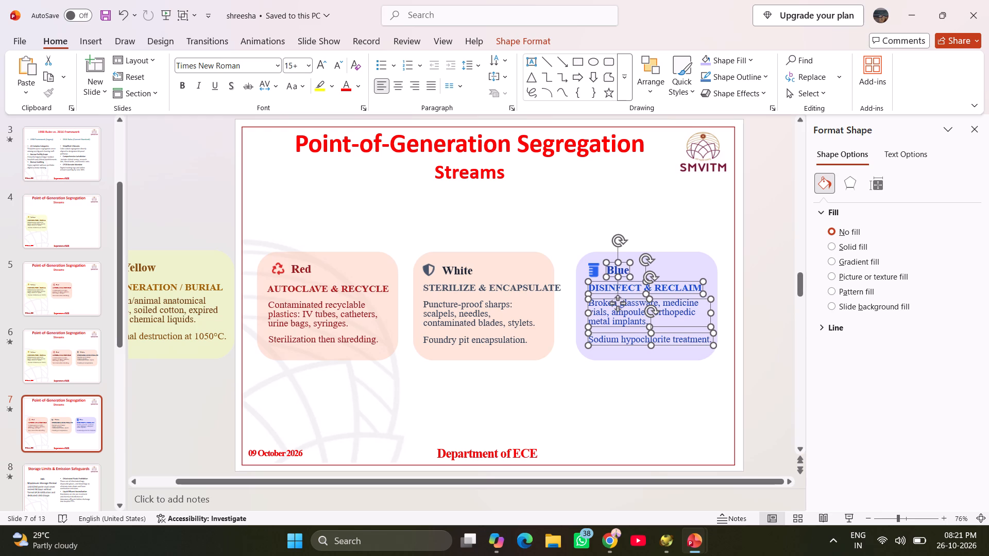
ctrl+click(593, 270)
ctrl+click(686, 257)
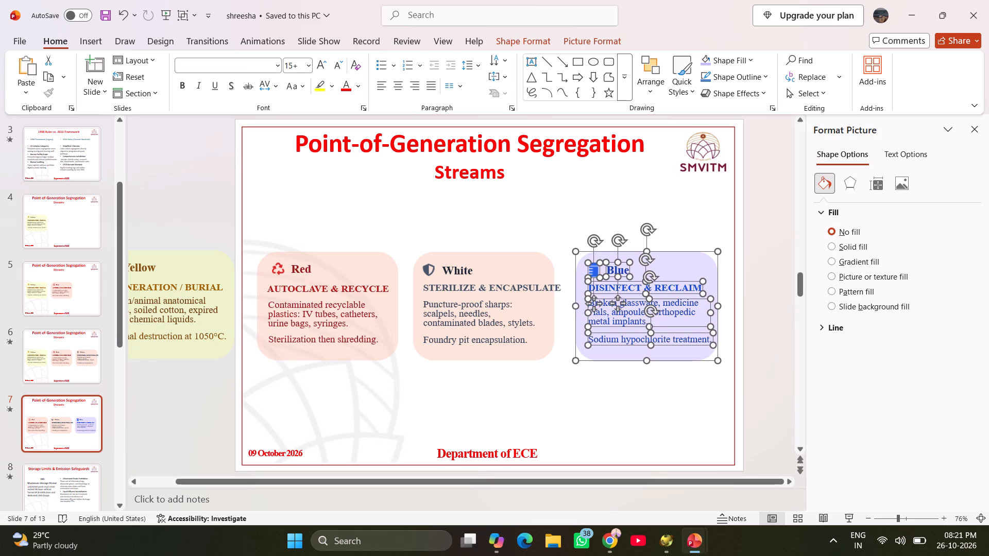
click(508, 18)
click(458, 57)
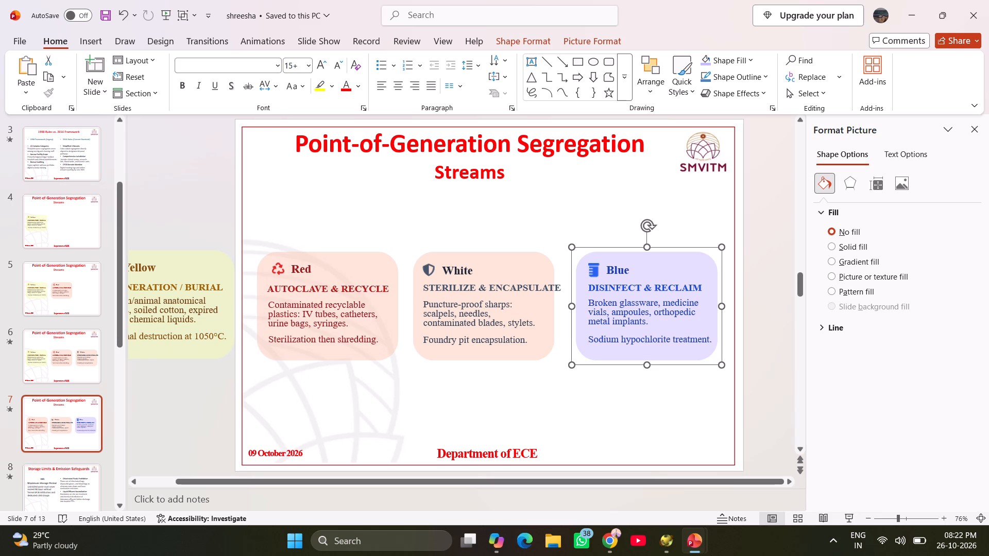
Copy the grouped Blue card from slide 7 to slide 6 and park it just beyond the slide's right edge, level with the White card.
click(76, 367)
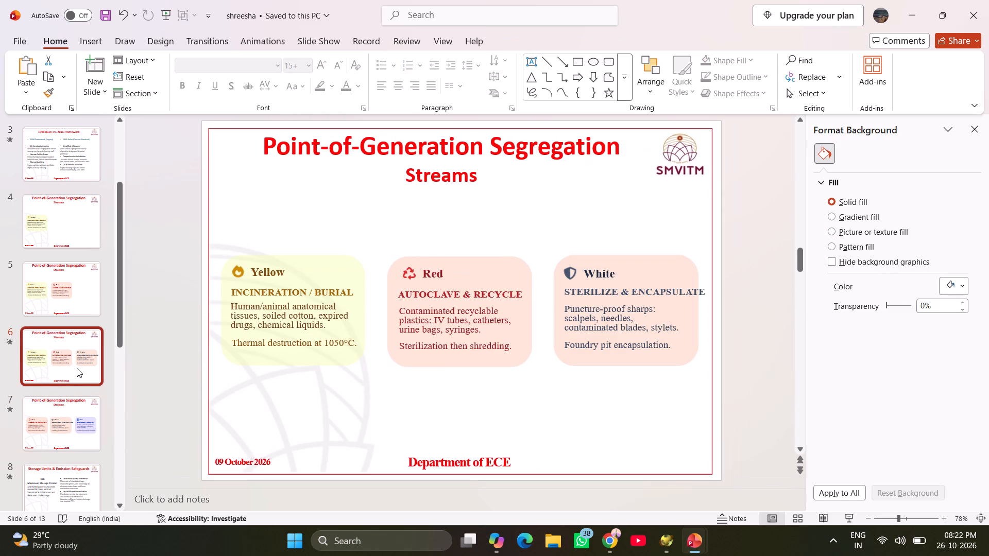
click(71, 432)
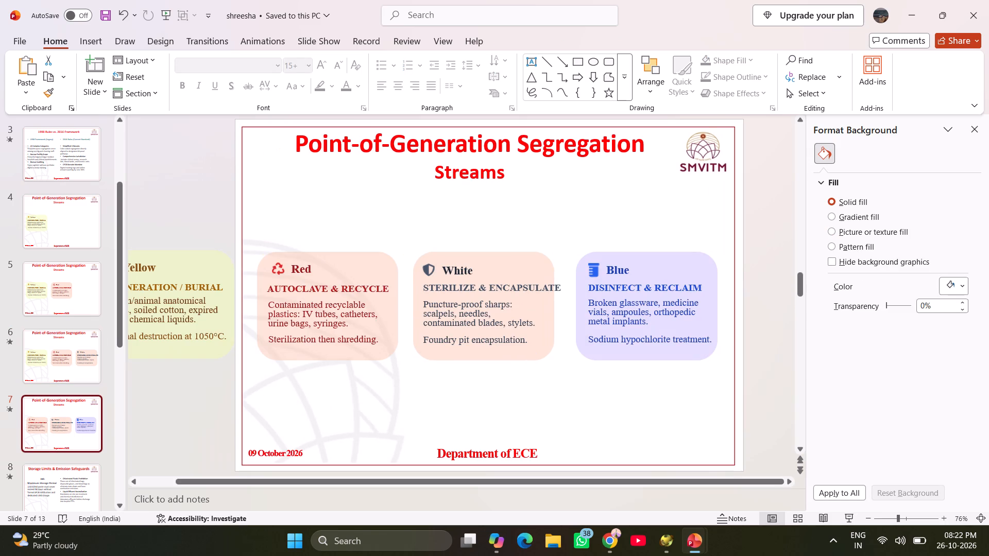
click(663, 266)
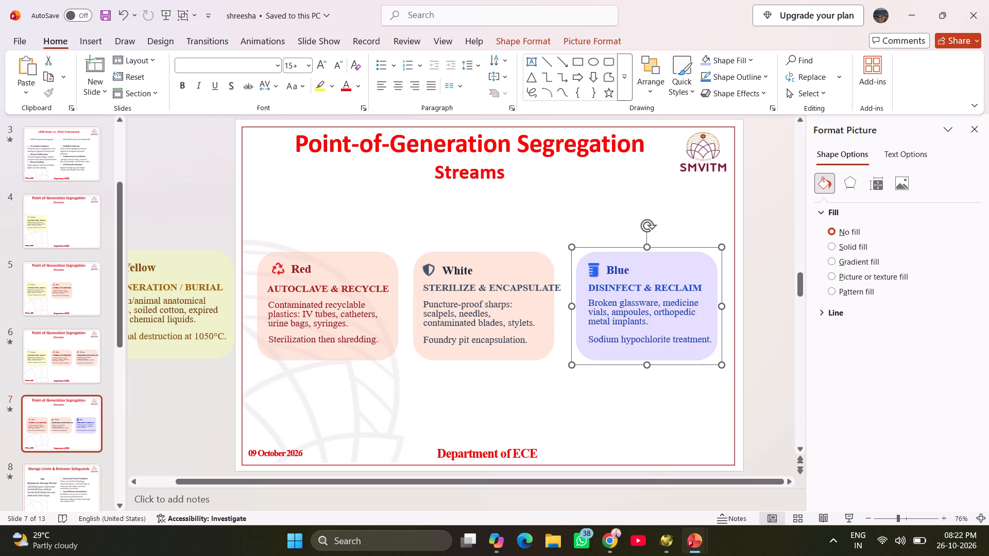
key(ctrl+c)
click(98, 367)
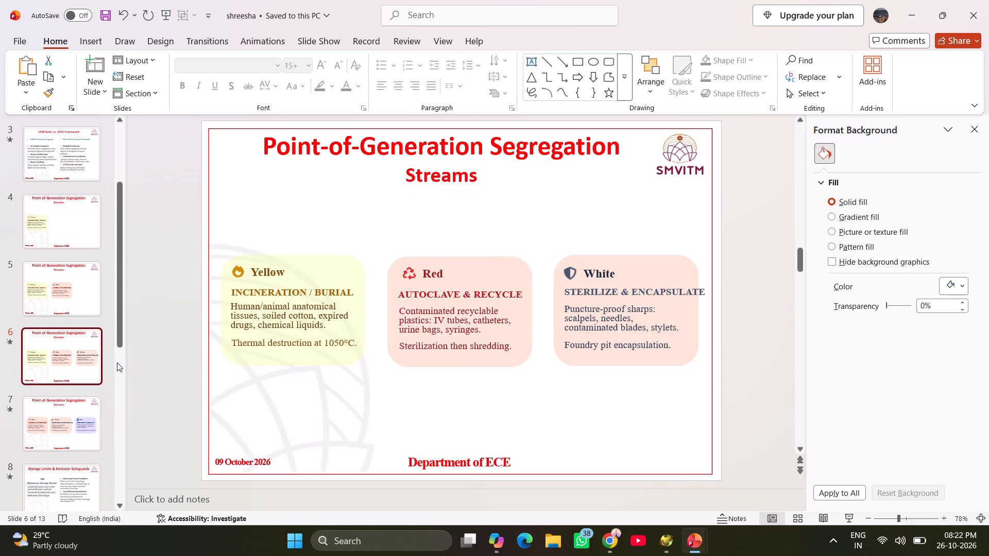
key(ctrl+v)
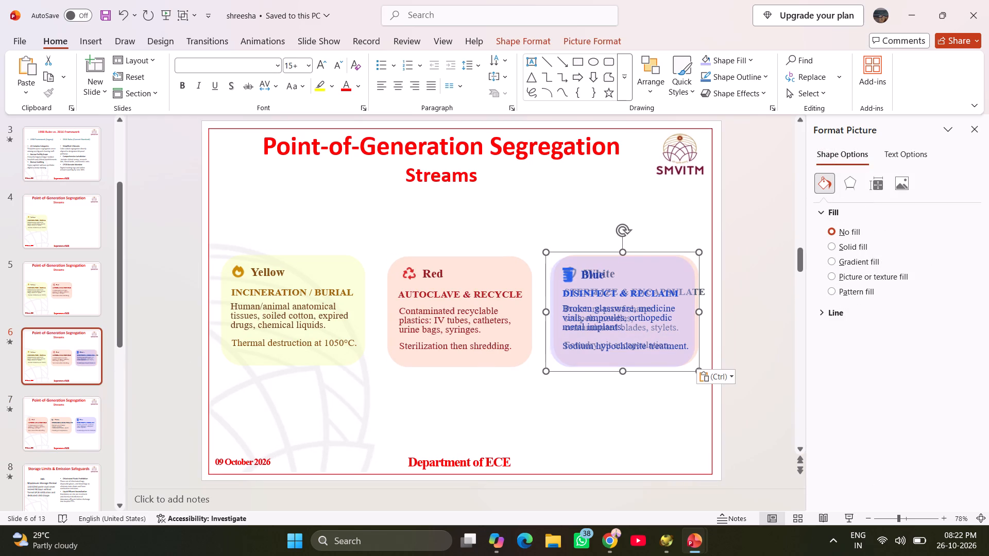
drag(676, 269, 809, 274)
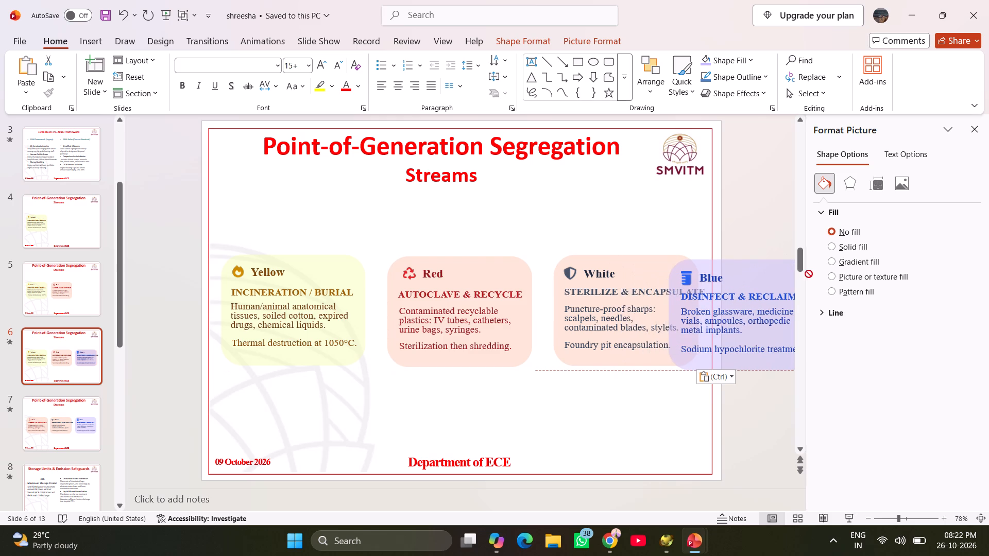
drag(809, 274, 783, 274)
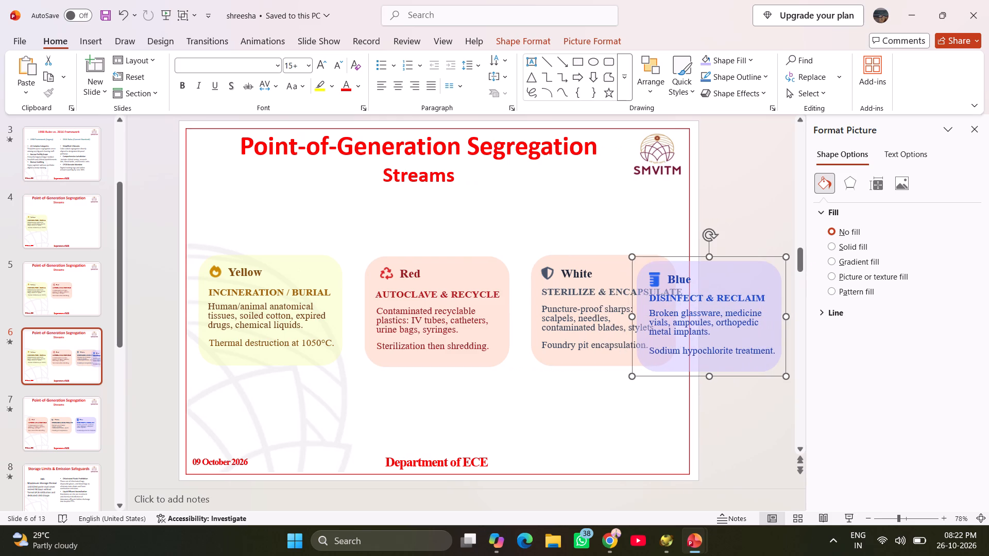
drag(644, 256, 694, 250)
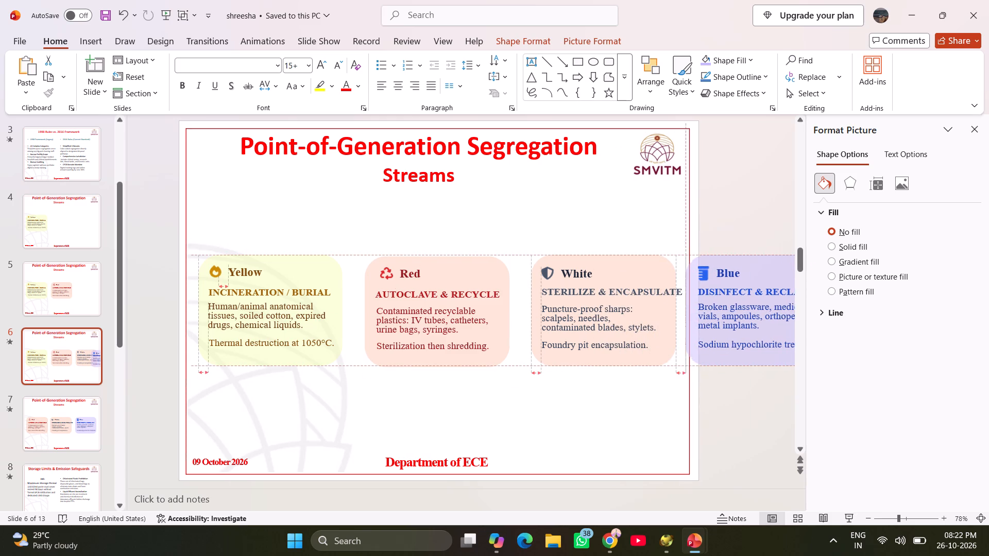
drag(694, 250, 707, 251)
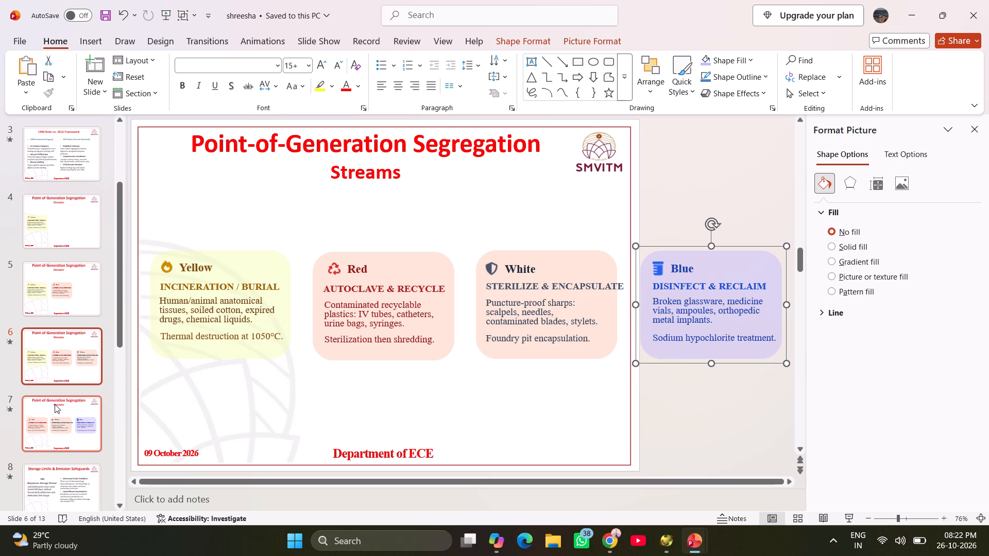
Apply the Morph transition to slides 5, 6 and 7.
click(56, 406)
click(61, 374)
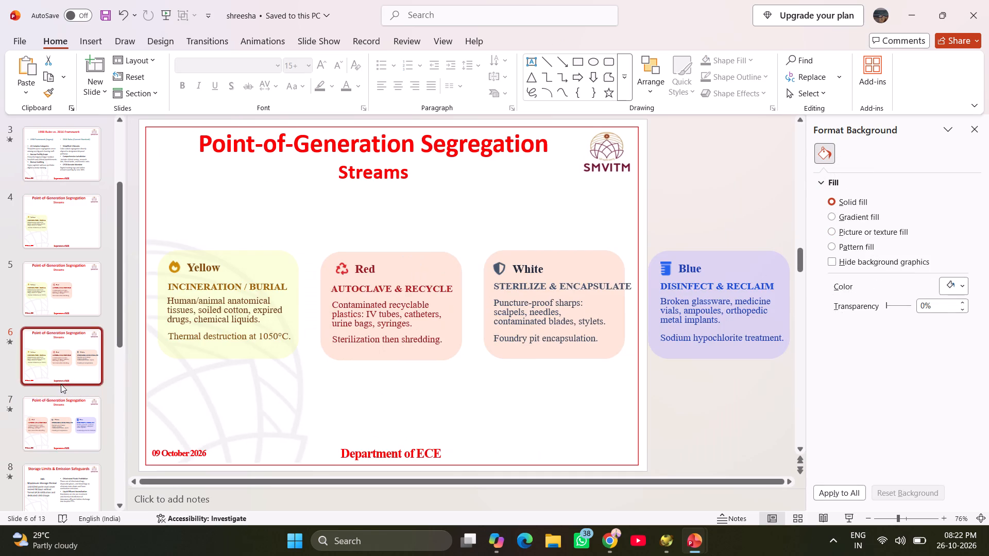
click(71, 280)
click(214, 44)
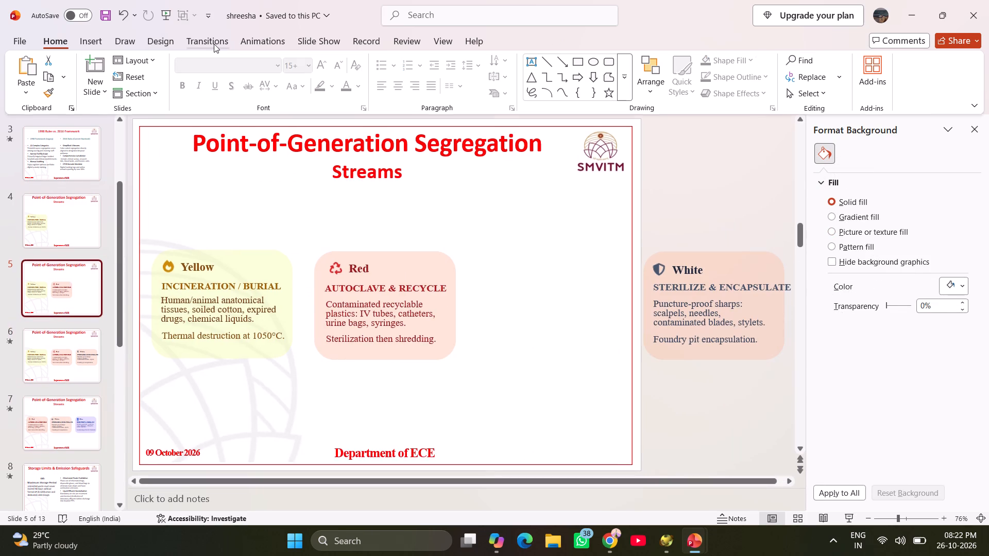
click(132, 85)
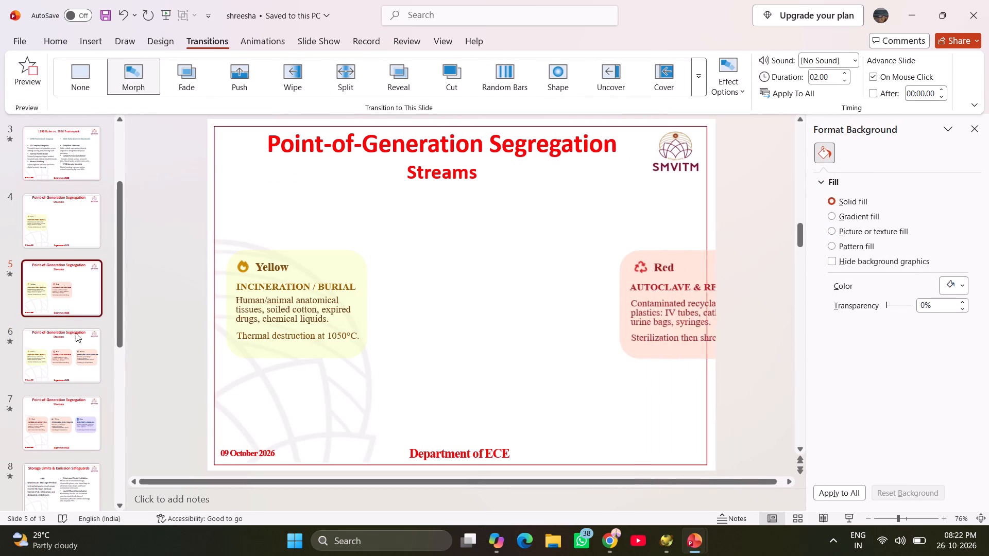
click(69, 346)
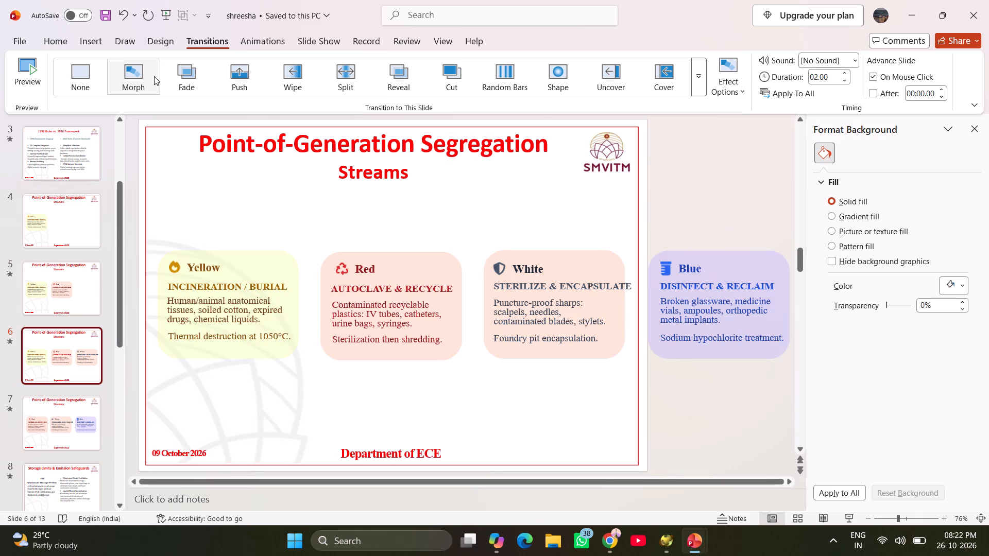
click(154, 76)
click(65, 412)
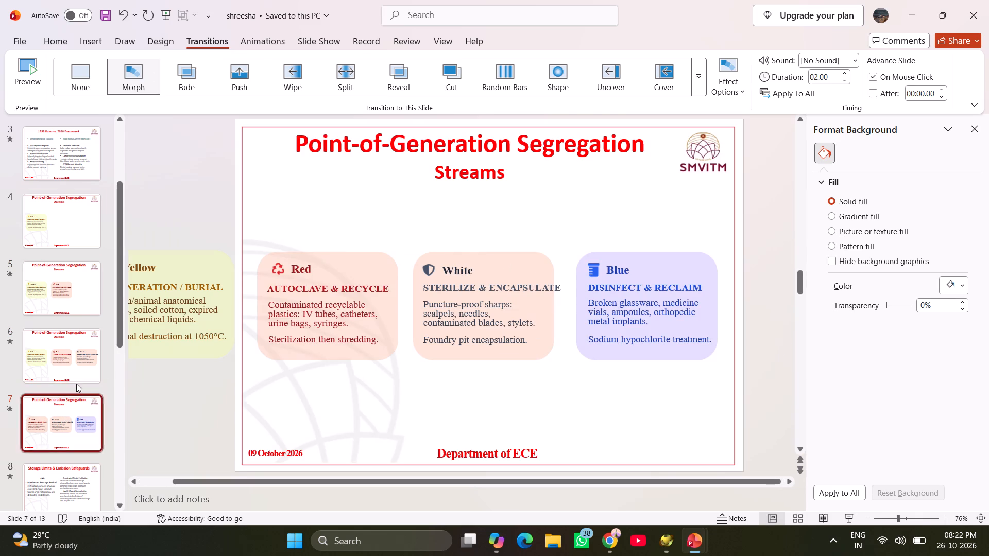
click(140, 80)
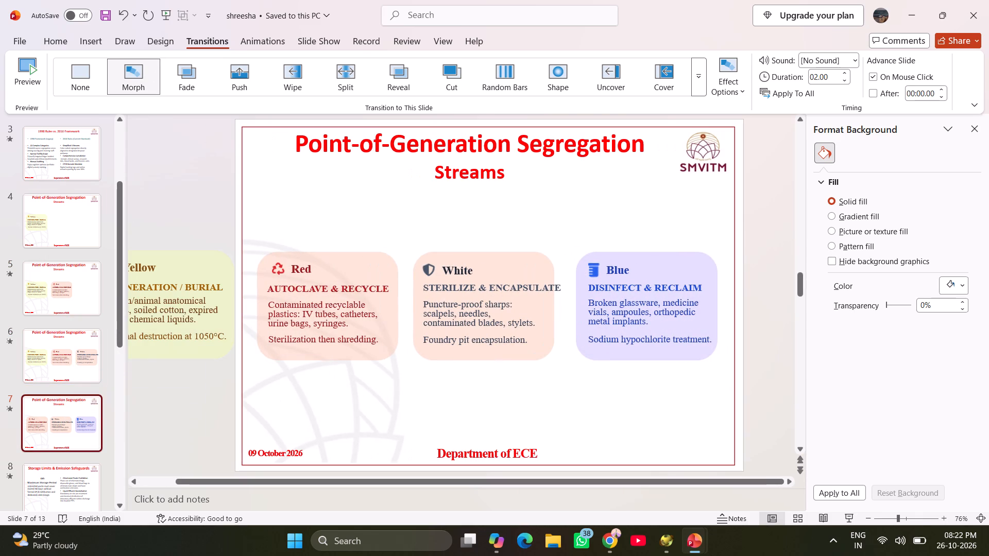
Play the slide show from slide 4 through slide 7 to check how the four cards move, and exit the show.
click(79, 236)
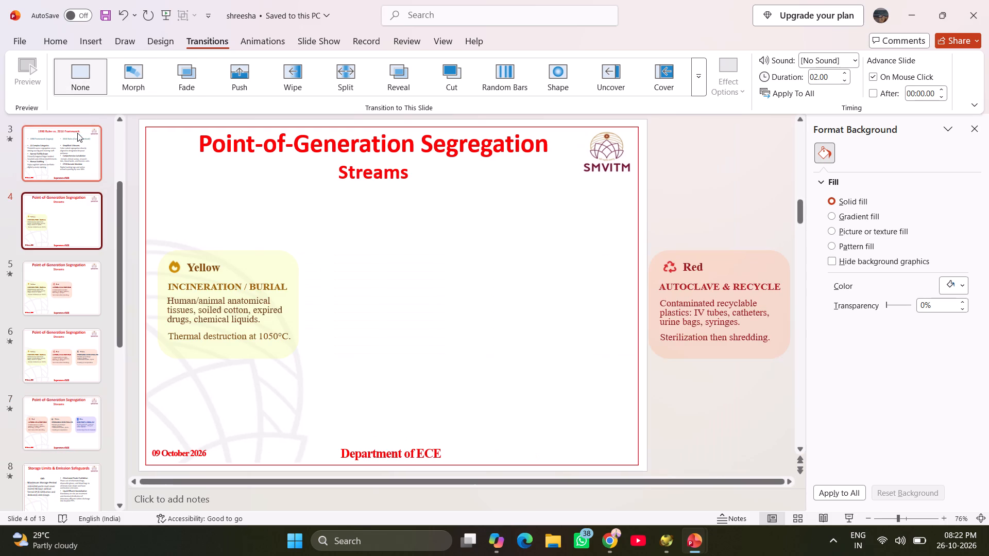
click(841, 518)
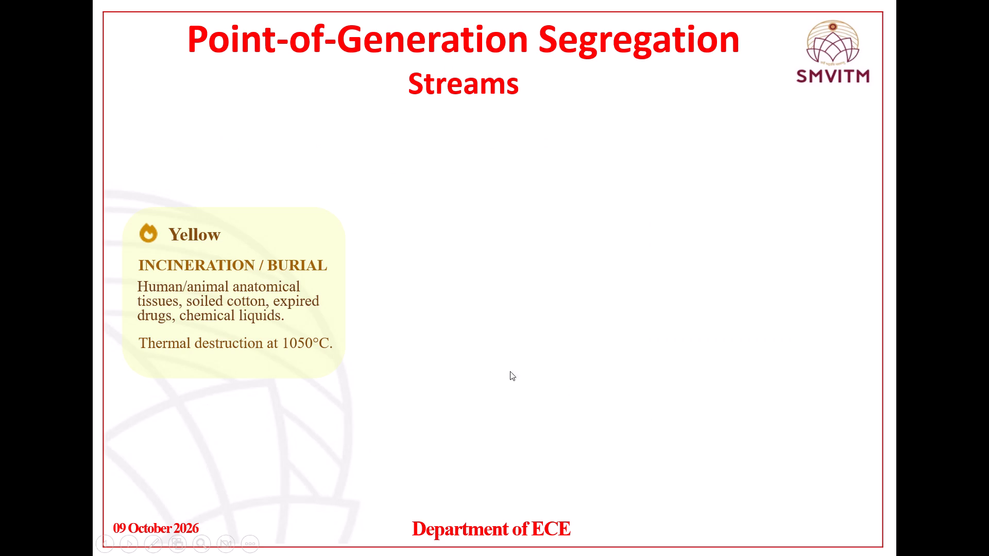
key(Left)
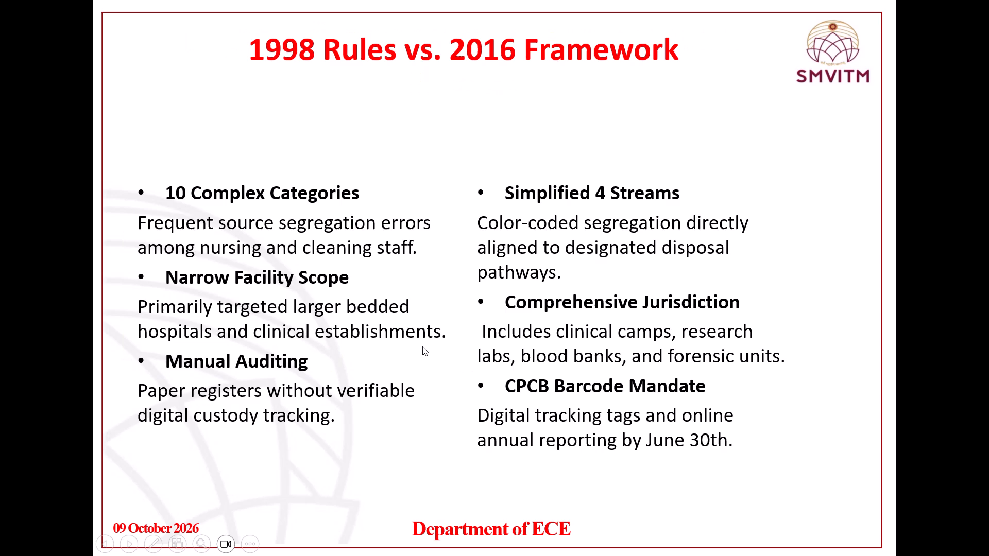
key(Right)
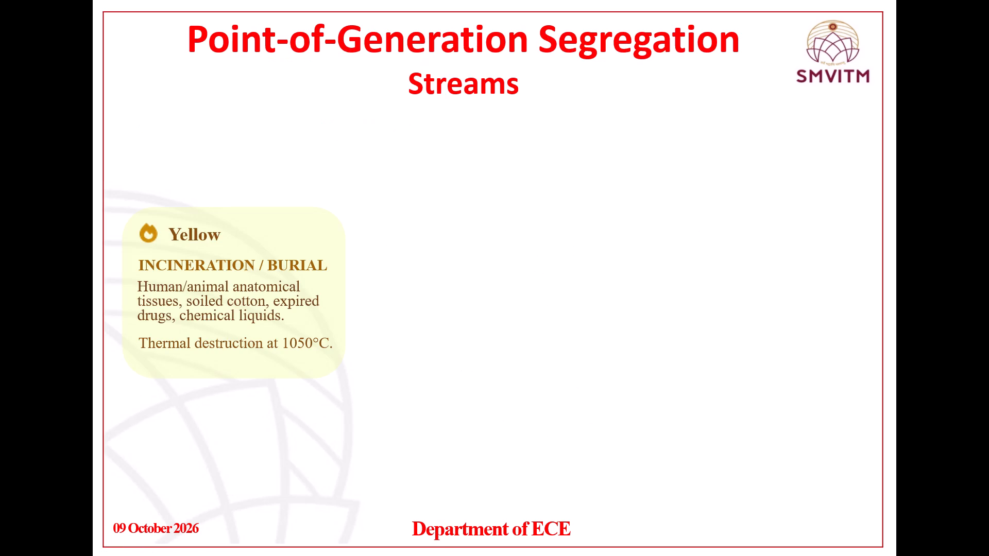
key(Right)
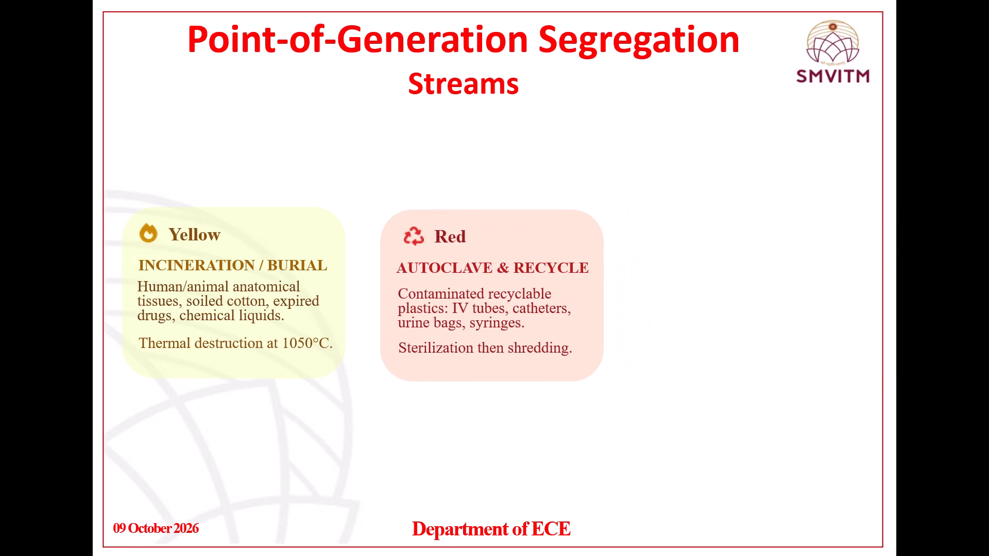
key(Right)
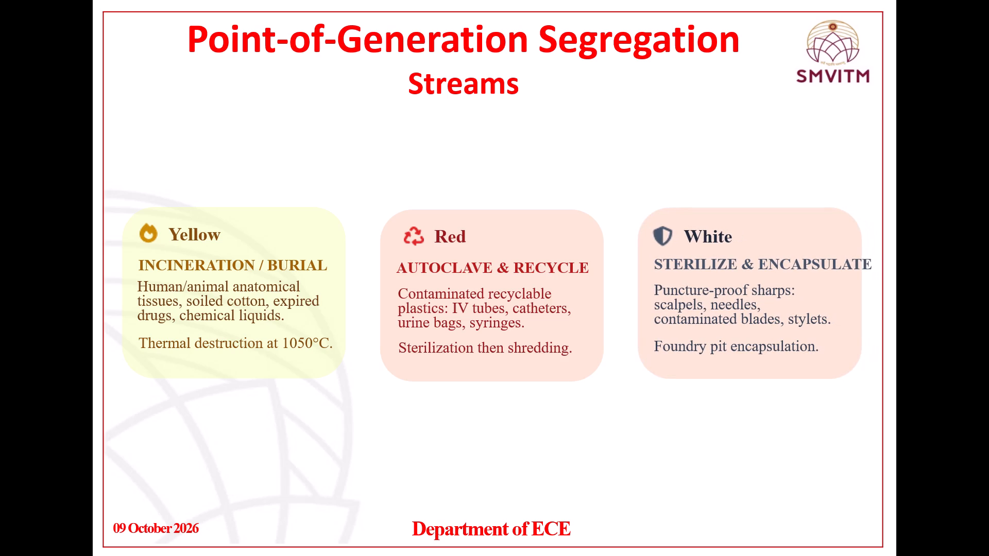
key(Right)
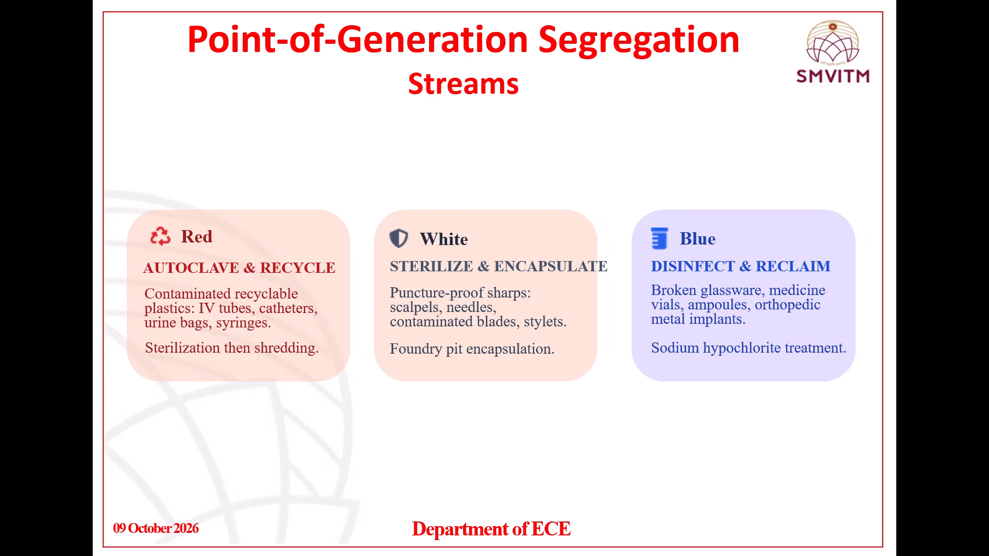
key(Escape)
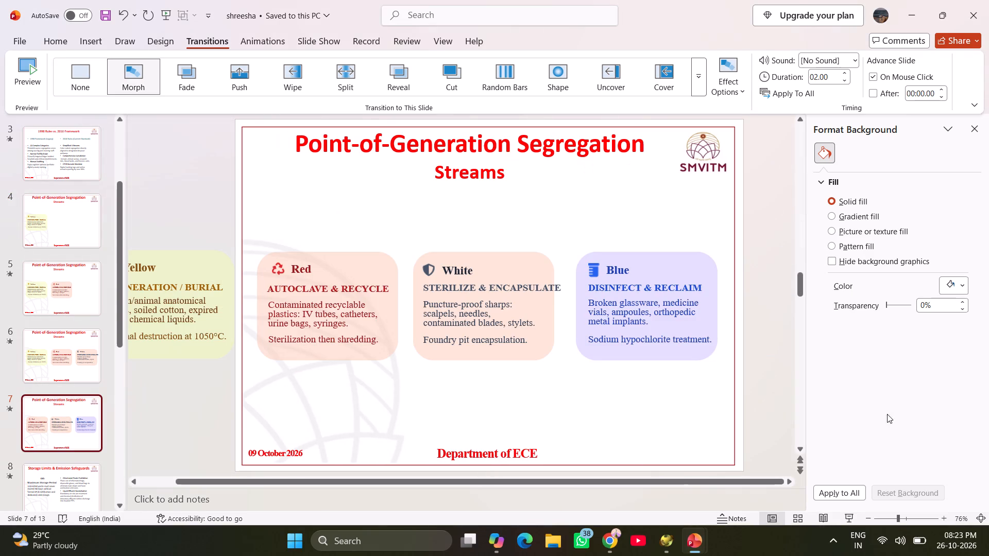
Copy the beaker icon from the Blue card on slide 7 and paste it onto slide 6.
click(593, 270)
click(595, 271)
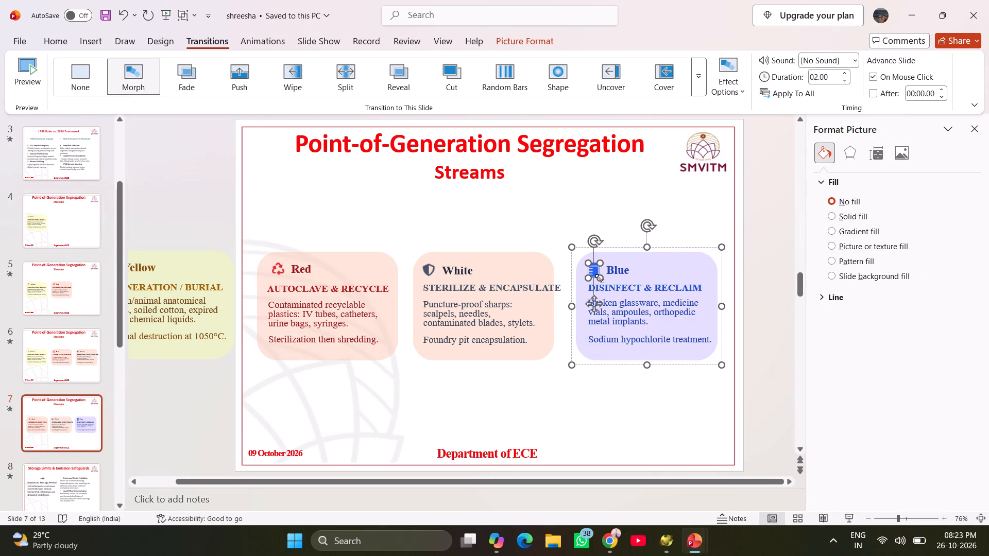
click(600, 279)
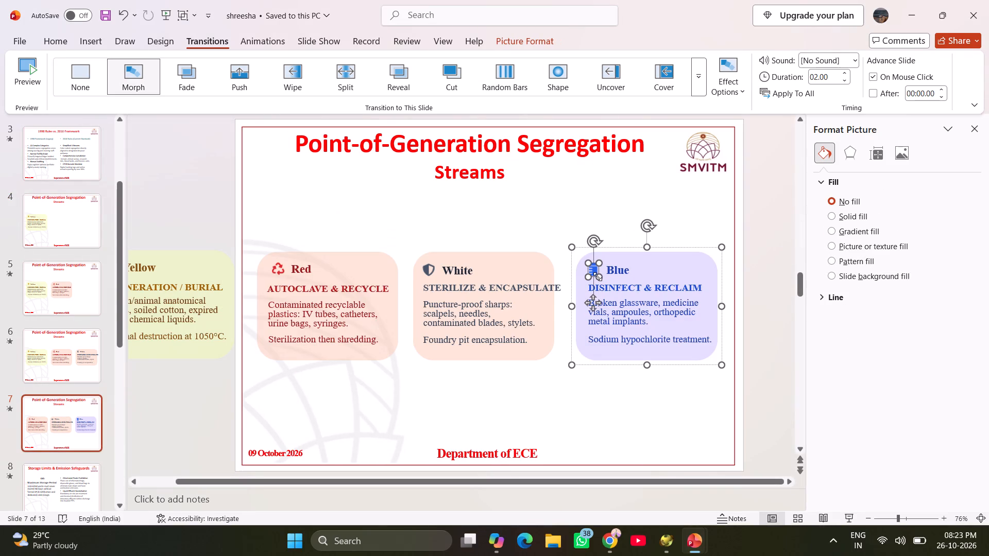
click(593, 269)
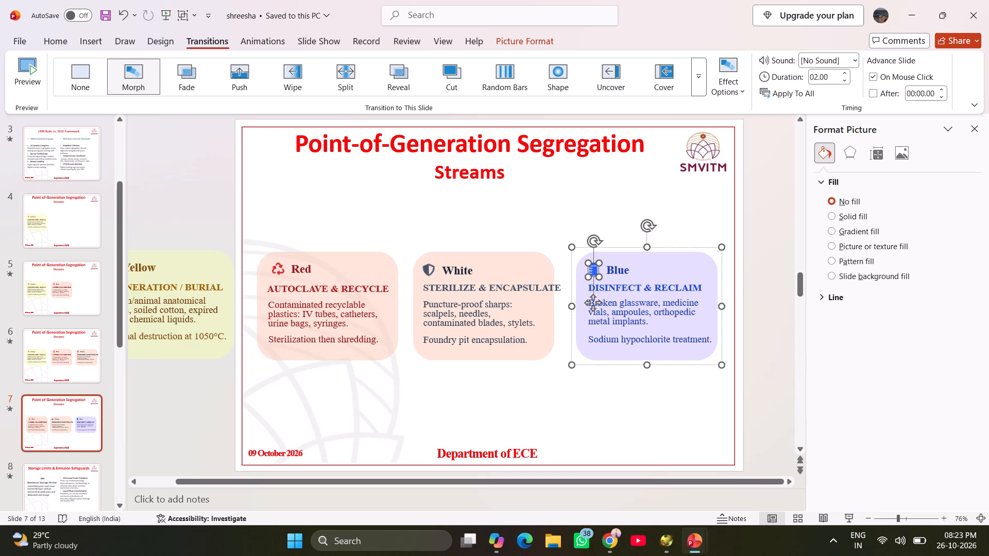
key(ctrl+c)
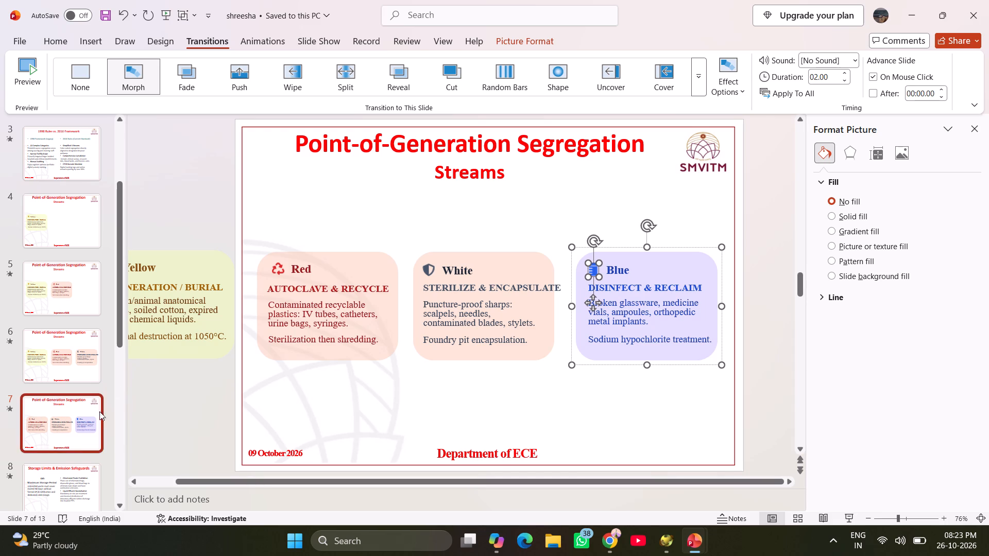
click(90, 370)
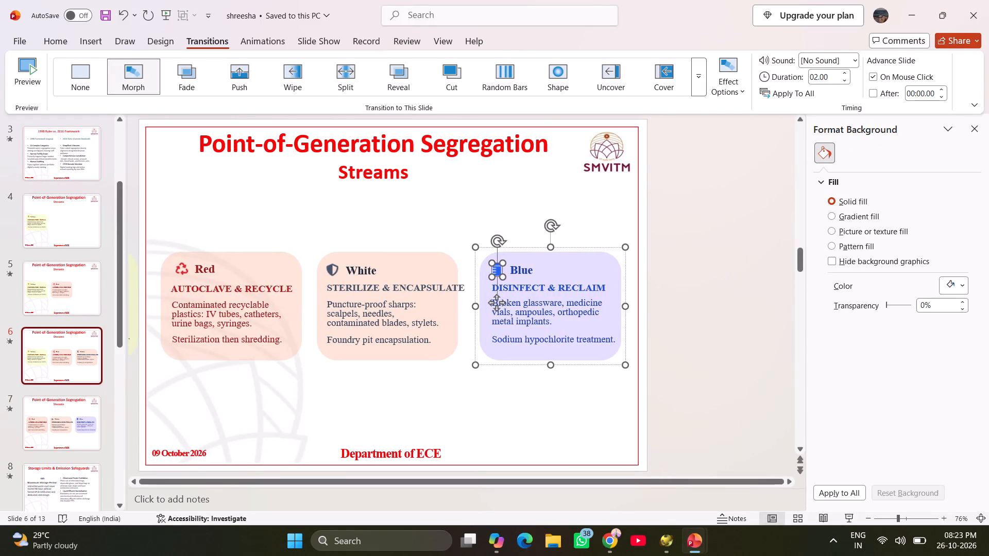
click(668, 270)
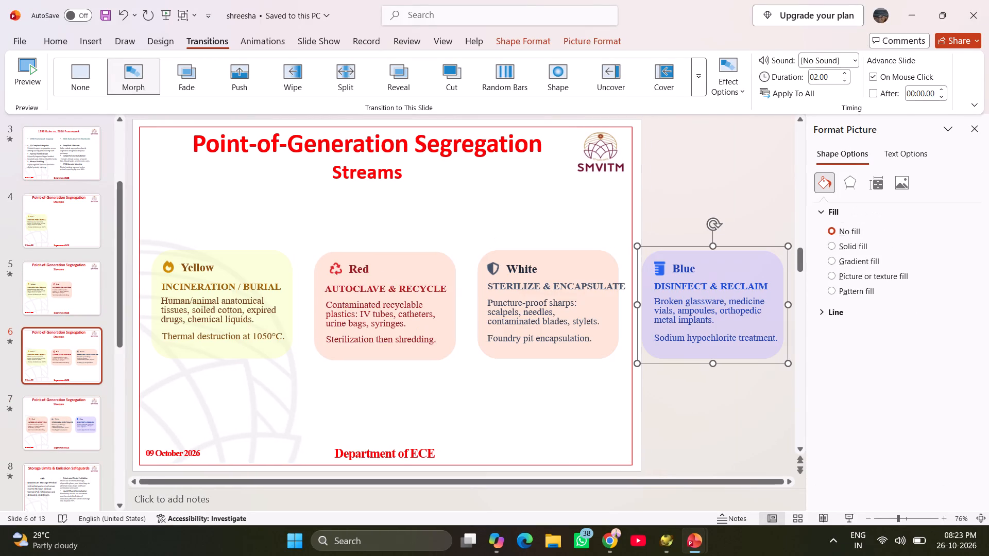
click(661, 268)
key(ctrl+v)
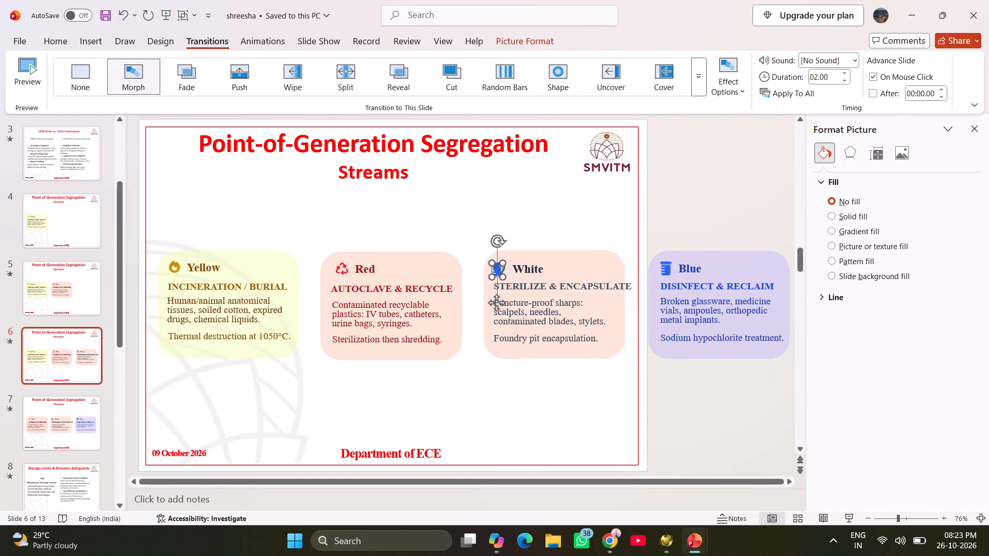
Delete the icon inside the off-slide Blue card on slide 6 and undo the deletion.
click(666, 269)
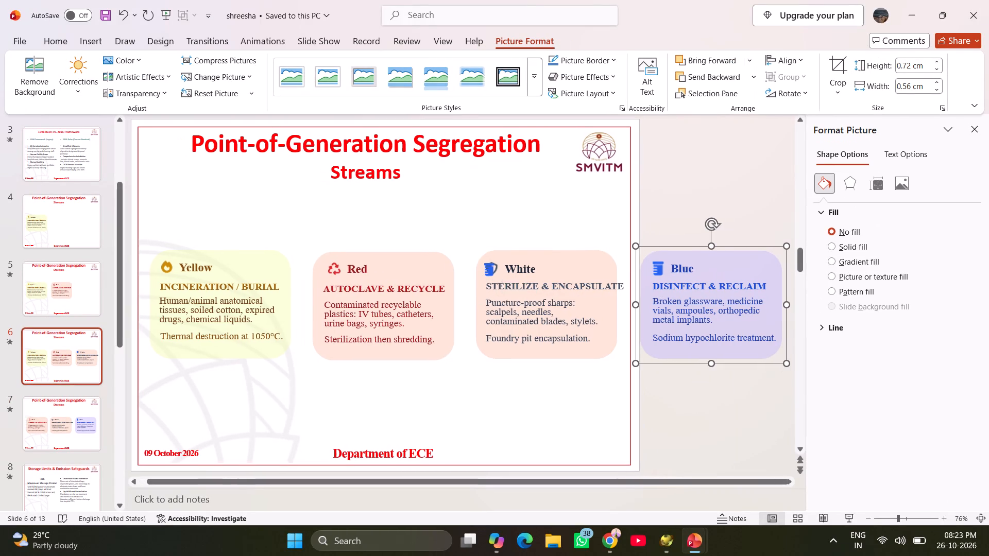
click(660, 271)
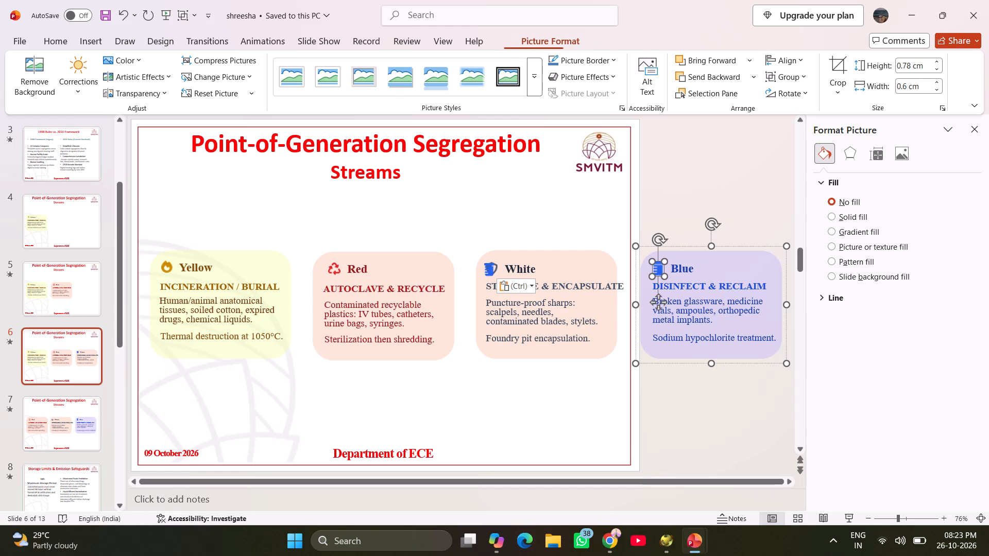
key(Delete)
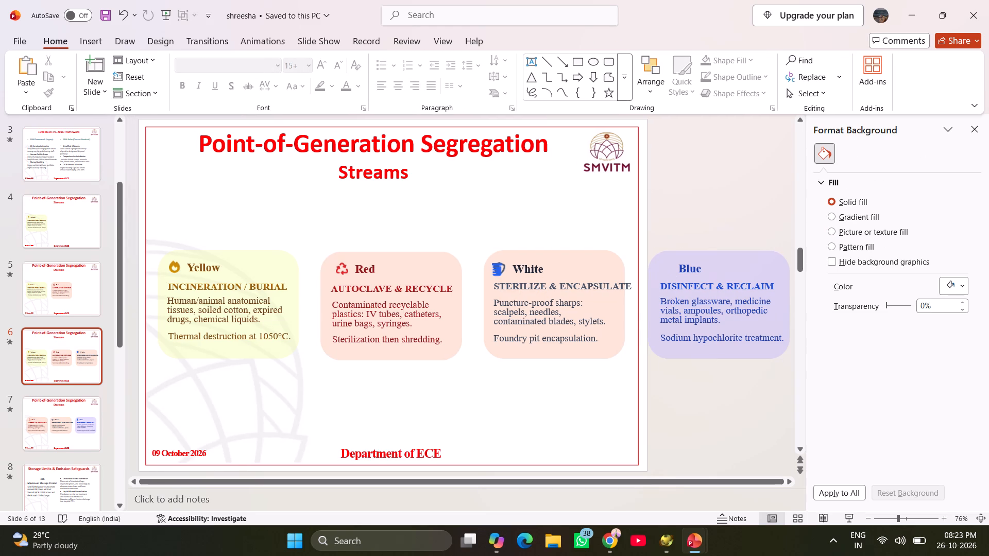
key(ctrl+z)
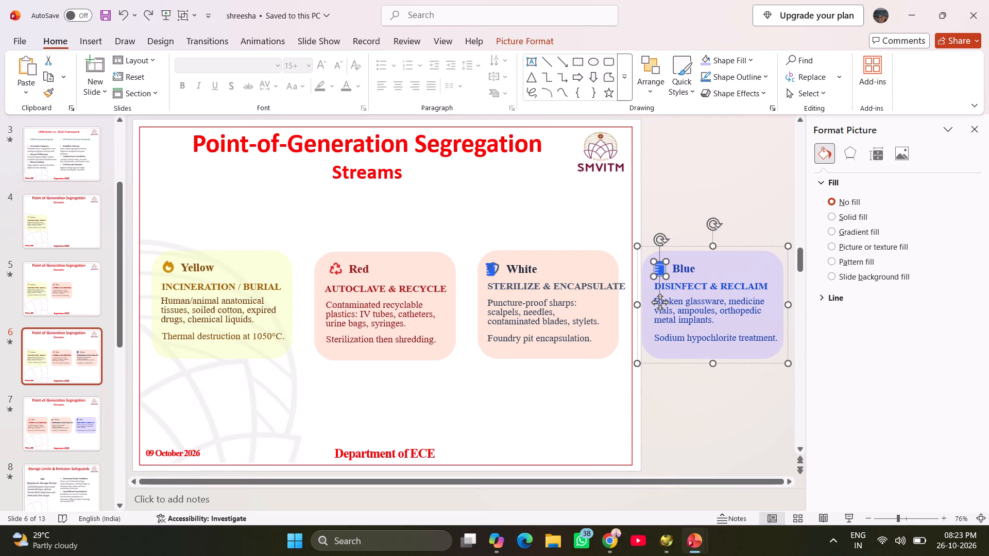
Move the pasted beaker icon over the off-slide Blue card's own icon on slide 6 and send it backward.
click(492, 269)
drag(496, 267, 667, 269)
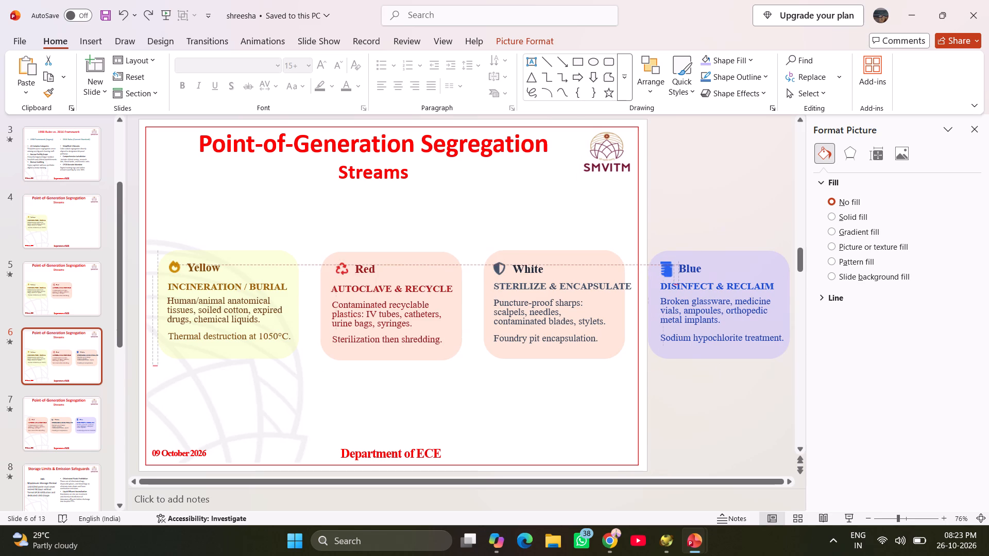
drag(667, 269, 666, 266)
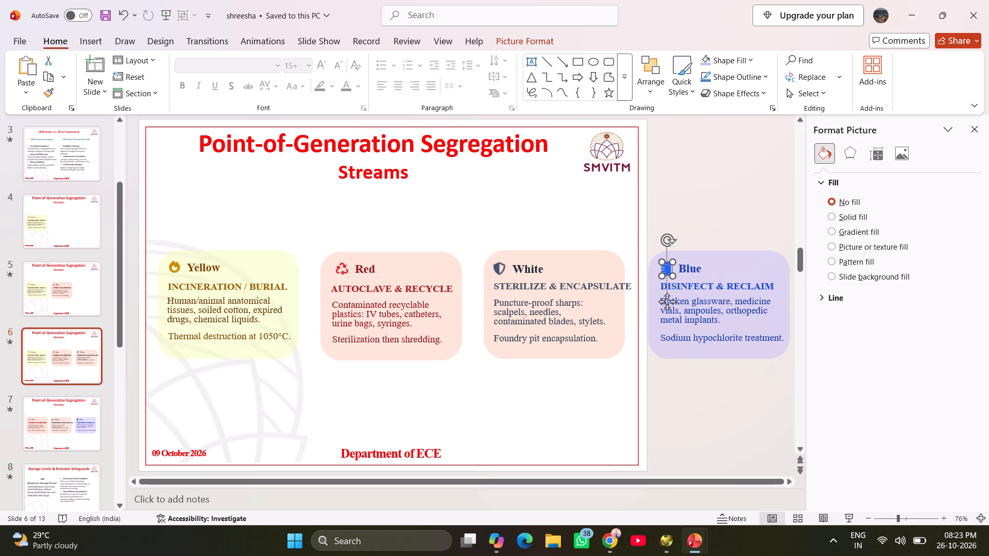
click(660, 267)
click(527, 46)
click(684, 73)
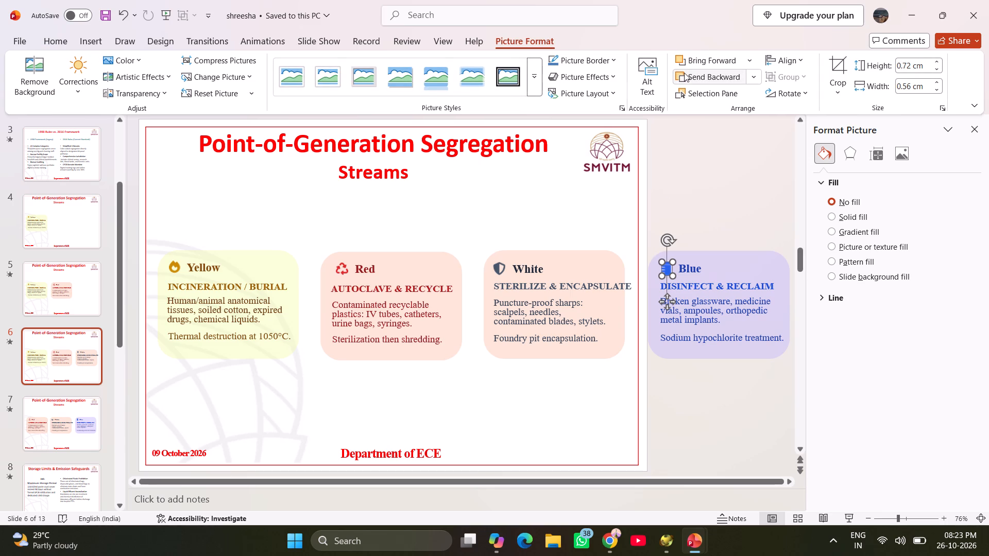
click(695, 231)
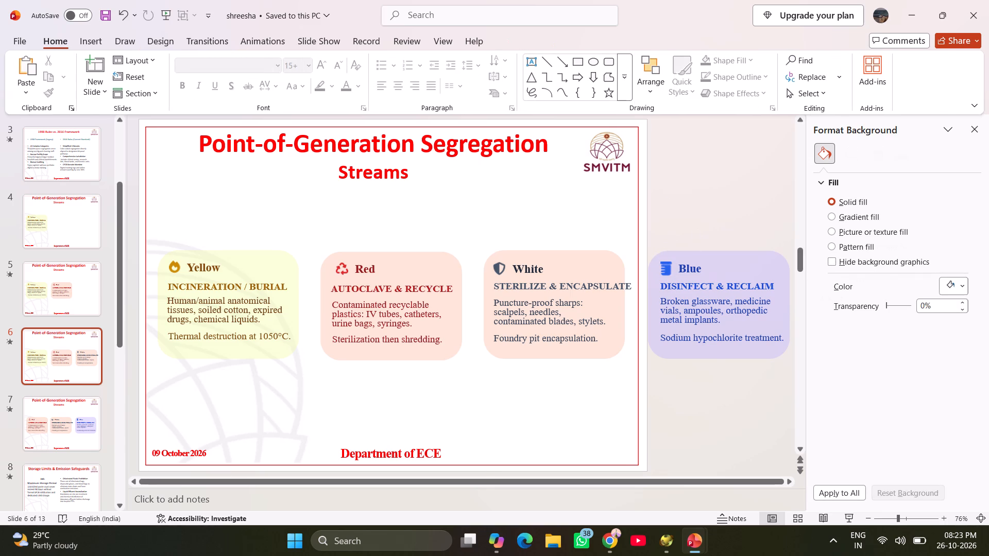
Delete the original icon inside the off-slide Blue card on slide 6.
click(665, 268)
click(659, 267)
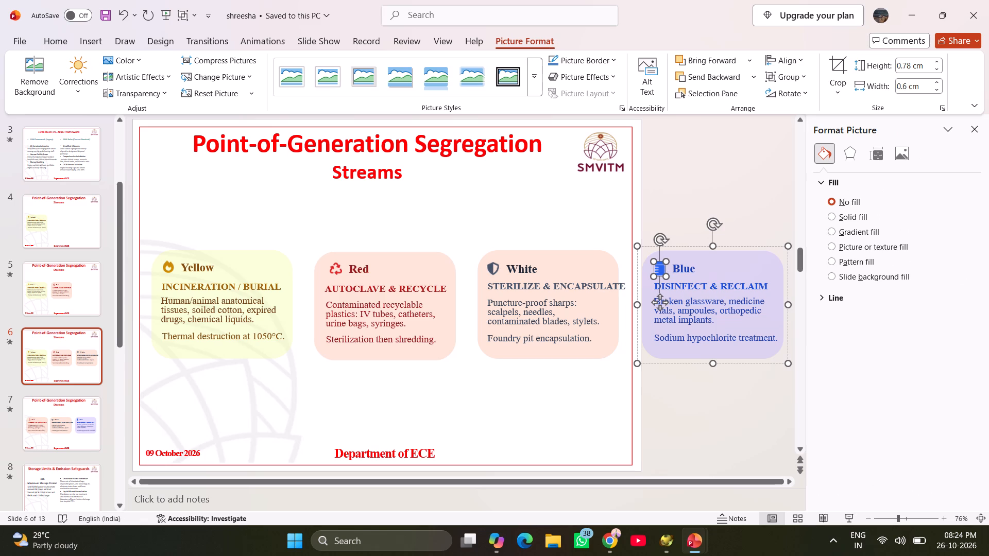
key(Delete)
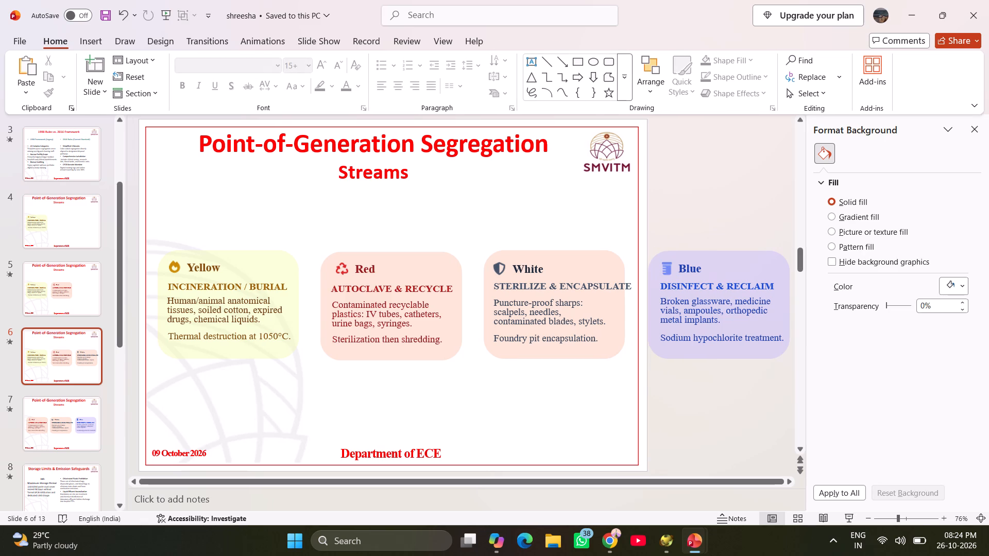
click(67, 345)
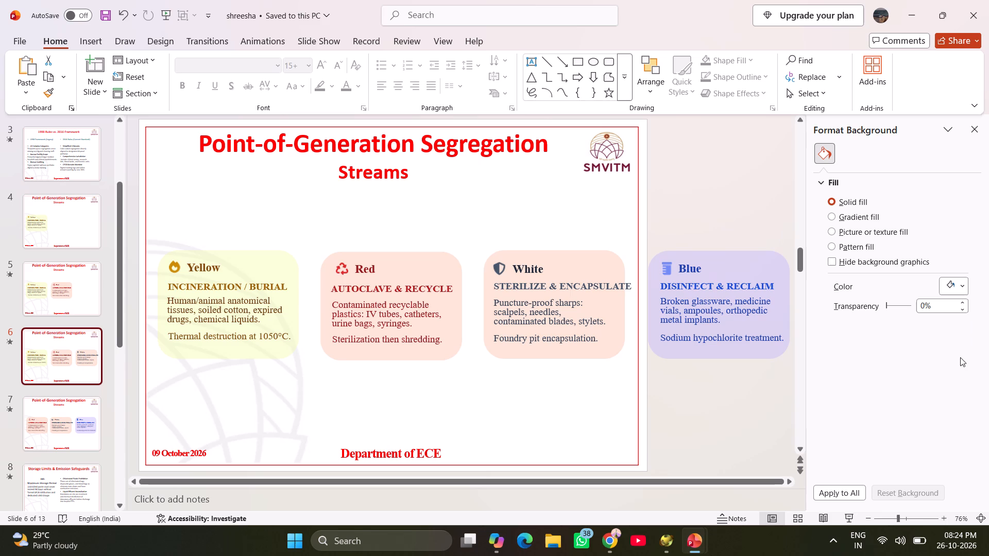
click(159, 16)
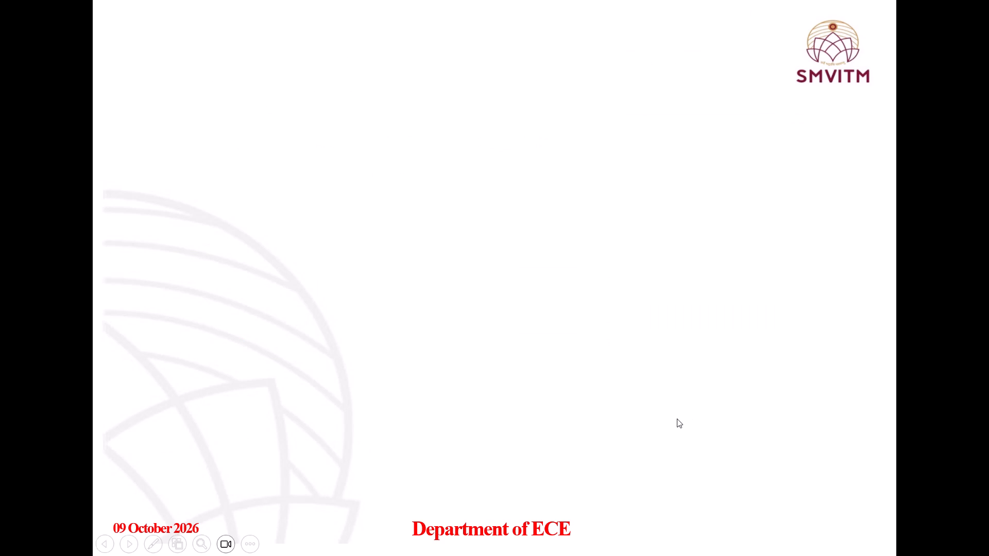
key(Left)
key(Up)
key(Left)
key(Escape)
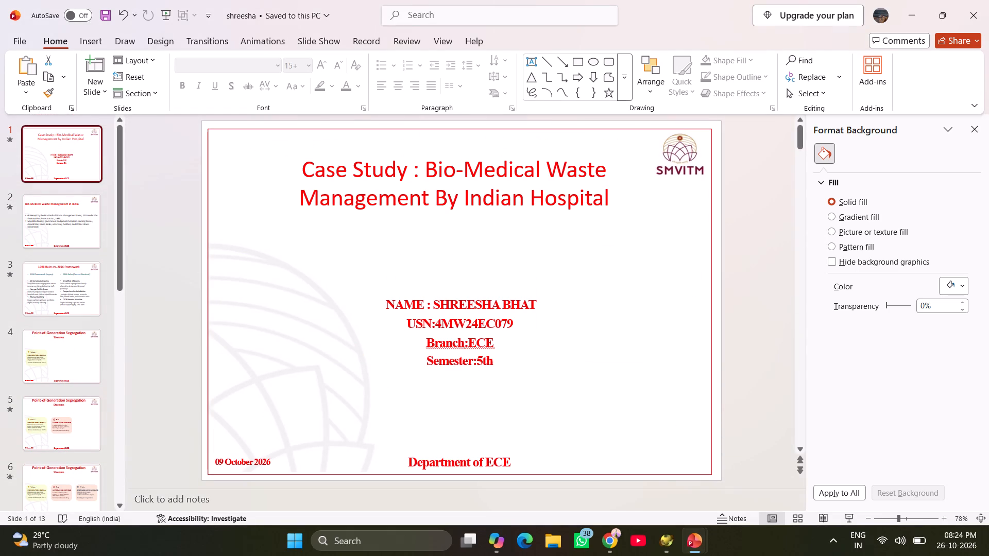
Play the slide show from slide 1 through slide 5 to check the Yellow and Red cards, and exit the show.
click(848, 517)
key(F7)
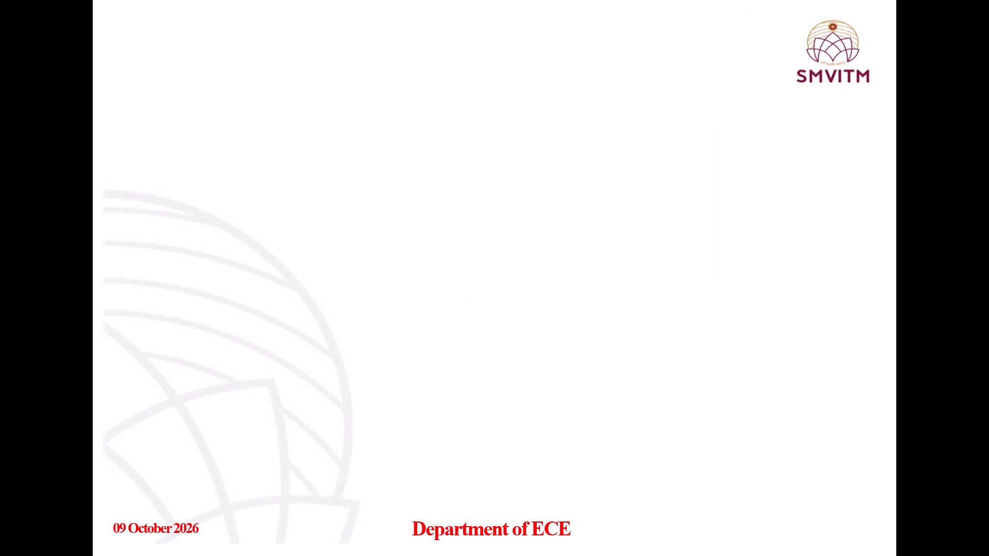
key(F8)
key(Right)
key(Right)
key(Right)
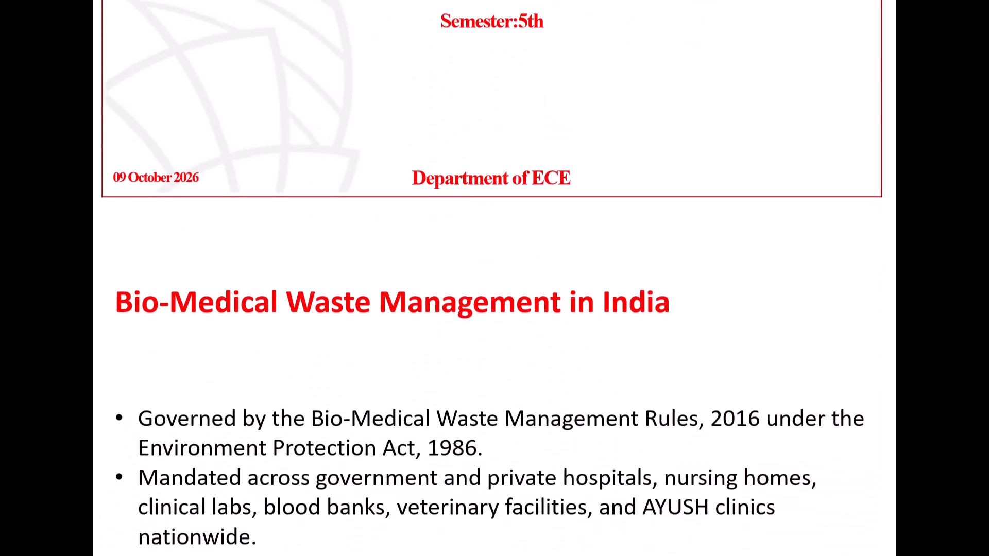
key(Right)
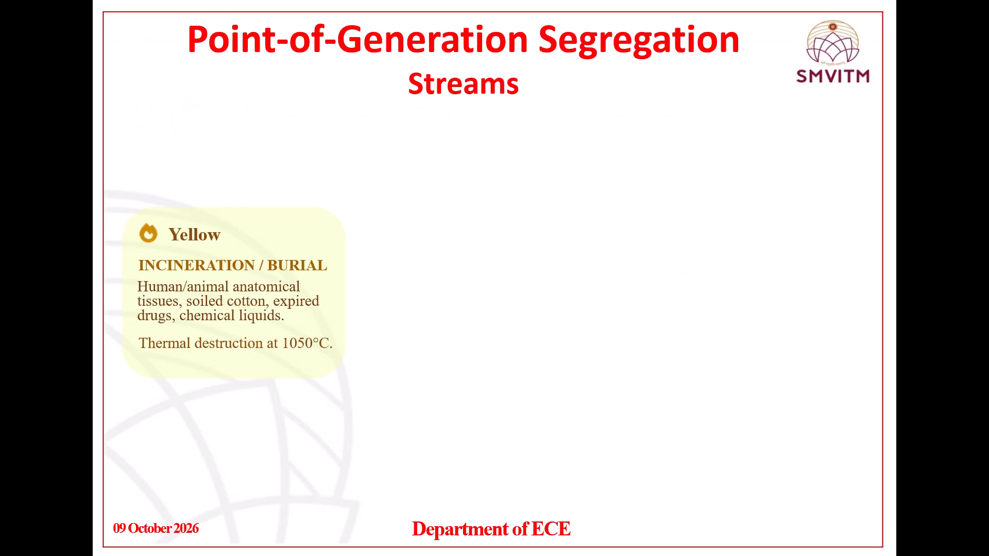
key(Left)
key(Right)
key(Right)
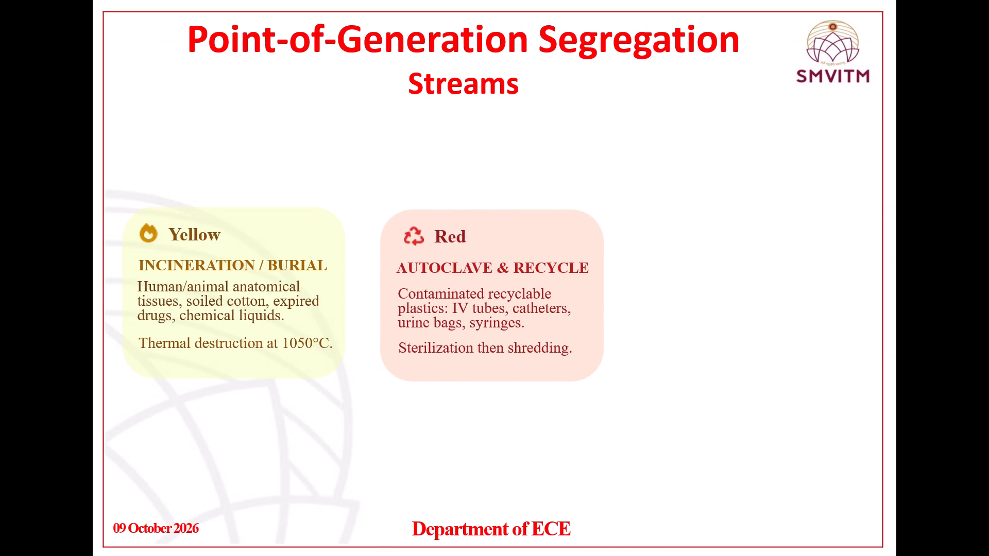
key(Escape)
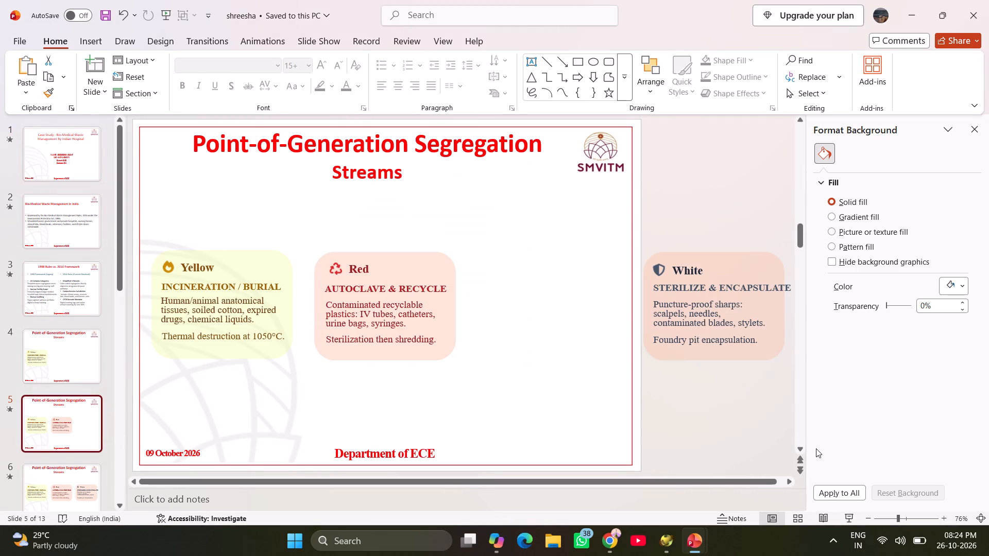
Play the slide show from slide 5 through slide 7 to check the White and Blue cards, and switch back to the editing window.
click(842, 516)
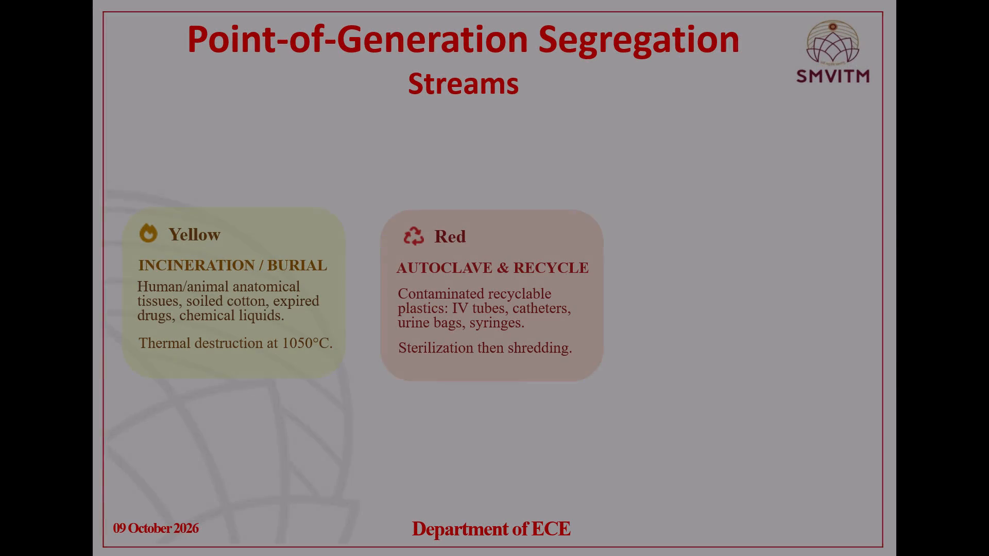
key(Right)
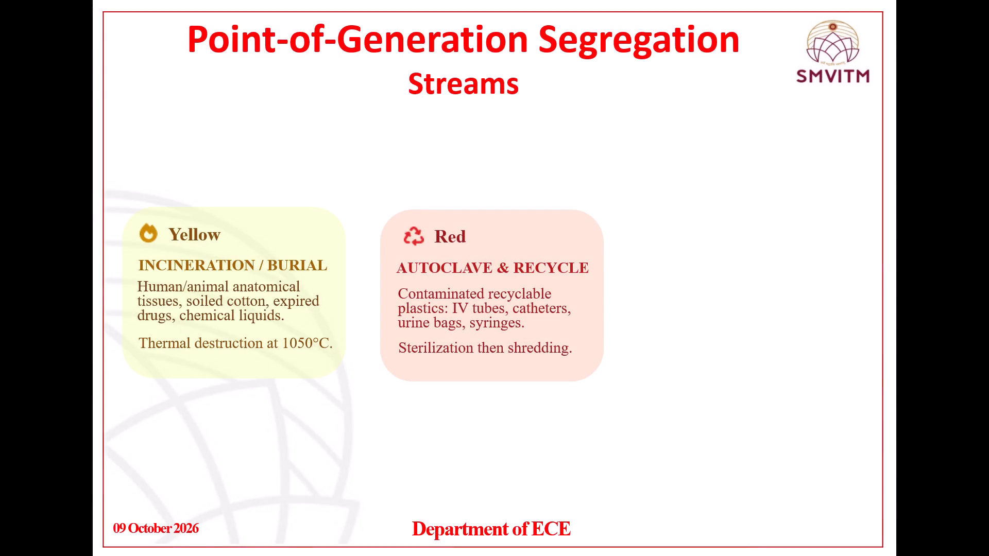
key(Right)
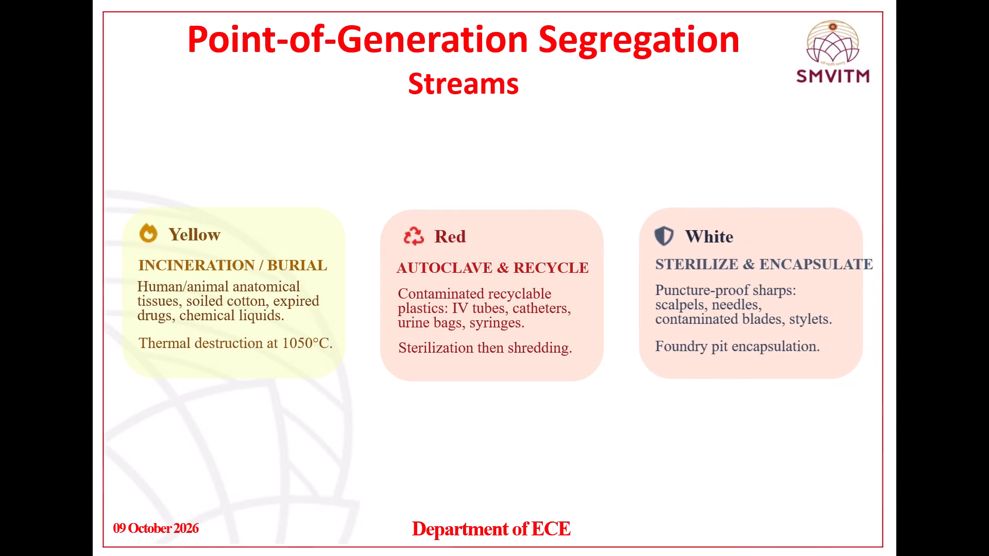
key(Right)
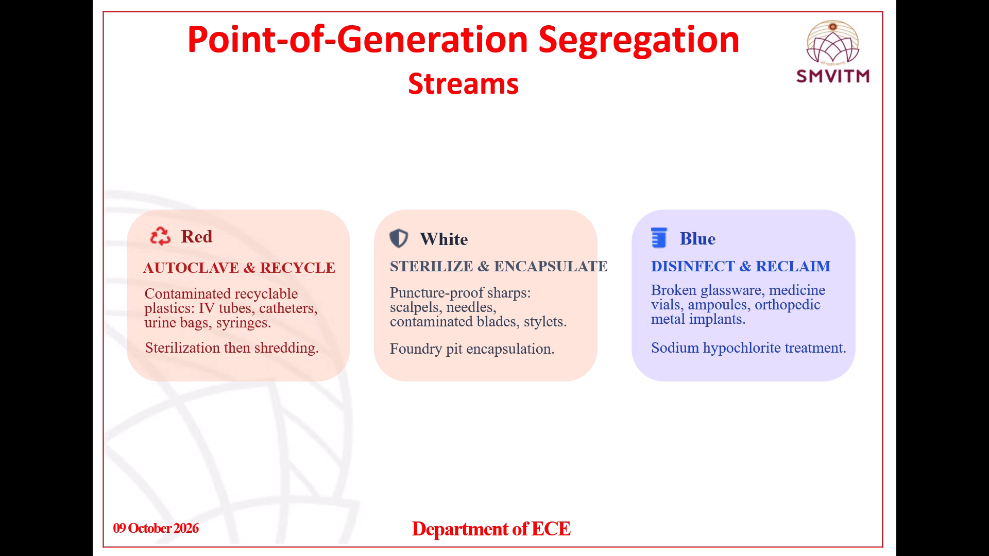
key(alt+Tab)
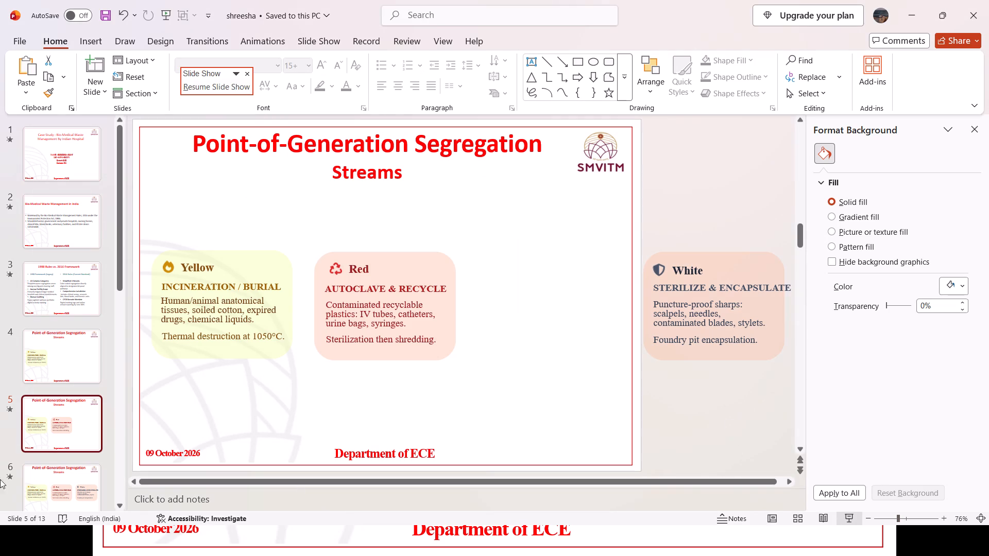
Copy the complete Blue card, including its beaker icon, from slide 7.
scroll(79, 443, down, 4)
click(81, 435)
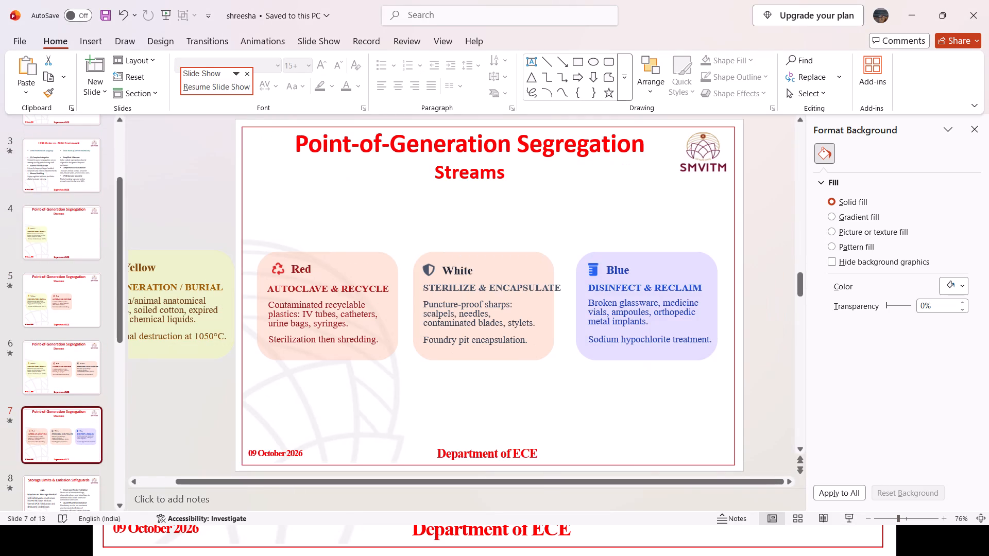
click(594, 269)
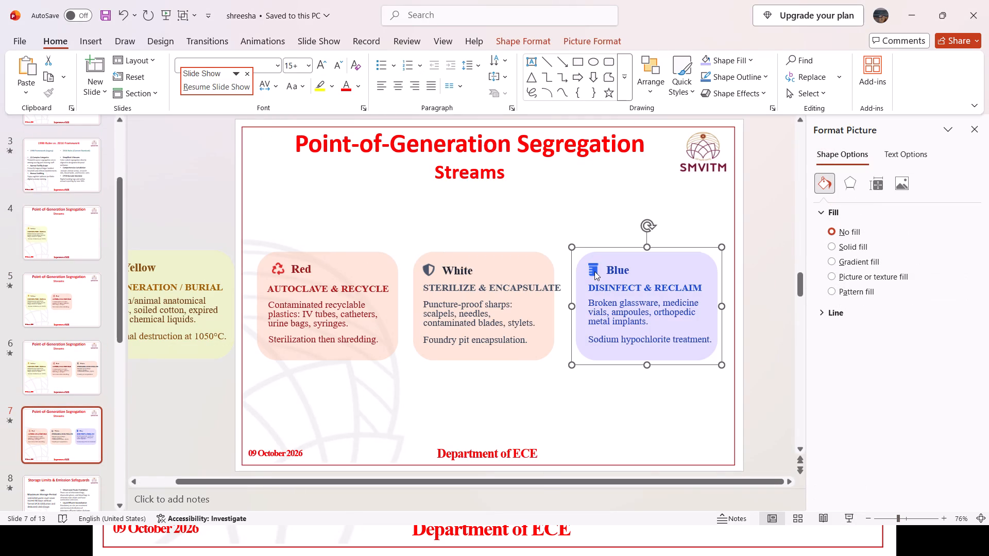
key(ctrl+c)
Delete the off-slide Blue card and its separate beaker icon on slide 6.
click(75, 384)
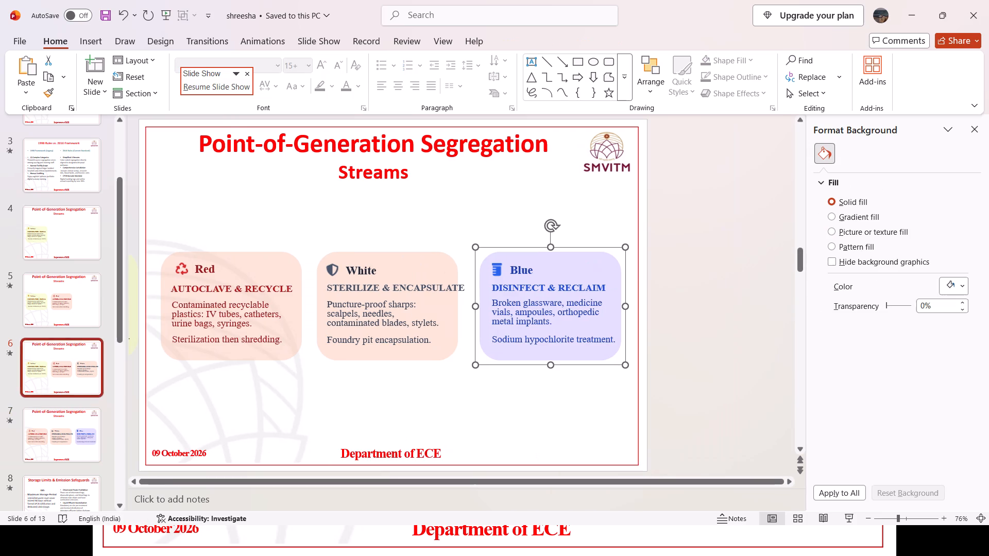
click(730, 263)
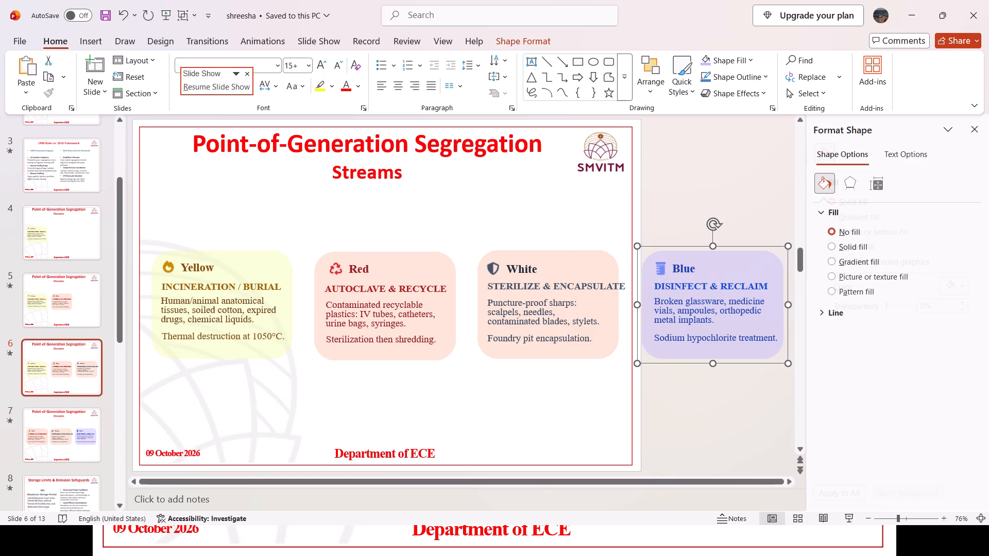
key(Delete)
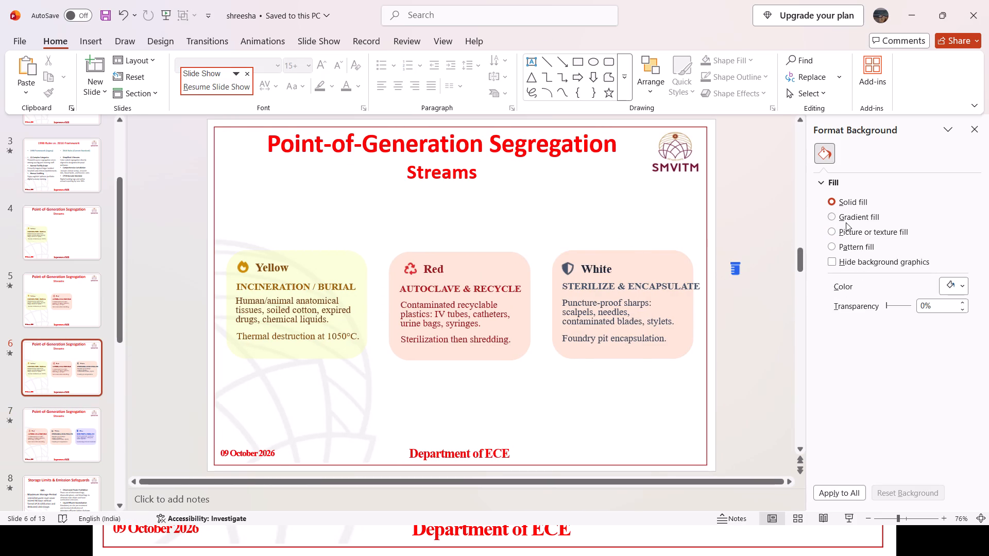
click(734, 270)
key(Delete)
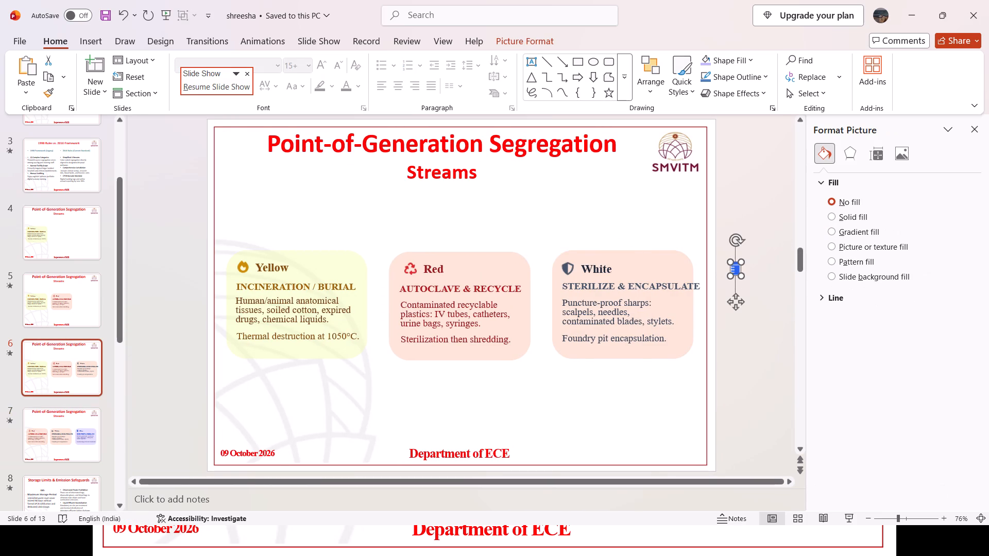
Paste the copied Blue card onto slide 6 and place it just outside the slide's right edge, level with the White card.
key(ctrl+v)
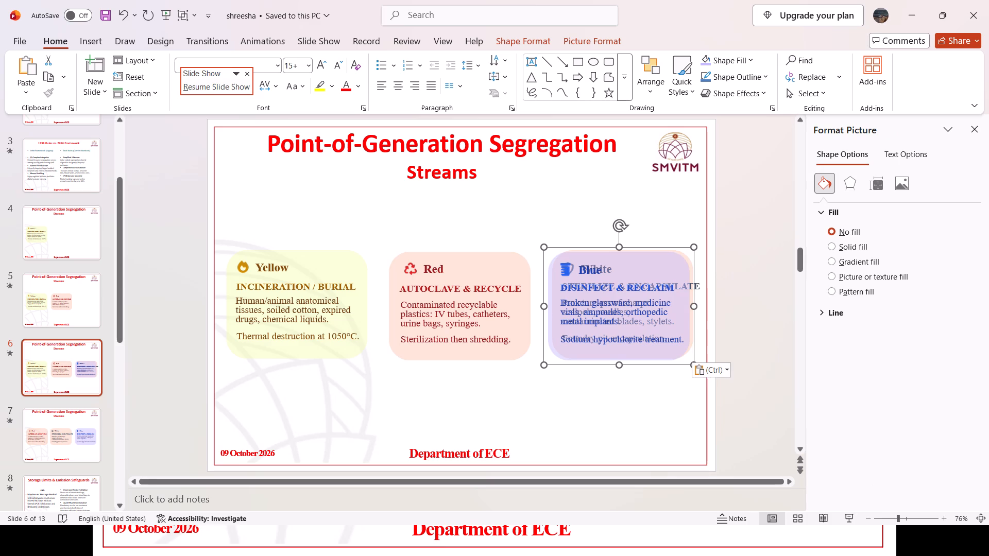
drag(661, 265, 795, 269)
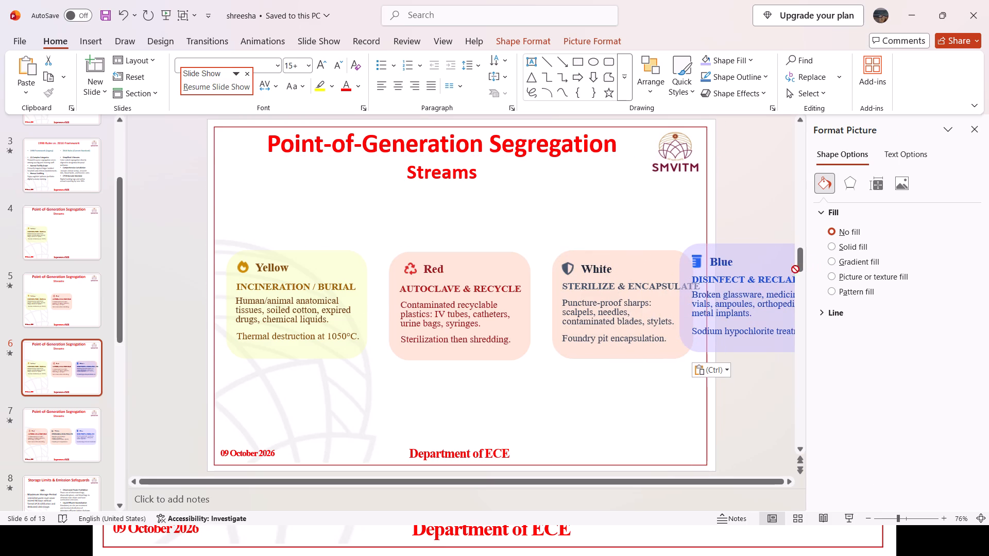
drag(795, 269, 780, 270)
drag(670, 259, 702, 253)
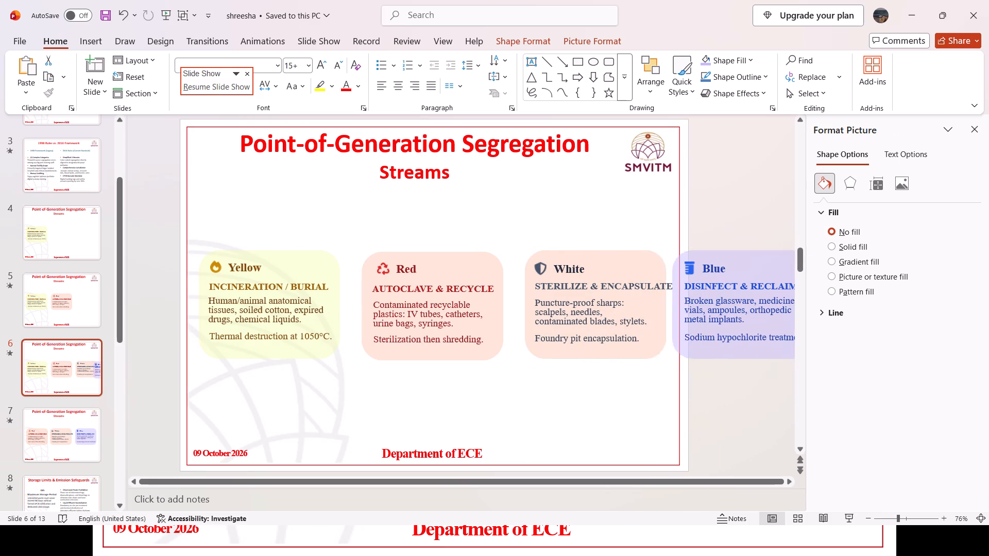
drag(702, 253, 721, 253)
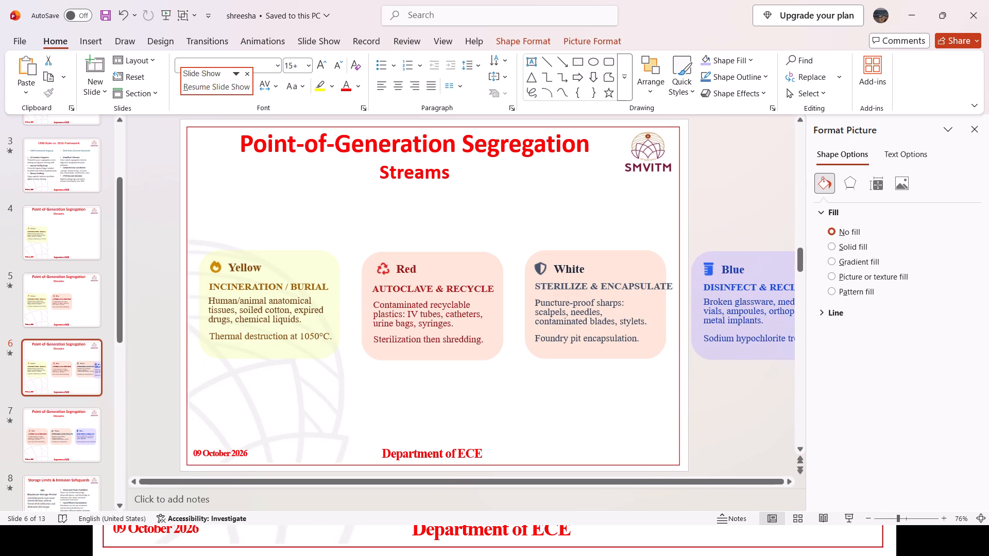
drag(721, 253, 720, 254)
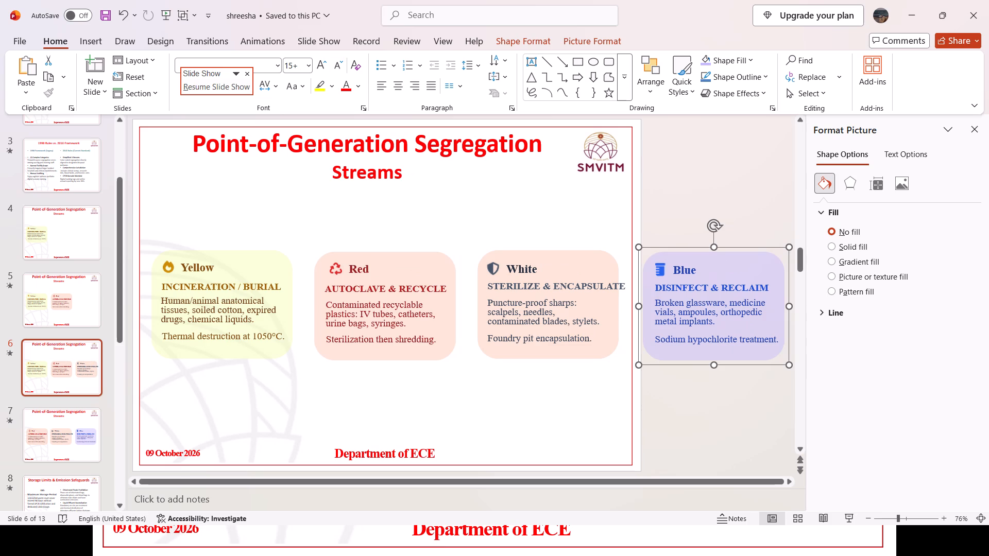
Open slide 7, close the formatting pane, and review the cards on it and the neighbouring slides.
click(42, 439)
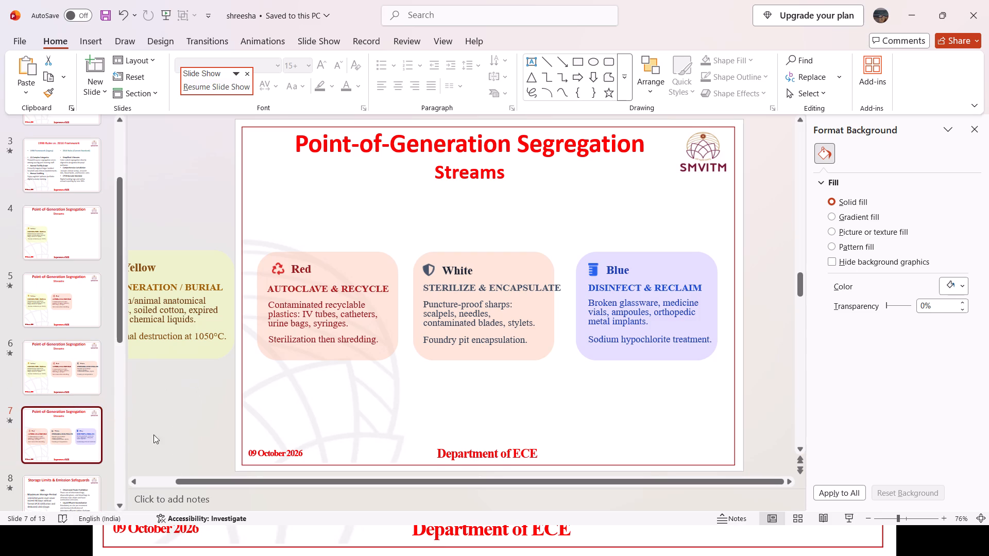
click(975, 125)
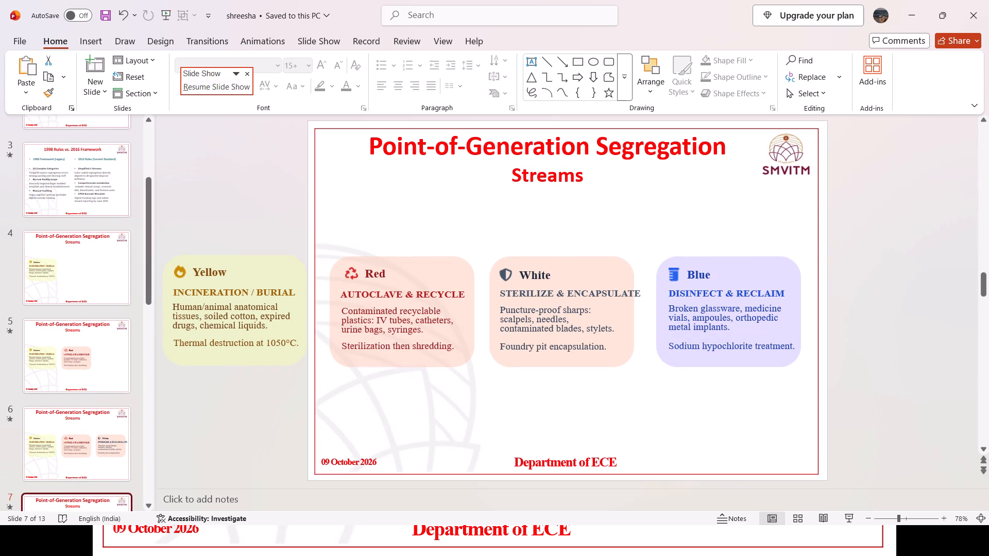
scroll(113, 378, down, 4)
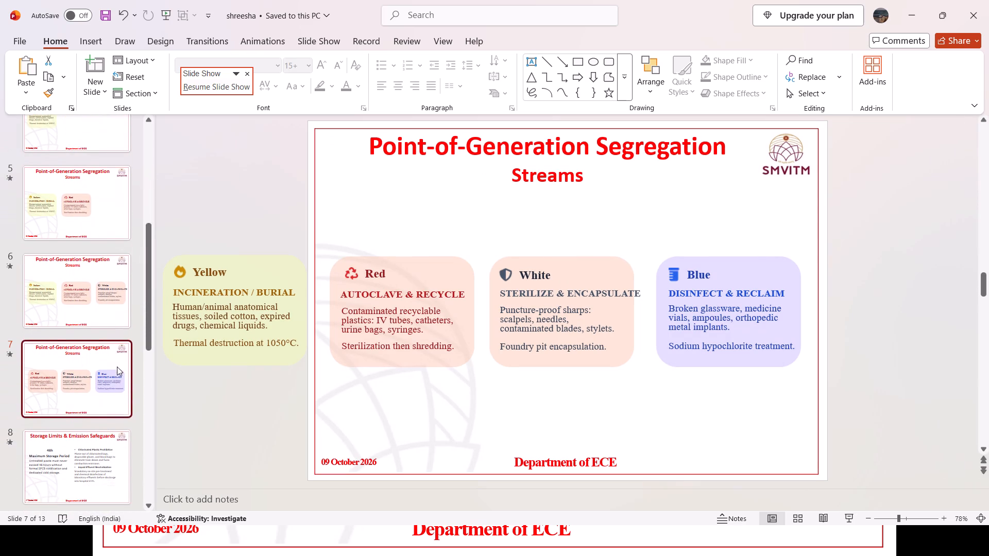
scroll(115, 362, down, 1)
click(103, 319)
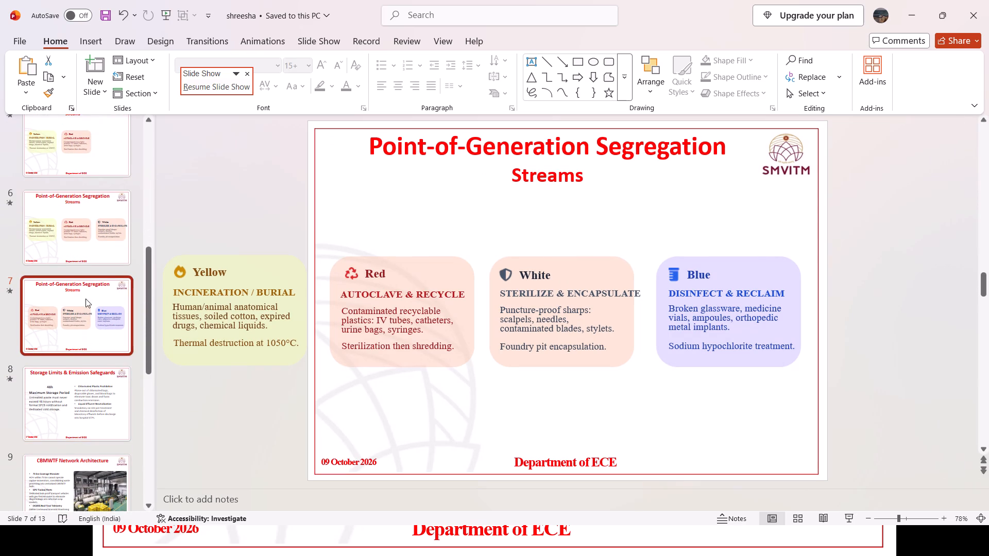
scroll(86, 298, down, 2)
scroll(79, 224, up, 6)
Duplicate slide 4, the segregation slide with the Yellow card in view and the Red card waiting off-slide.
click(81, 221)
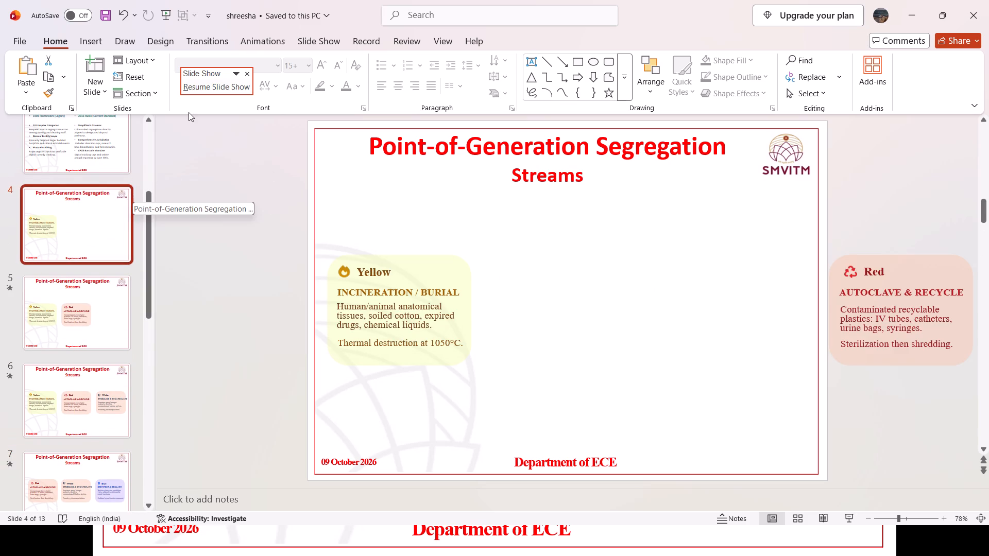
key(ctrl+d)
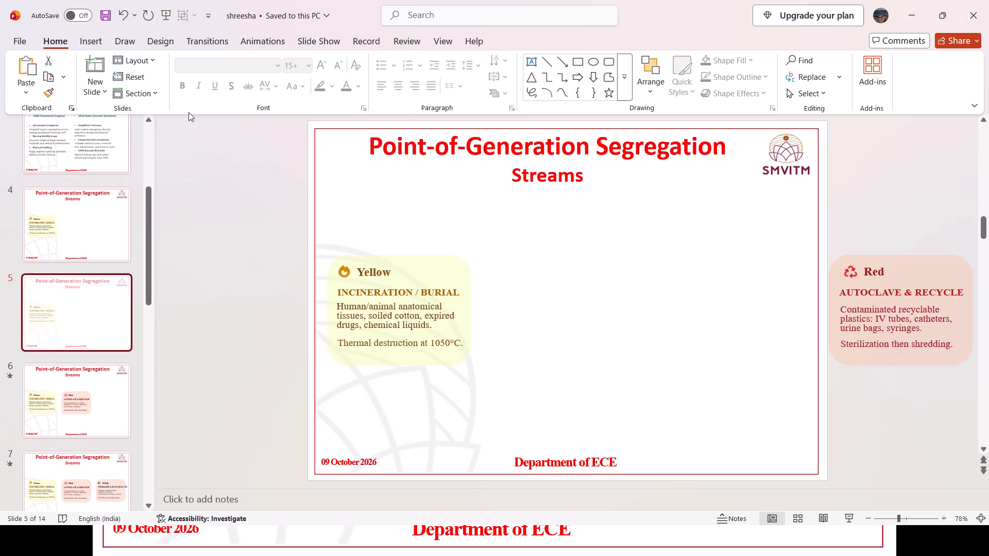
Delete the Yellow card from the original slide 4, keeping it on the duplicate.
click(104, 230)
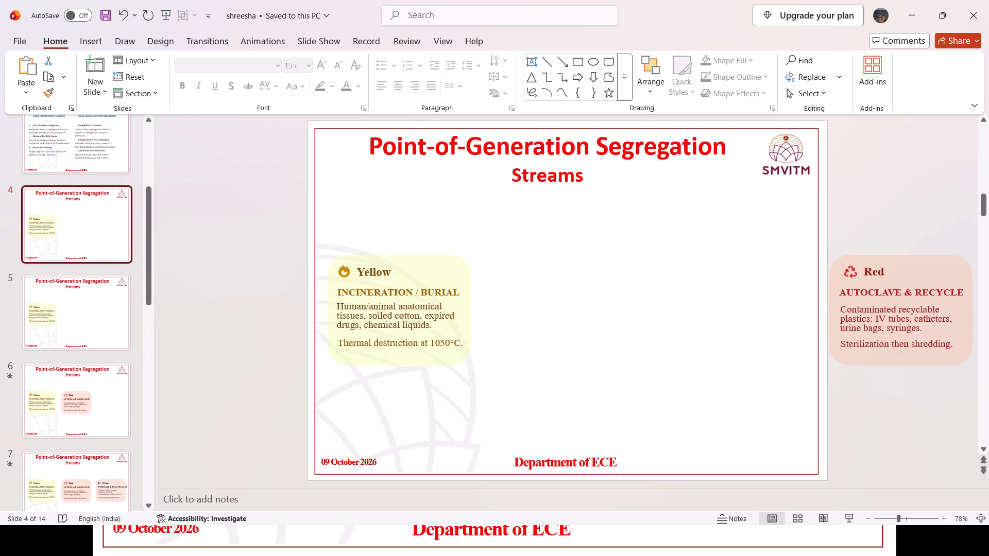
click(417, 270)
key(Delete)
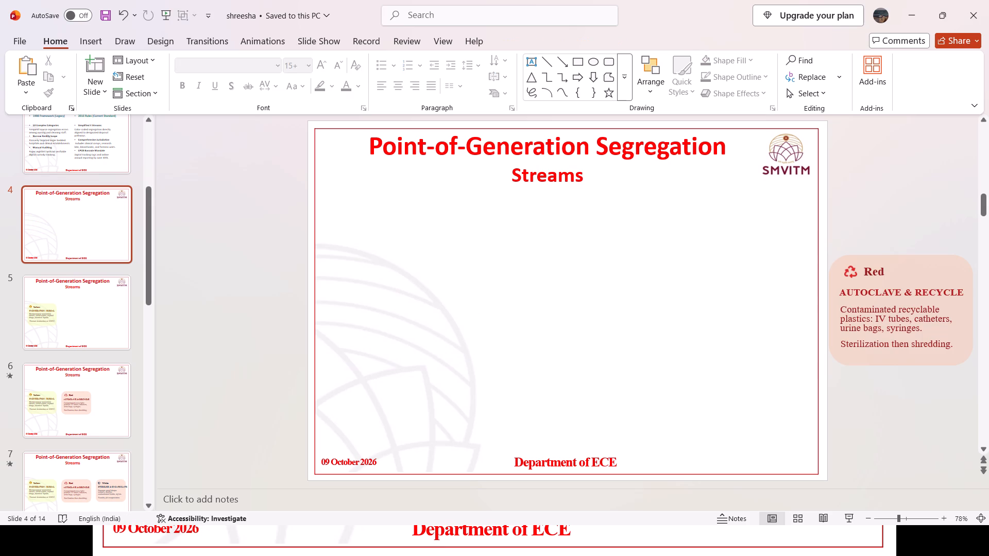
Apply the Morph transition to slide 5, the duplicate with the Yellow card.
click(63, 298)
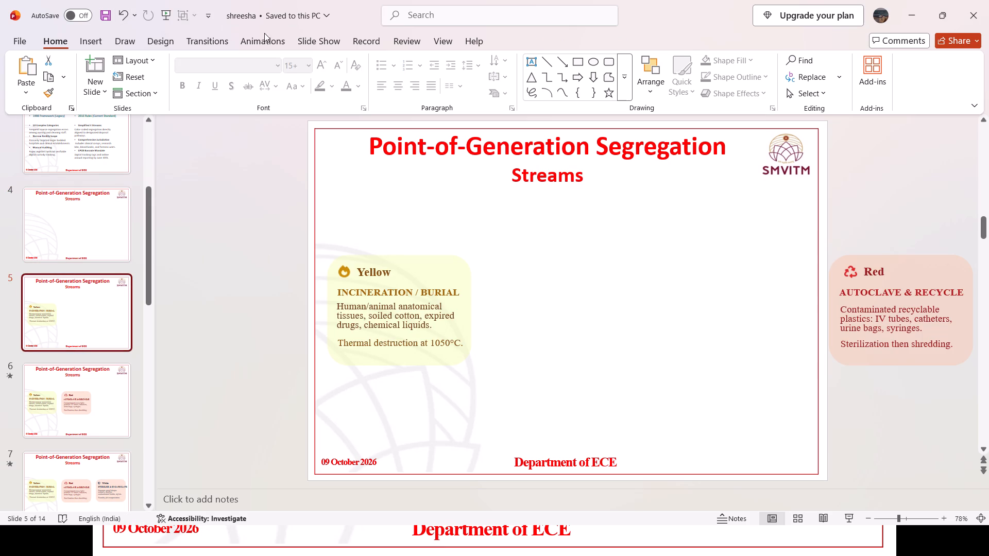
click(227, 39)
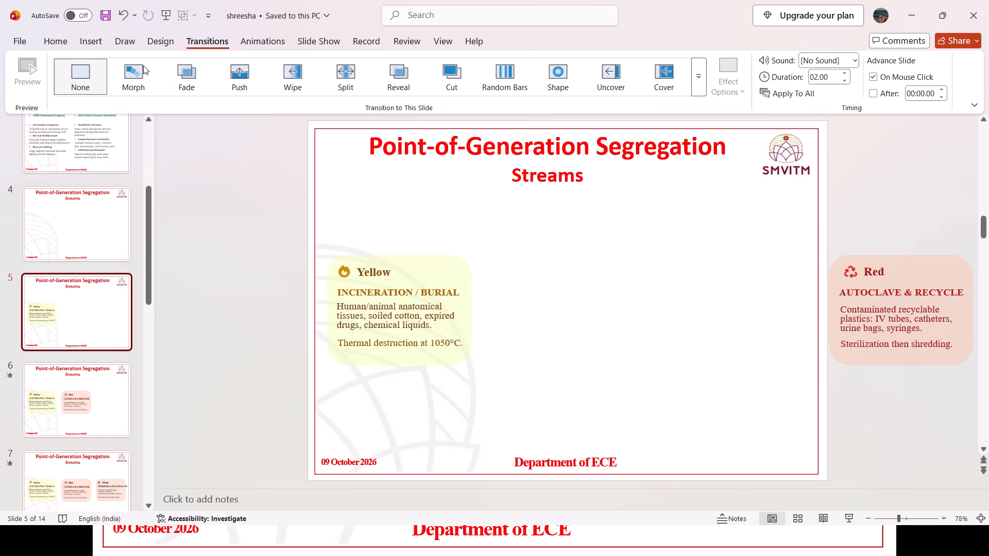
click(143, 65)
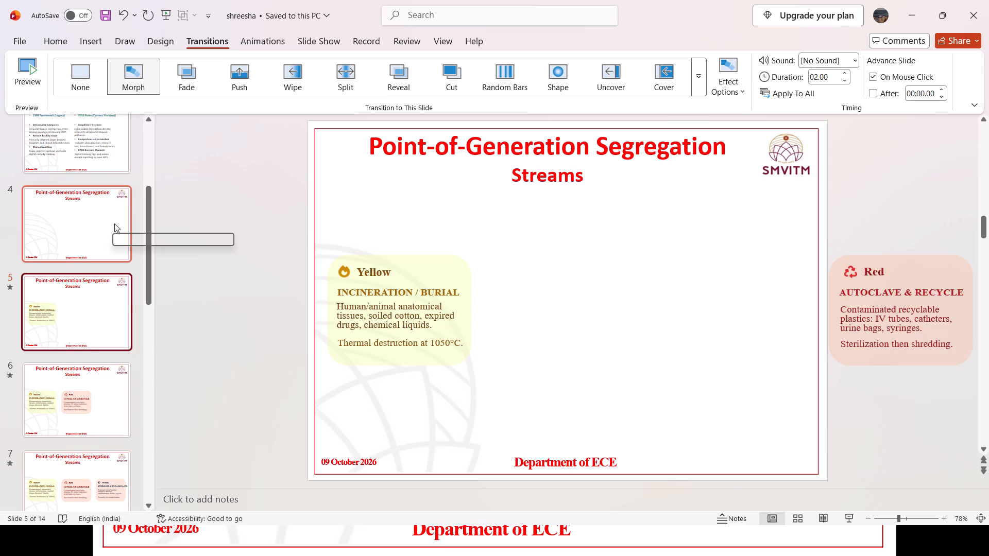
Look through the deck from the title slide to the empty slide 11 to review its content and order.
scroll(114, 223, up, 9)
click(116, 170)
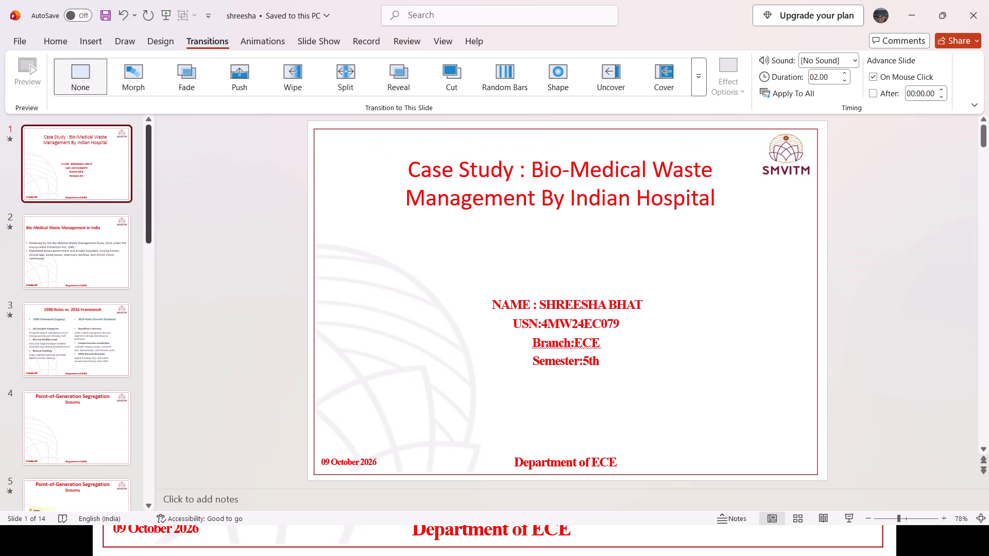
click(571, 342)
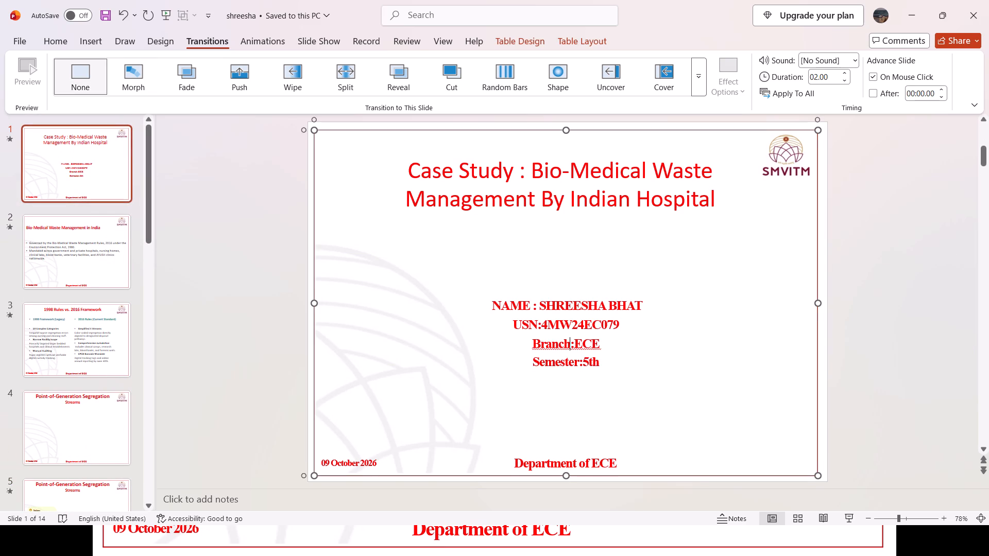
click(58, 45)
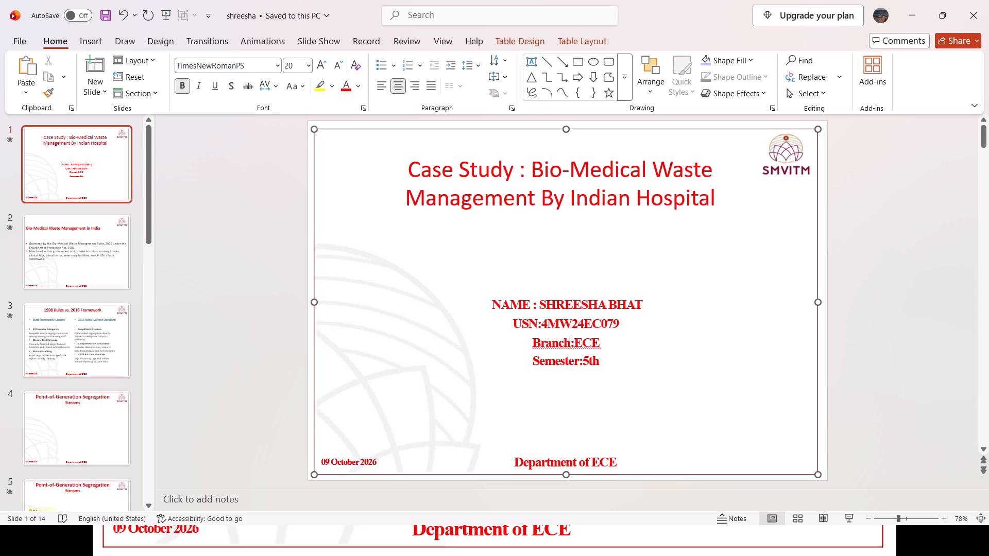
scroll(766, 399, down, 2)
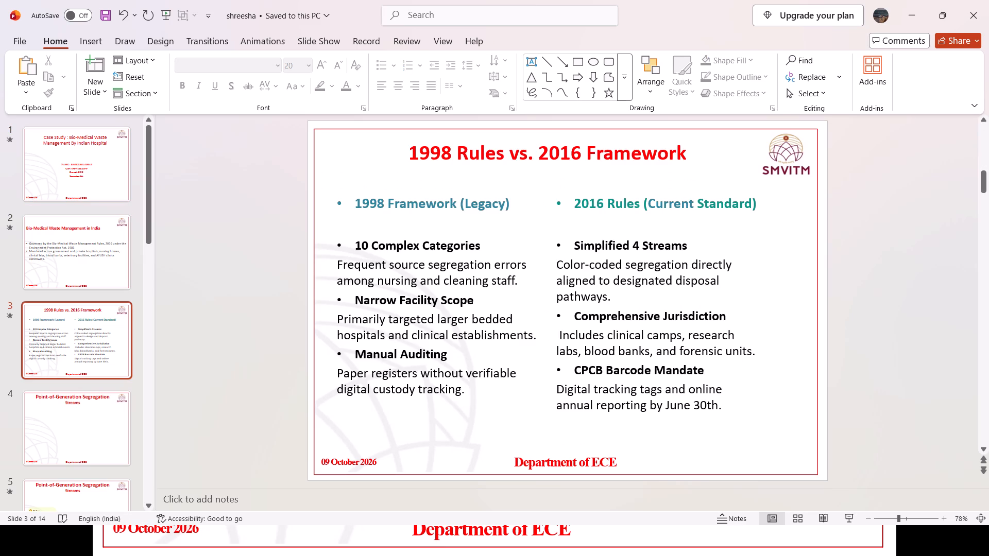
scroll(644, 387, down, 4)
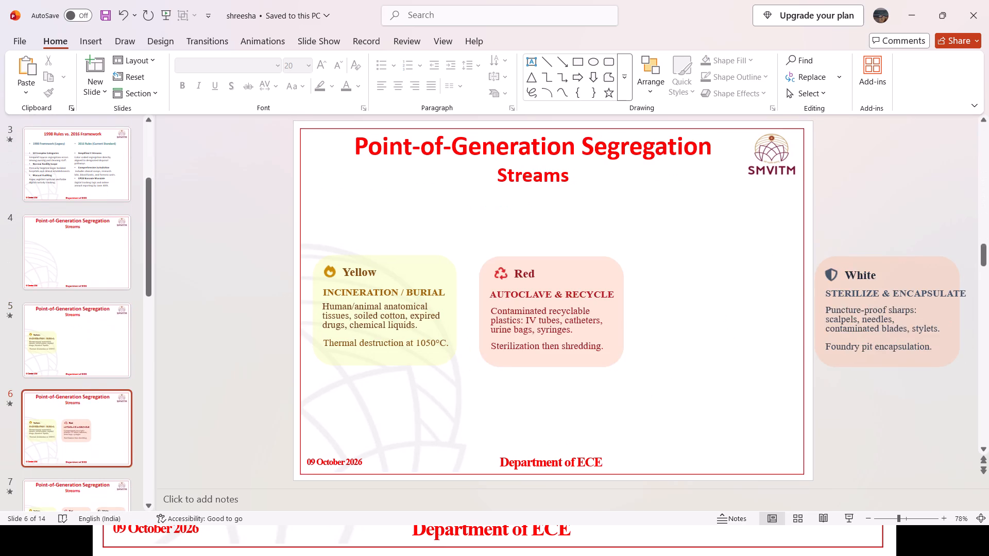
scroll(647, 388, down, 2)
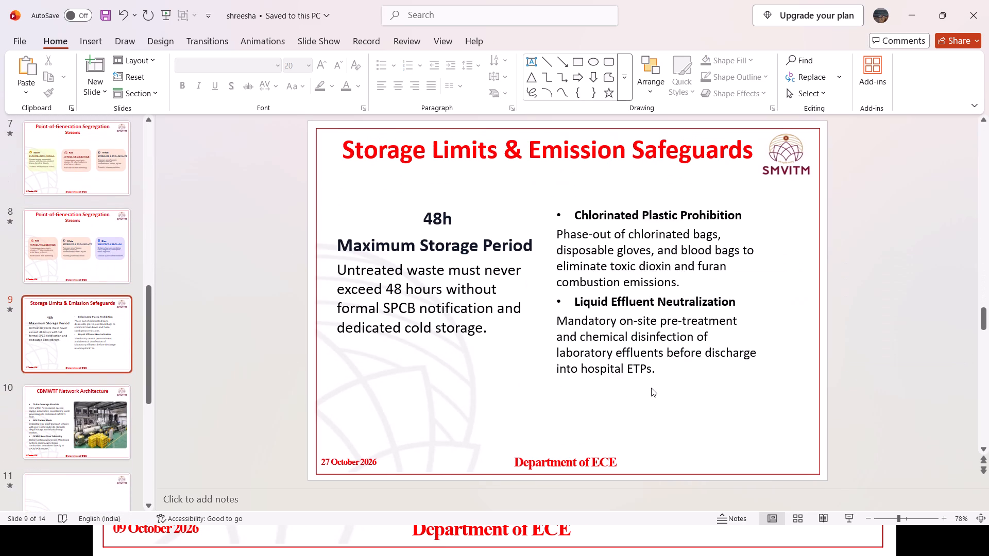
scroll(651, 388, down, 2)
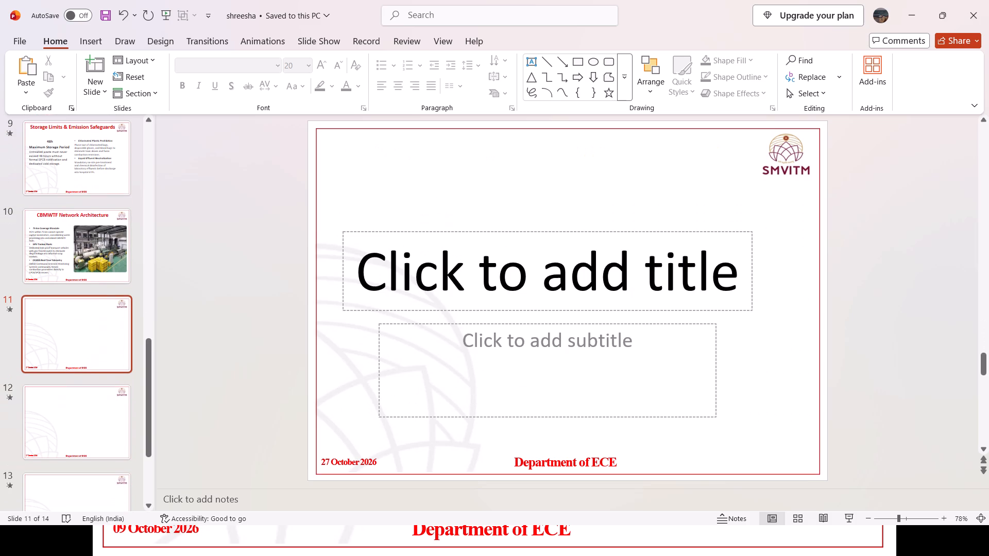
Switch to the running slide show and end it, returning to the editing window.
key(alt+Tab)
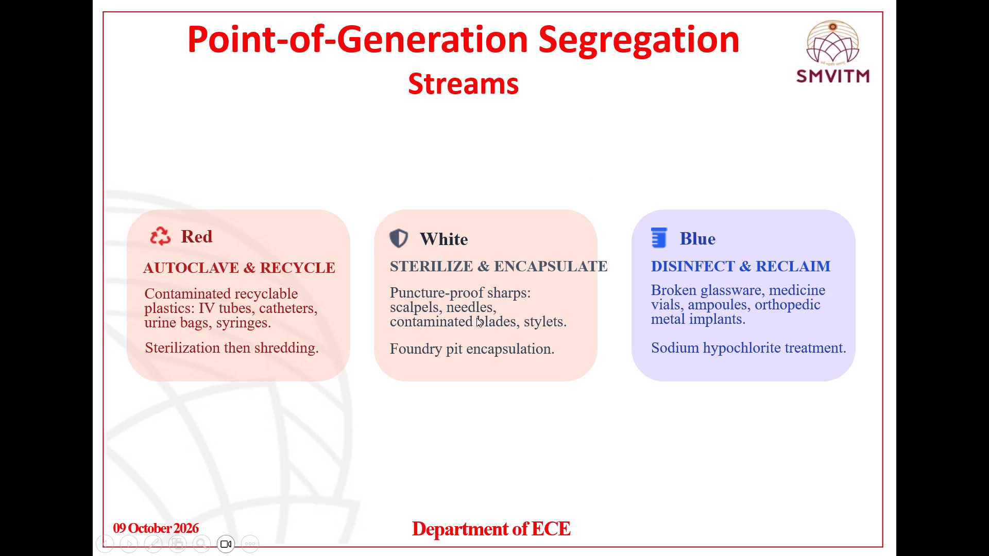
key(alt+Tab)
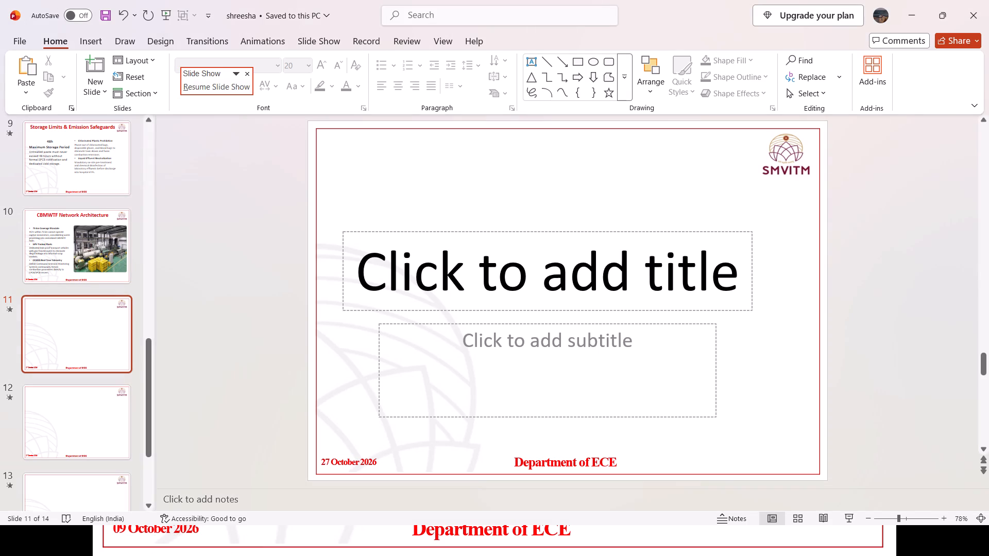
key(alt+Tab)
key(Escape)
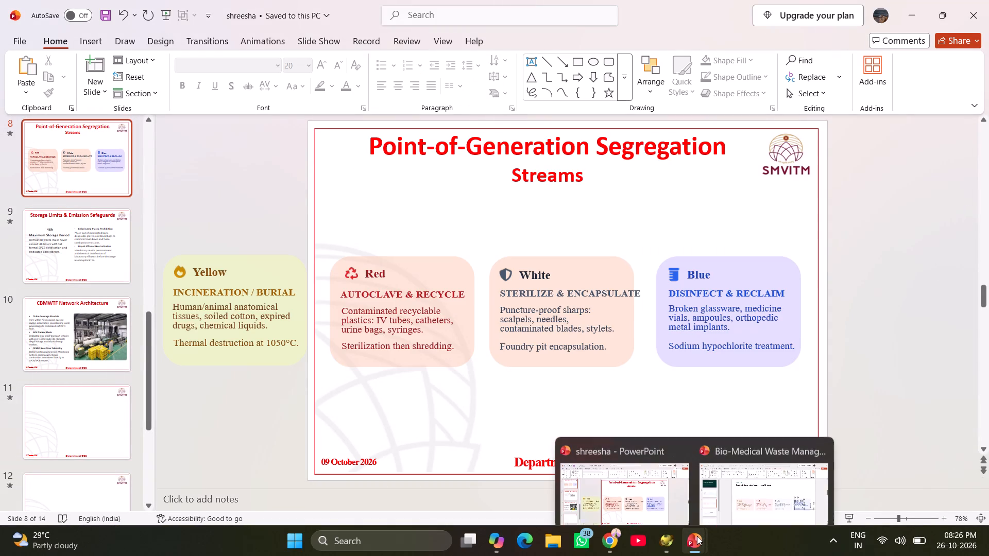
Switch to the Bio-Medical Waste Management deck and copy the "Facility Compliance & Worker Safety" title box from slide 5.
click(762, 479)
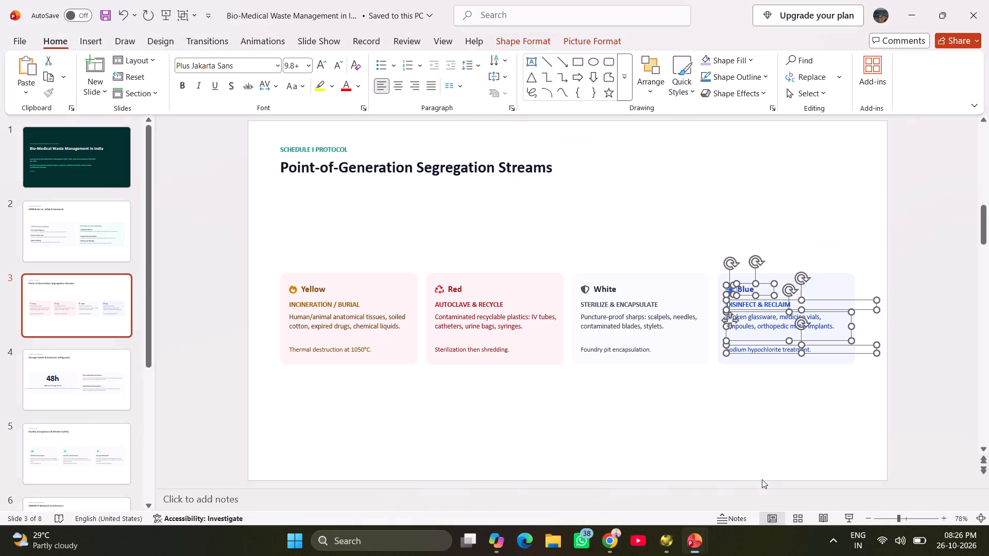
click(656, 391)
scroll(84, 368, down, 3)
click(79, 350)
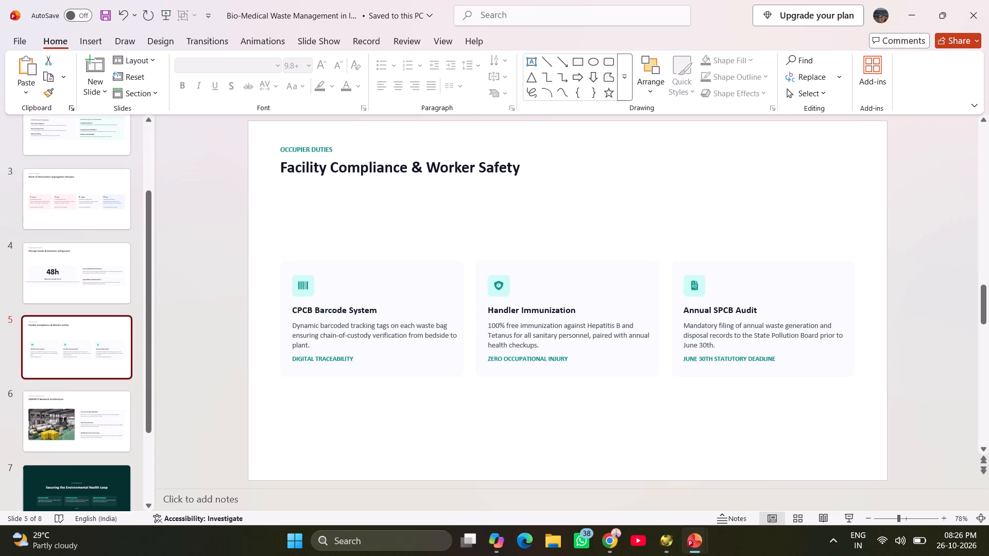
click(310, 171)
click(582, 136)
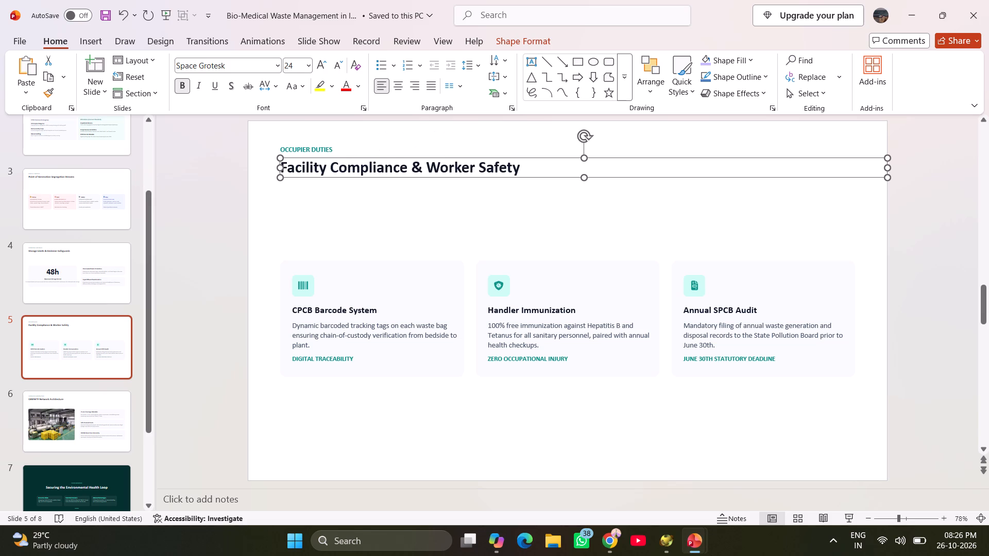
key(ctrl+c)
Compare the source deck's segregation, storage limits and CBMWTF slides with the shreesha deck to work out the slide order.
key(alt+Tab)
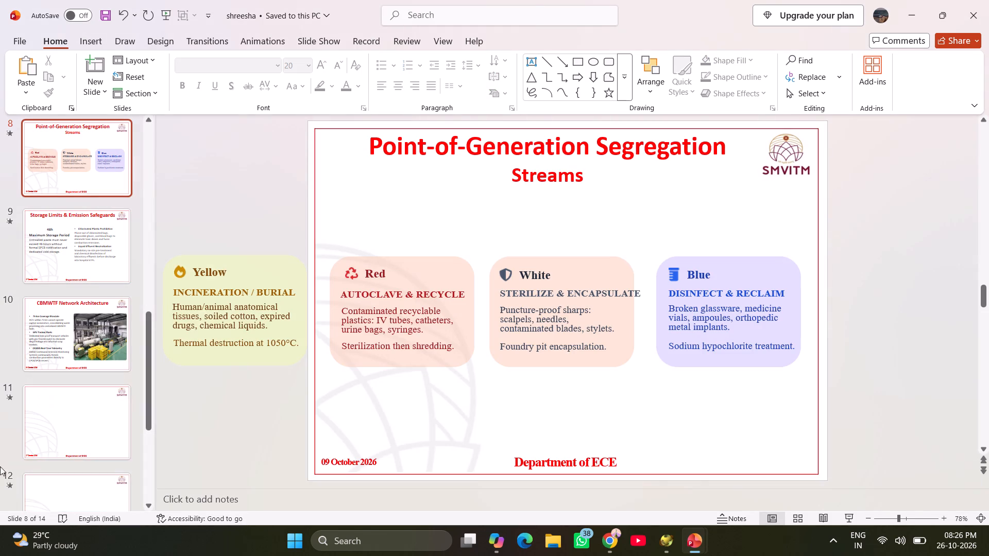
key(alt+Tab)
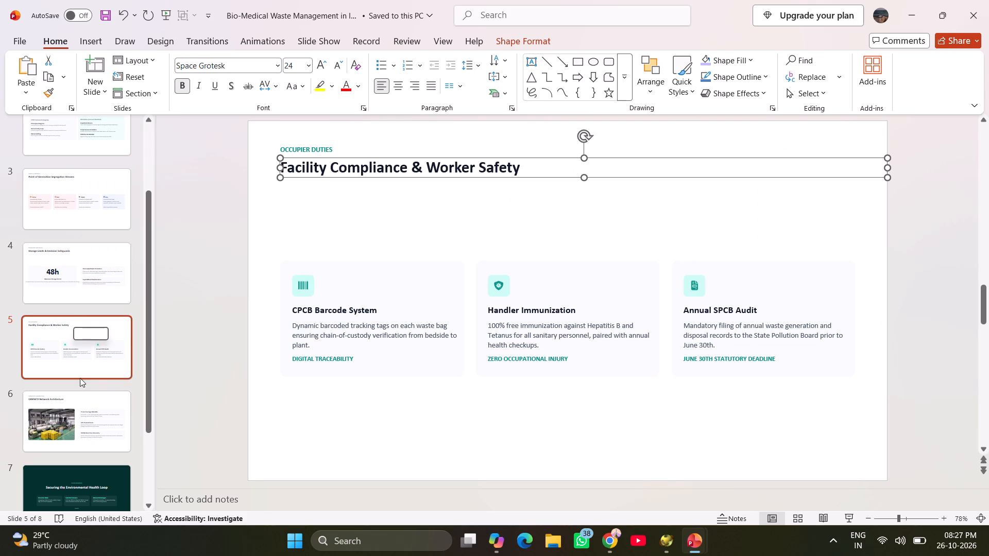
click(84, 406)
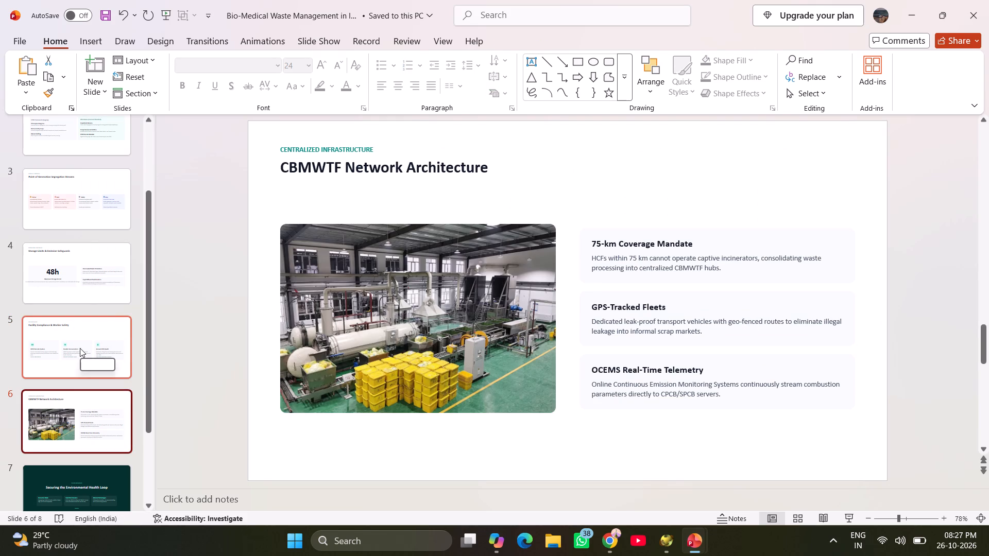
click(80, 216)
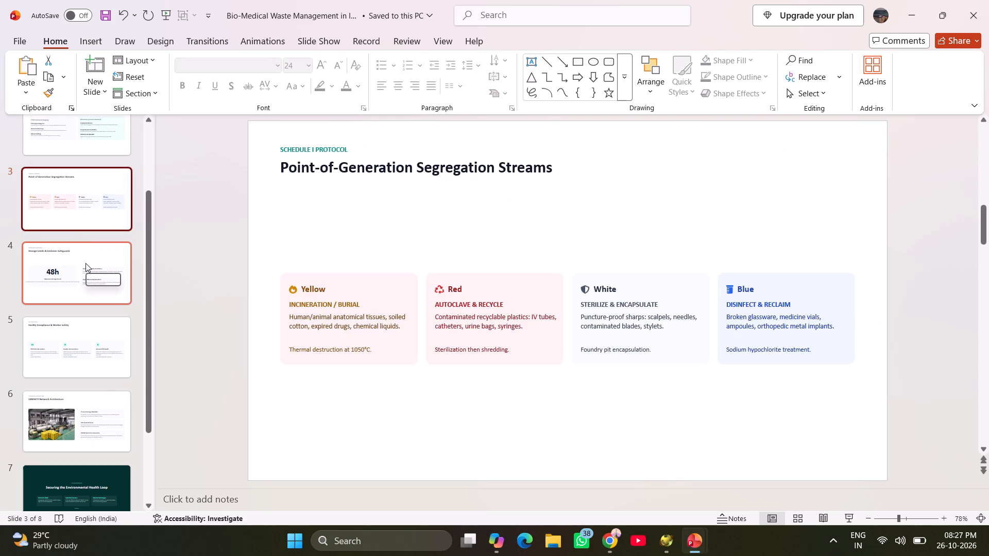
key(alt+Tab)
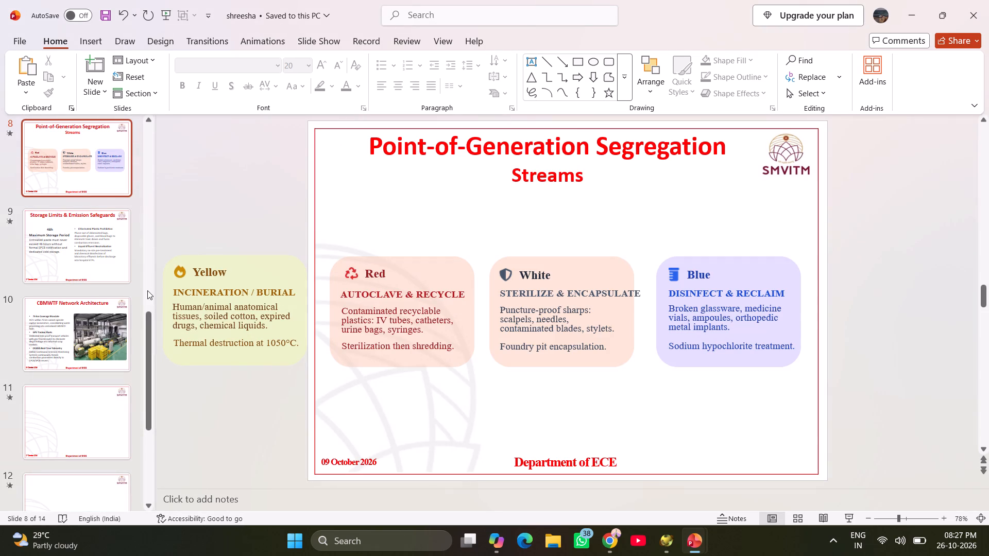
click(97, 239)
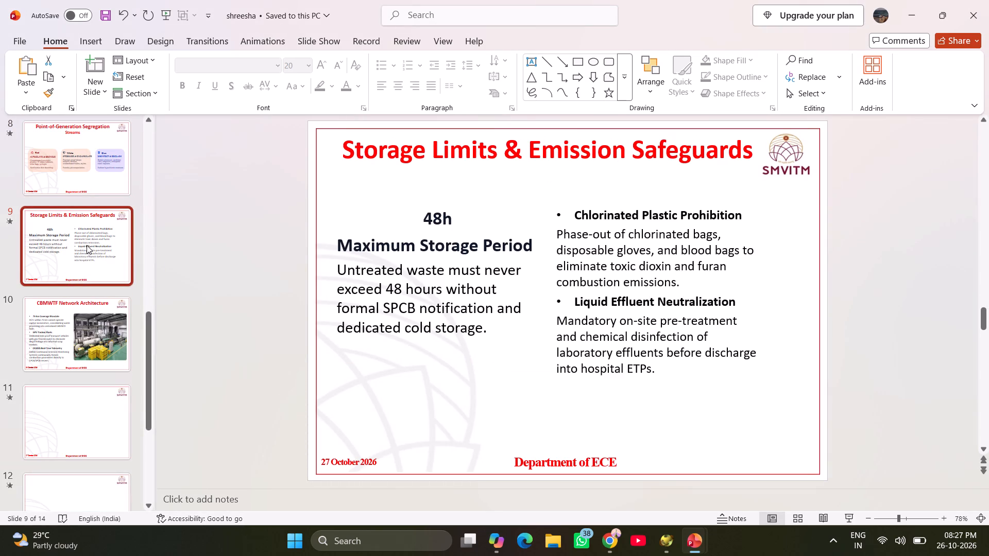
key(alt+Tab)
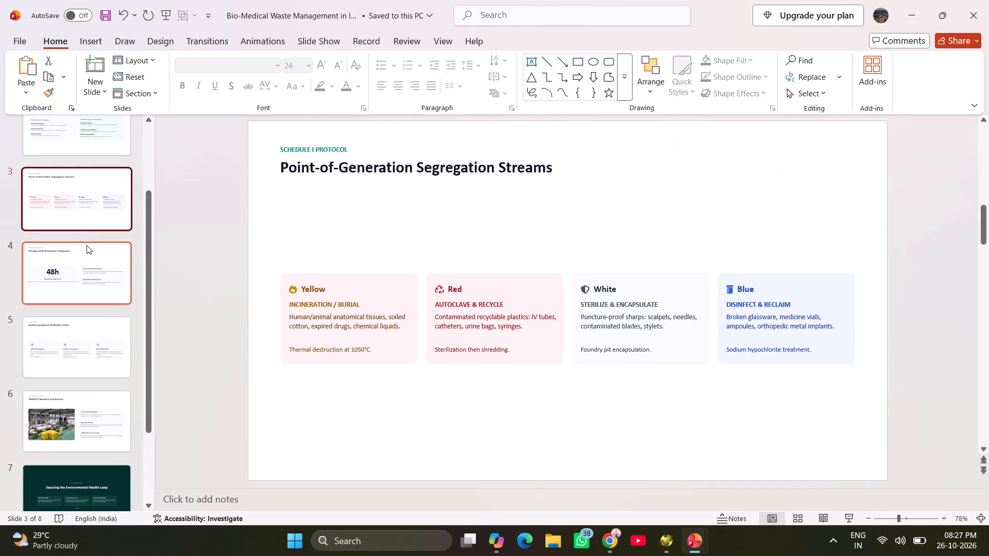
click(57, 275)
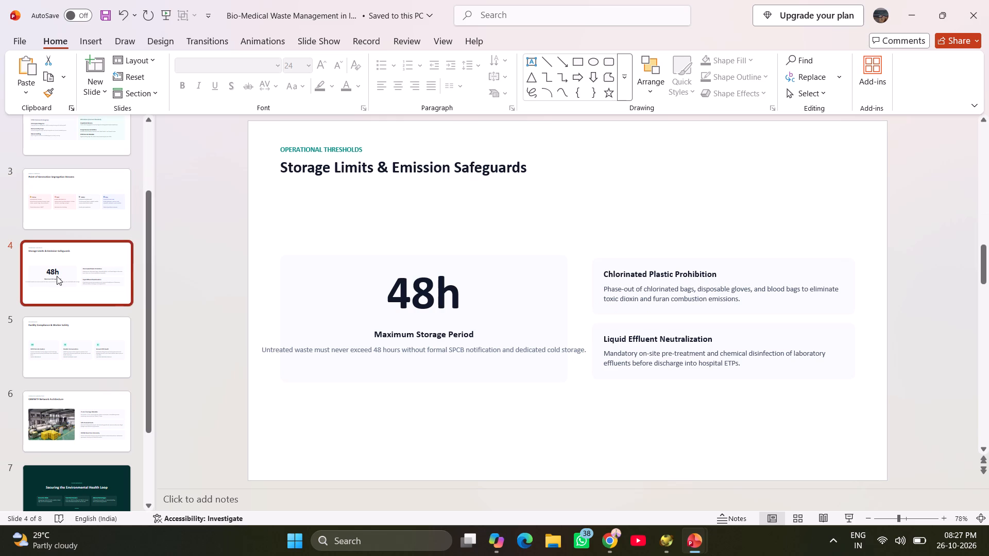
key(alt+Tab)
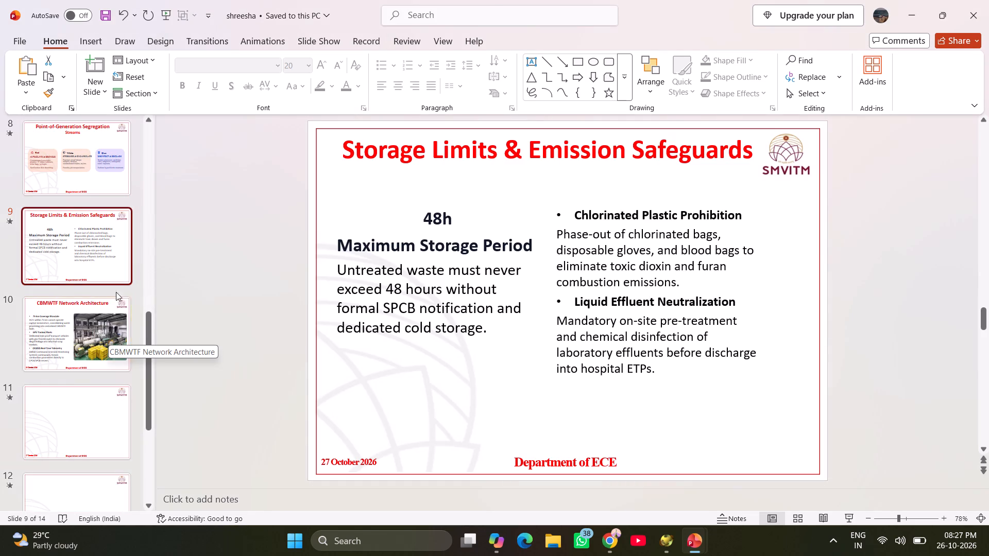
click(69, 277)
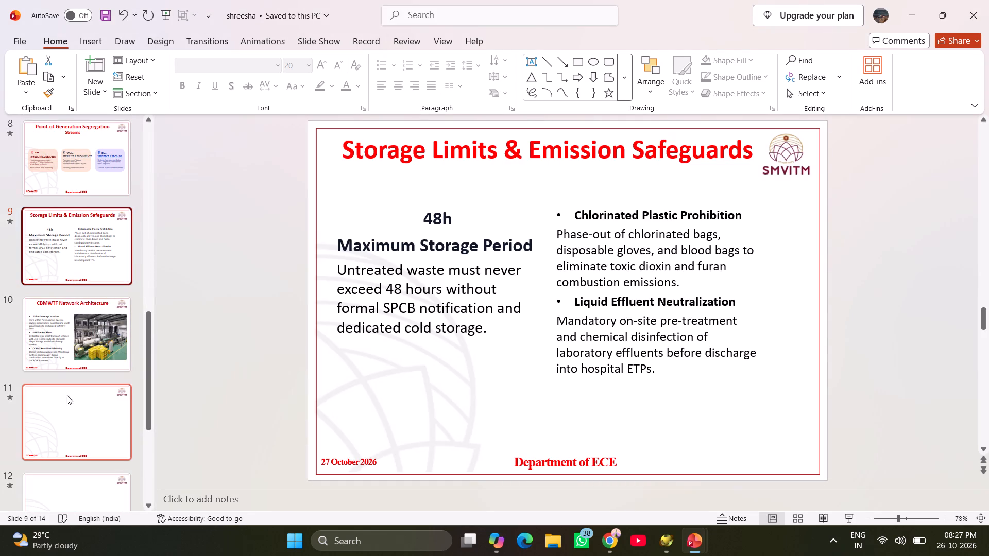
Move the empty slide 11 ahead of the "CBMWTF Network Architecture" slide so it follows "Storage Limits & Emission Safeguards".
drag(67, 403, 68, 307)
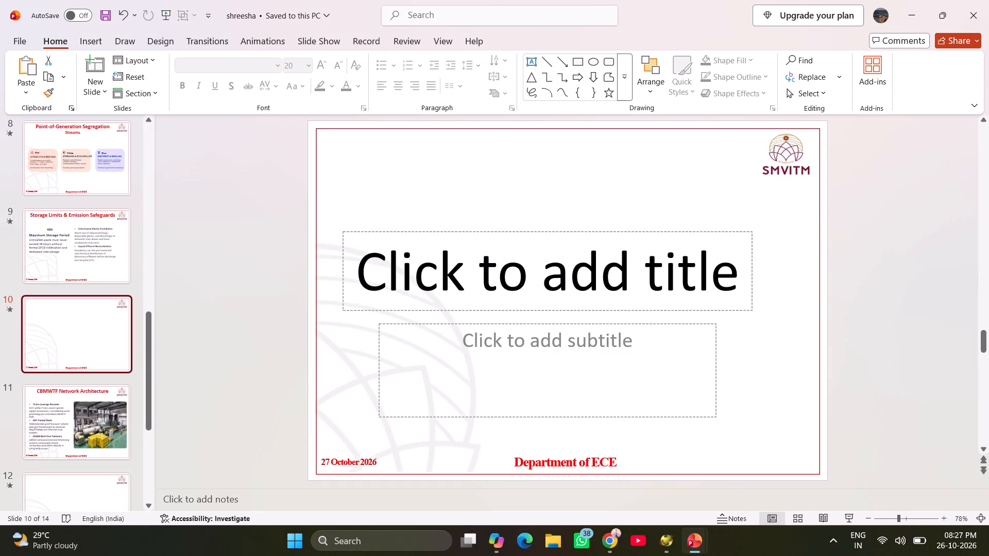
Delete the empty title and subtitle placeholders from slide 10.
click(472, 232)
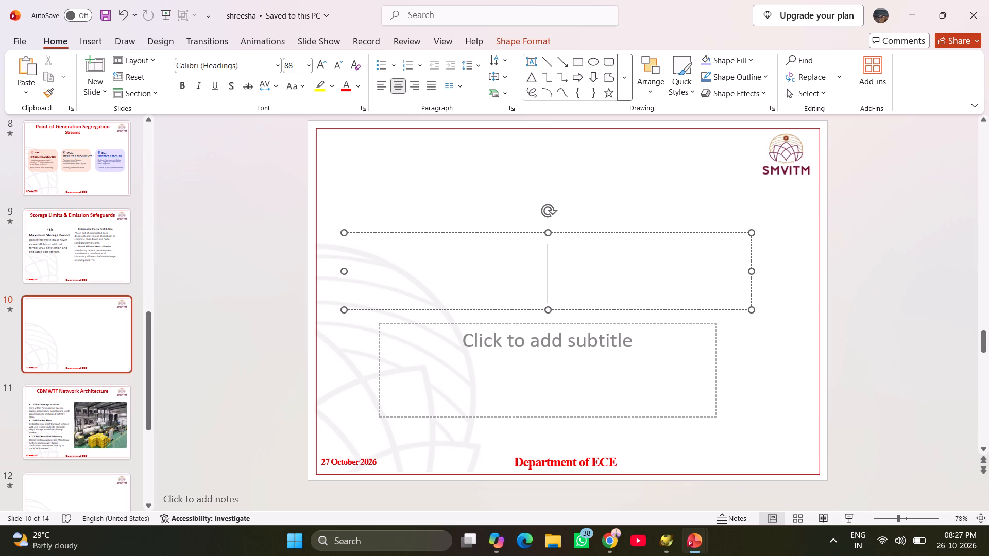
click(483, 232)
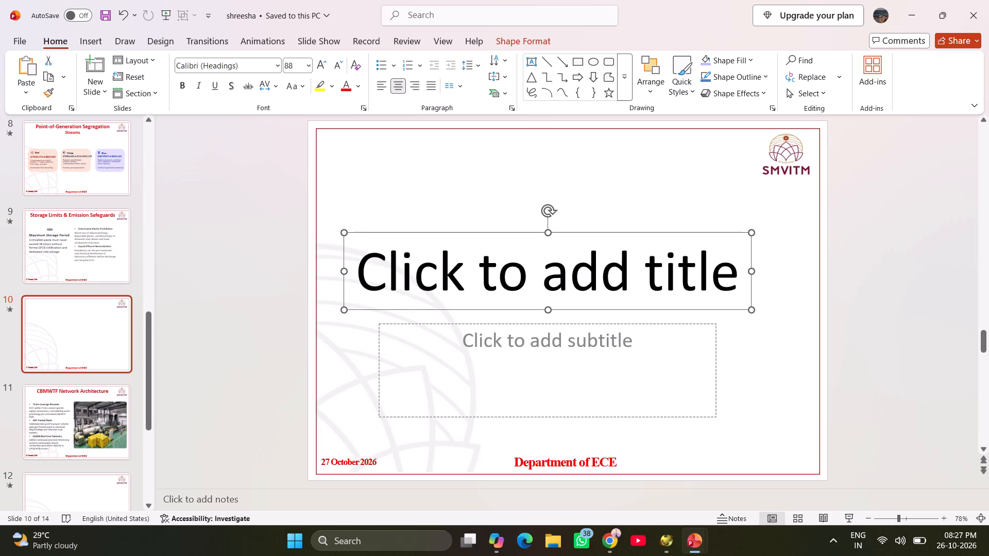
ctrl+click(479, 325)
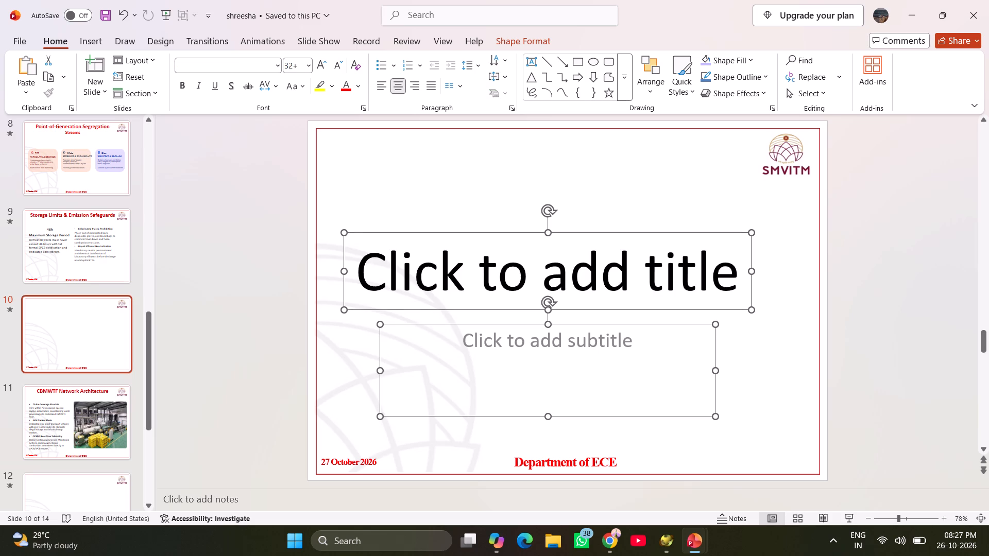
key(Delete)
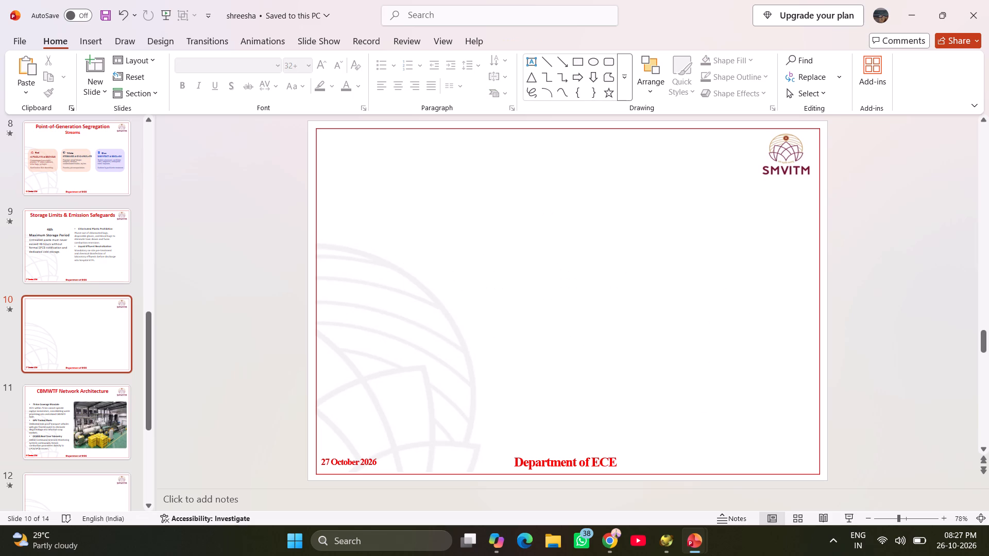
Paste the copied "Facility Compliance & Worker Safety" title onto slide 10 and narrow its box to just beyond the text.
key(ctrl+v)
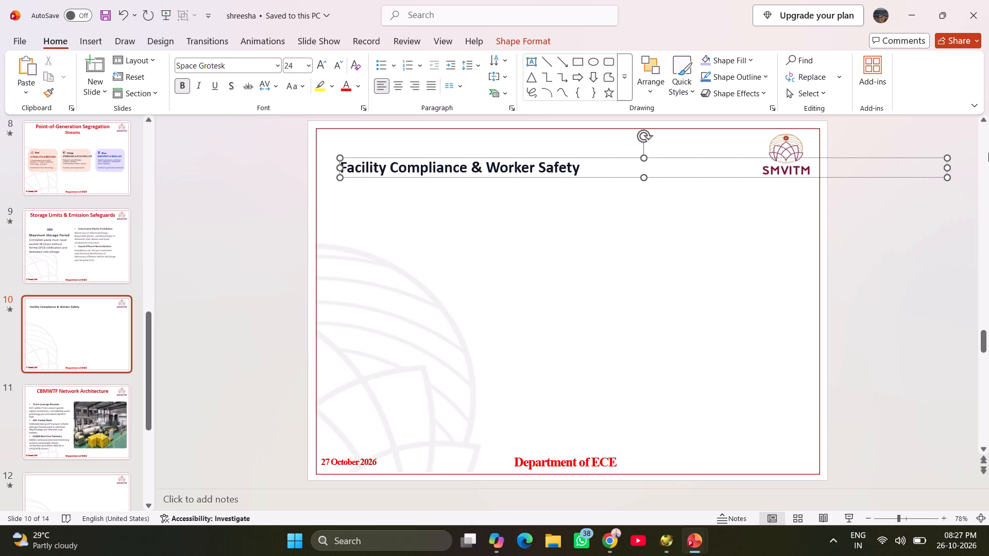
drag(947, 168, 593, 170)
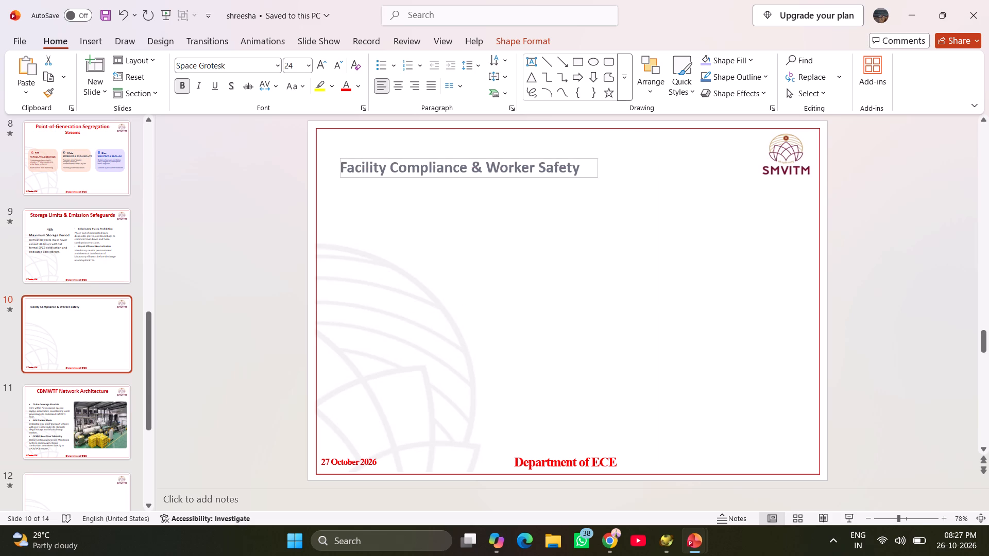
drag(593, 170, 609, 168)
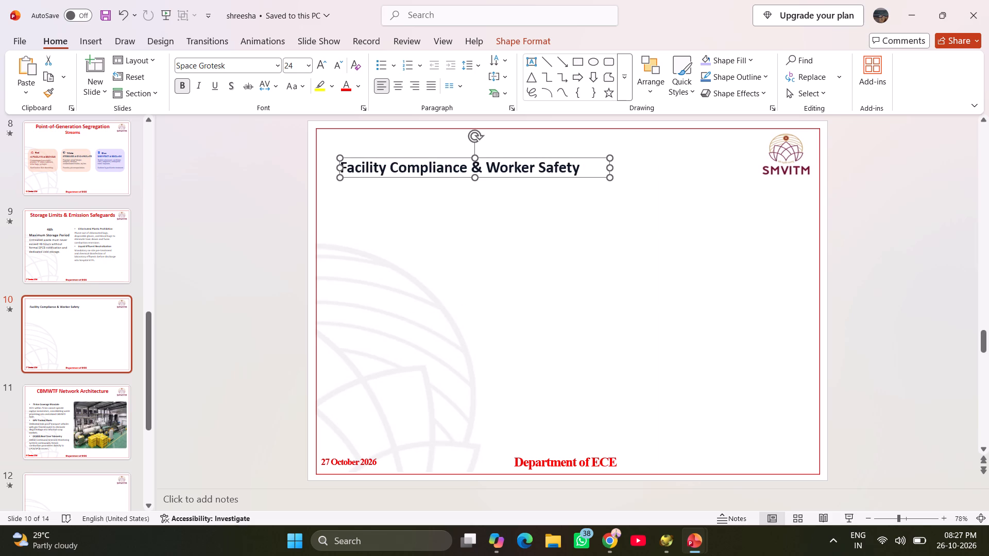
Check the title size on slide 9 and set slide 10's "Facility Compliance & Worker Safety" title to font size 40.
click(30, 244)
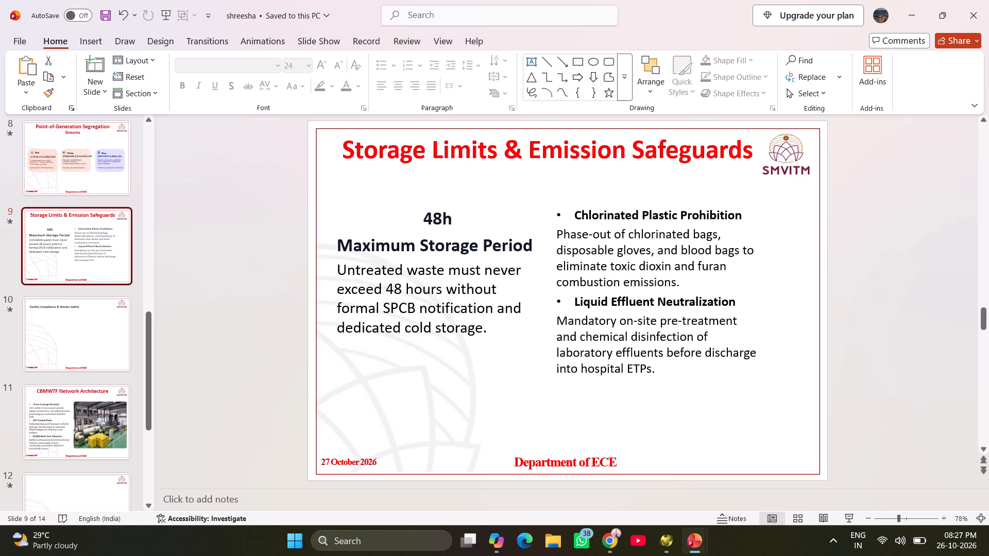
click(421, 152)
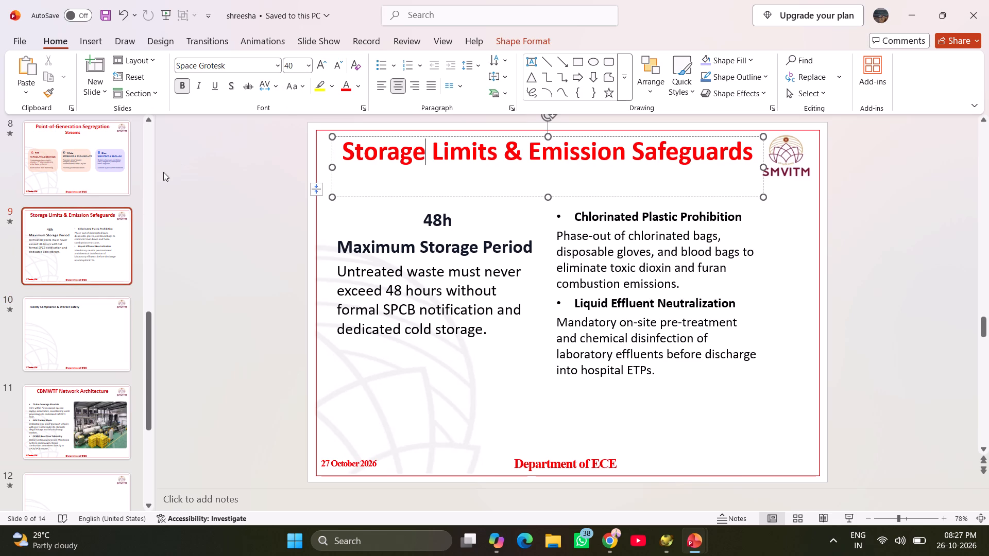
click(96, 310)
click(399, 164)
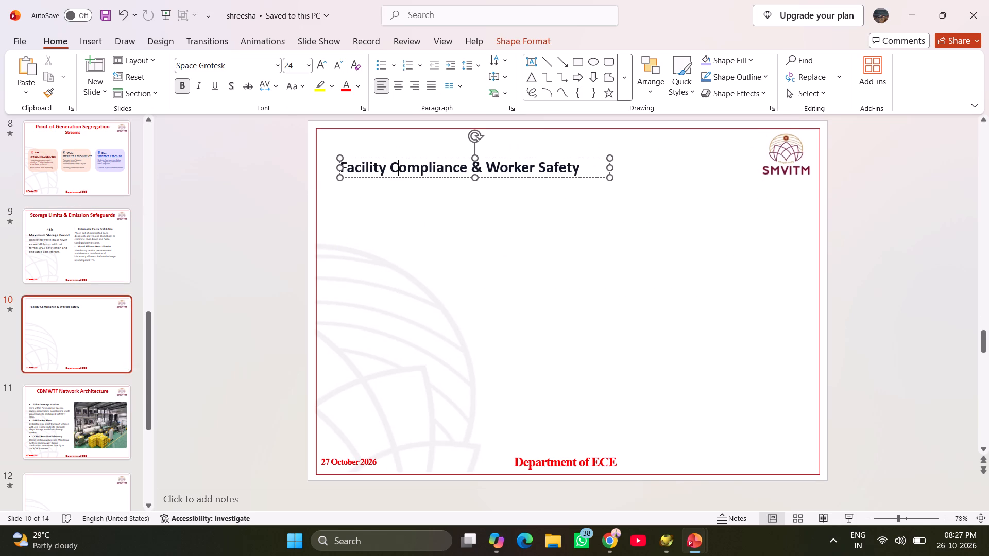
click(476, 134)
click(300, 64)
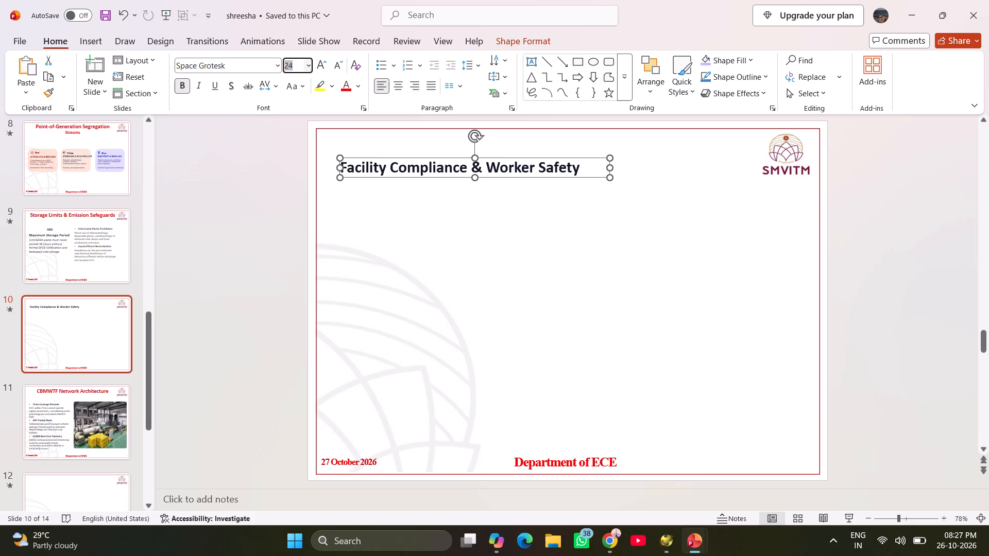
text(40)
key(Return)
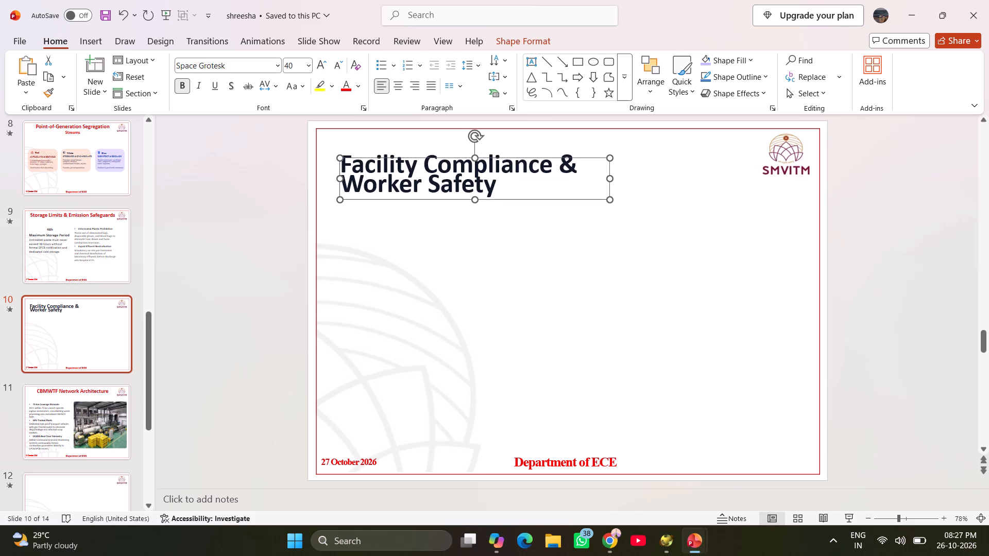
Widen slide 10's title box to span the slide frame so the heading fits on one line.
drag(611, 179, 680, 170)
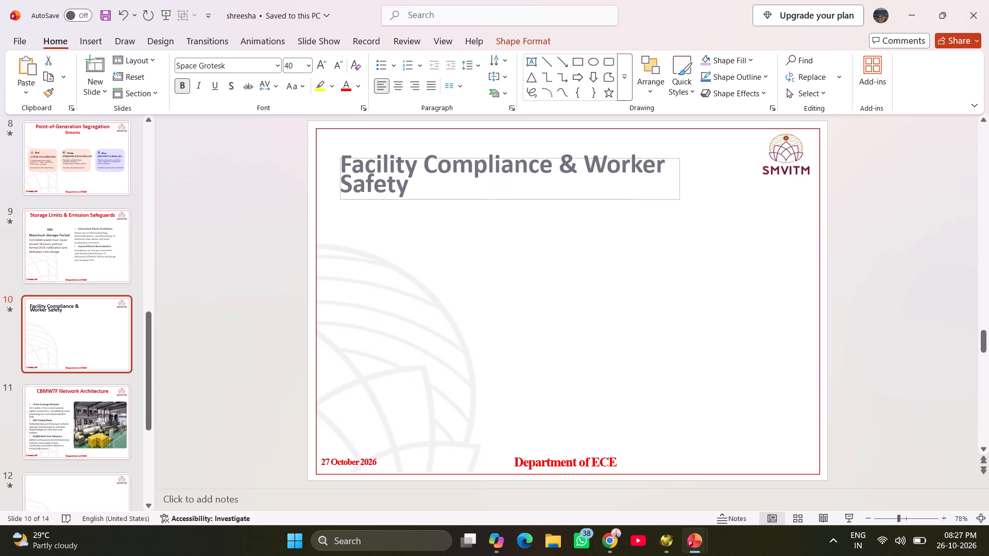
drag(680, 170, 748, 164)
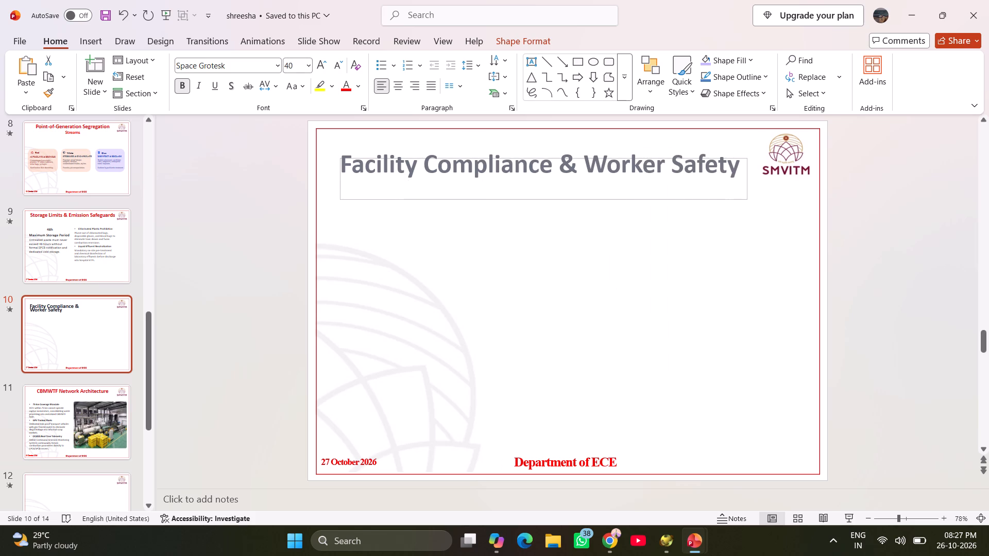
drag(748, 164, 821, 157)
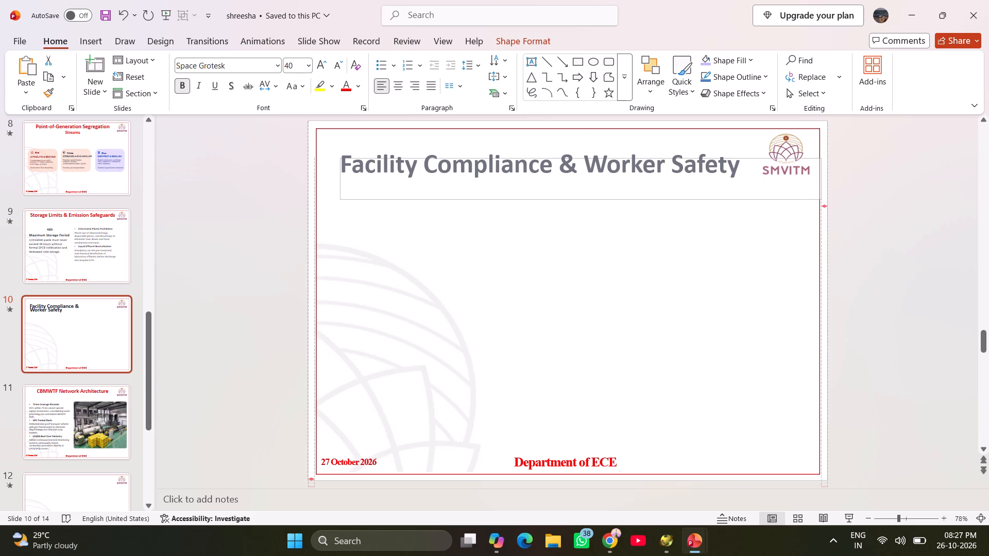
drag(821, 157, 820, 159)
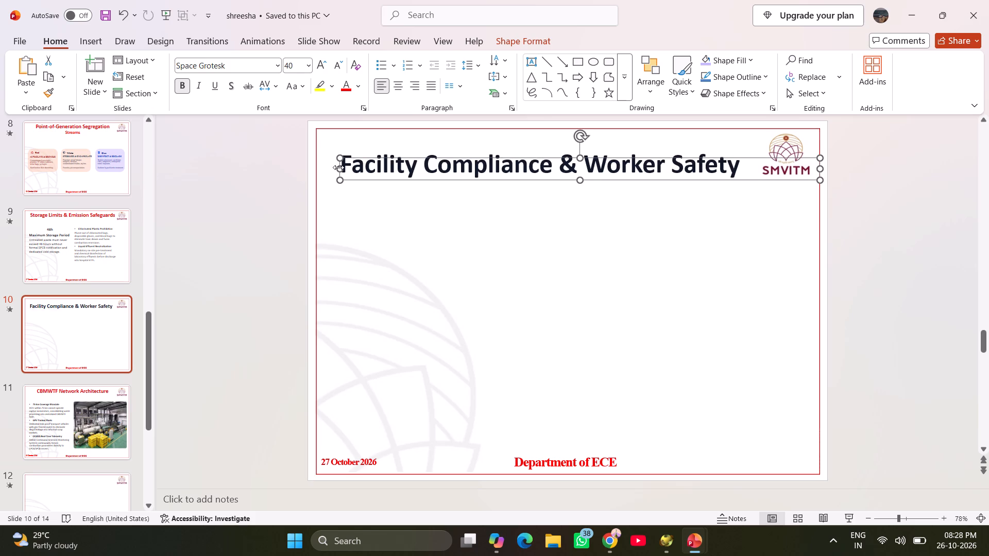
drag(338, 167, 318, 175)
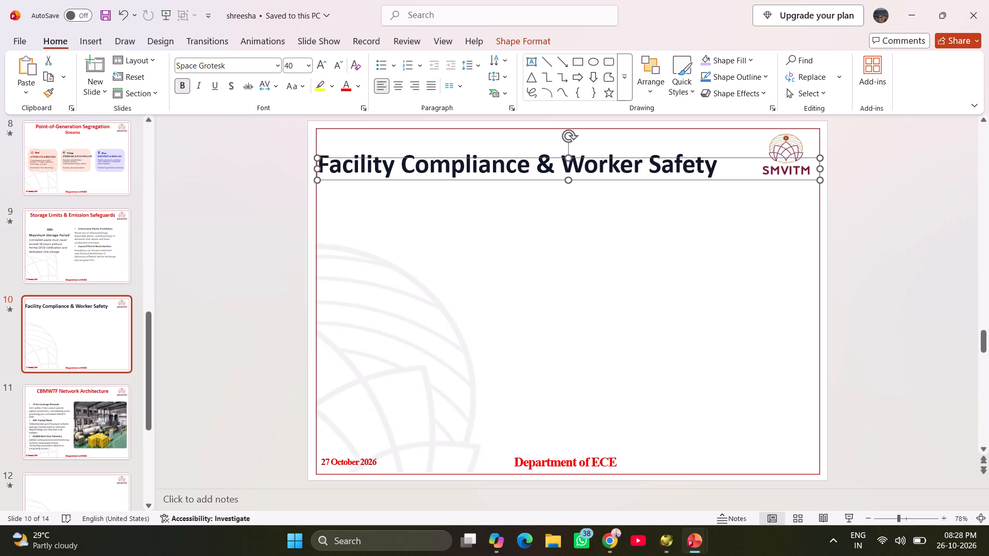
drag(316, 168, 321, 168)
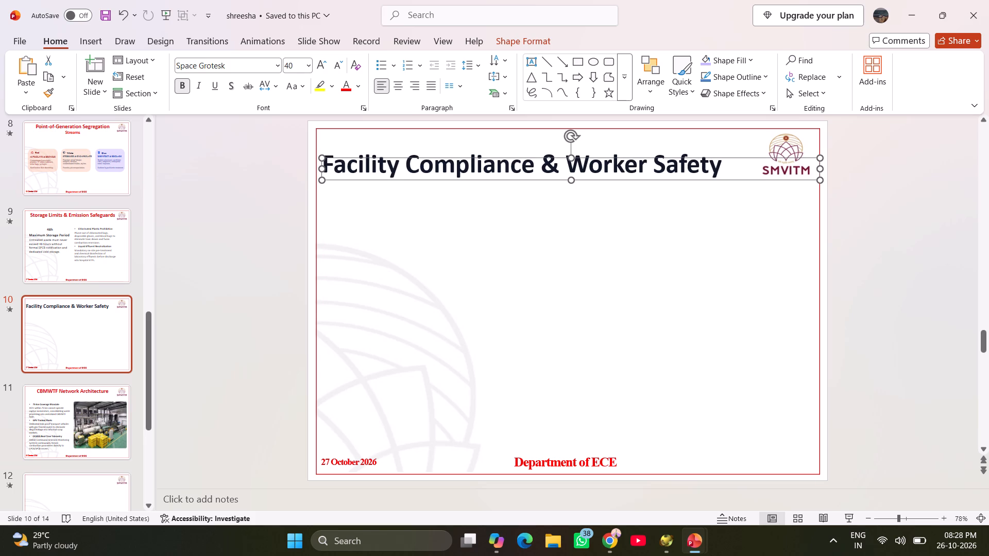
Move slide 10's title up near the frame's top edge, with its text ending just before the SMVITM logo.
drag(429, 158, 429, 147)
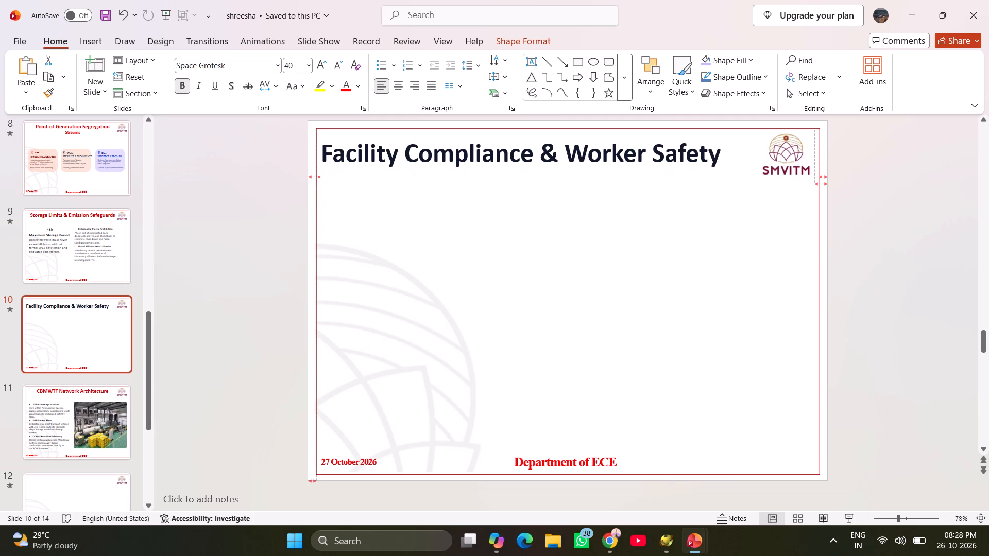
drag(429, 147, 445, 140)
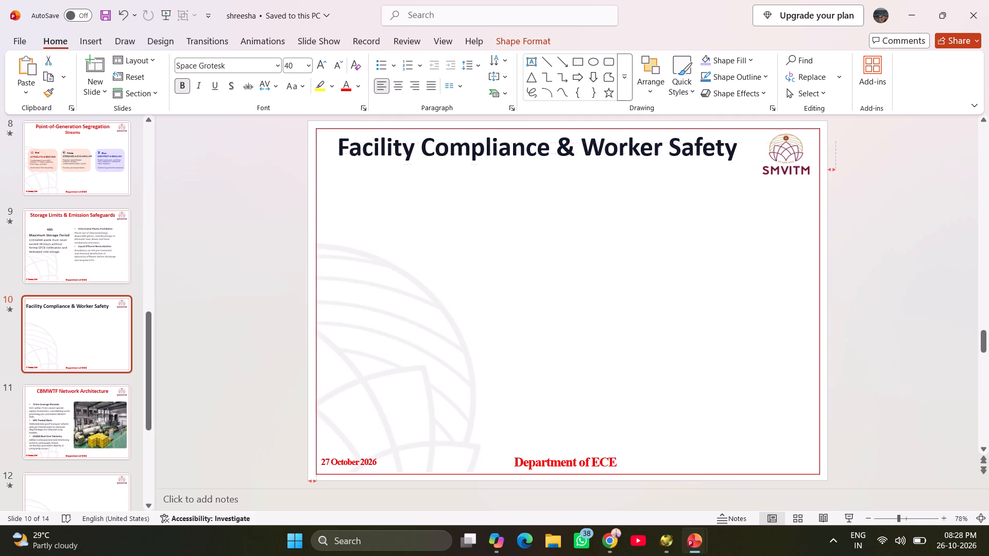
drag(445, 140, 447, 148)
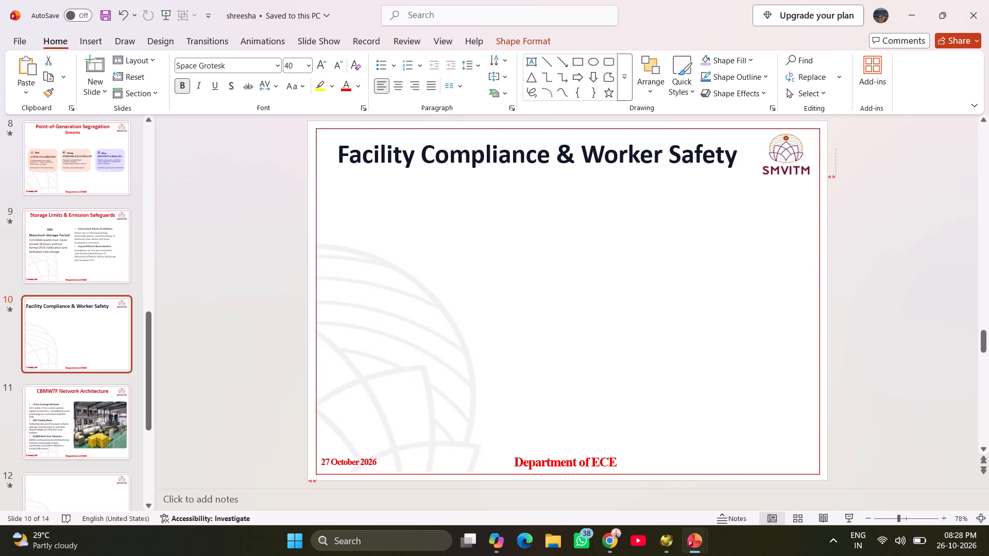
drag(447, 148, 453, 148)
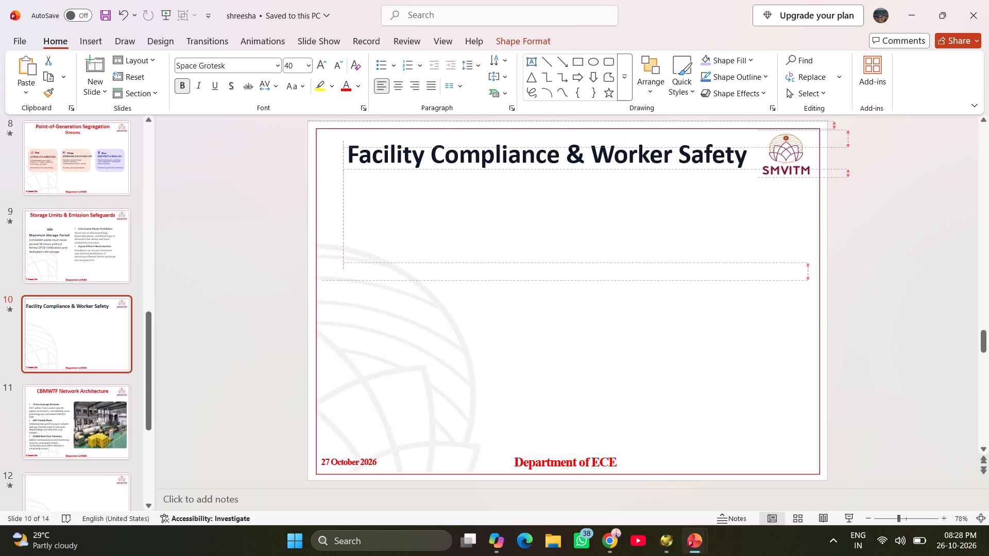
drag(453, 148, 452, 148)
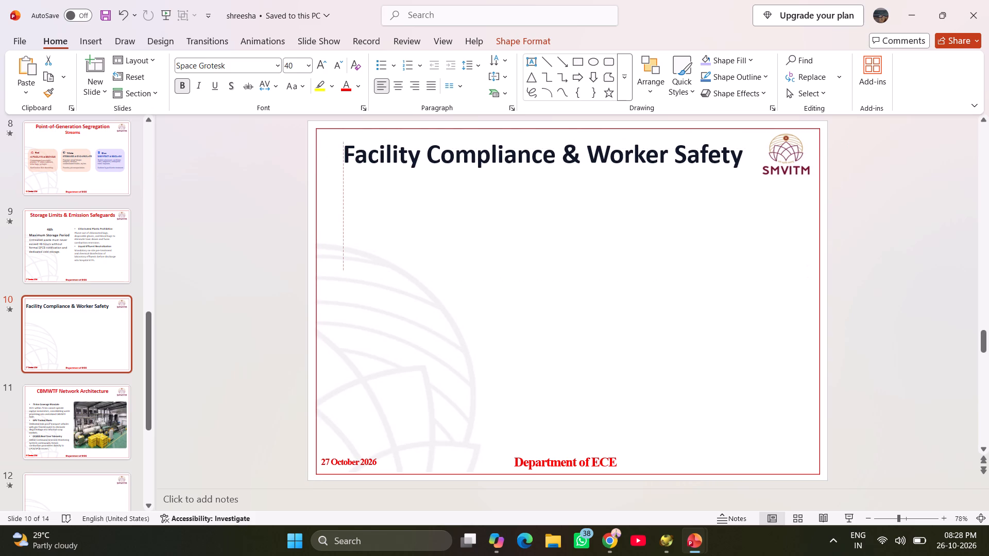
drag(452, 148, 451, 145)
Check slide 9's title formatting and colour the whole "Facility Compliance & Worker Safety" title on slide 10 red.
click(107, 240)
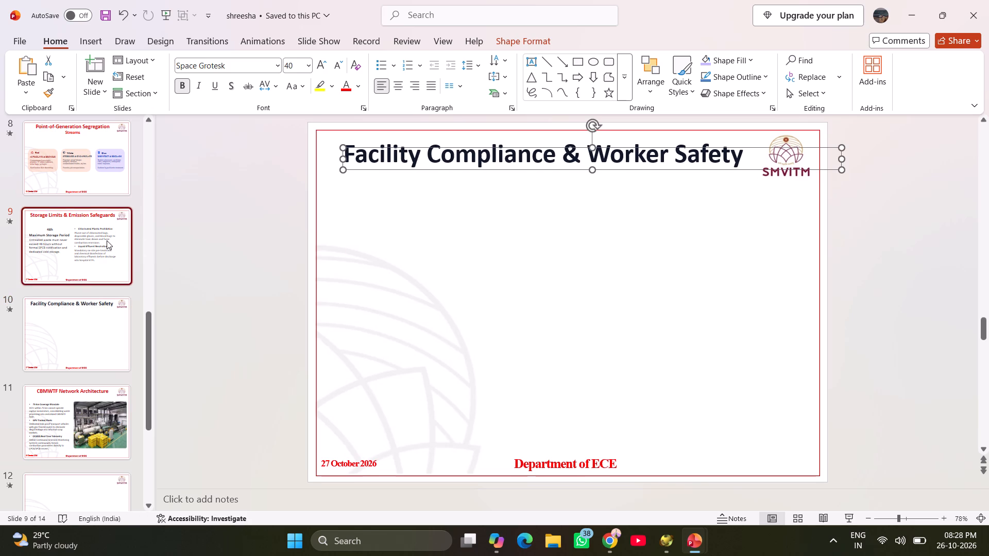
click(411, 153)
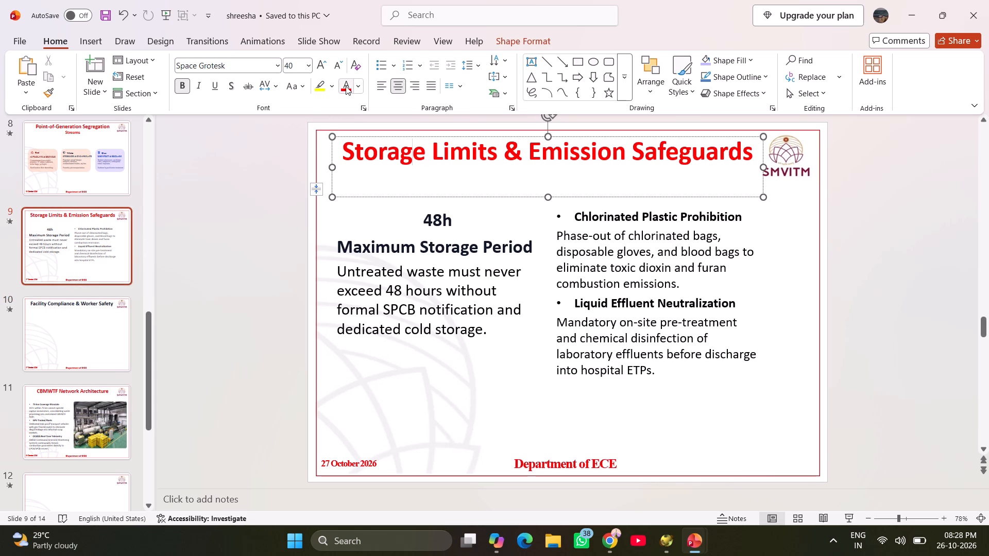
click(347, 85)
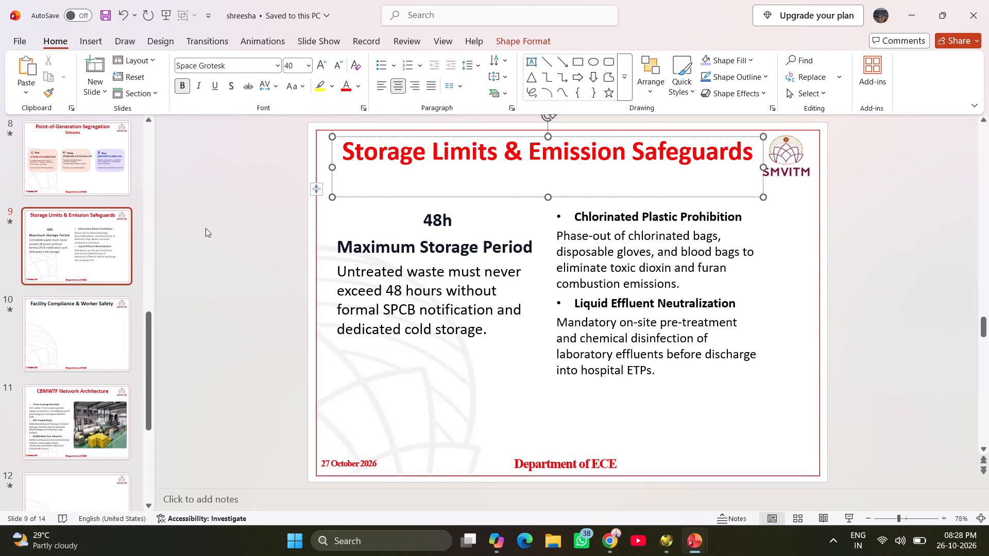
click(76, 316)
click(369, 163)
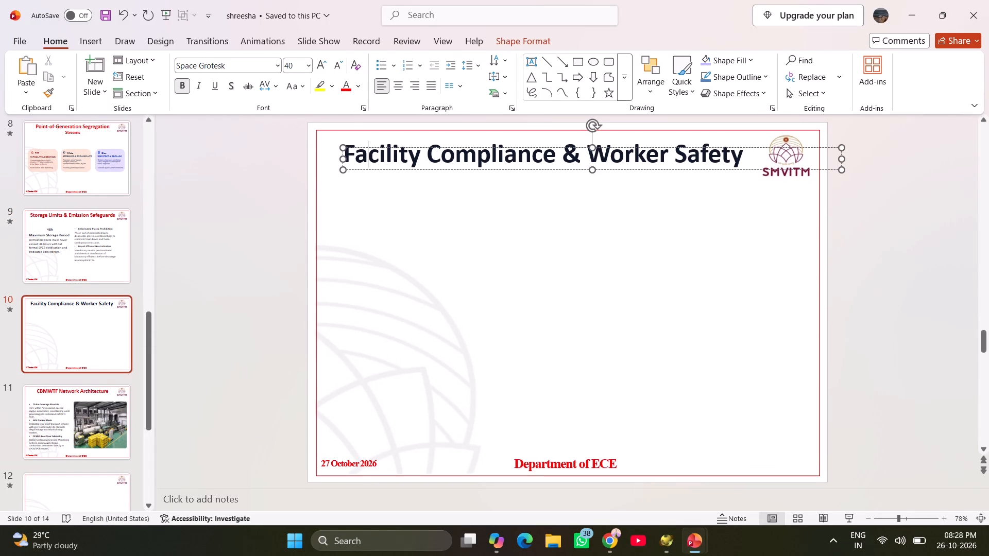
click(349, 90)
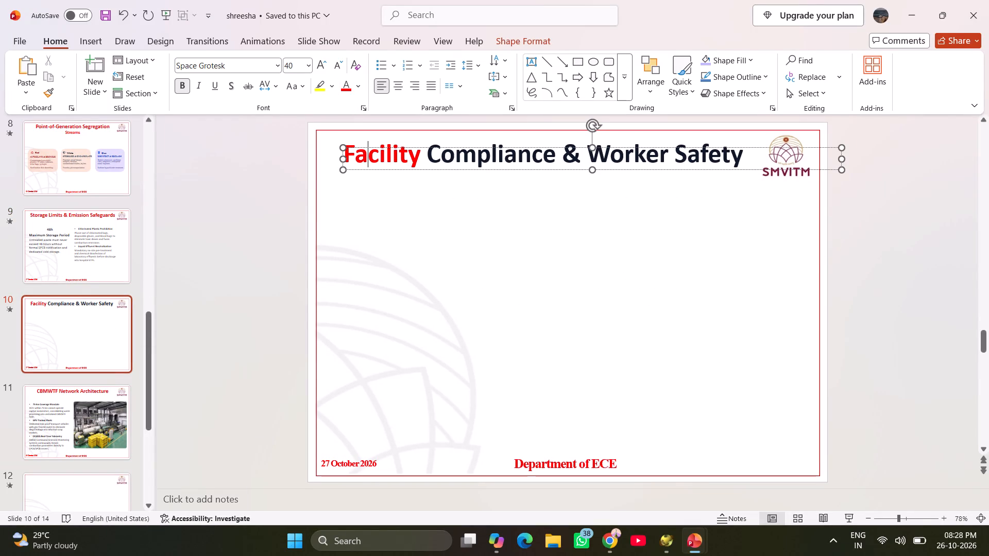
click(441, 147)
click(343, 86)
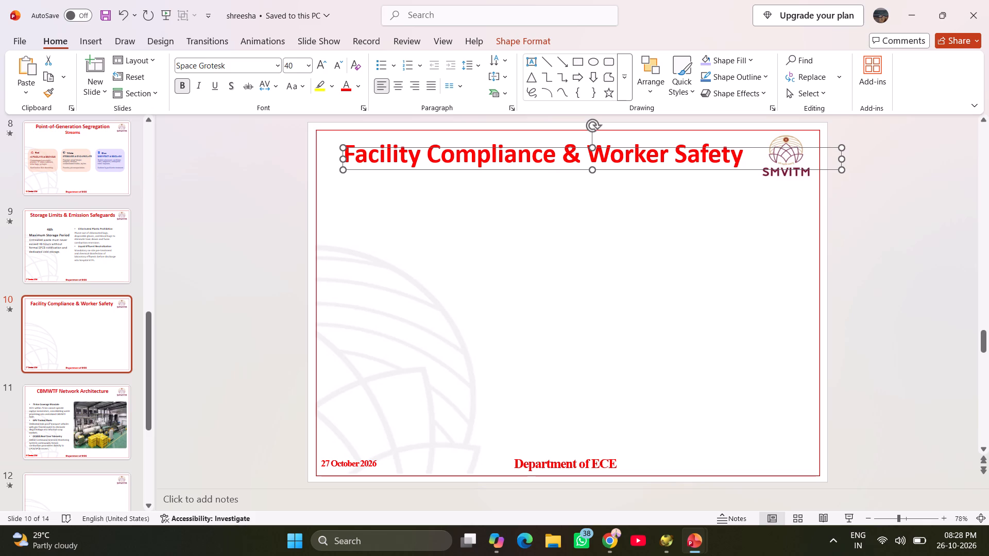
Narrow slide 10's title box from its right side so it ends just before the SMVITM logo.
drag(842, 170, 785, 171)
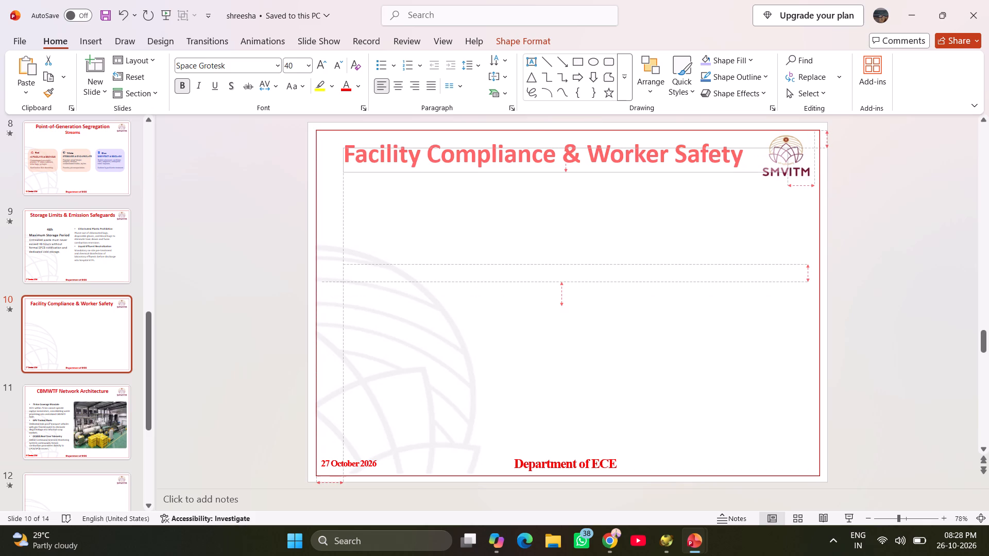
drag(785, 171, 784, 171)
drag(787, 169, 771, 170)
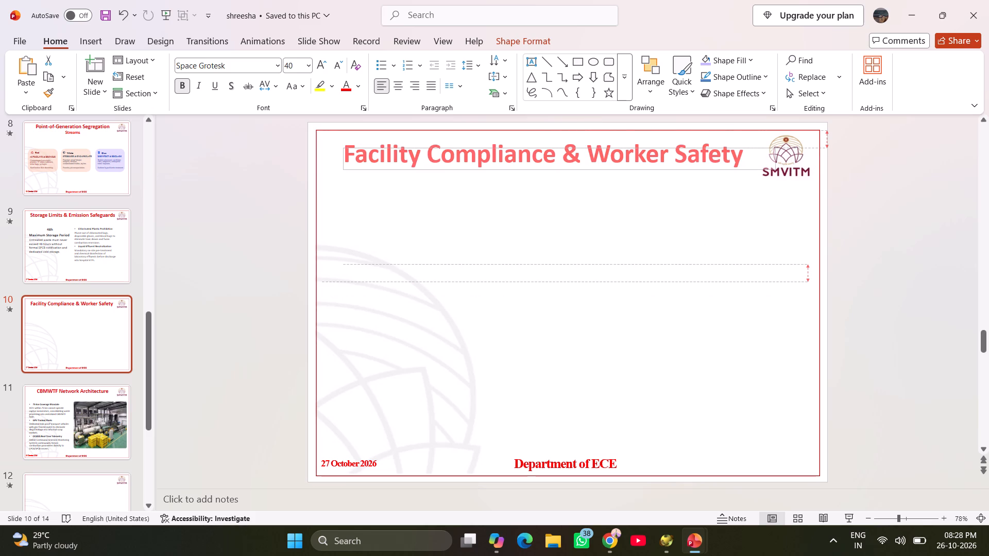
drag(771, 170, 758, 171)
click(258, 254)
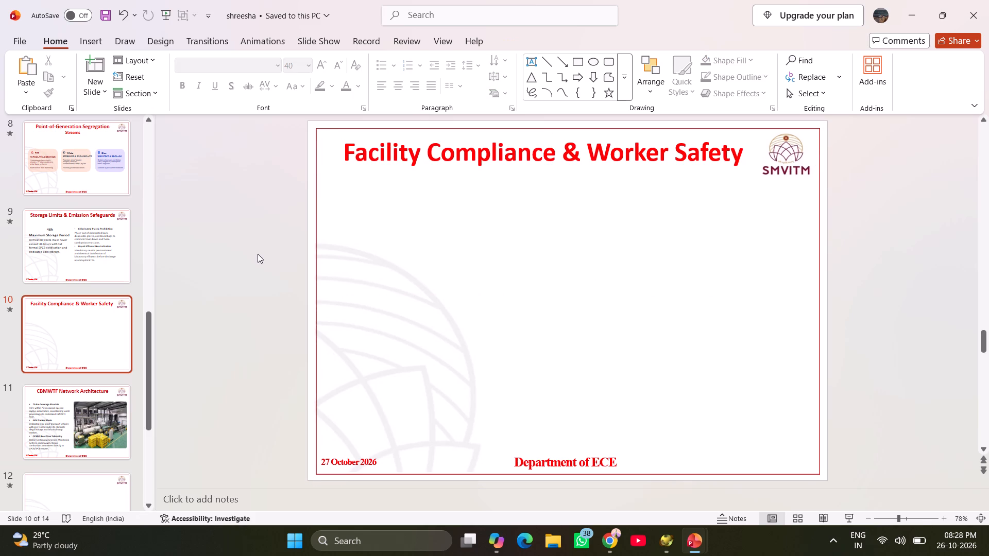
Copy the CPCB Barcode System card's background shape from the Bio-Medical Waste deck's slide 5 onto slide 10 of the shreesha deck.
click(87, 232)
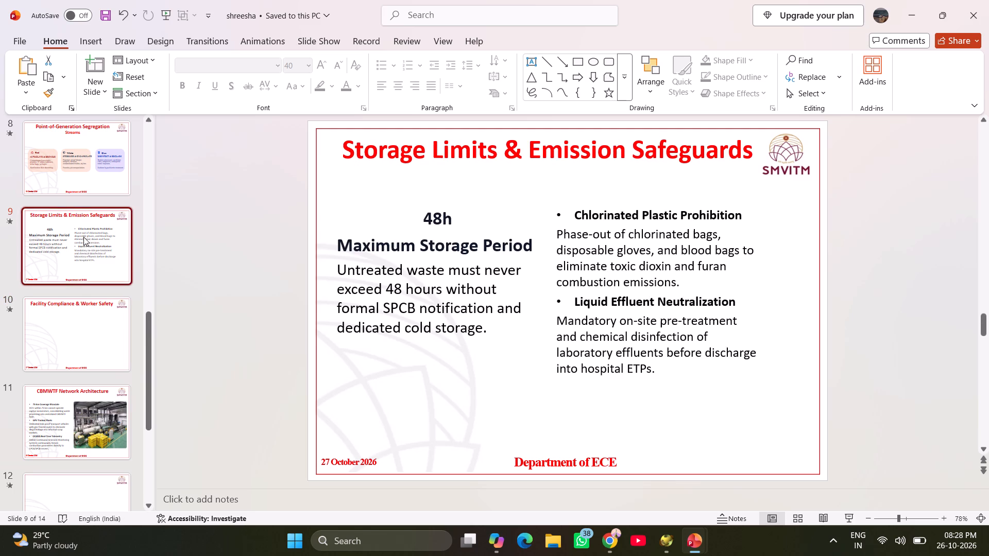
click(81, 315)
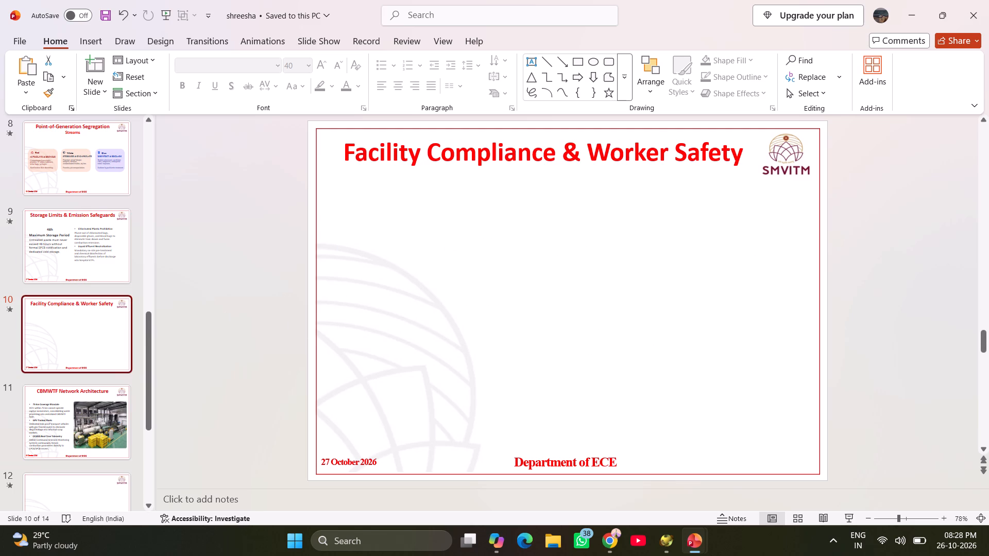
key(alt+Tab)
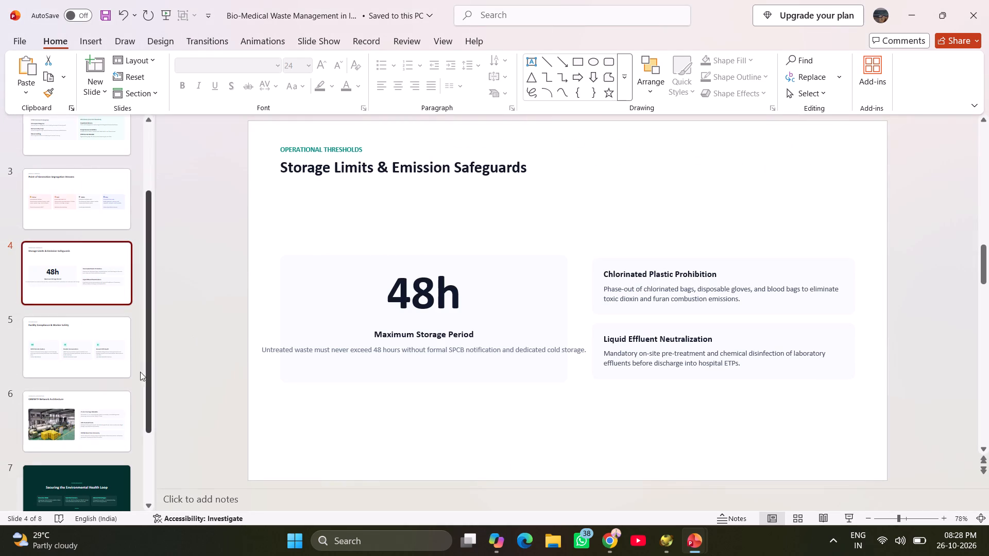
click(111, 360)
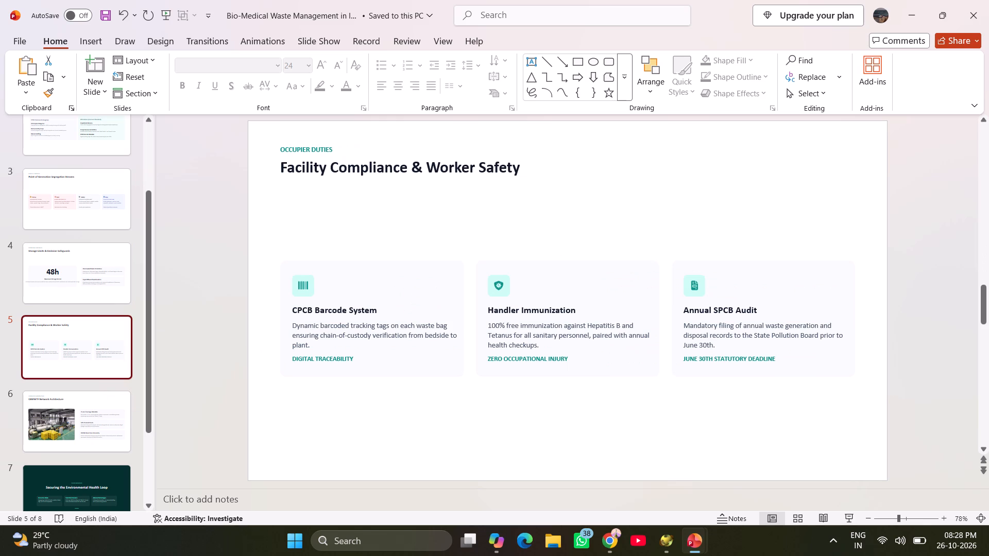
click(330, 288)
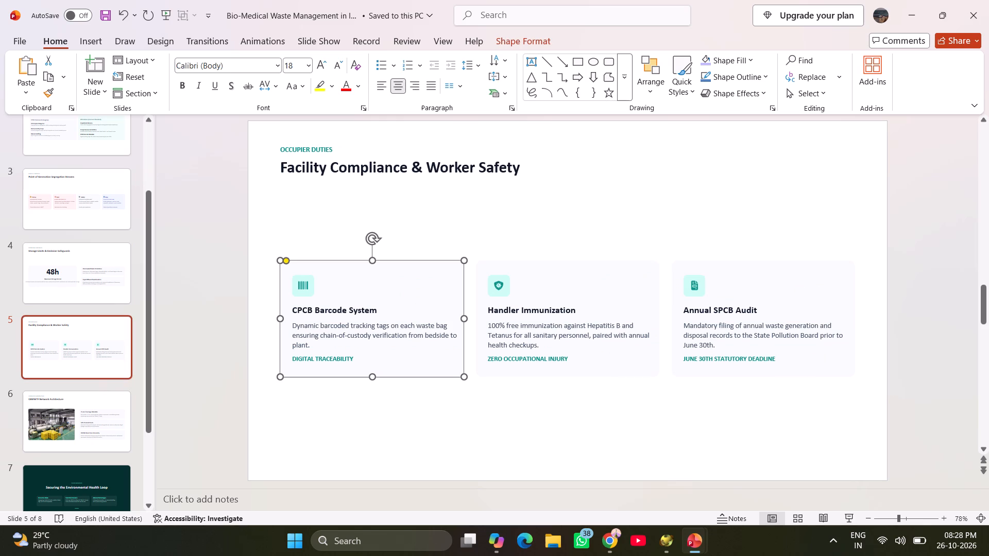
key(ctrl+c)
key(alt+Tab)
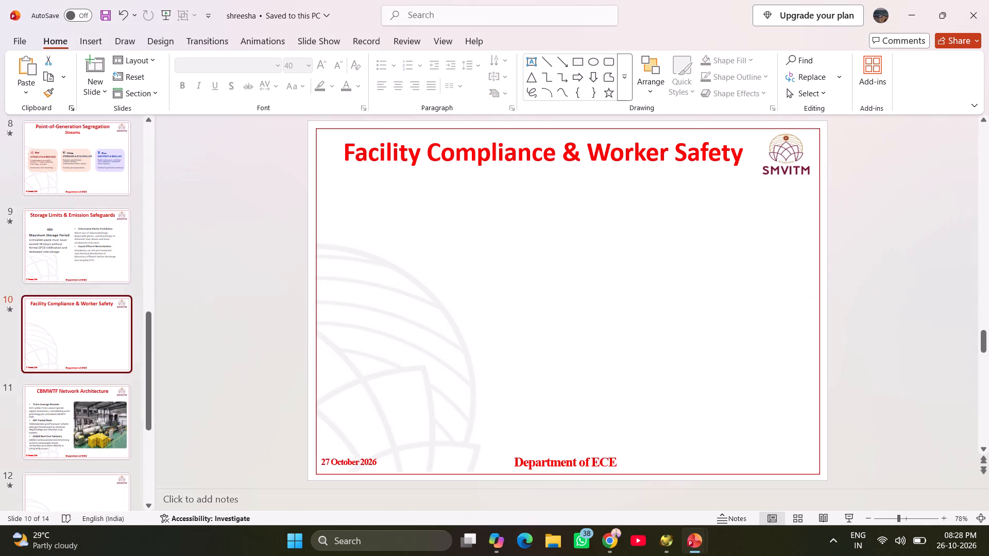
key(ctrl+v)
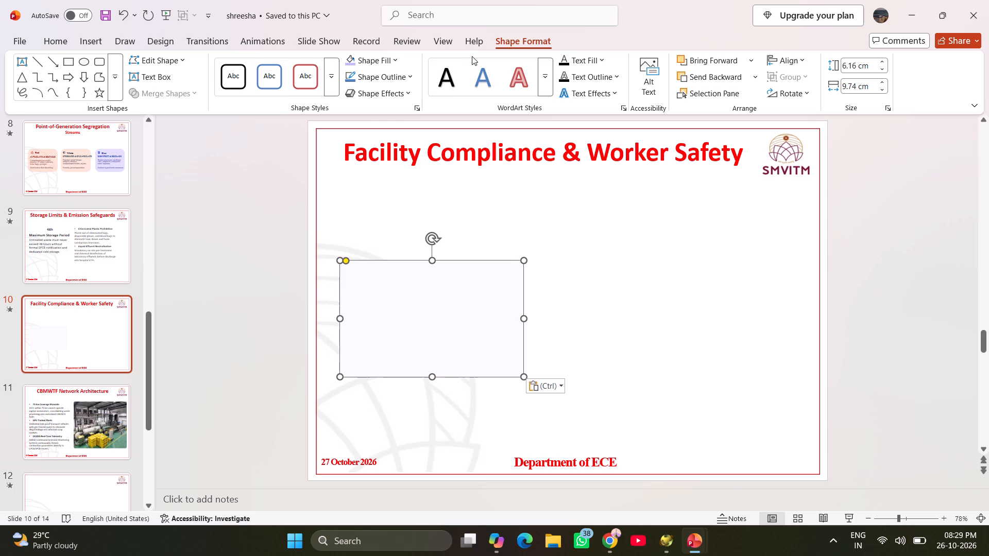
Set the pasted card background's fill transparency to 54%.
click(373, 57)
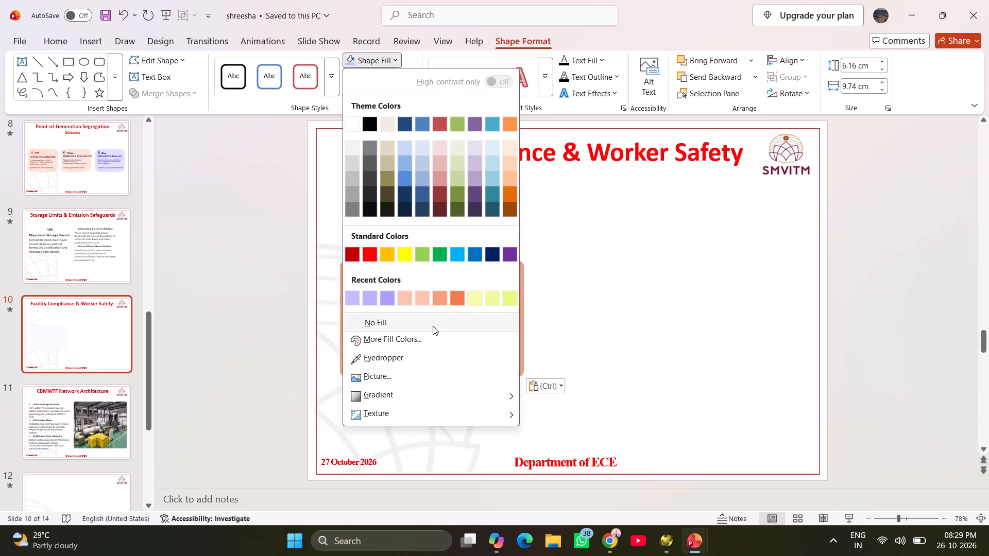
click(406, 339)
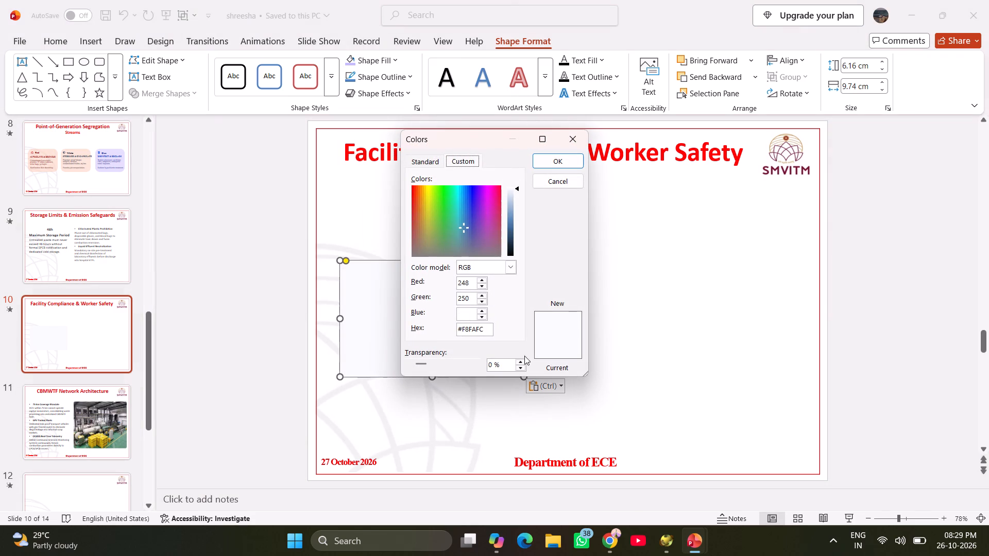
click(522, 362)
click(503, 365)
key(BackSpace)
key(BackSpace)
key(BackSpace)
text(54)
key(Return)
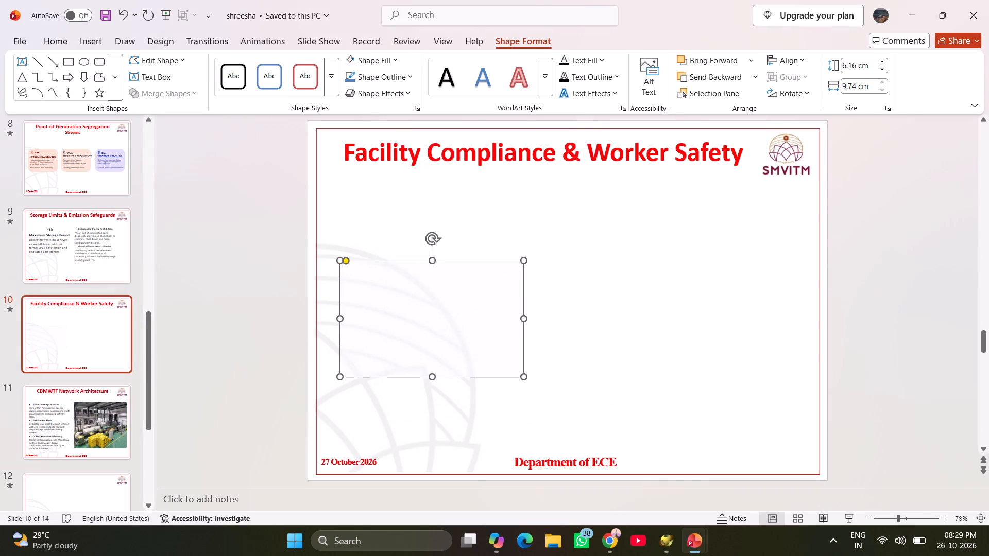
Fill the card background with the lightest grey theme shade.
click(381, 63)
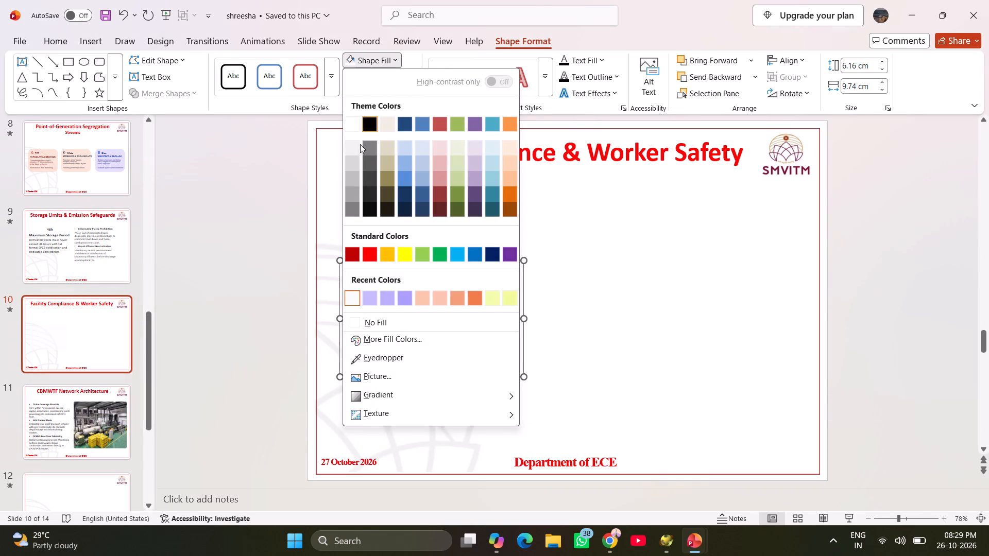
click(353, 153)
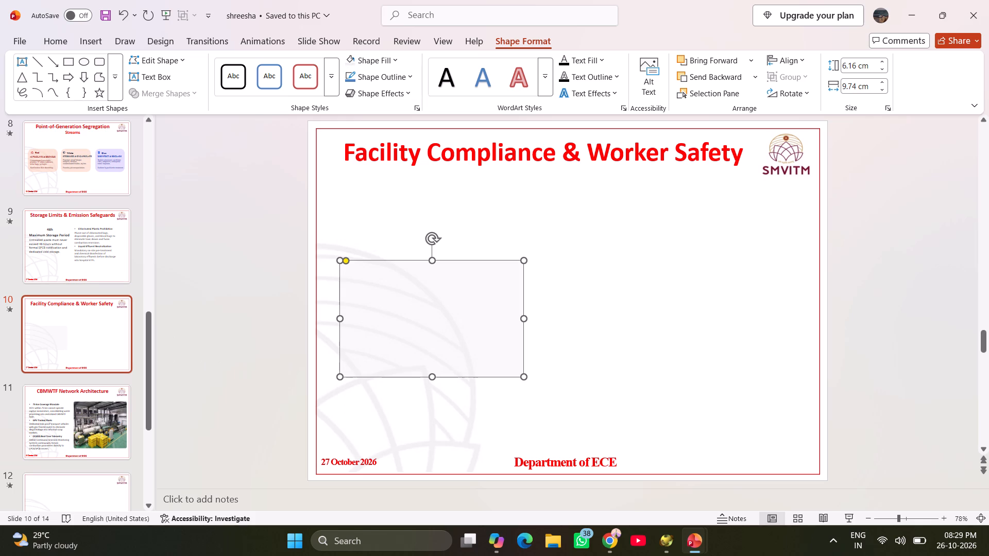
Copy the barcode icon together with its teal tile from the source slide onto the card on slide 10.
key(alt+Tab)
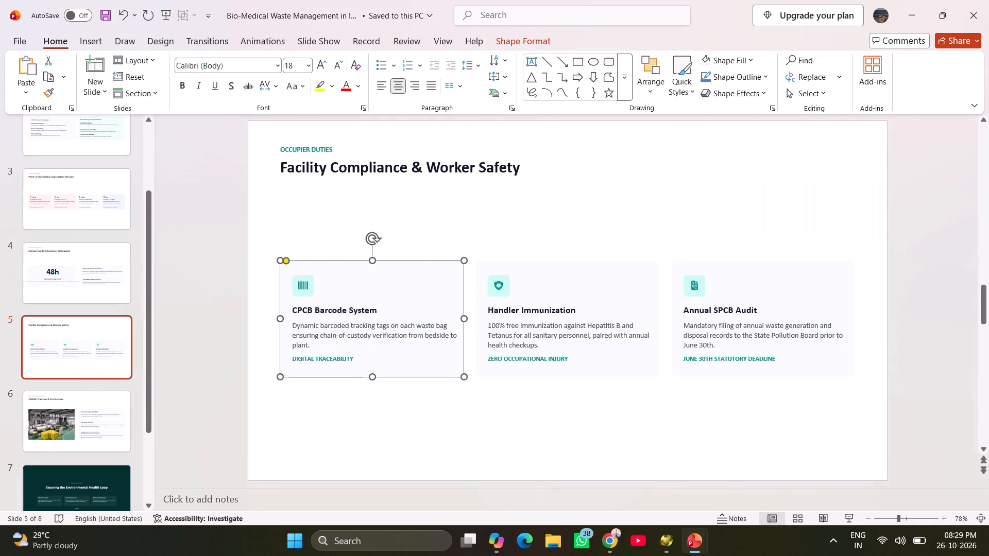
click(303, 287)
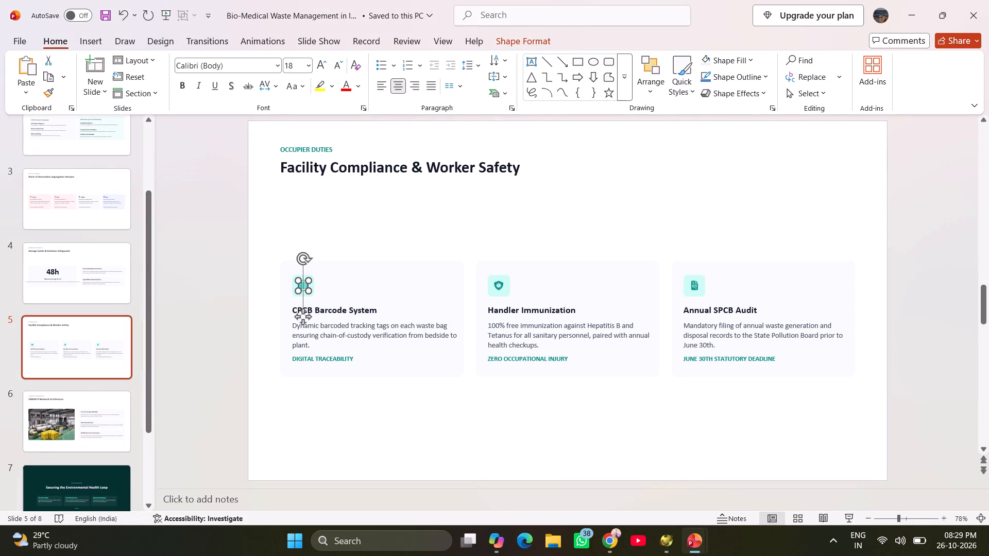
click(301, 275)
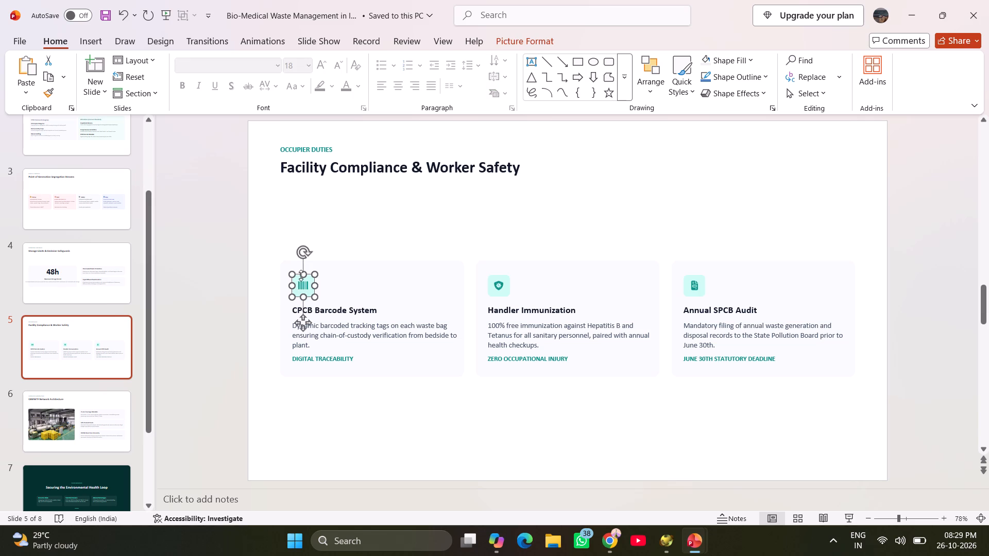
ctrl+click(299, 283)
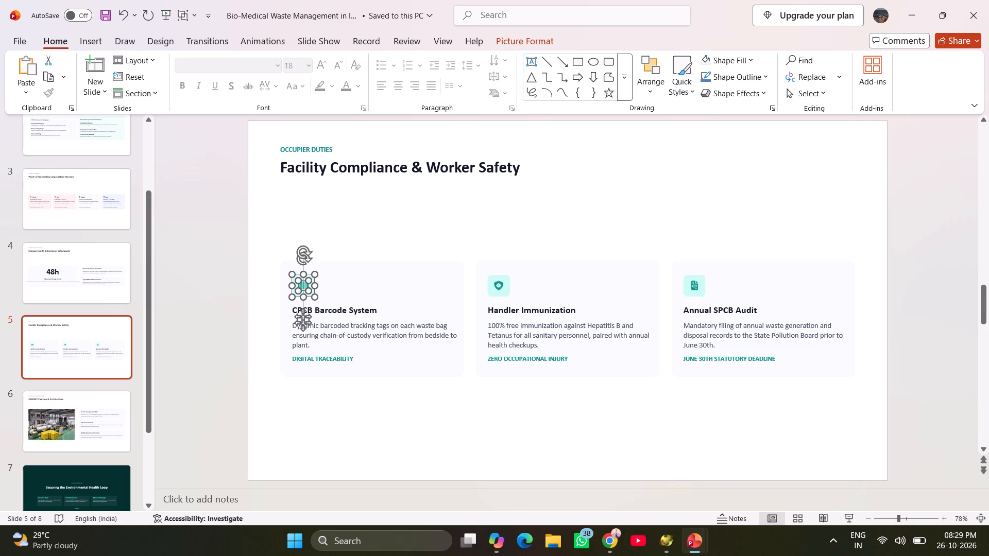
key(ctrl+c)
key(alt+Tab)
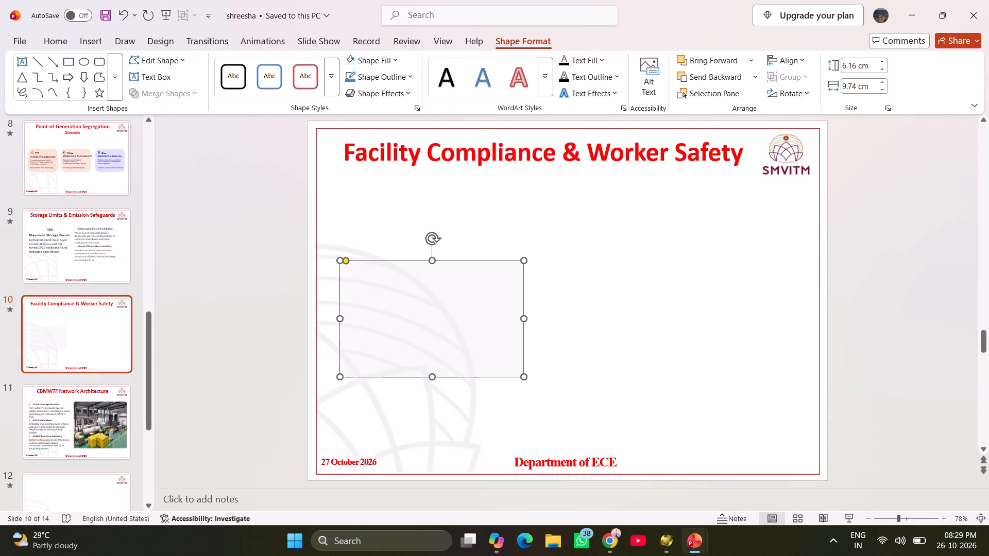
key(ctrl+v)
Copy the "CPCB Barcode System" heading, its description and the "DIGITAL TRACEABILITY" label from the source slide onto slide 10's card.
key(alt+Tab)
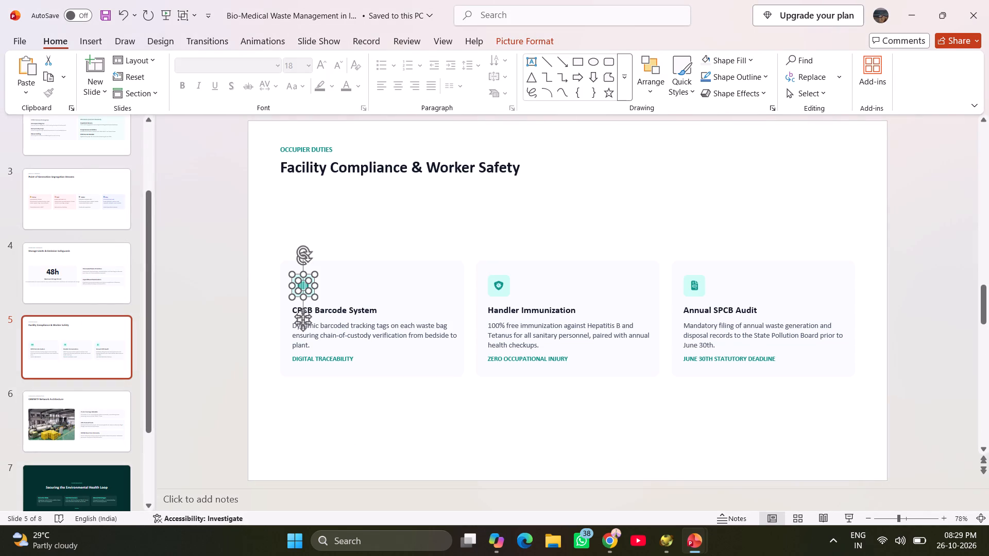
click(340, 305)
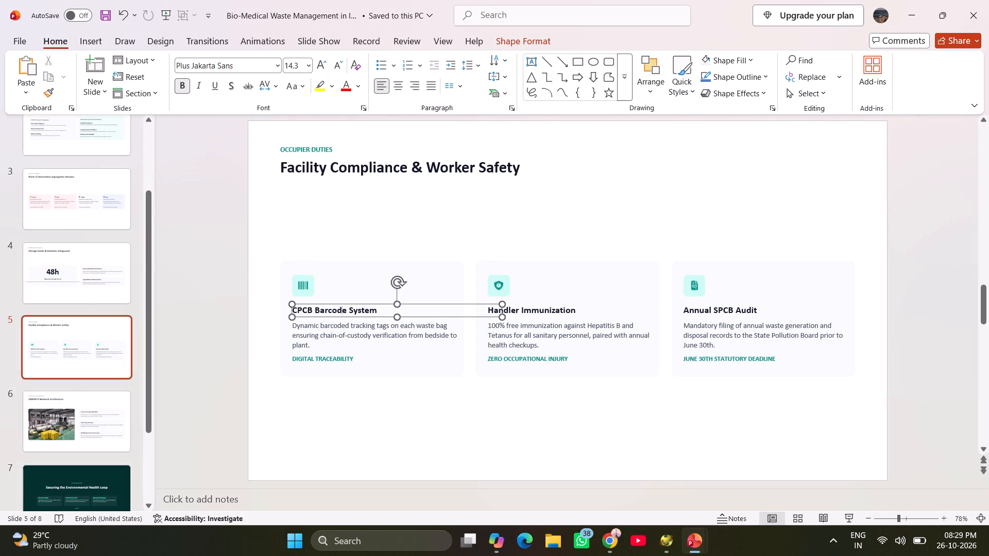
ctrl+click(334, 326)
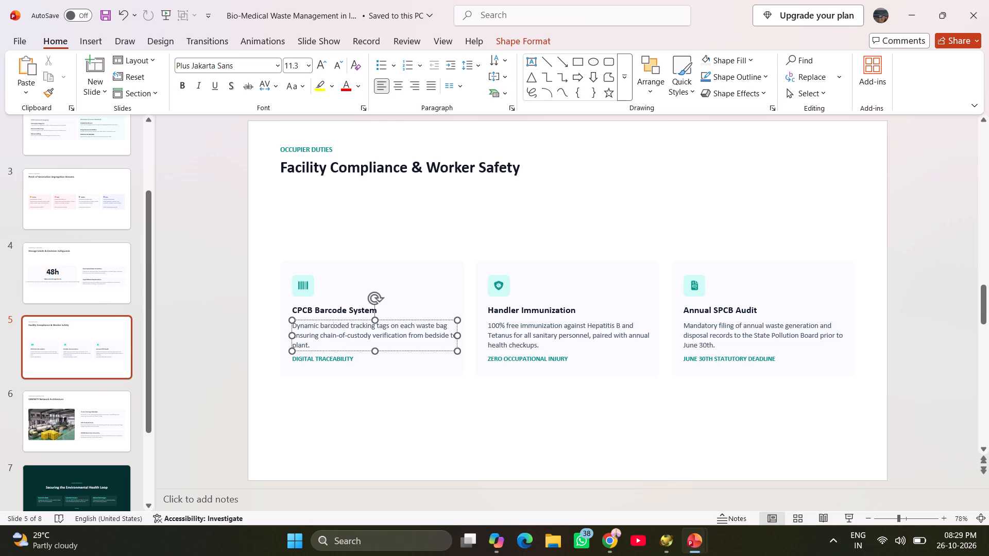
click(337, 321)
ctrl+click(335, 308)
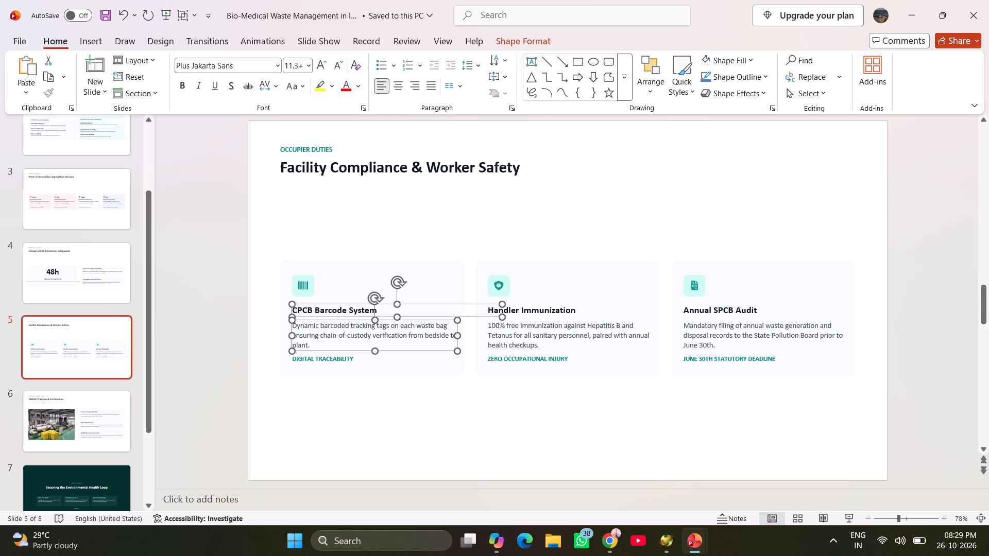
ctrl+click(330, 354)
ctrl+click(330, 361)
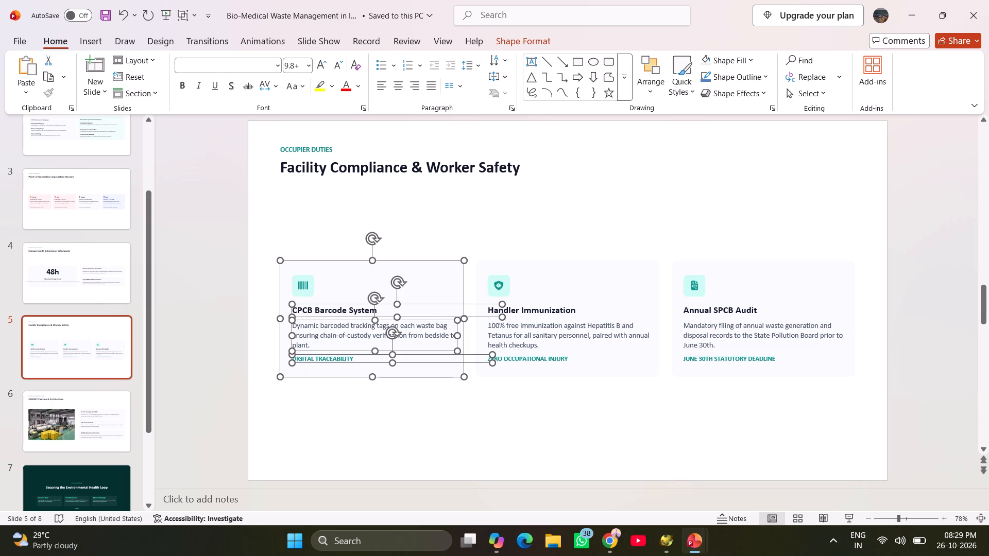
ctrl+click(344, 266)
key(ctrl+c)
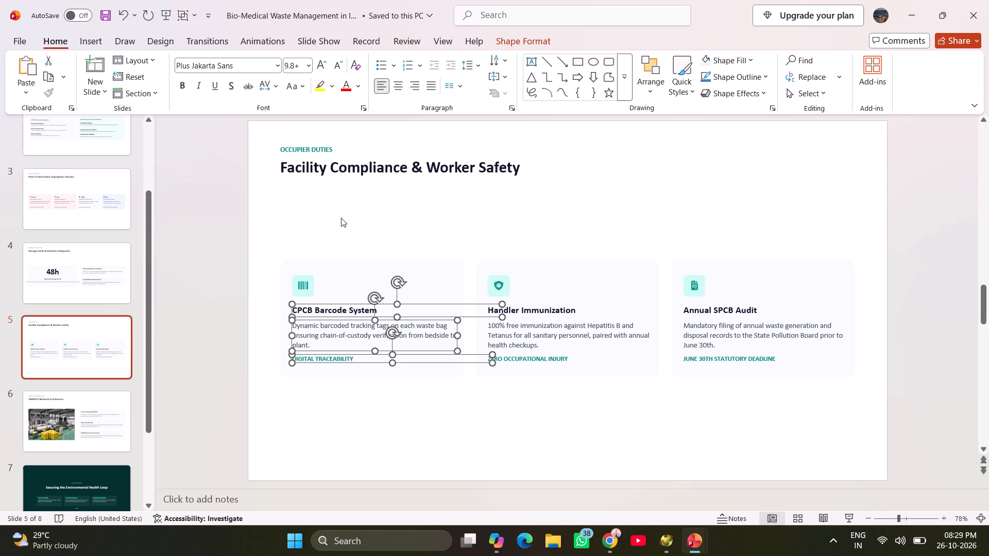
key(alt+Tab)
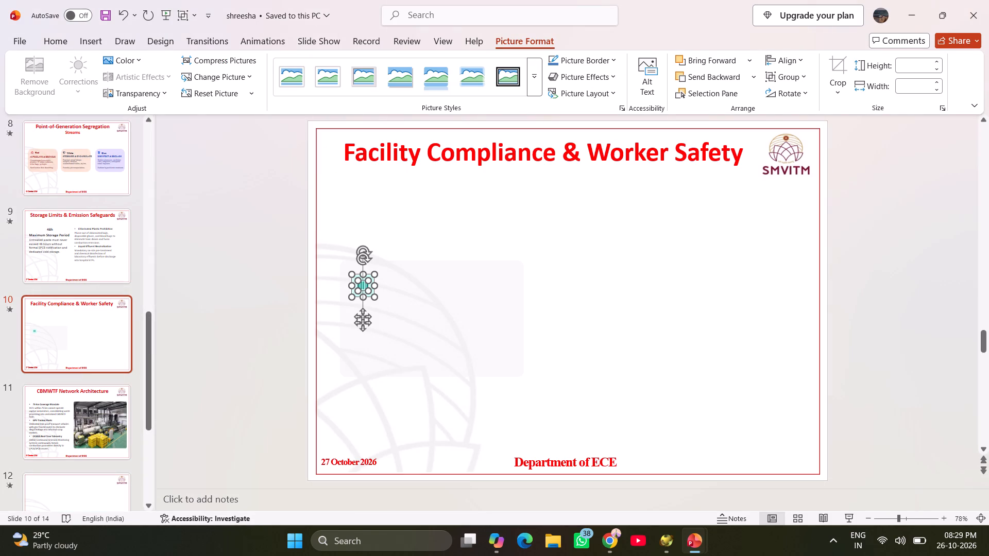
click(276, 369)
key(ctrl+v)
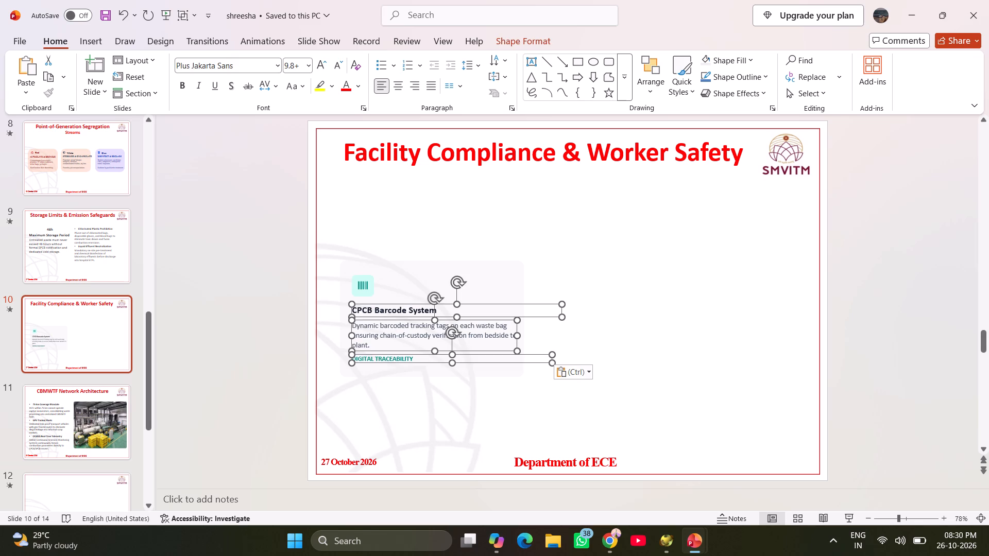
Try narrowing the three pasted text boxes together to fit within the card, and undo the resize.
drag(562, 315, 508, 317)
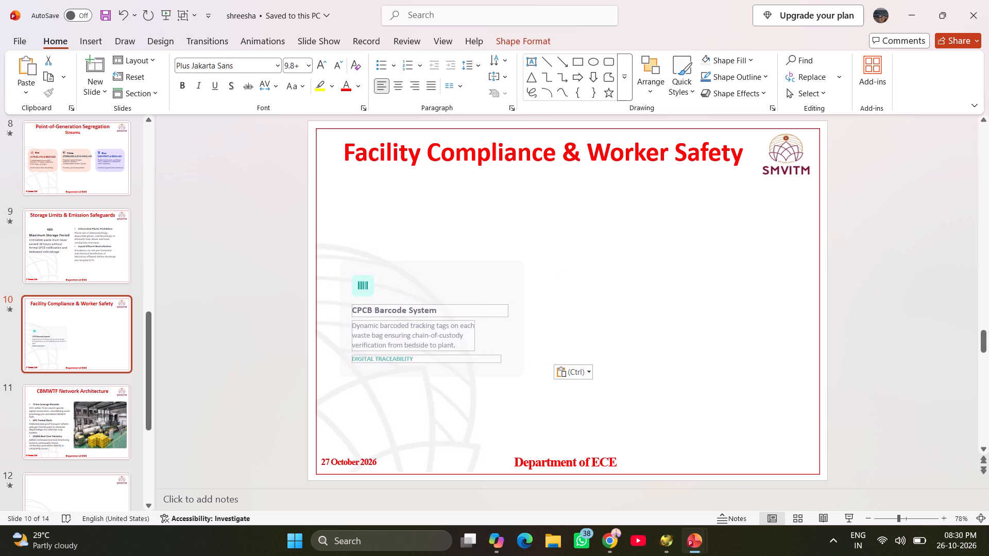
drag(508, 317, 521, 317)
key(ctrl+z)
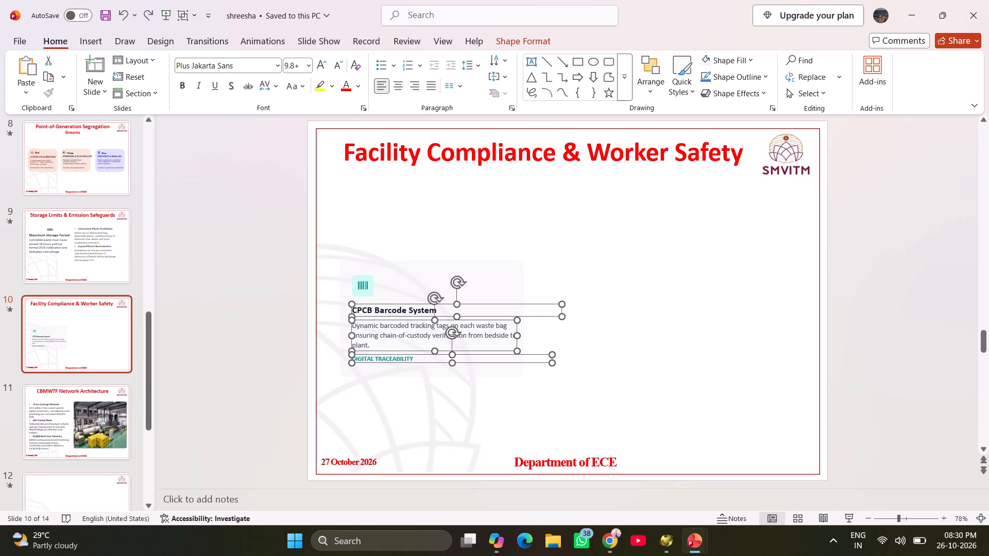
Fill the CPCB Barcode System card's background with the light grey theme shade #D9D9D9.
click(412, 267)
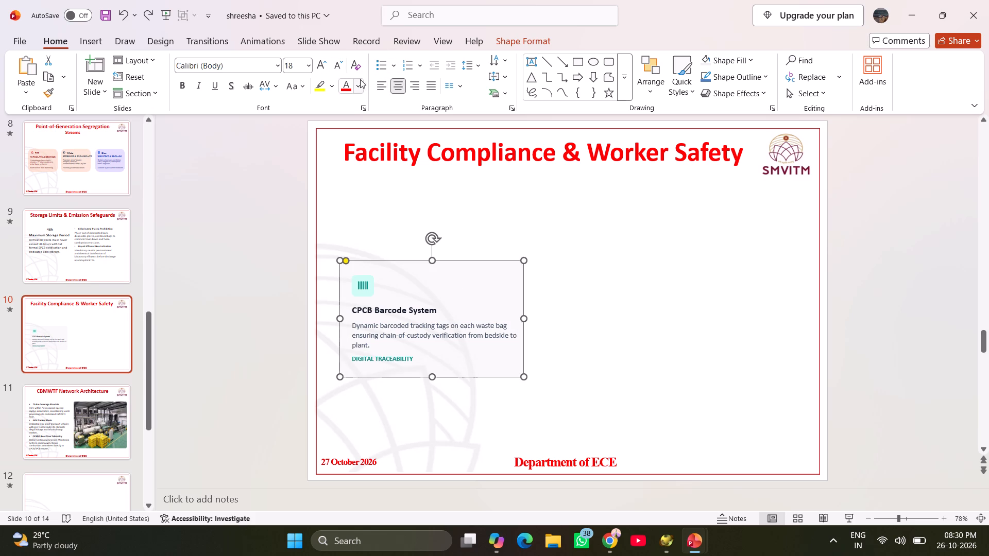
click(500, 46)
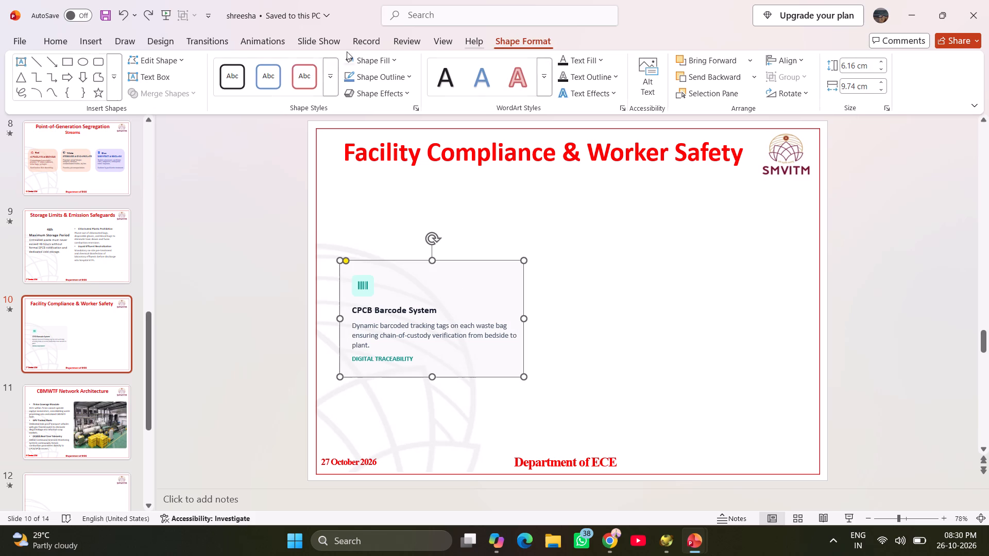
click(373, 63)
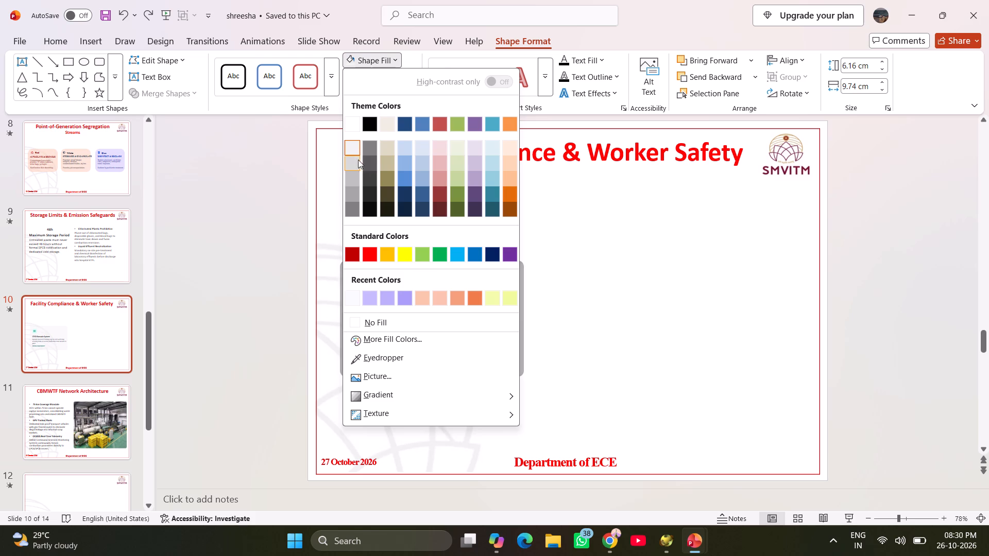
click(351, 165)
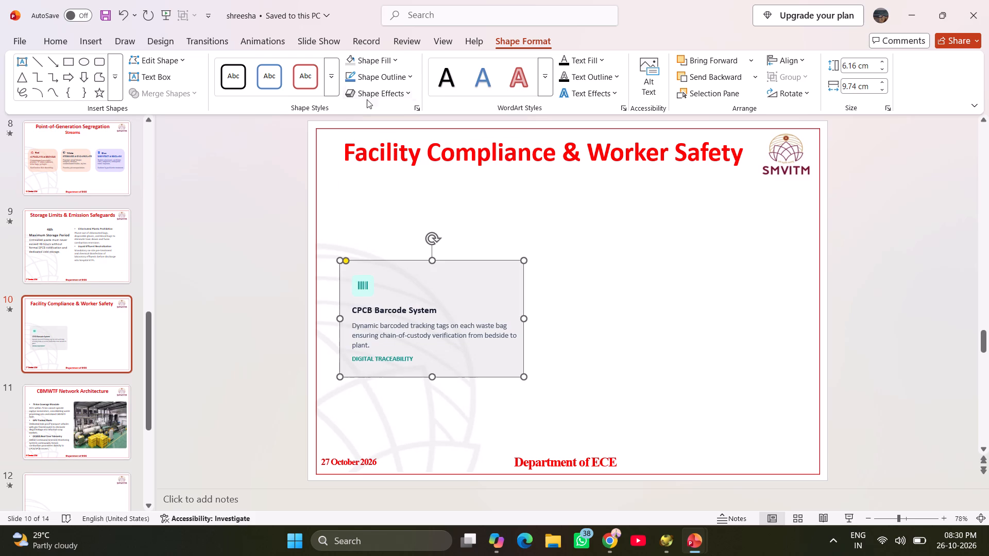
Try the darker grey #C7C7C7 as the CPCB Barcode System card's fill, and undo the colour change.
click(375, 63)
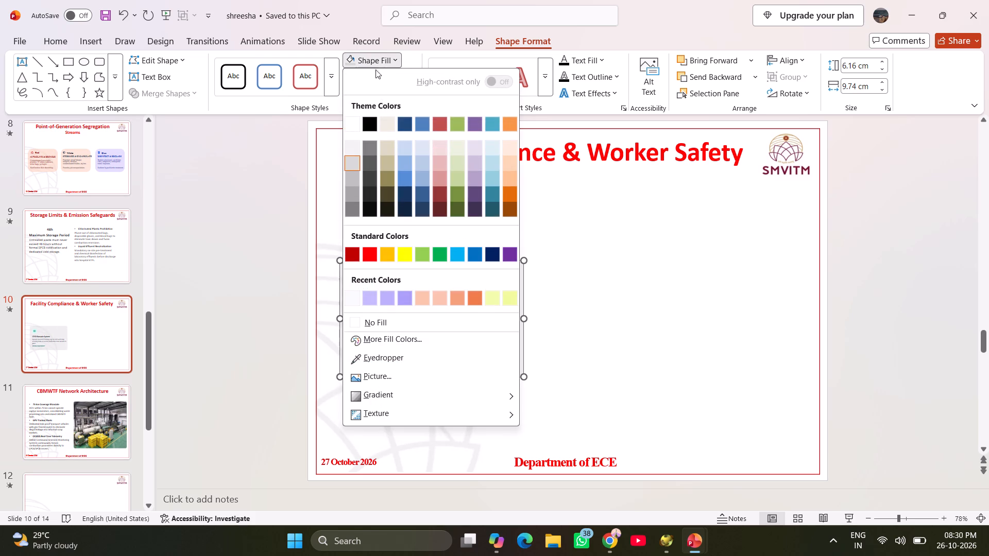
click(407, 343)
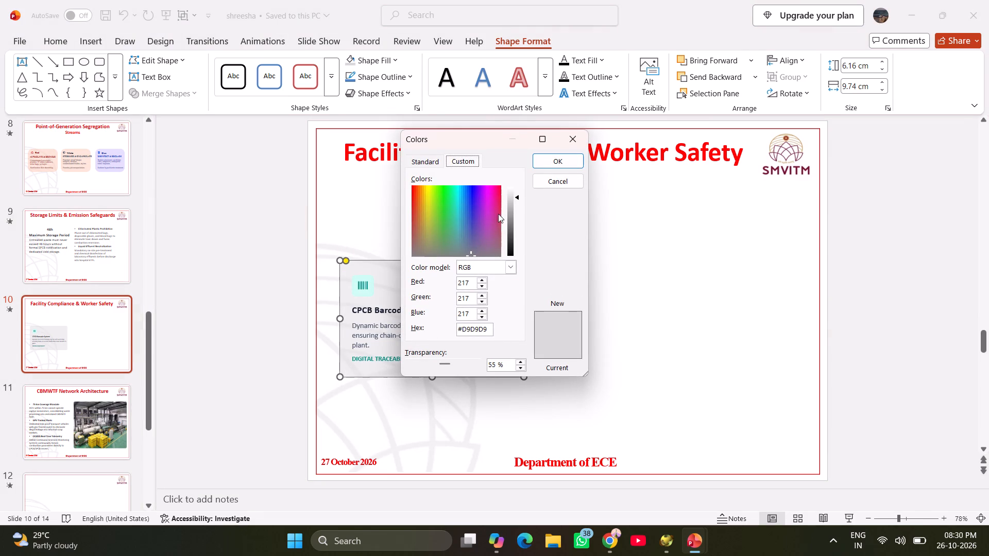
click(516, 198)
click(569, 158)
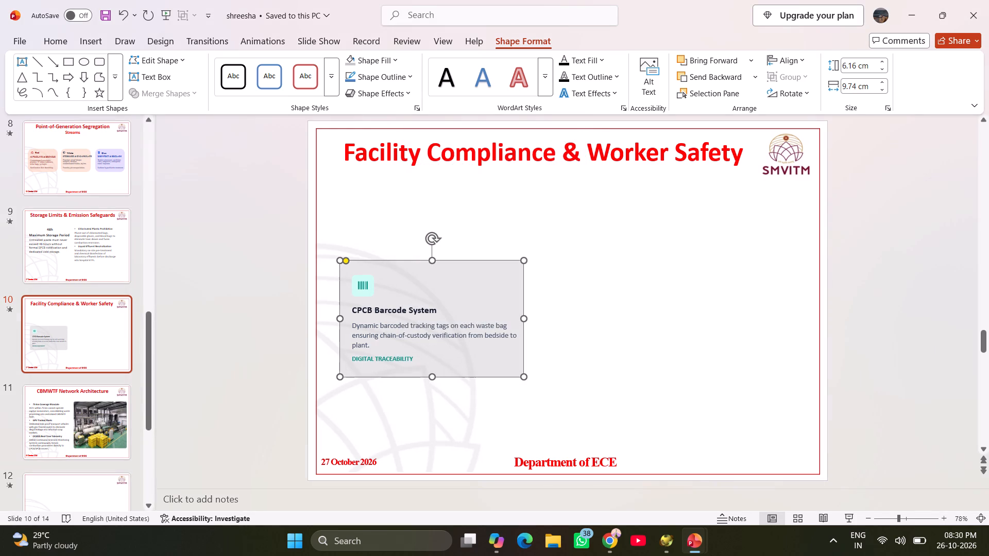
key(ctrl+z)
Copy the Handler Immunization icon with its tile, heading, description and "ZERO OCCUPATIONAL INJURY" label from the source slide onto slide 10.
key(alt+Tab)
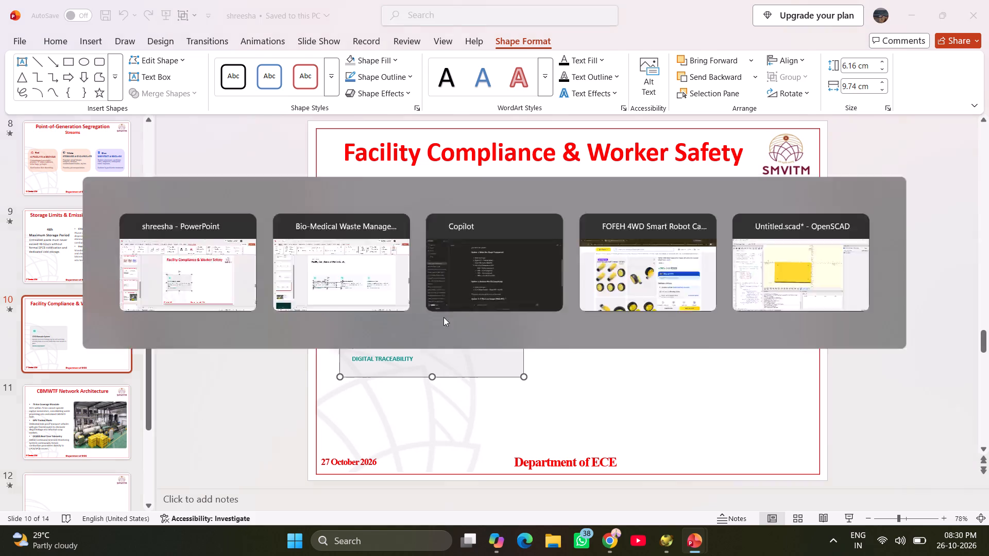
click(555, 278)
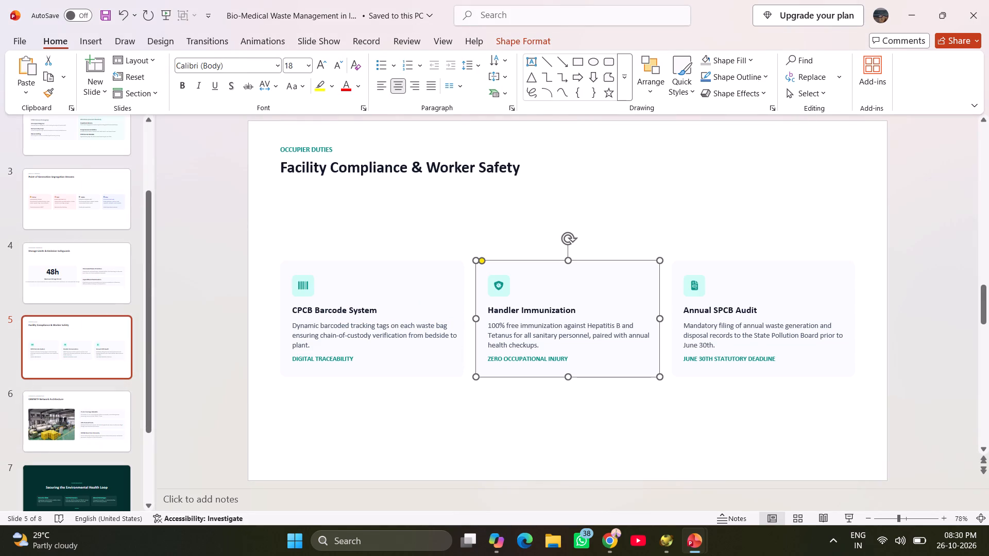
ctrl+click(500, 288)
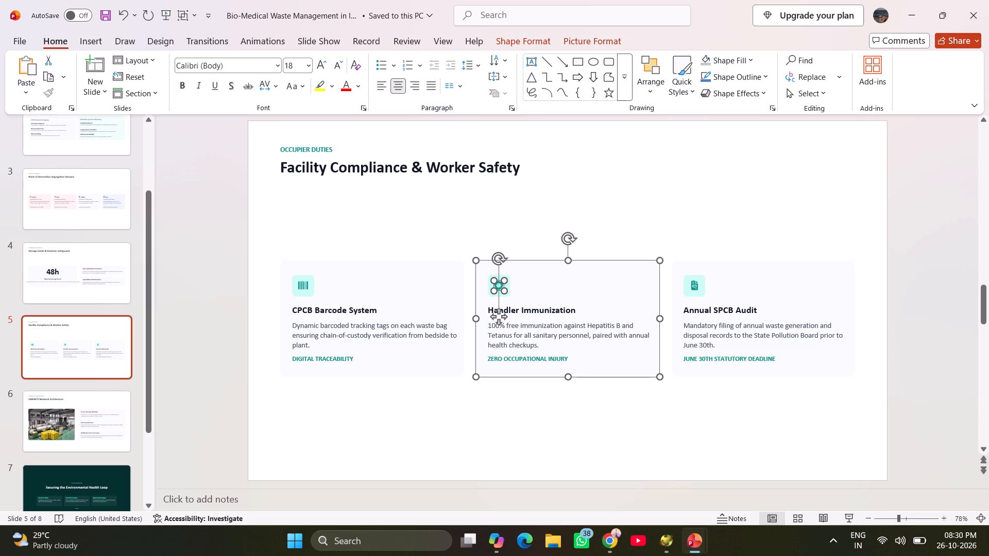
ctrl+click(540, 274)
ctrl+click(507, 282)
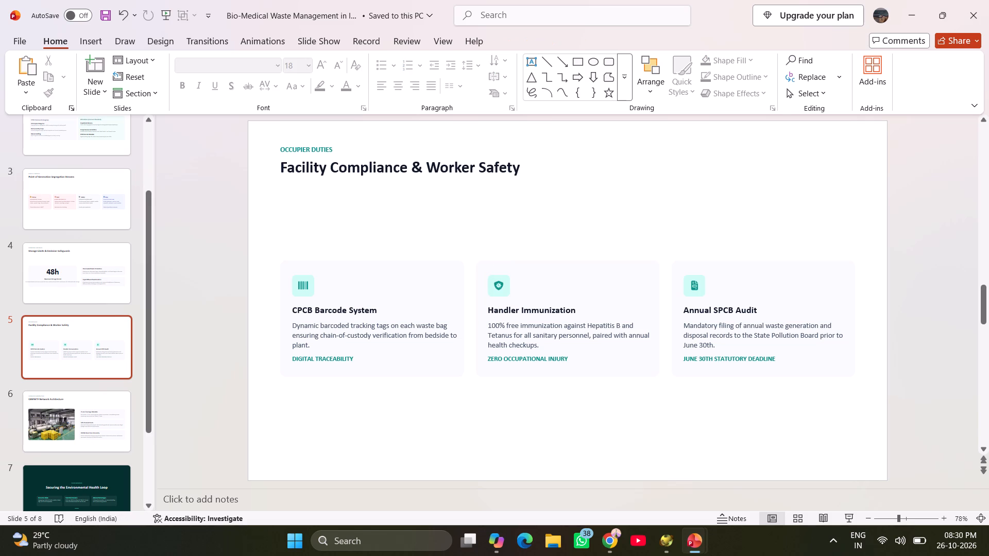
ctrl+click(499, 283)
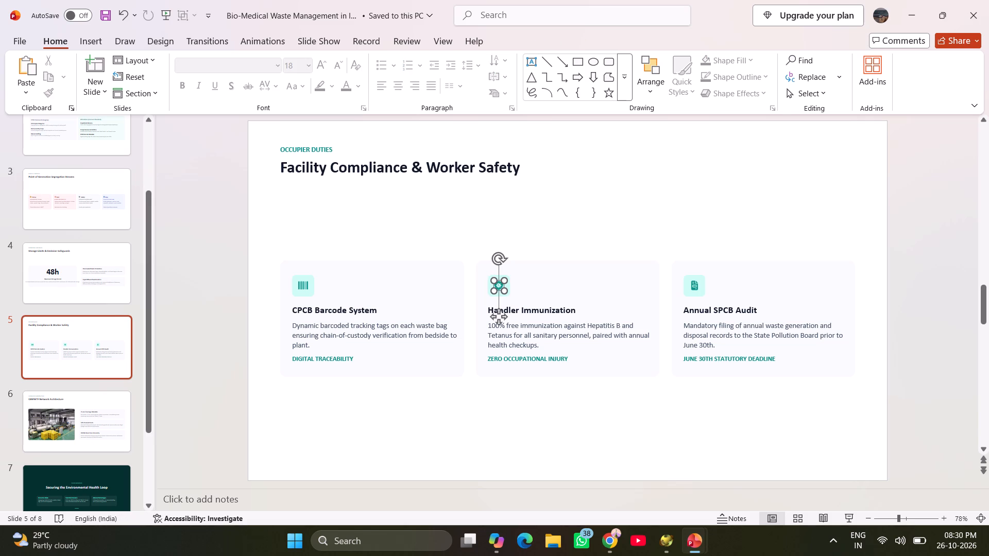
ctrl+click(494, 274)
ctrl+click(510, 308)
ctrl+click(512, 327)
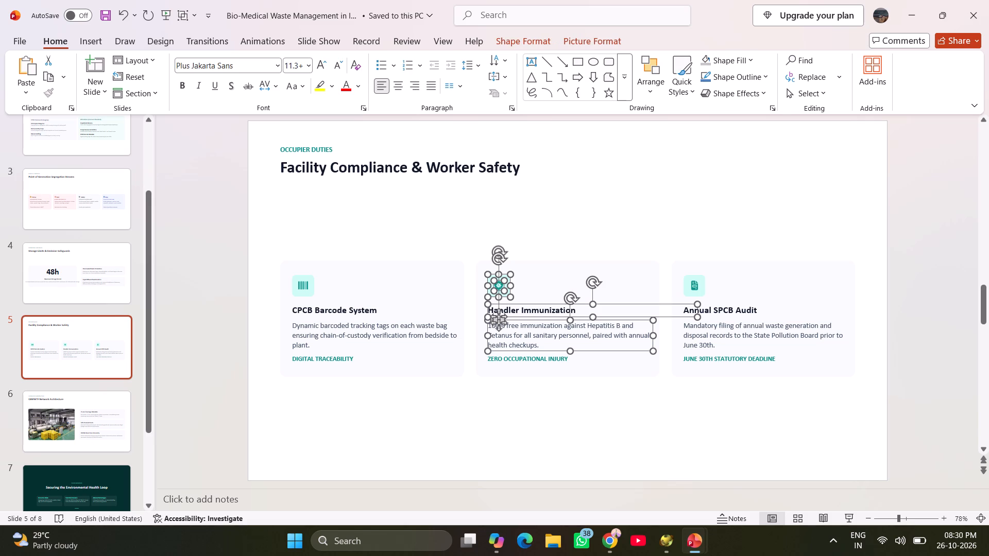
ctrl+click(515, 358)
key(ctrl+c)
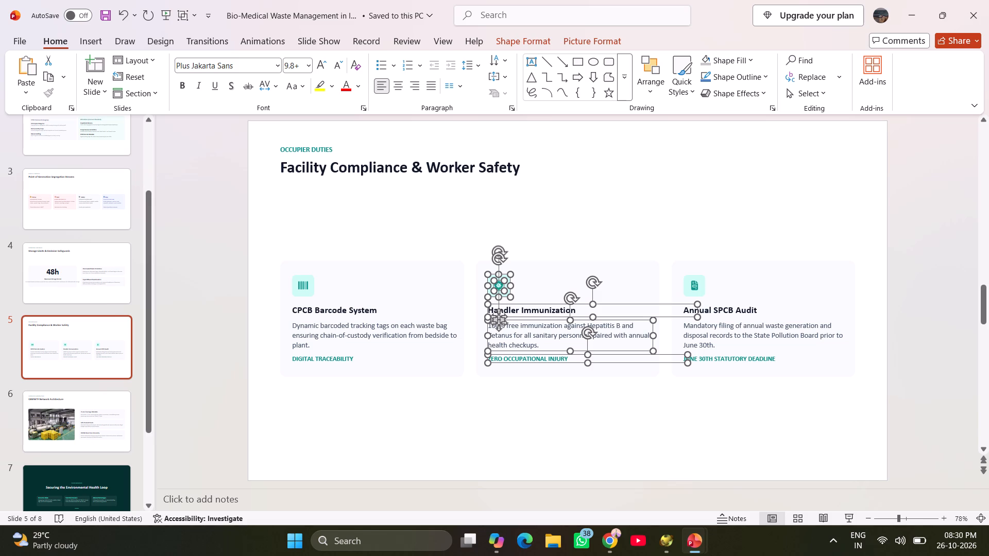
key(alt+Tab)
click(592, 339)
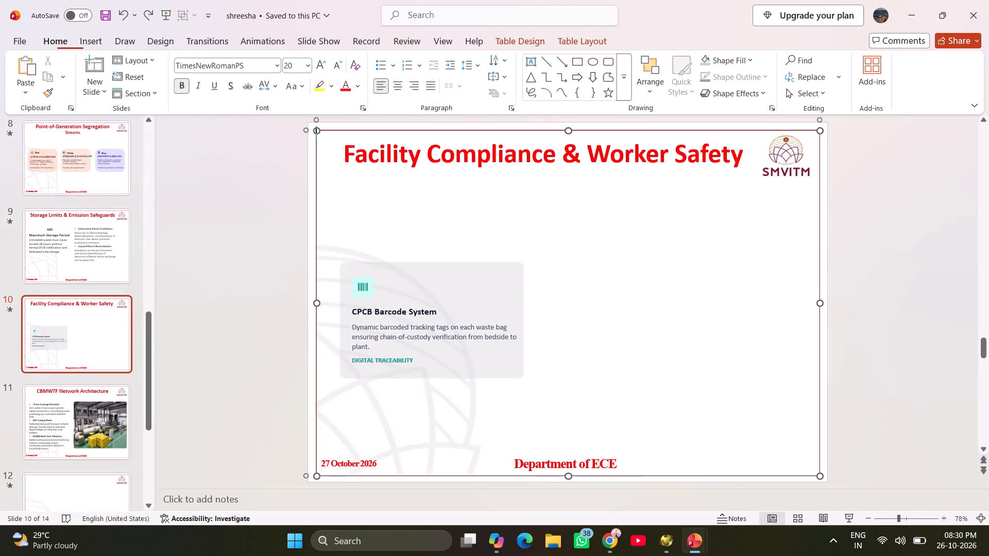
key(ctrl+v)
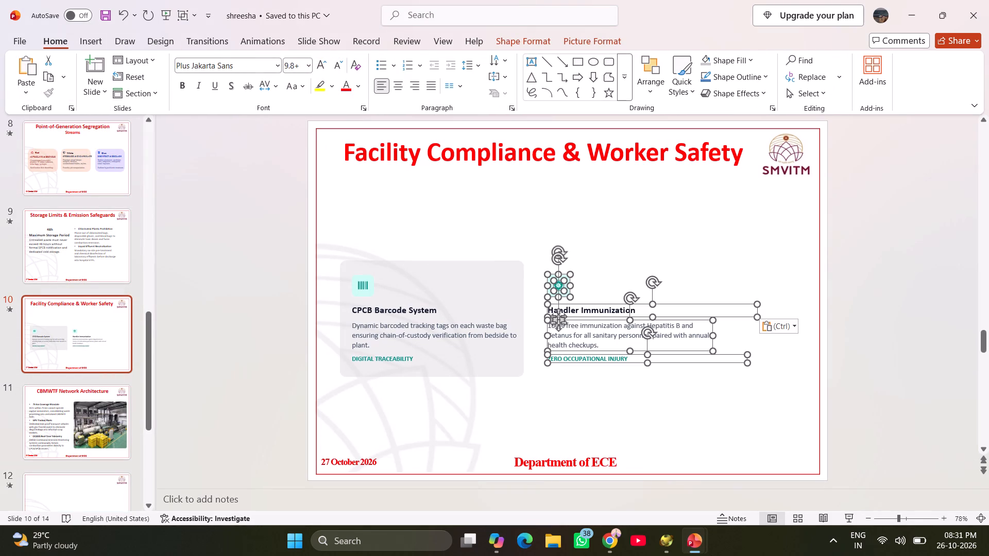
Duplicate the grey card background, place it over the Handler Immunization content level with the first card, and send it behind that content.
click(478, 270)
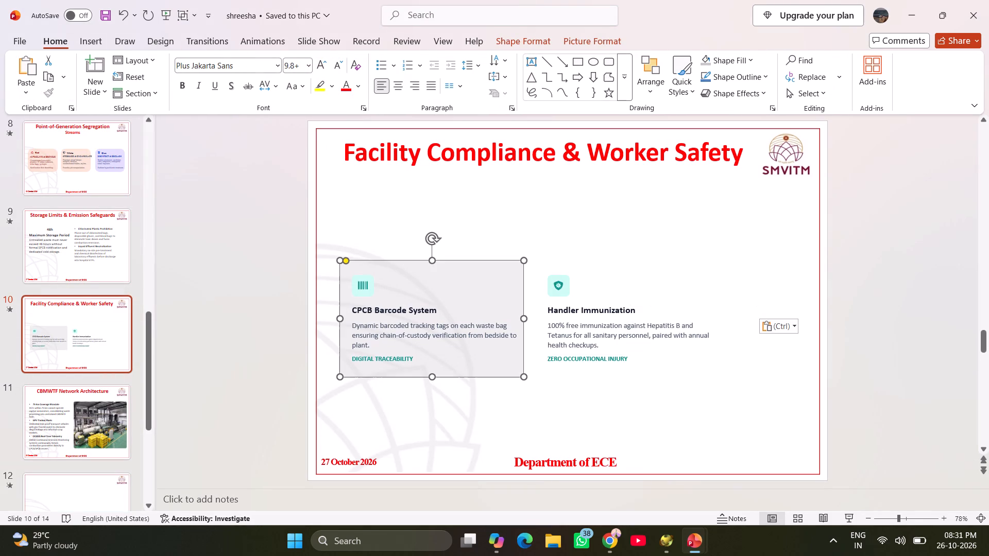
key(ctrl+c)
key(ctrl+v)
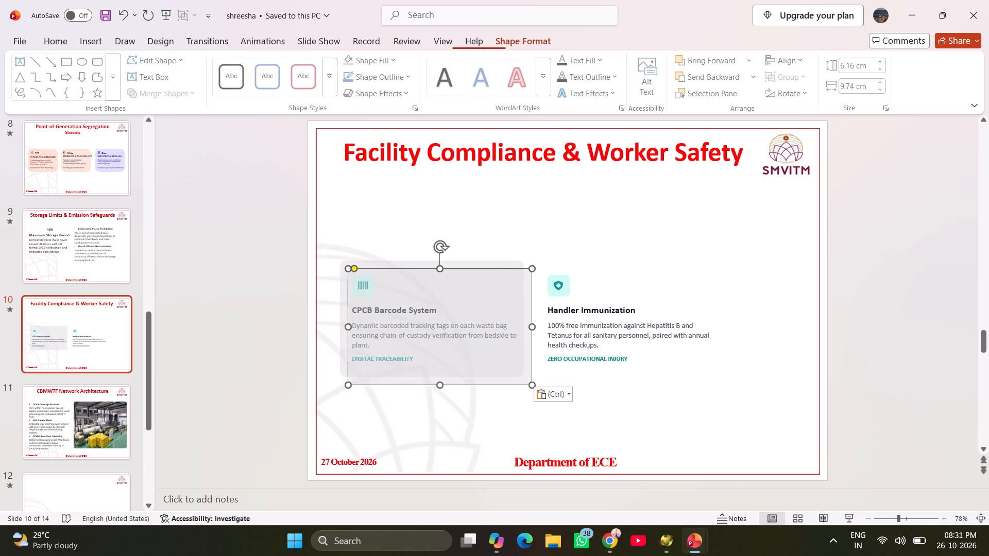
drag(485, 283, 663, 274)
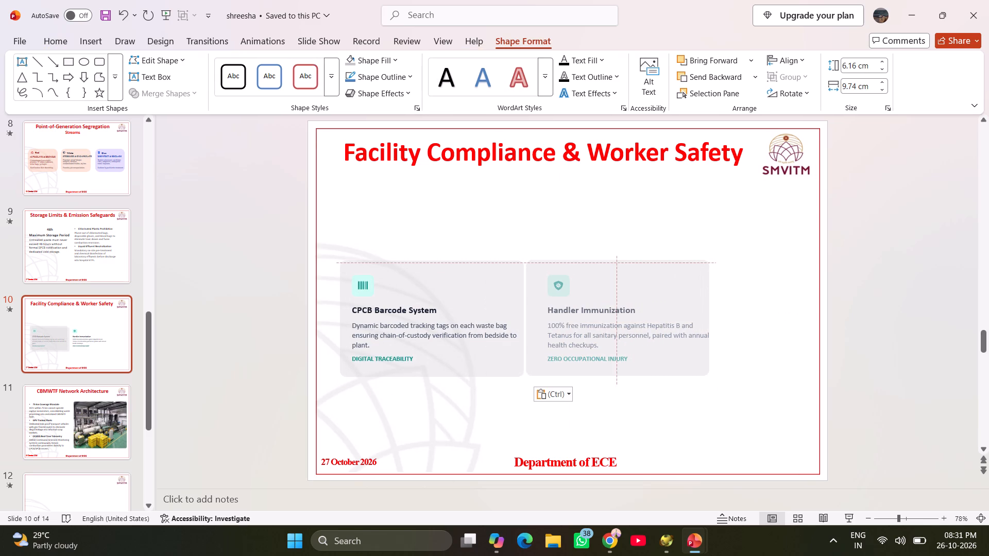
drag(663, 274, 664, 274)
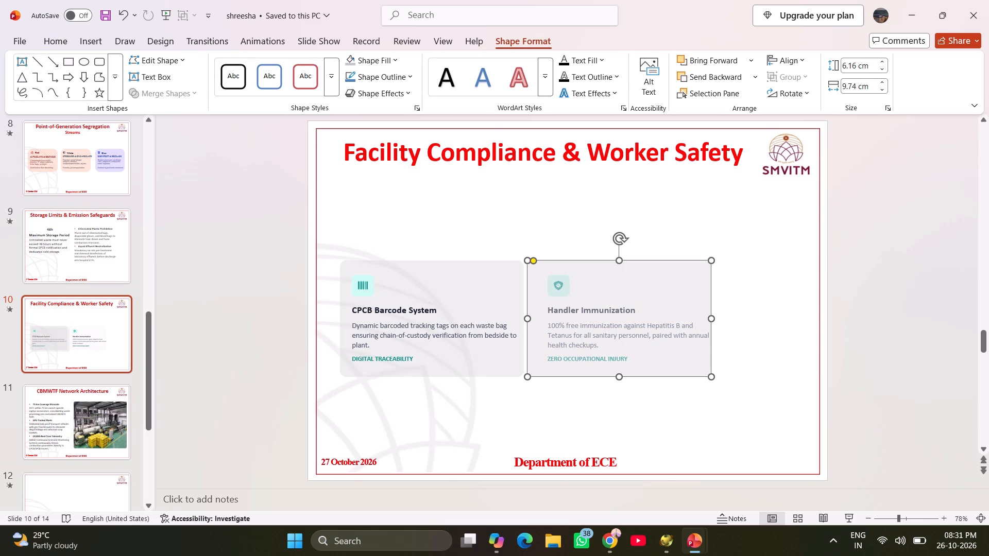
triple_click(697, 79)
double_click(697, 79)
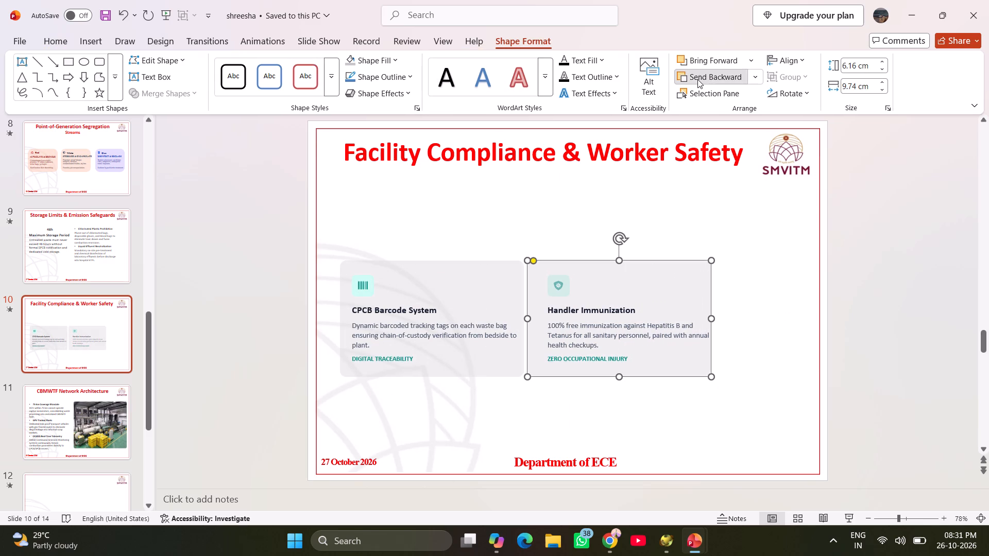
click(697, 79)
click(697, 79)
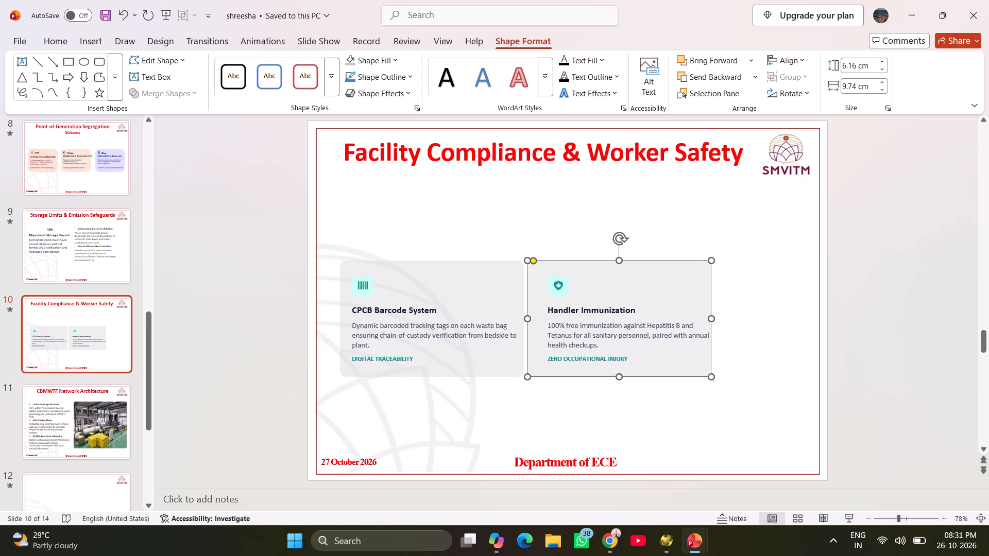
Round the corners of the Handler Immunization card's background much more strongly.
drag(534, 260, 539, 260)
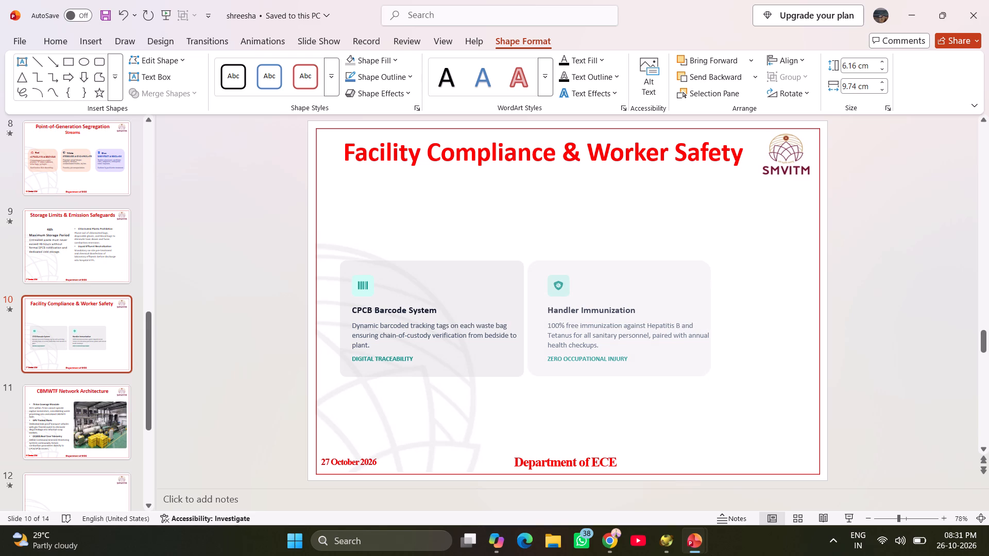
drag(539, 260, 542, 262)
drag(542, 262, 559, 267)
drag(559, 267, 557, 267)
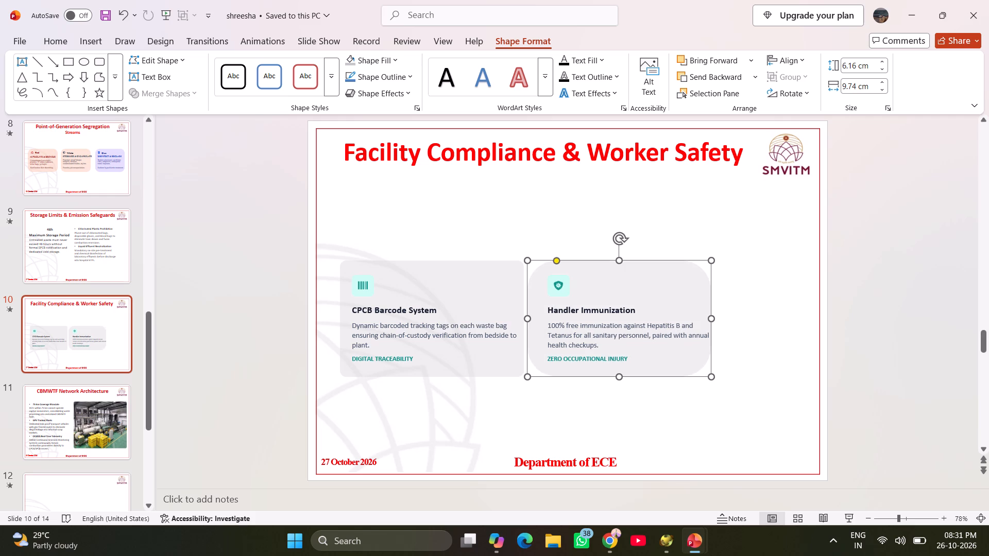
Replace the CPCB Barcode System card's background with a copy of the strongly rounded Handler Immunization background, aligned level and sent behind the content.
key(ctrl+c)
click(475, 278)
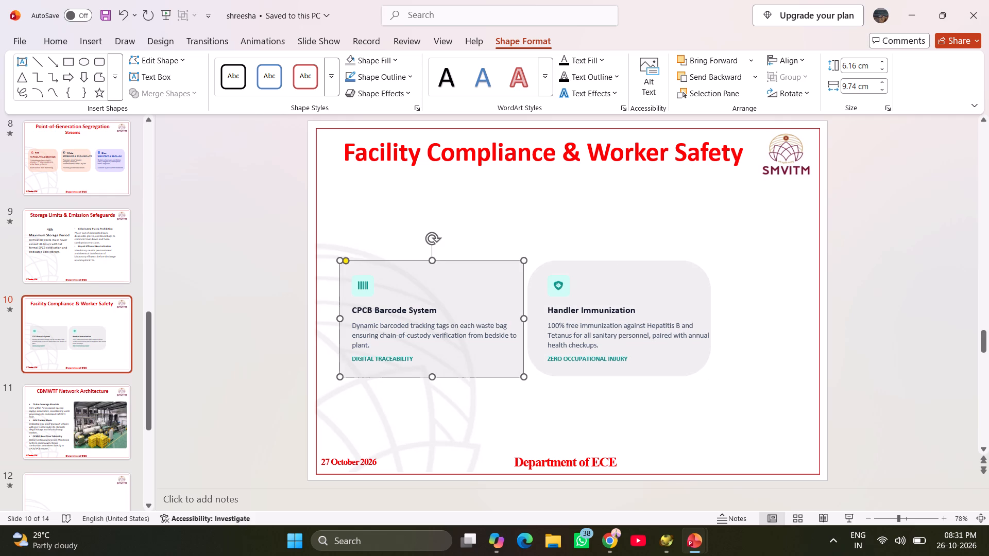
key(Delete)
key(ctrl+v)
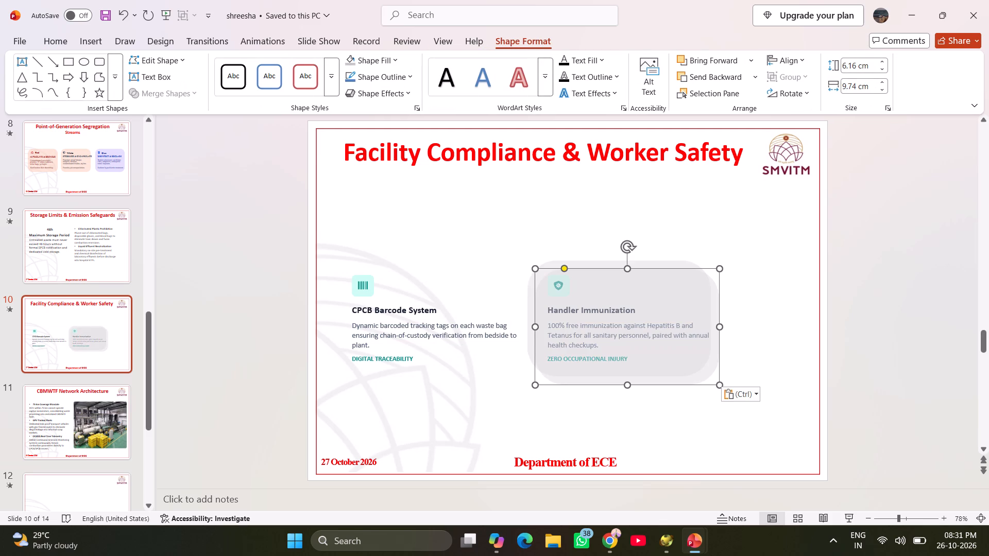
drag(637, 280, 434, 277)
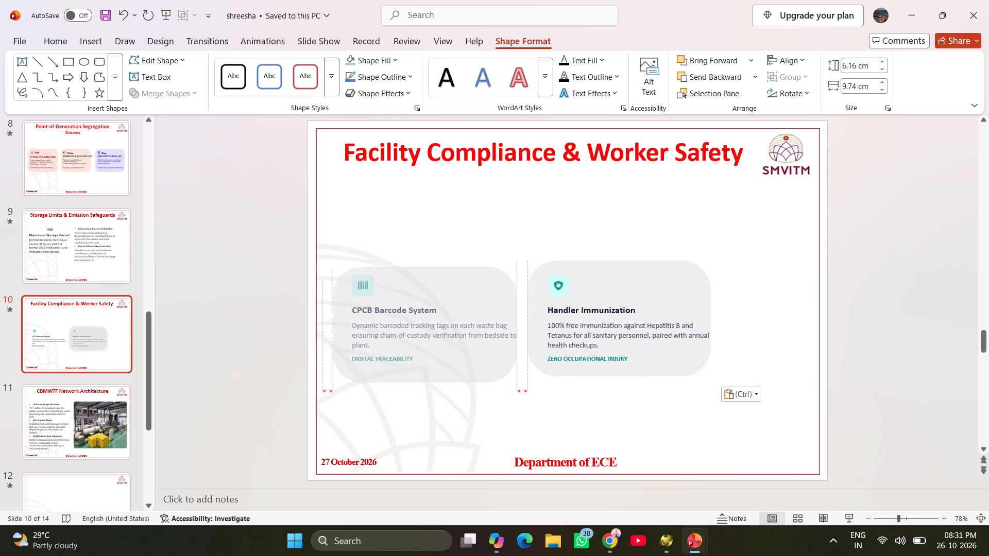
drag(434, 277, 440, 272)
triple_click(719, 75)
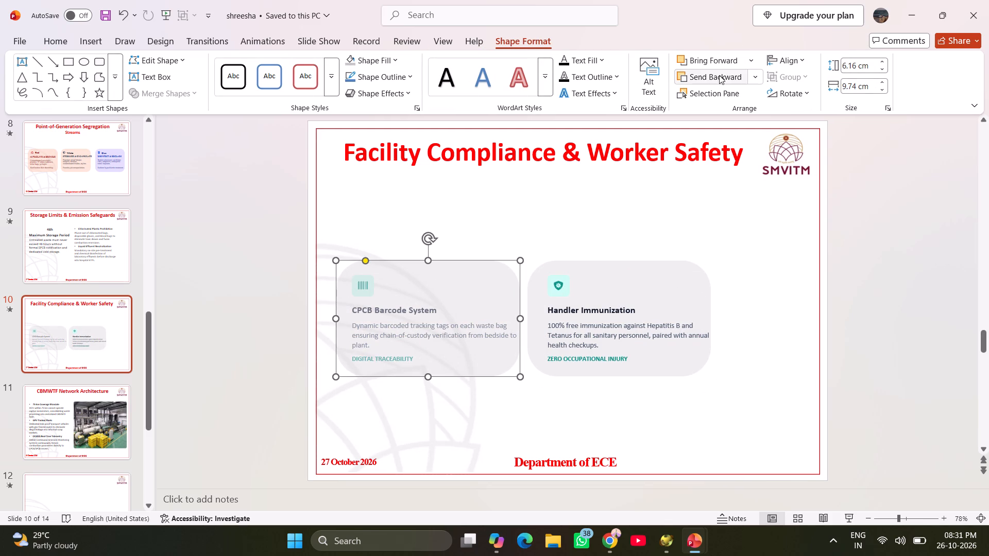
triple_click(719, 75)
triple_click(719, 75)
triple_click(719, 75)
click(719, 75)
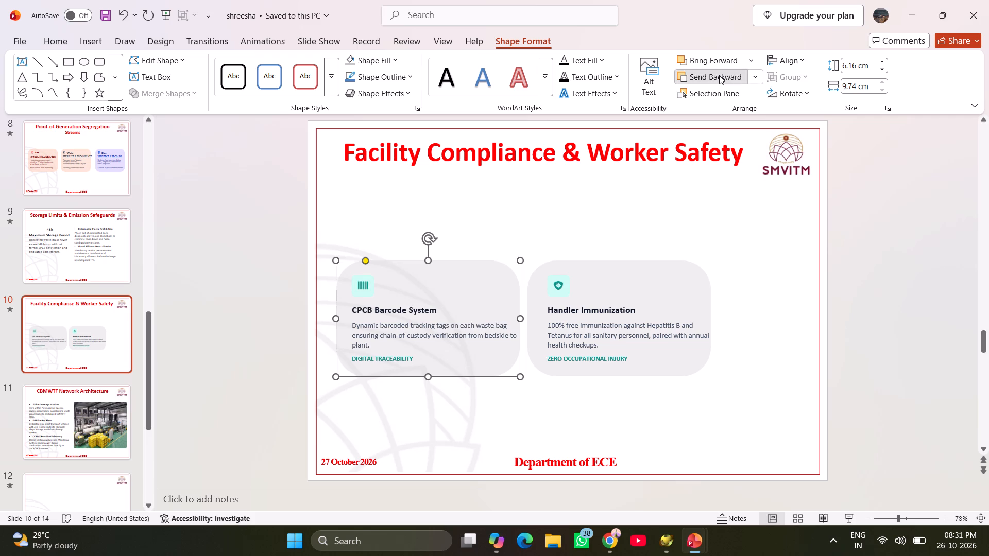
Shift the CPCB Barcode System card's background slightly toward the slide's left border and shrink it to about 5.82 cm by 9.45 cm.
drag(401, 276, 391, 276)
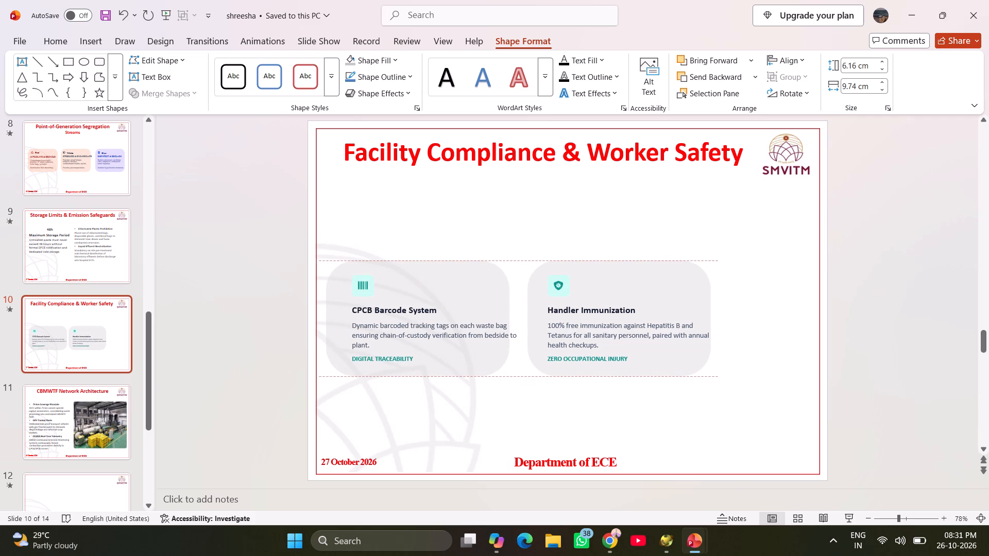
drag(391, 276, 393, 276)
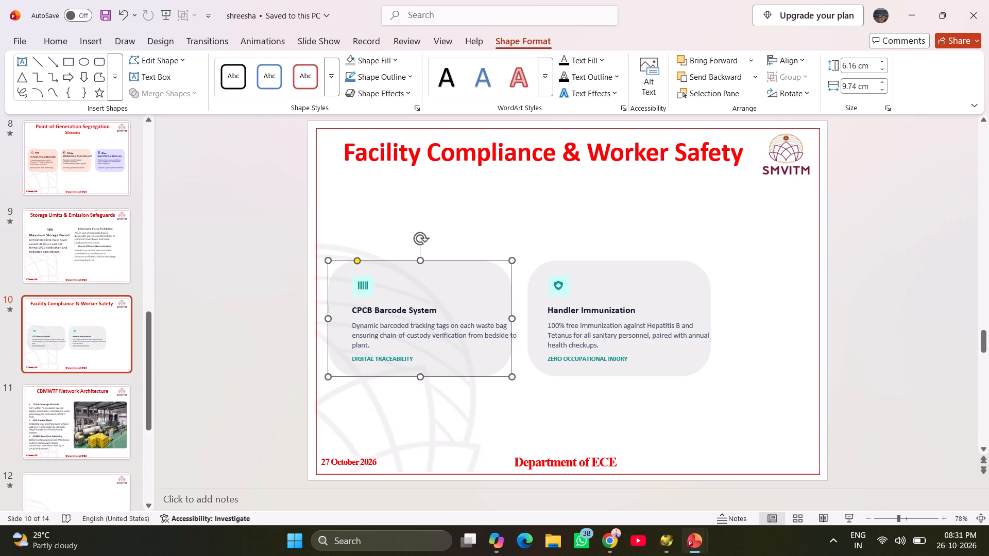
drag(511, 378, 509, 372)
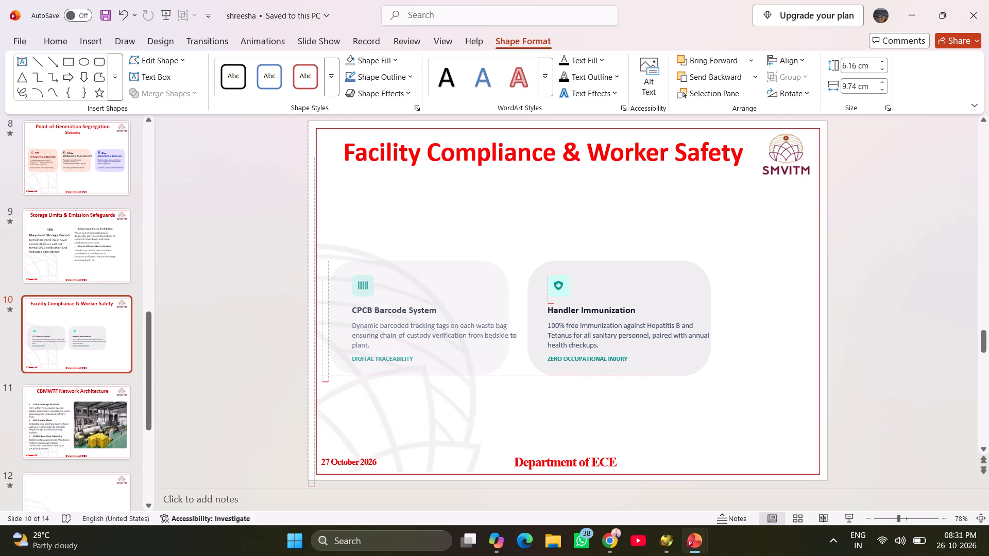
drag(509, 372, 507, 370)
drag(507, 370, 508, 372)
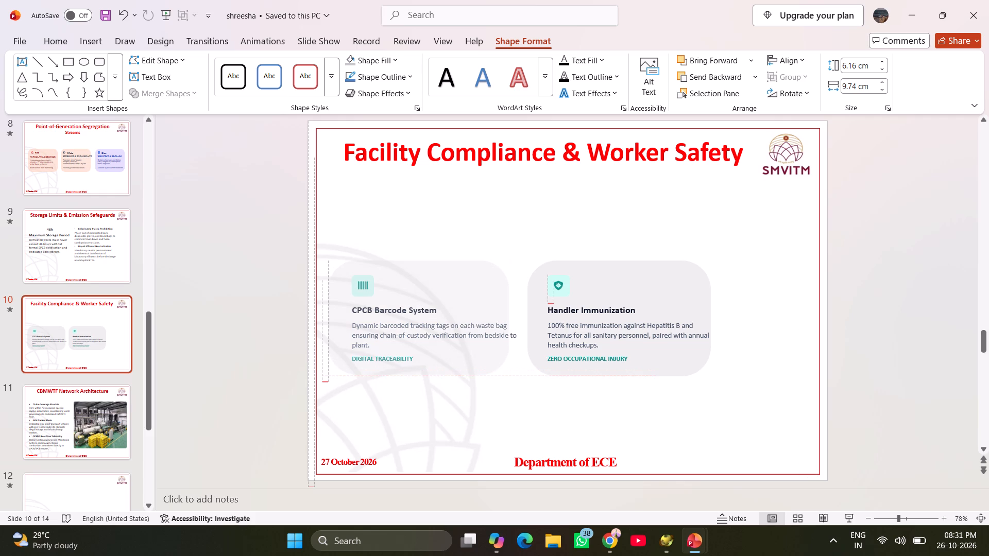
drag(508, 372, 507, 370)
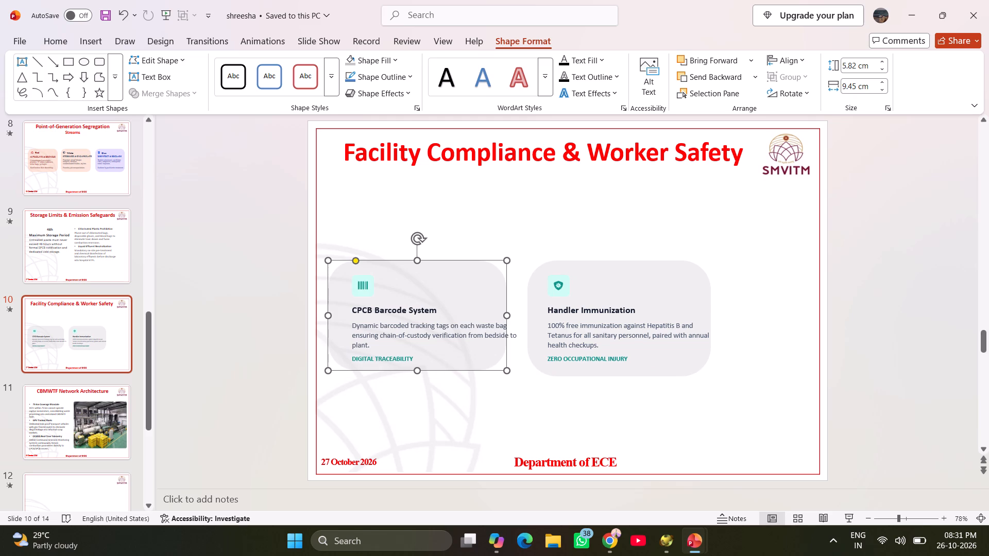
Move the CPCB Barcode System card's icon and all its text together slightly up and toward the slide's left border, inside the grey background.
click(365, 285)
click(371, 275)
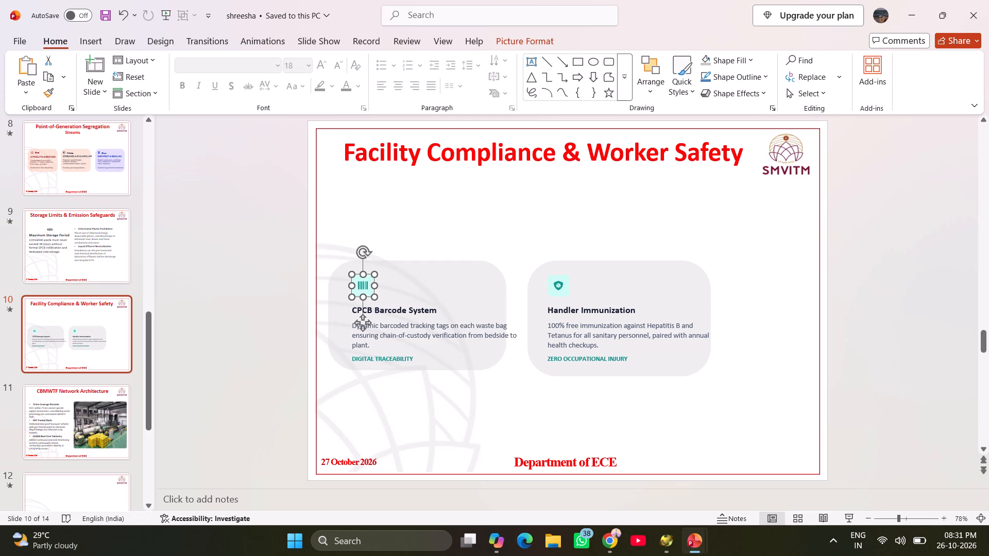
ctrl+click(364, 283)
ctrl+click(371, 306)
ctrl+click(381, 325)
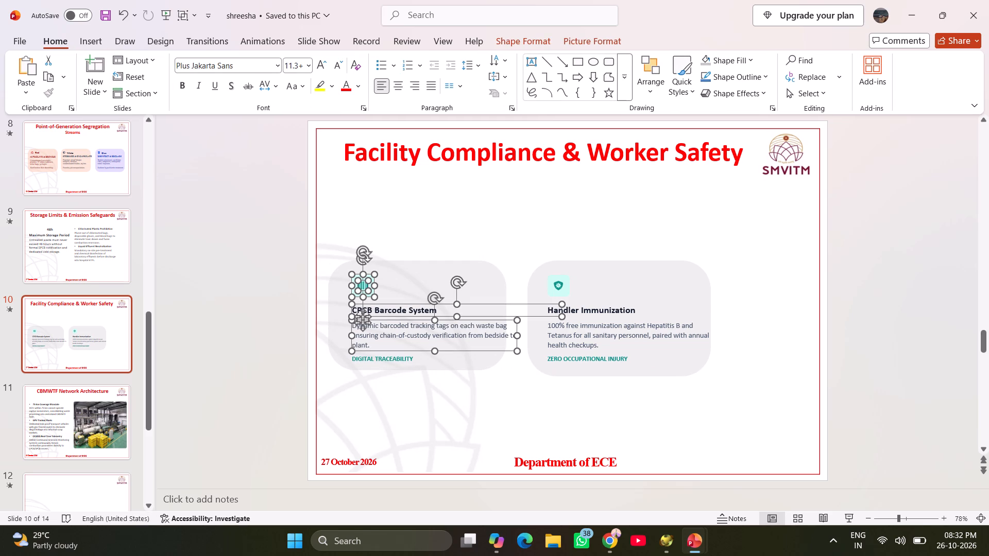
ctrl+click(383, 358)
drag(387, 303, 387, 303)
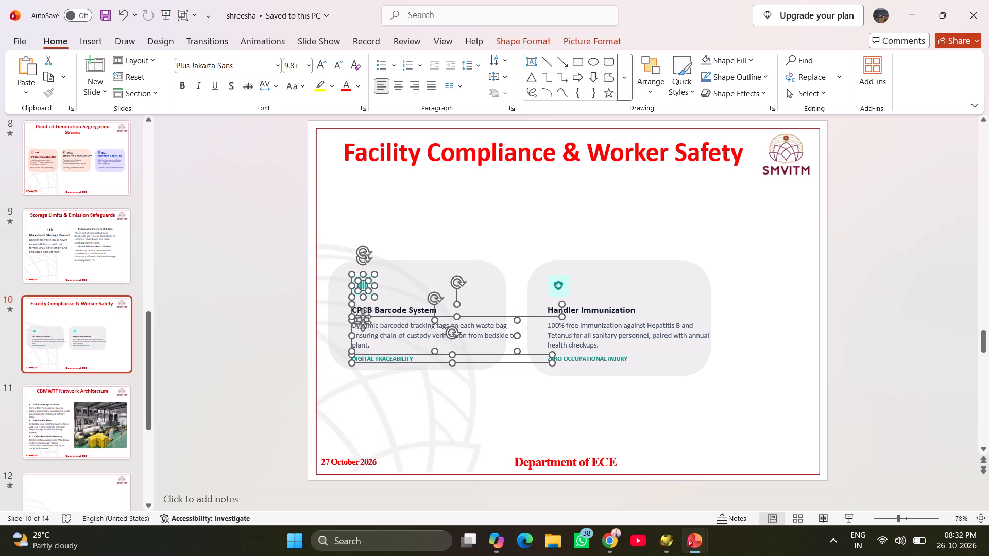
drag(387, 303, 374, 301)
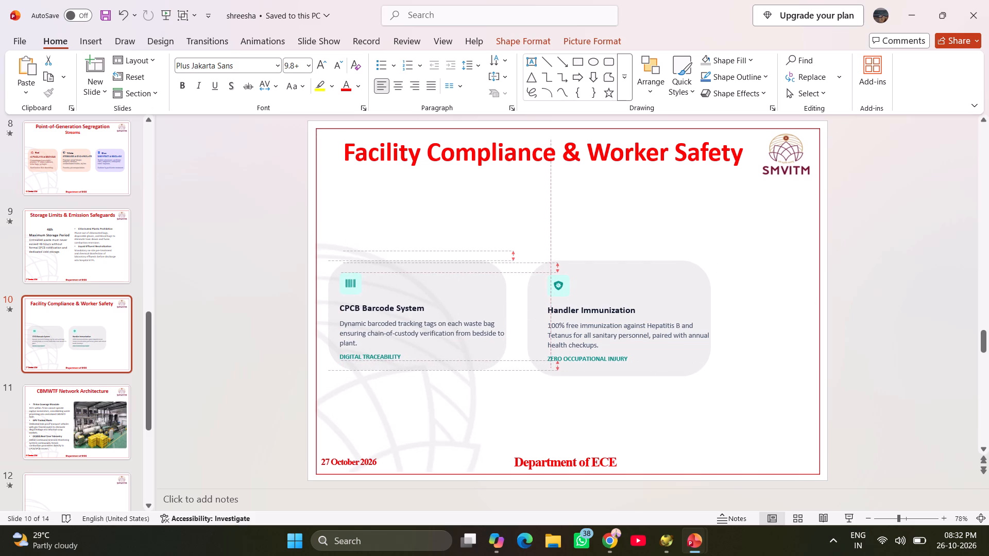
drag(374, 301, 376, 301)
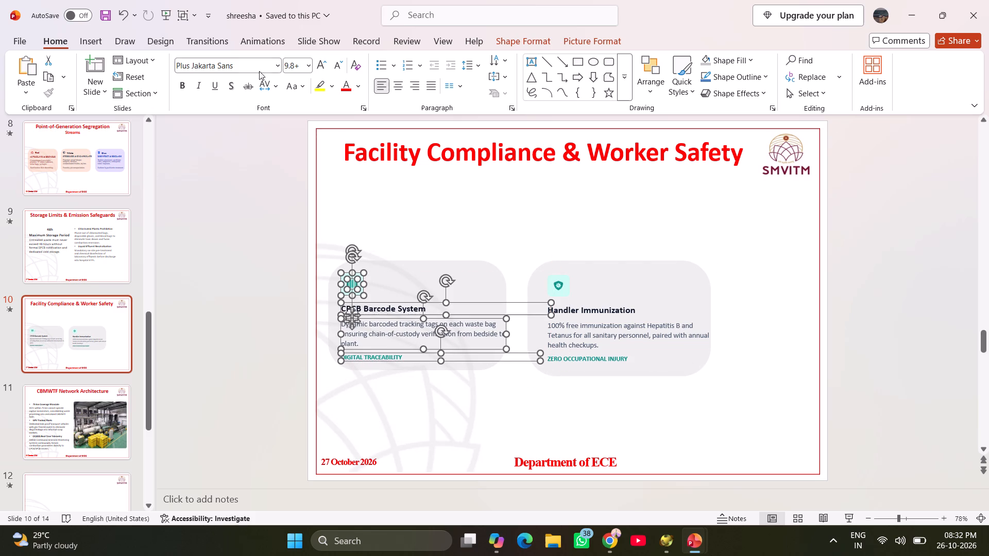
Set the CPCB Barcode System card's heading, description and tag text to font size 15.
click(293, 64)
text(15)
key(Return)
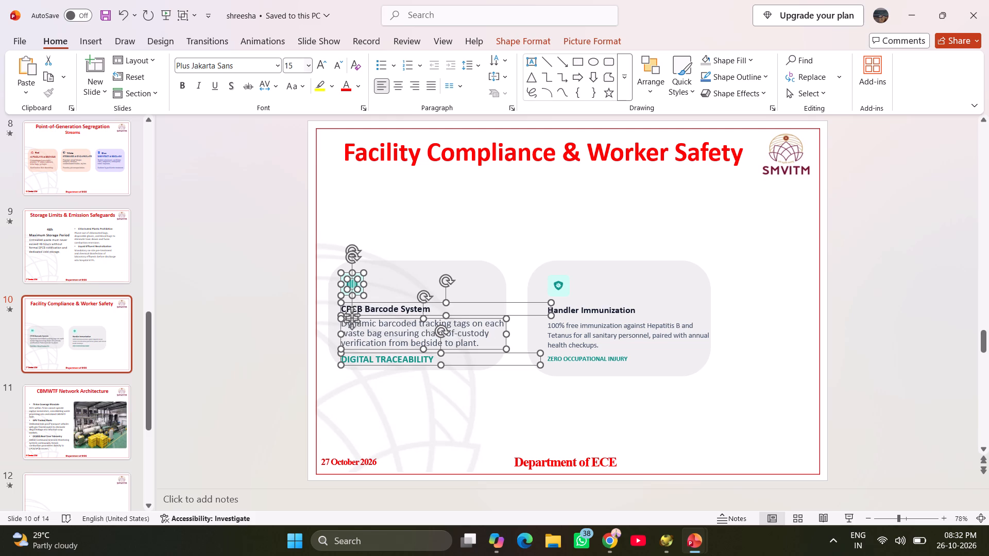
click(384, 310)
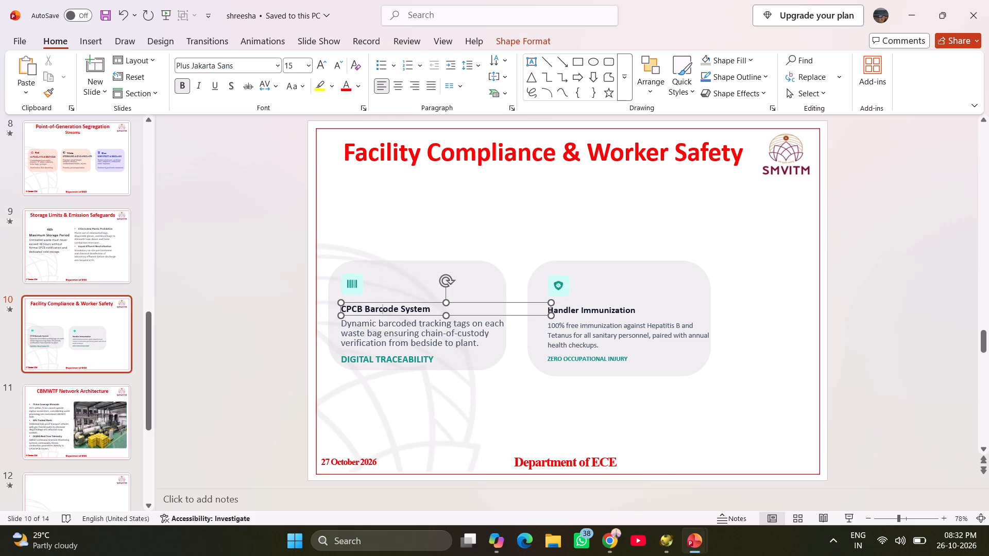
Replace the Handler Immunization card's background with a copy of the CPCB Barcode System background, level with the first card and sent behind the content.
click(482, 280)
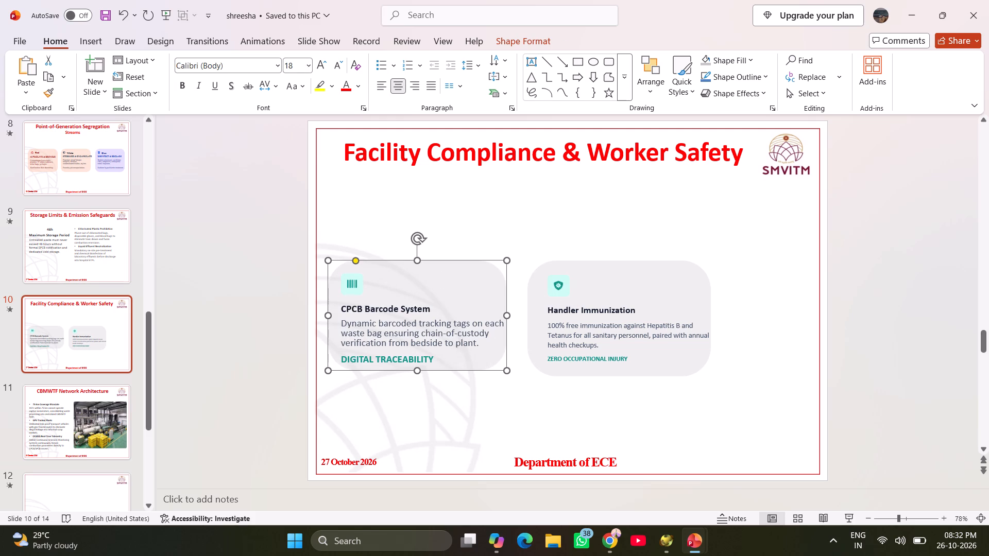
key(ctrl+c)
key(ctrl+v)
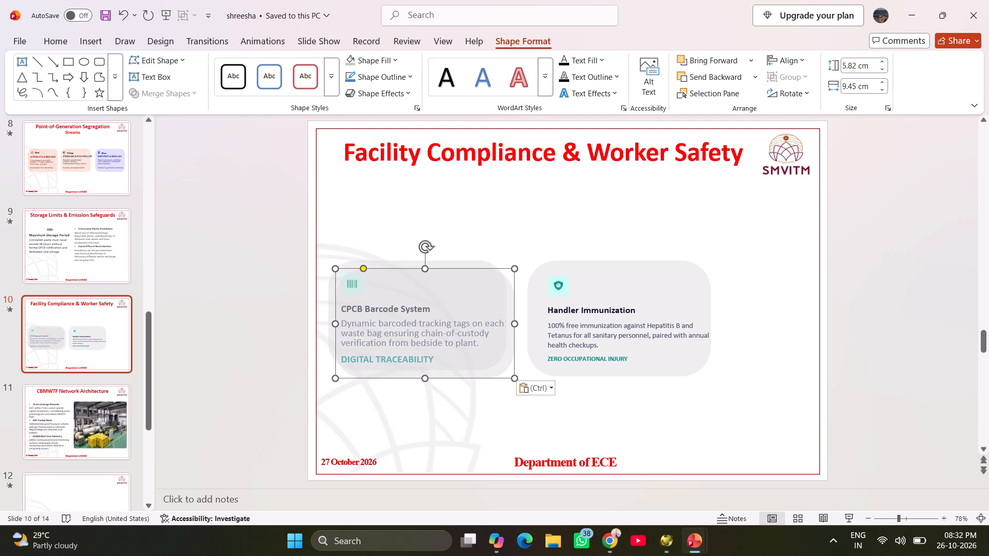
click(662, 292)
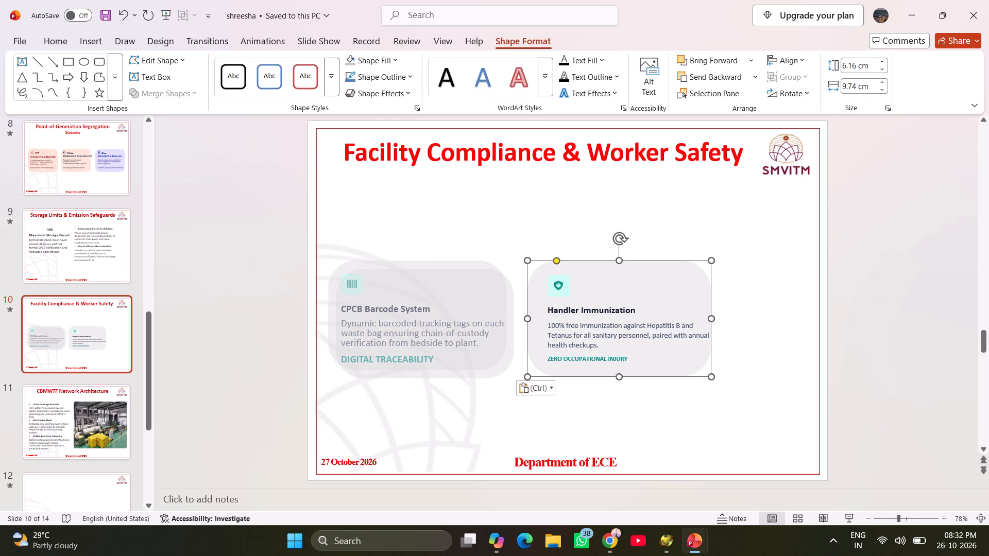
key(Delete)
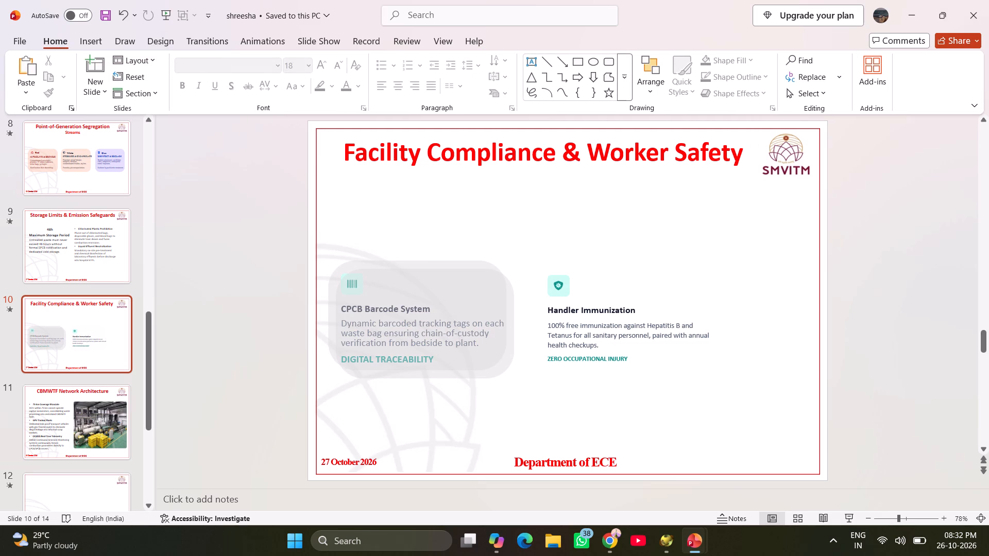
drag(452, 287, 633, 281)
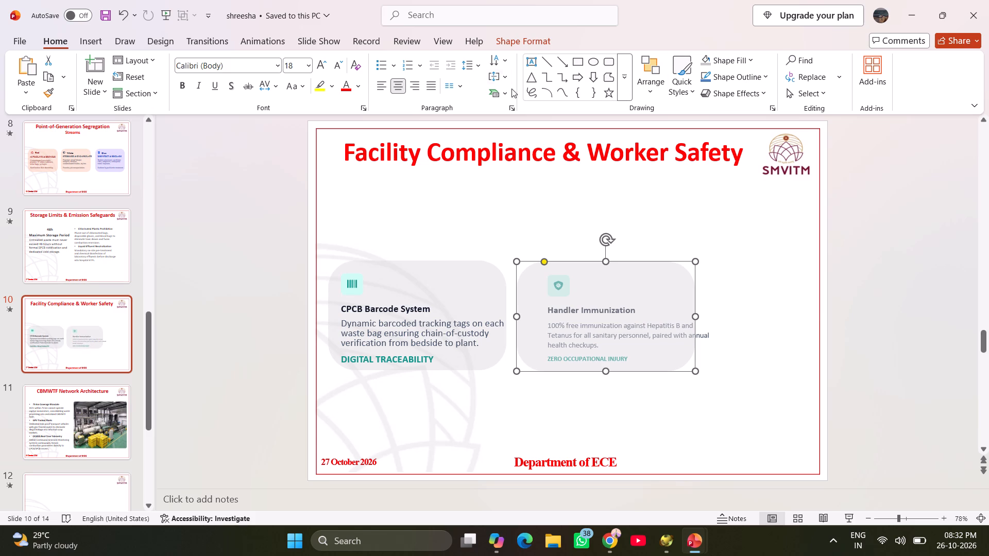
click(516, 45)
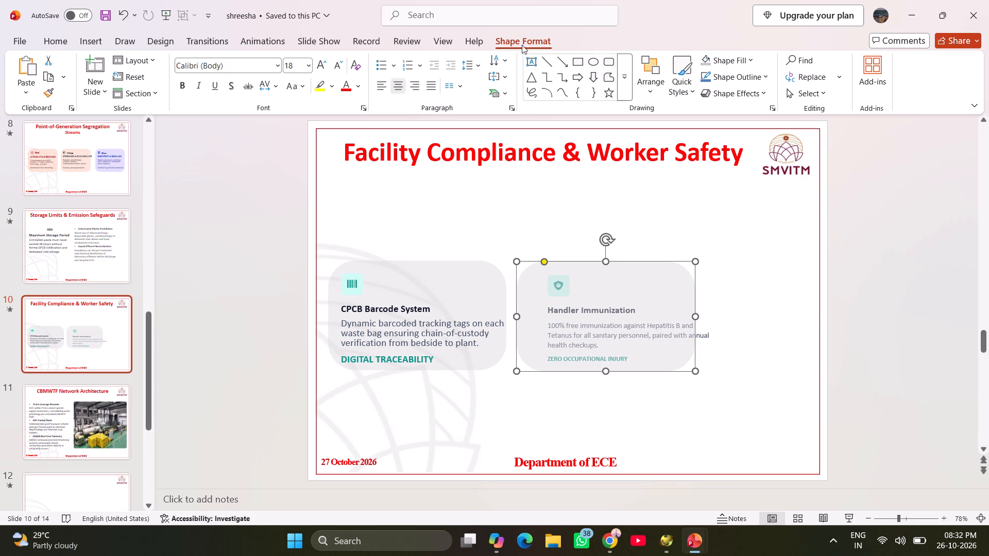
triple_click(736, 75)
triple_click(736, 75)
triple_click(736, 75)
click(736, 75)
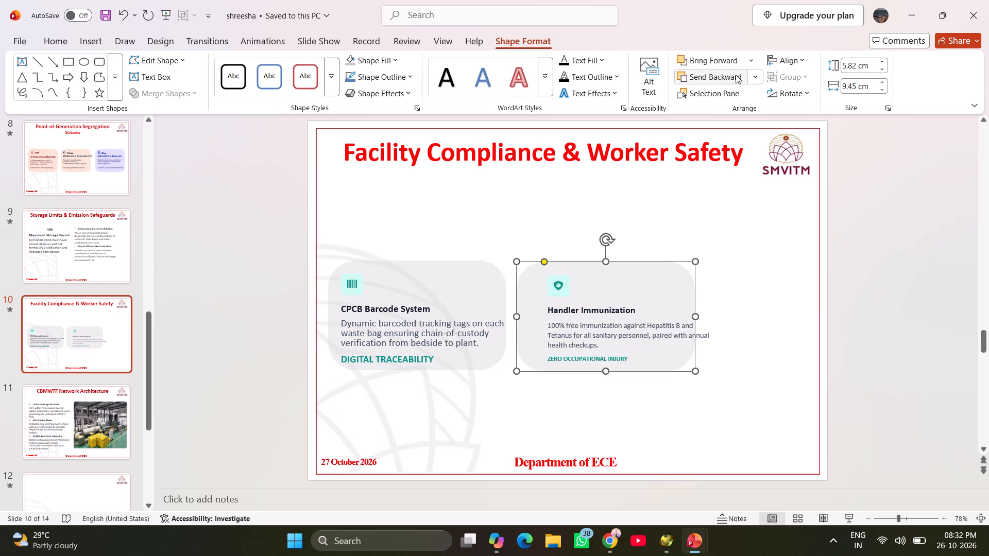
Move the Handler Immunization icon and all its text together slightly up and toward the first card, inside the new background.
click(559, 287)
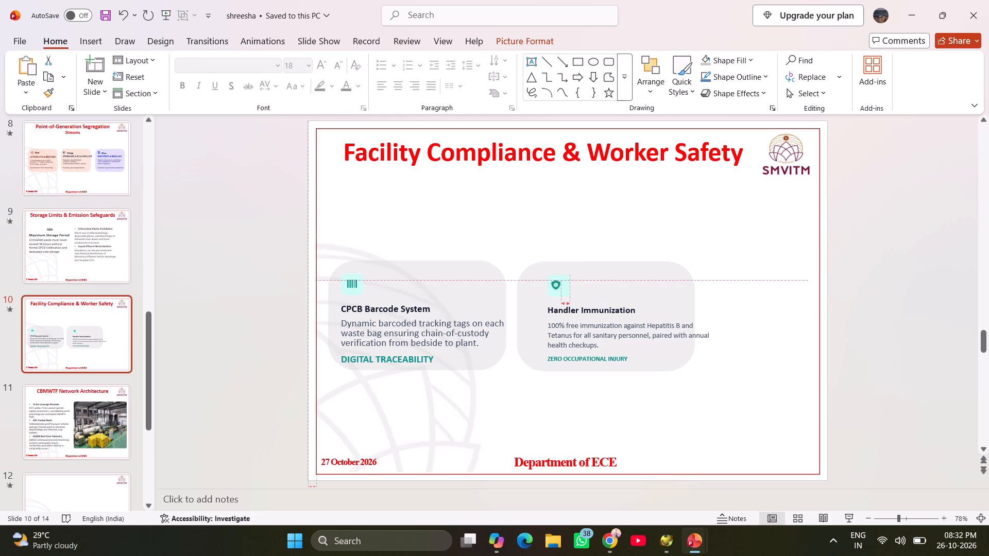
key(ctrl+z)
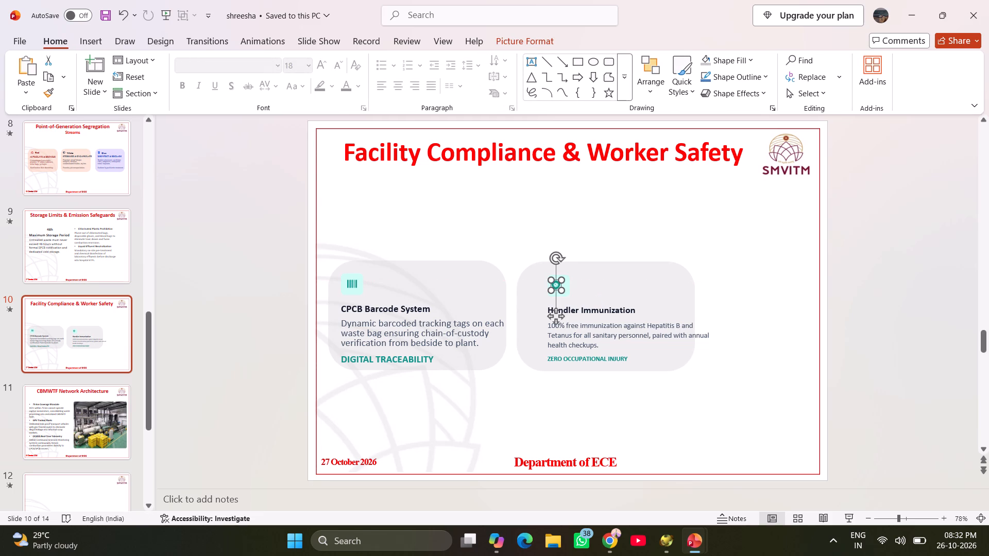
ctrl+click(567, 285)
ctrl+click(572, 311)
ctrl+click(573, 332)
ctrl+click(570, 355)
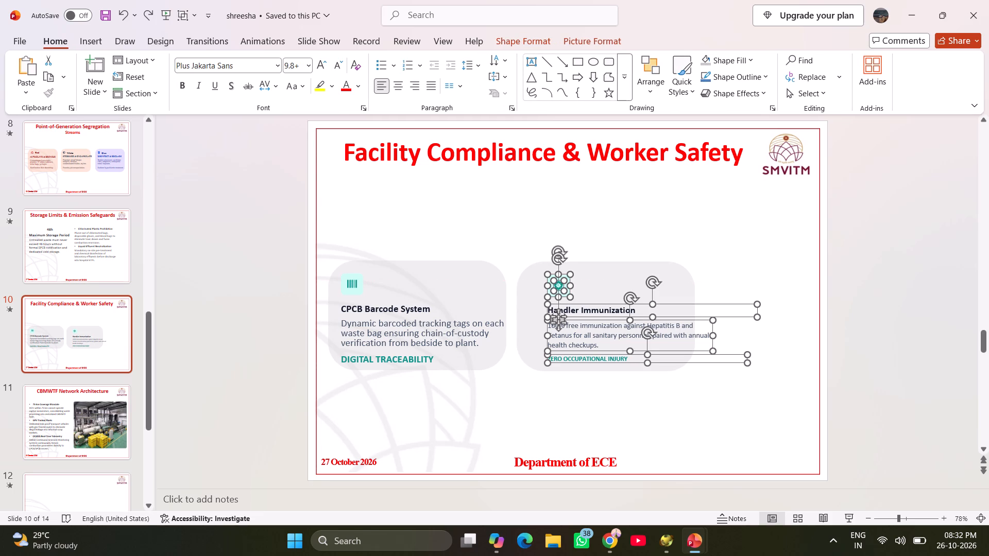
drag(582, 304, 571, 303)
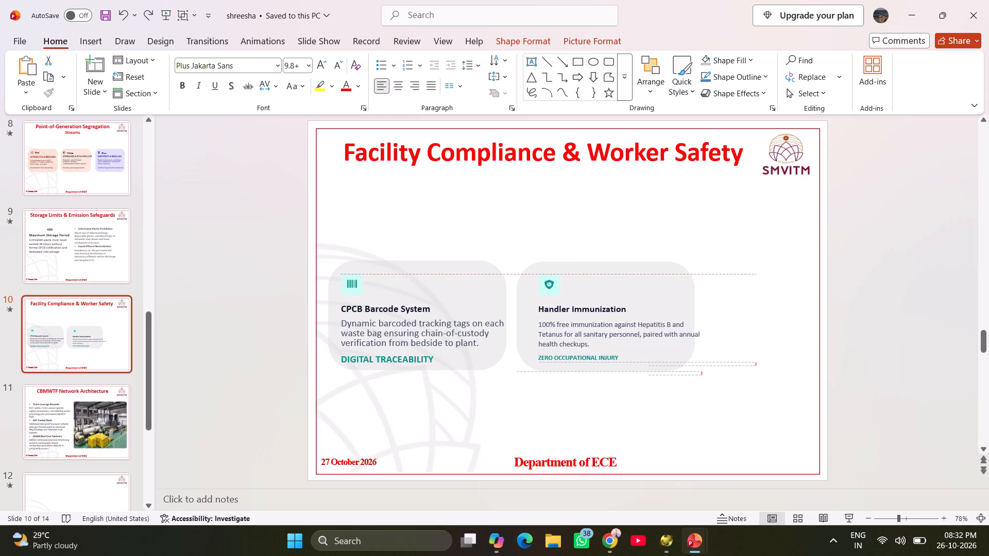
drag(571, 303, 565, 302)
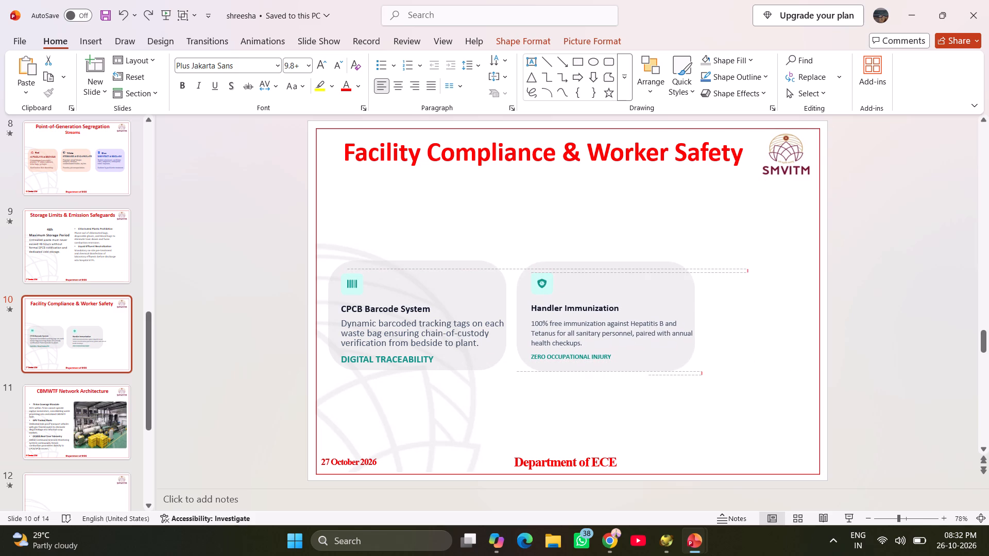
drag(565, 302, 565, 302)
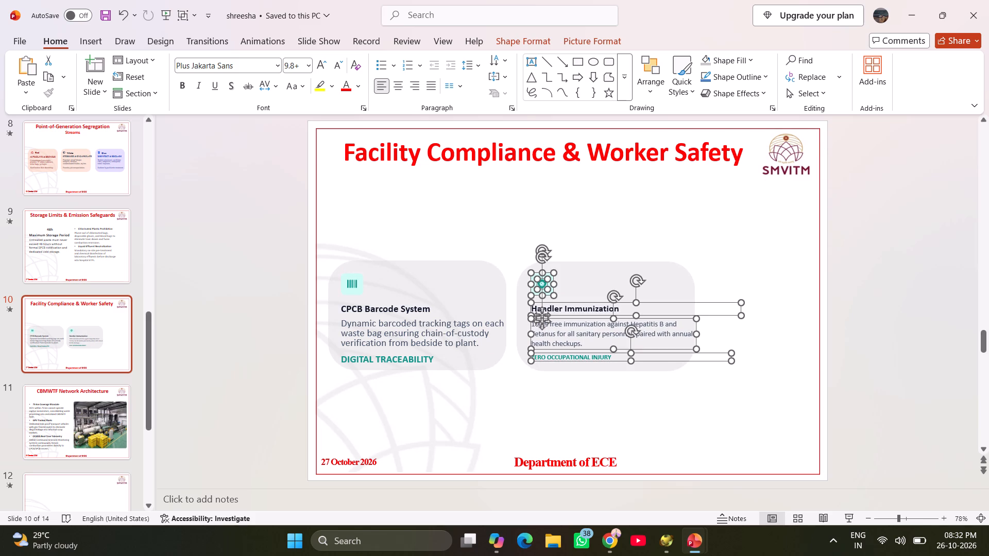
Set the Handler Immunization card's text to size 15 in Times New Roman.
click(296, 63)
text(15)
click(247, 66)
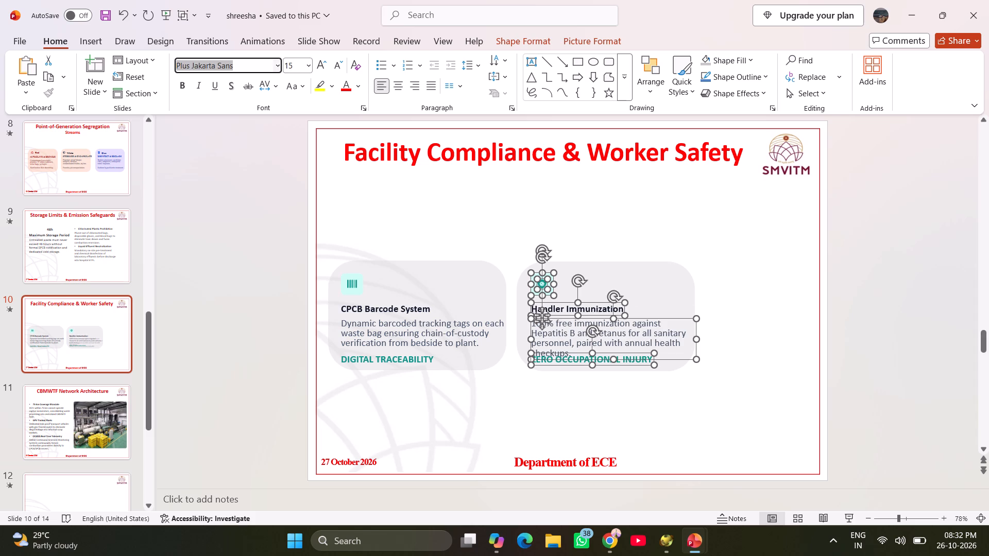
key(t)
key(Return)
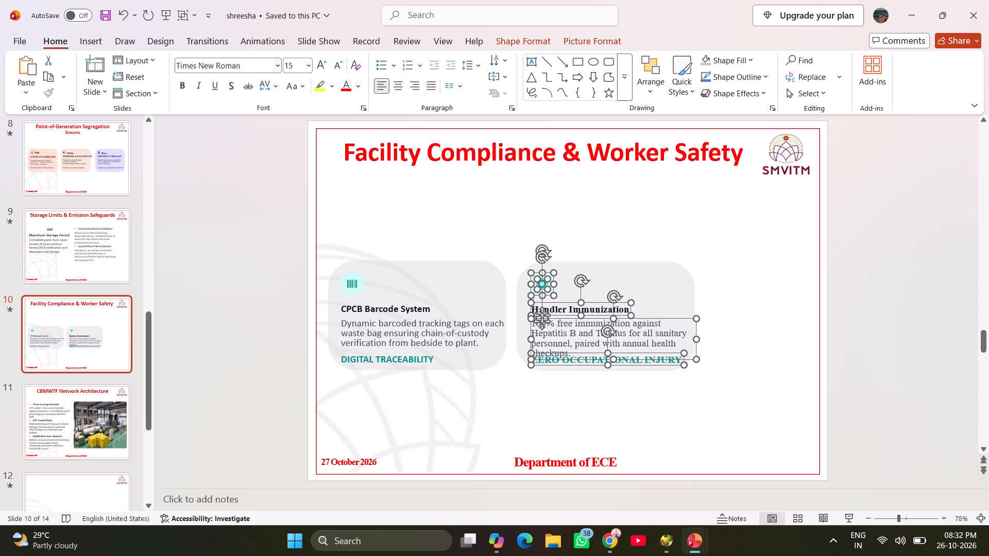
Group the Handler Immunization card's background with its icon and text.
ctrl+click(658, 287)
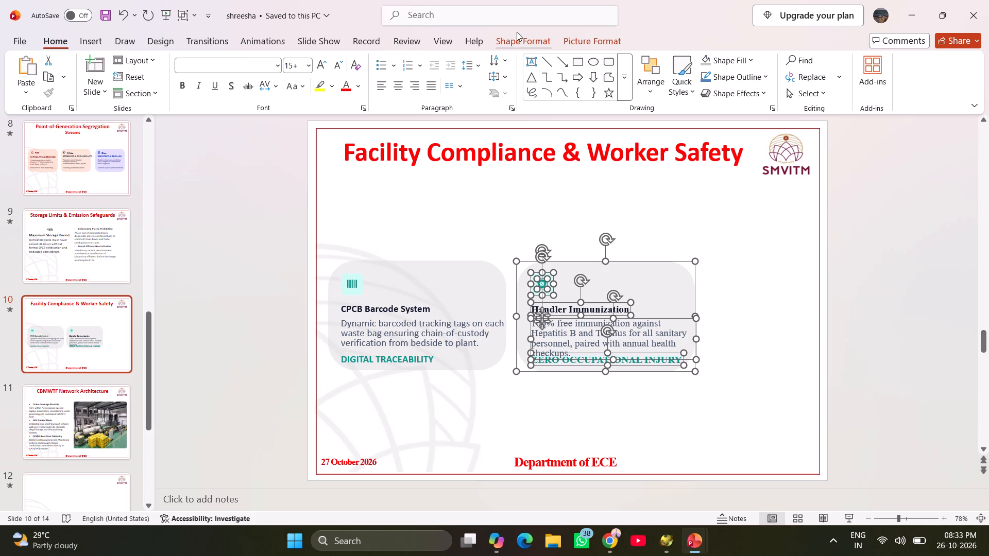
click(516, 19)
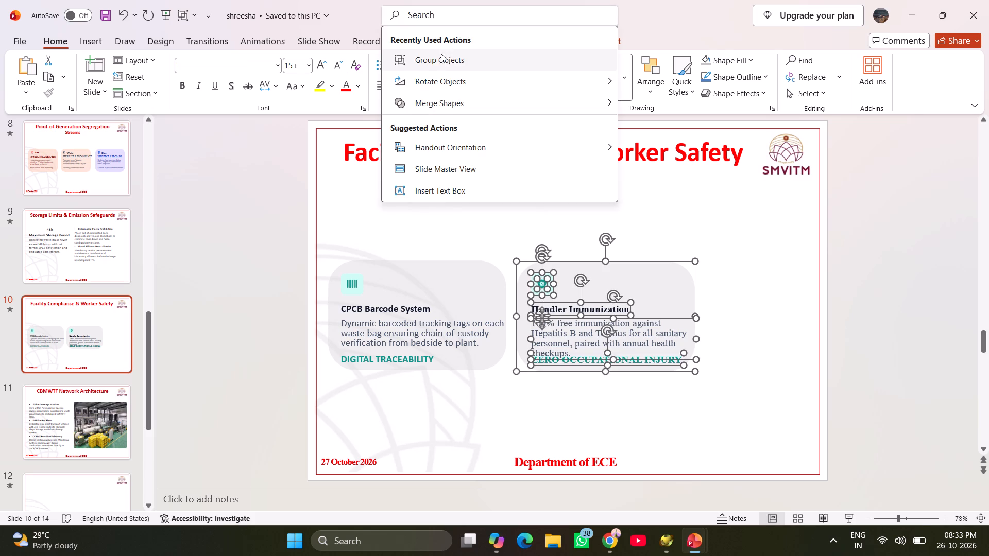
click(440, 57)
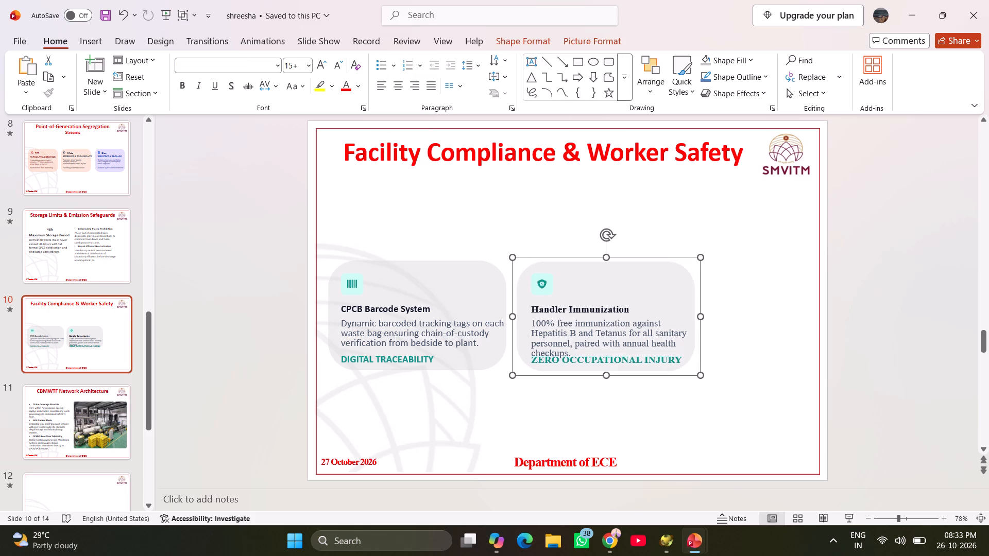
Nudge the Handler Immunization heading slightly upward within the grouped card.
click(553, 311)
click(550, 303)
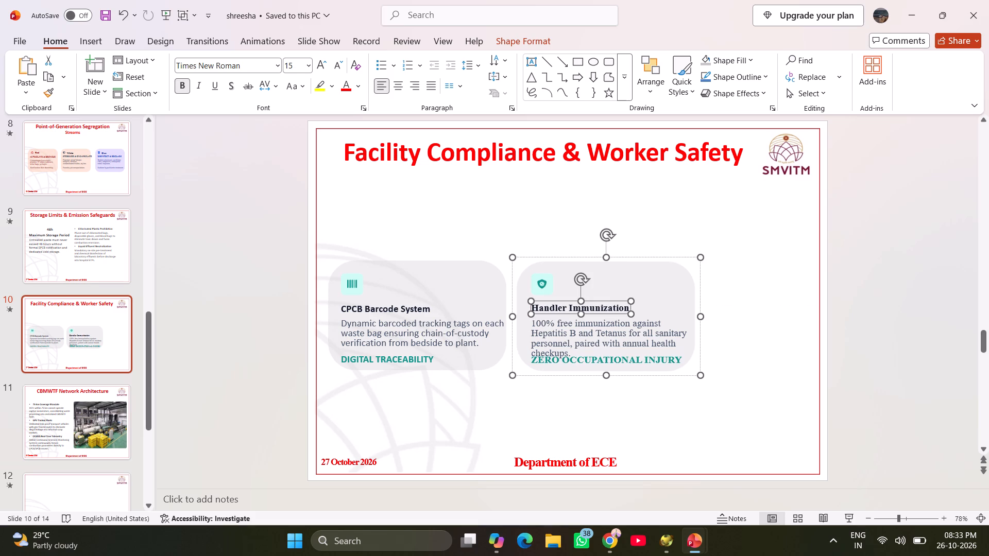
Select the Handler Immunization card's shield icon together with its tile inside the group.
click(546, 285)
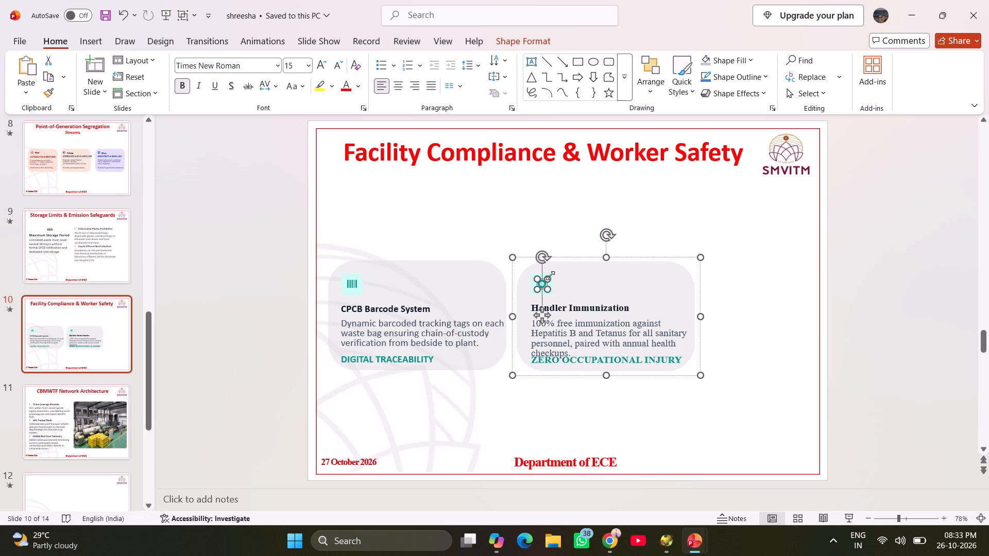
ctrl+click(551, 275)
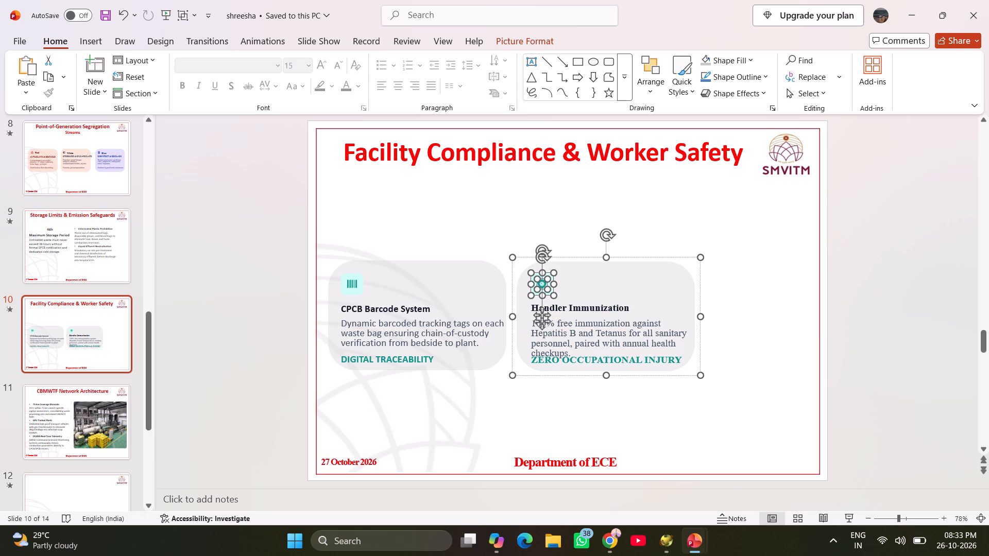
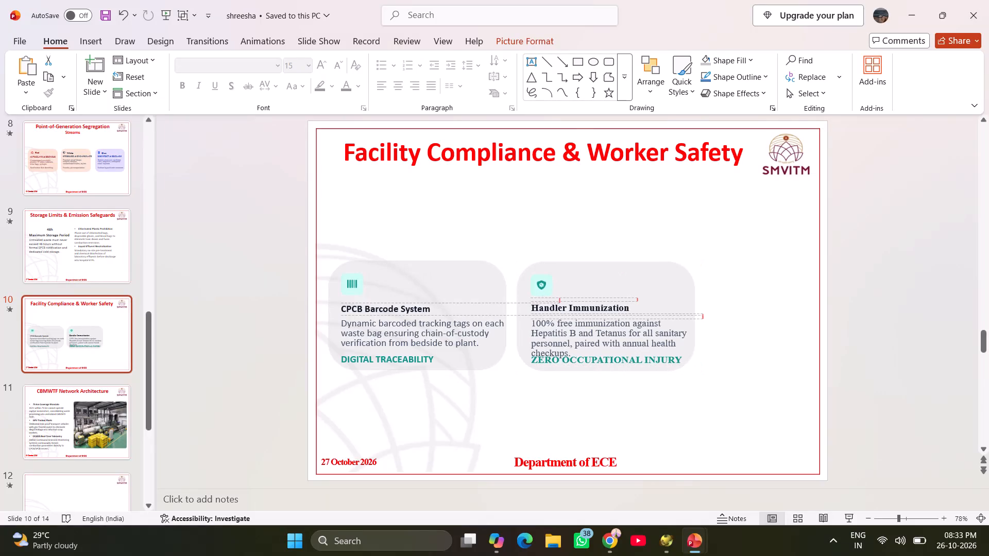
Nudge the Handler Immunization heading and its description slightly left so their left edges line up under the shield icon.
click(554, 305)
click(553, 300)
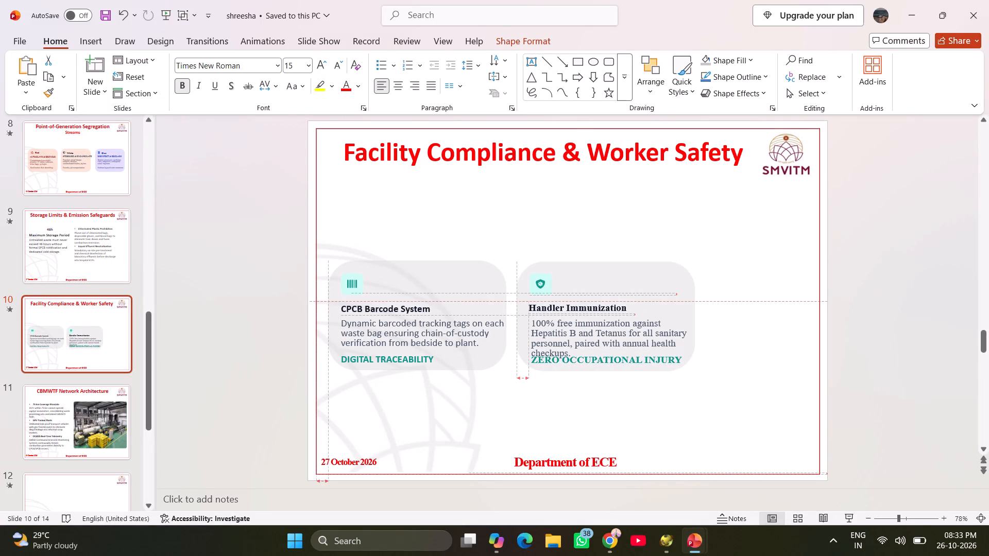
click(552, 331)
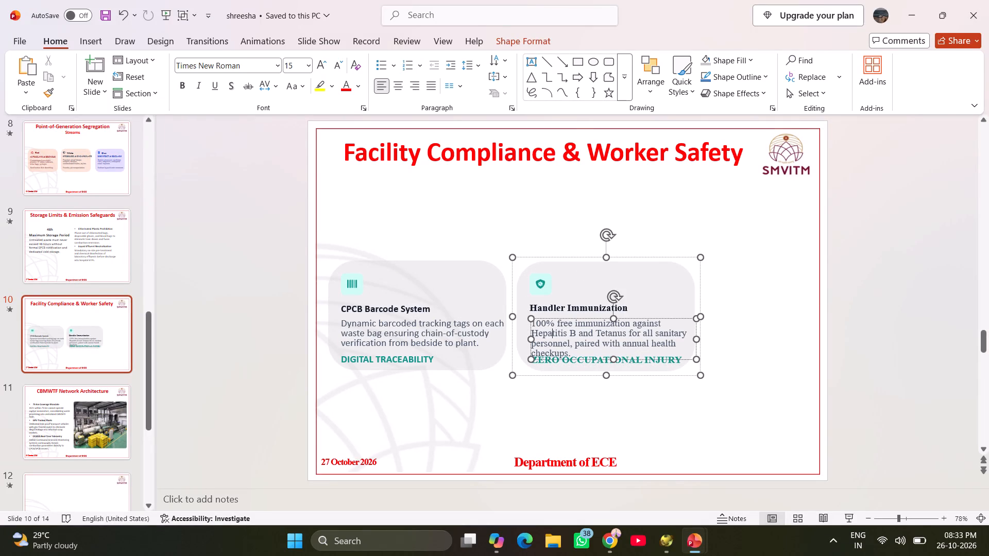
click(550, 318)
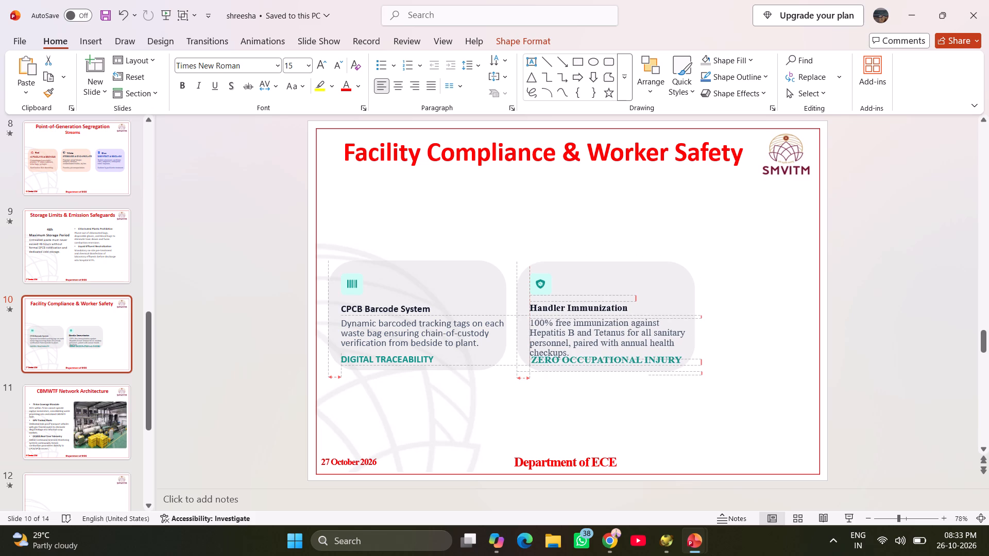
Move the ZERO OCCUPATIONAL INJURY label slightly down and left, clear of the description and aligned with its left edge.
click(554, 361)
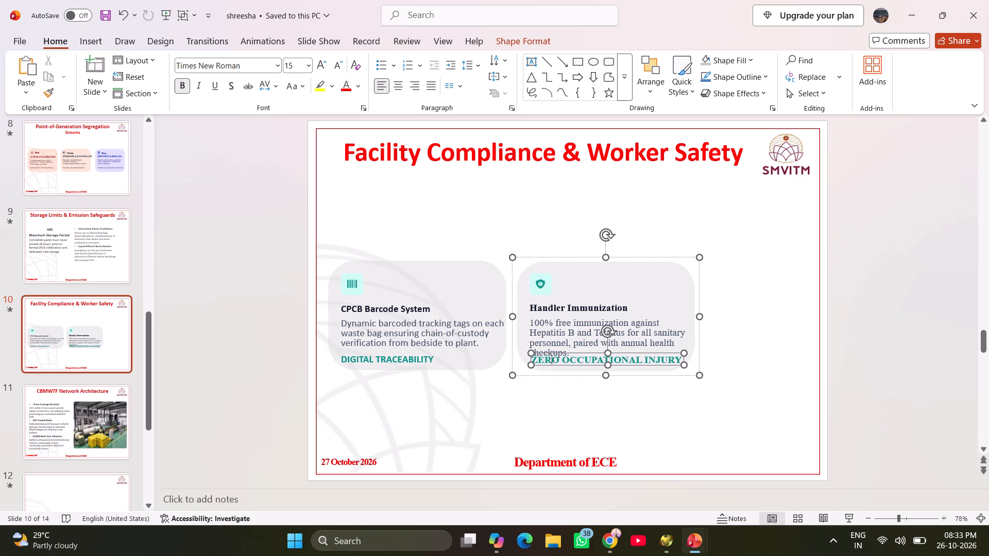
drag(573, 352, 570, 356)
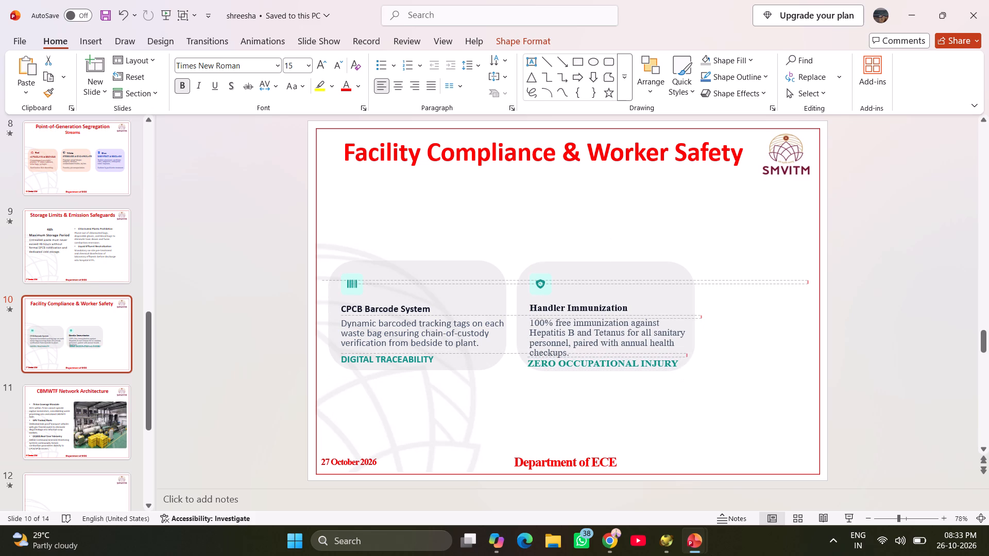
drag(570, 356, 571, 357)
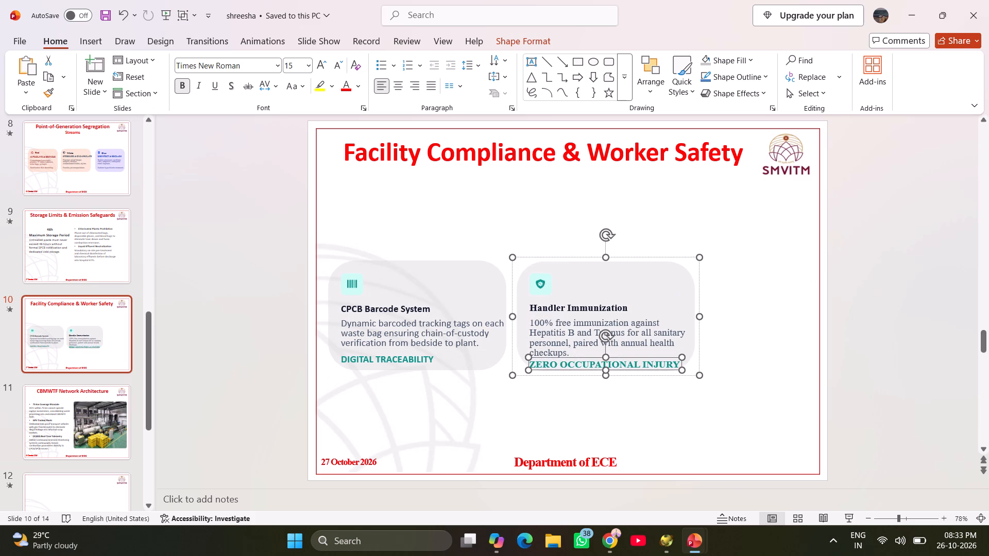
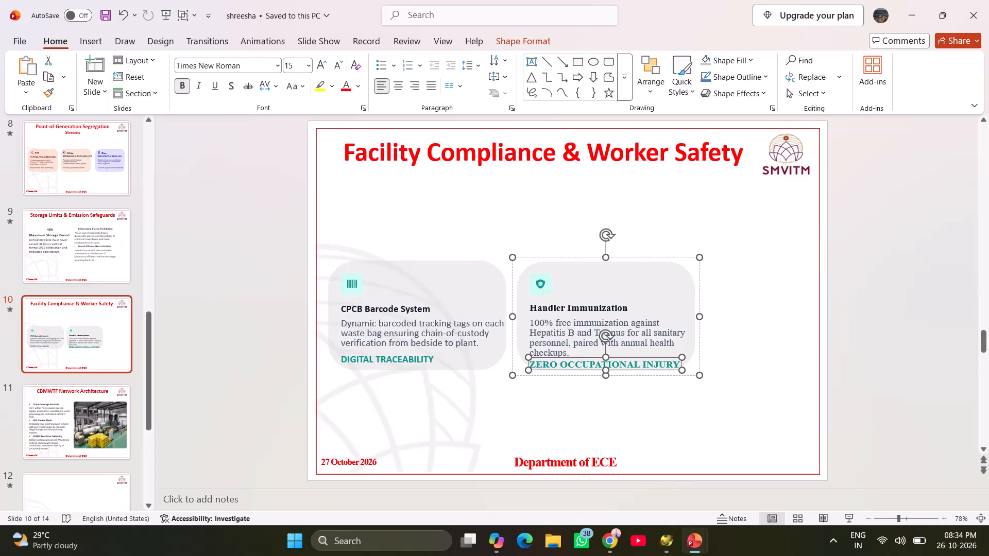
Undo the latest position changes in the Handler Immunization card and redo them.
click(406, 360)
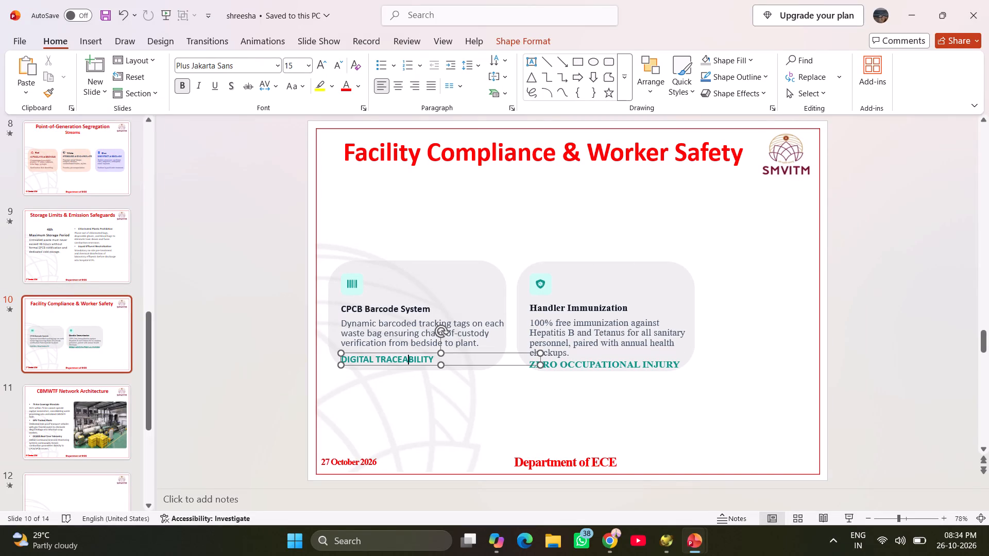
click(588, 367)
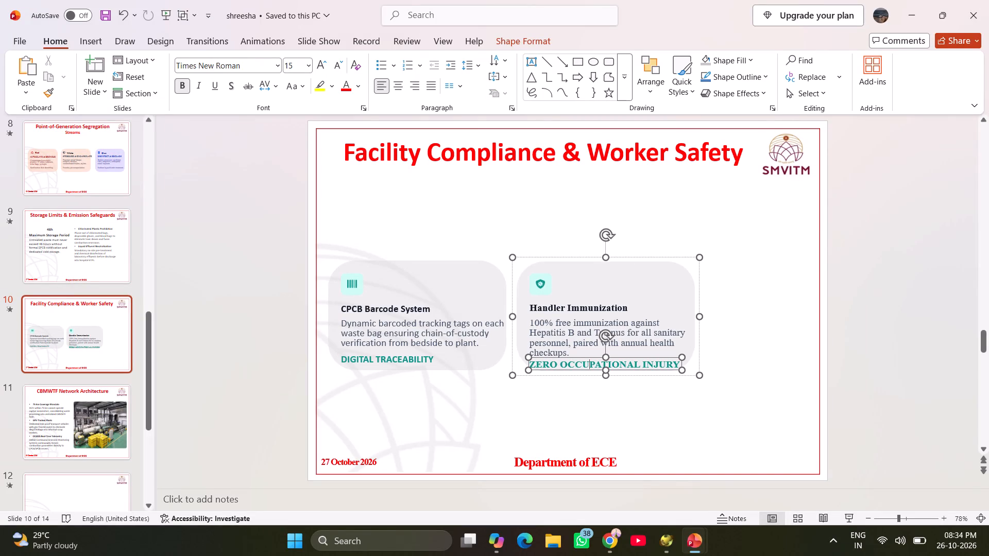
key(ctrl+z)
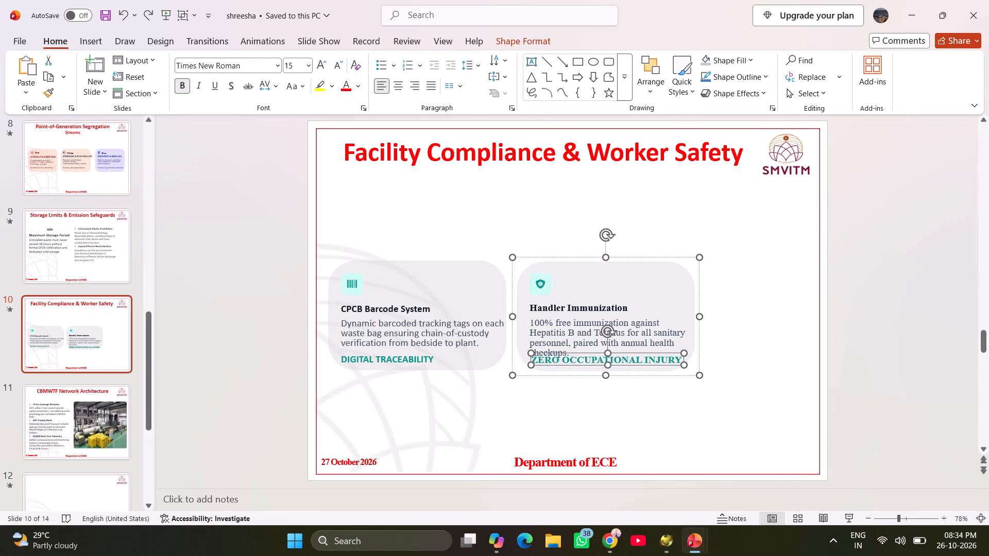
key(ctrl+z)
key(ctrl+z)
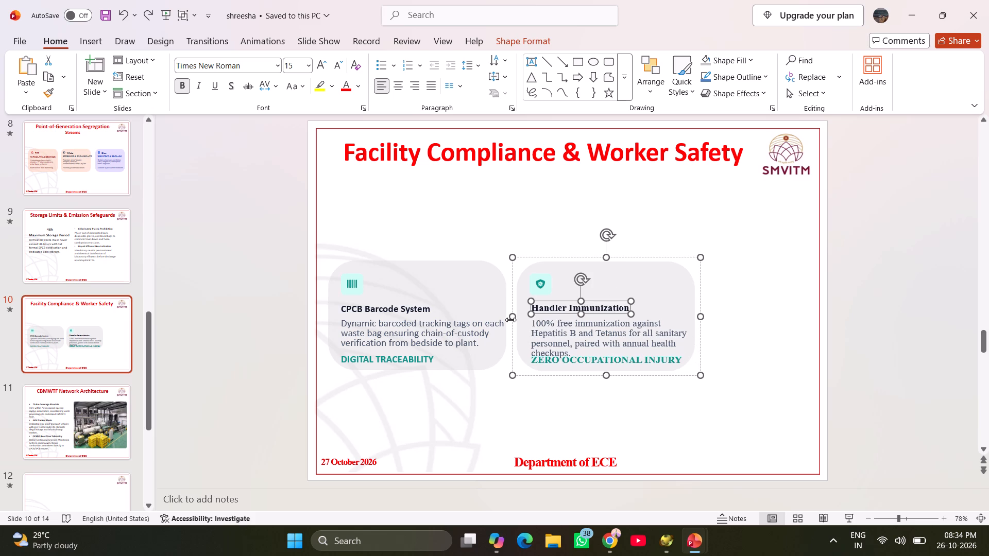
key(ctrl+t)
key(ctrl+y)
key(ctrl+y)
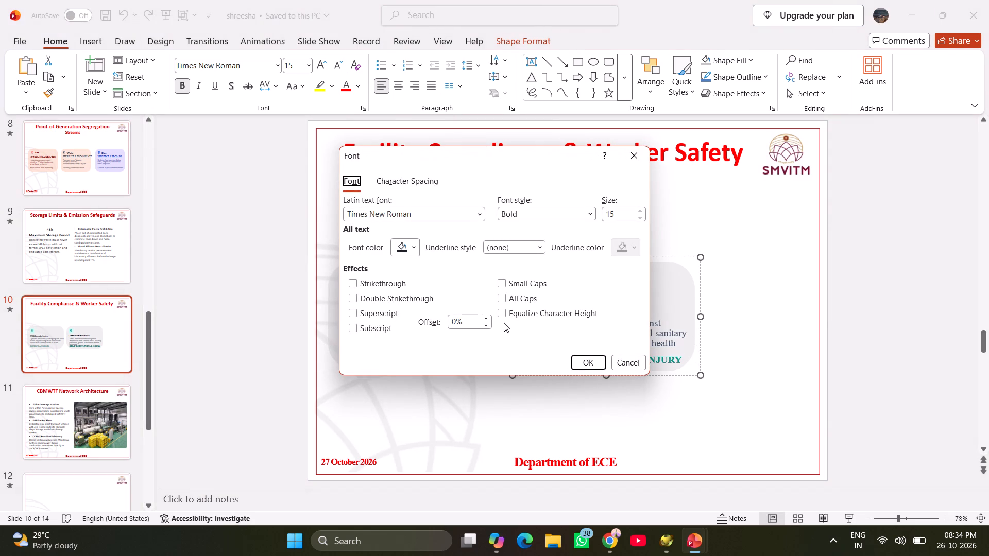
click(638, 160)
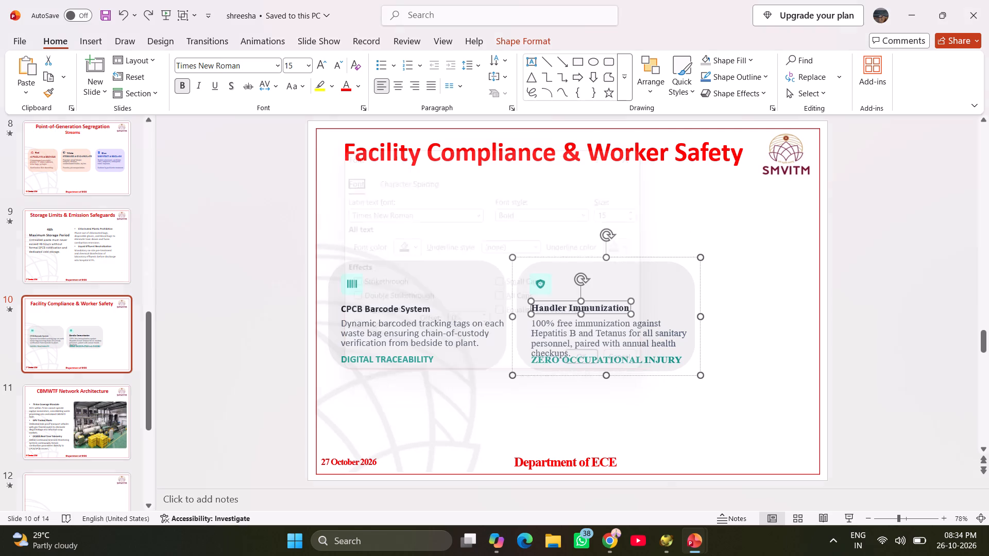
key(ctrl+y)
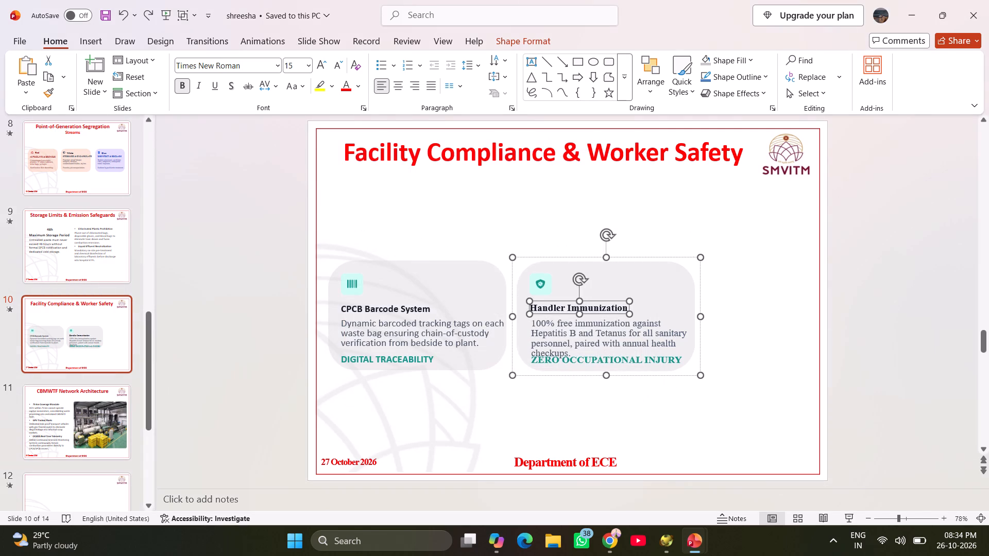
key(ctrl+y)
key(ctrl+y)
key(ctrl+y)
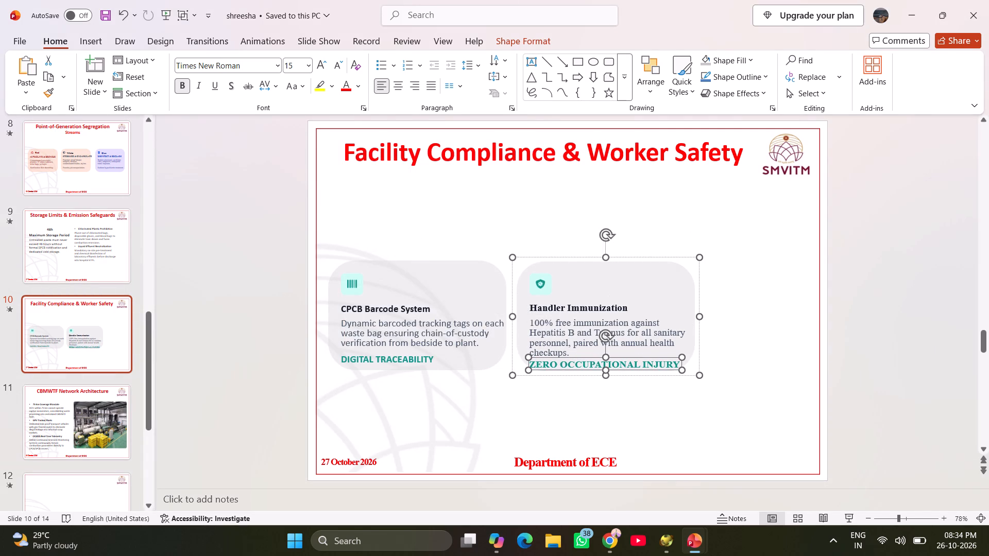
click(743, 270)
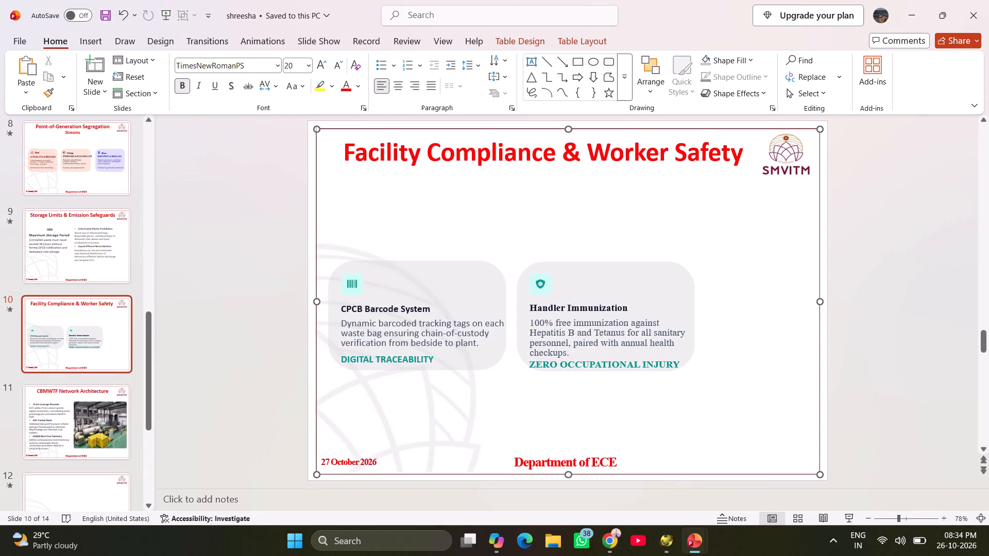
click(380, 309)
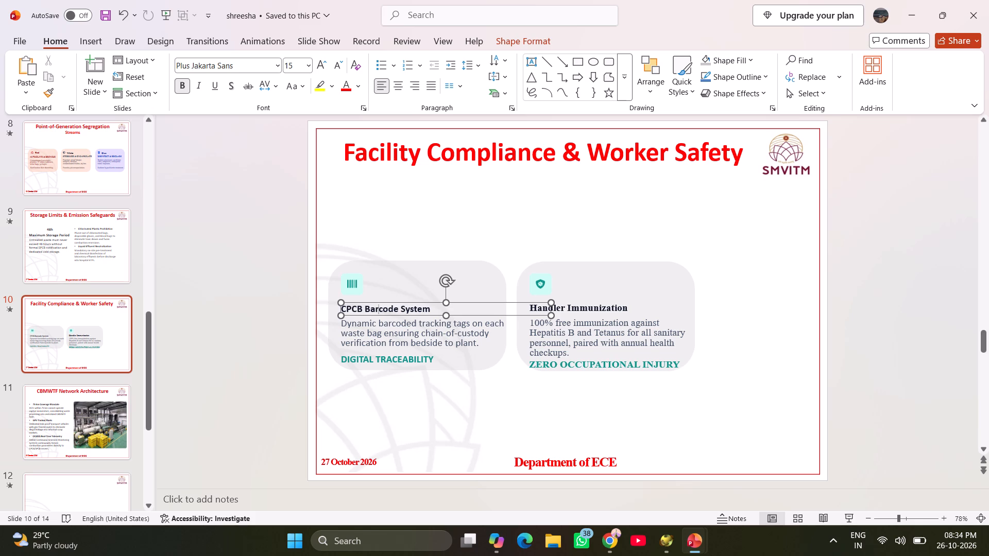
Copy the Annual SPCB Audit icon with its tile, heading, description and deadline label from the Bio-Medical Waste Management presentation onto this slide.
key(alt+Tab)
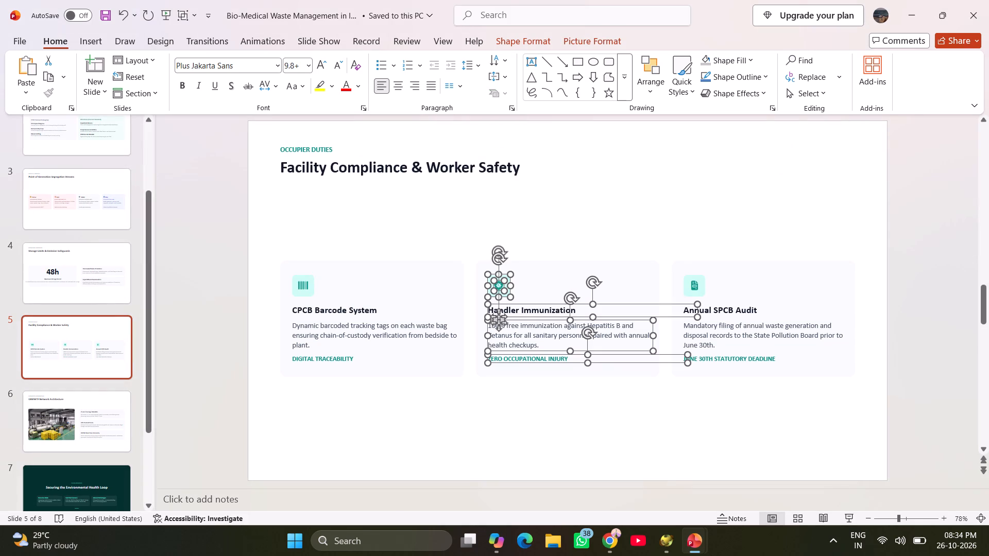
click(696, 288)
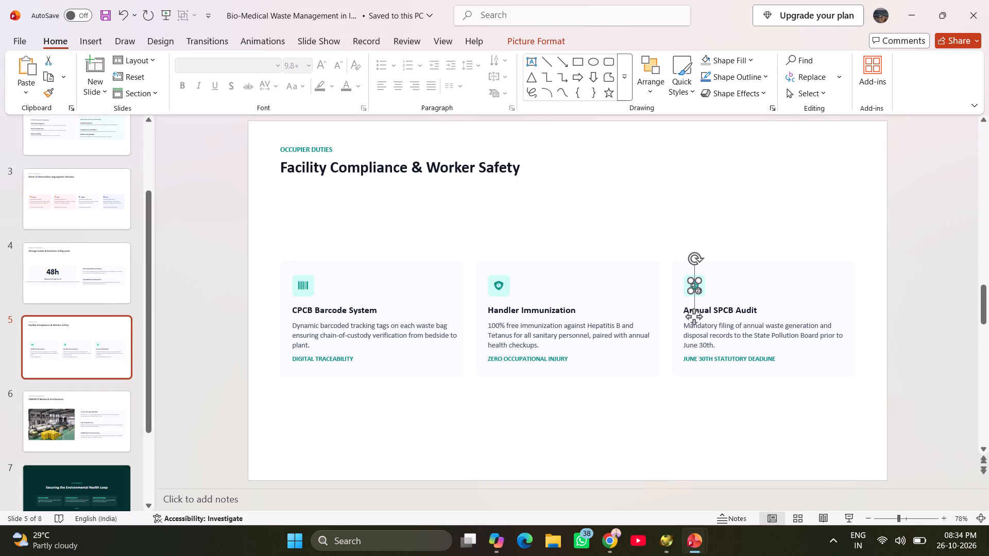
ctrl+click(685, 280)
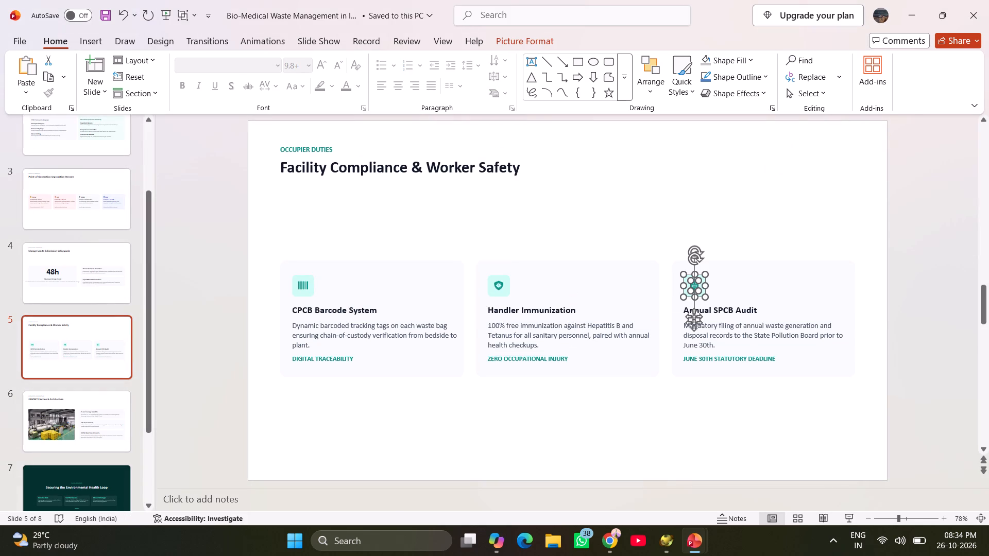
ctrl+click(704, 306)
ctrl+click(709, 327)
ctrl+click(711, 357)
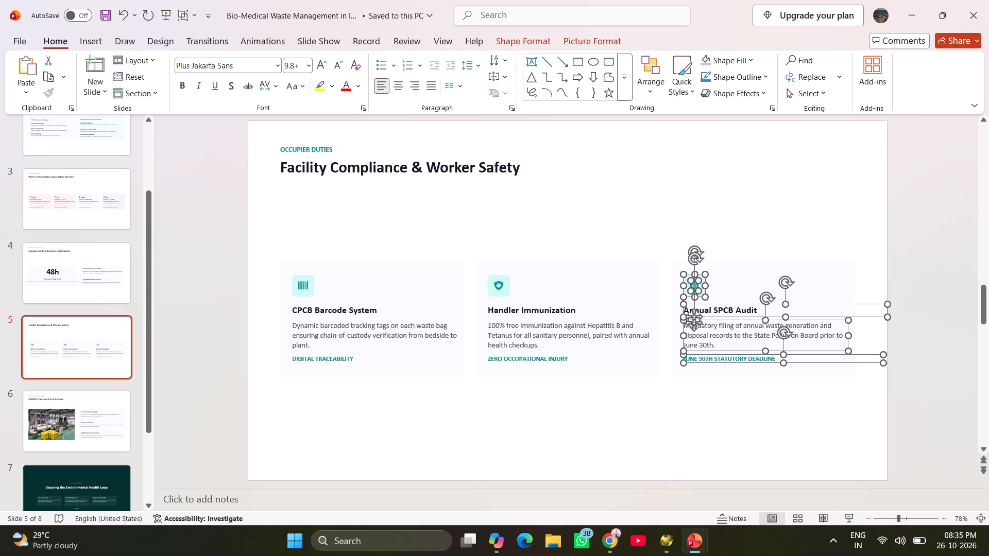
key(ctrl+c)
key(alt+Tab)
click(770, 322)
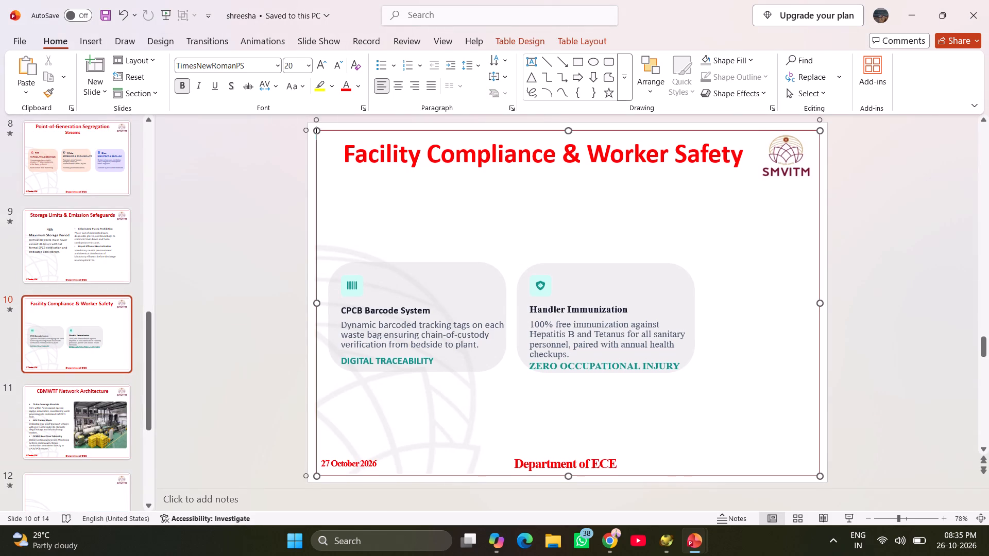
click(860, 324)
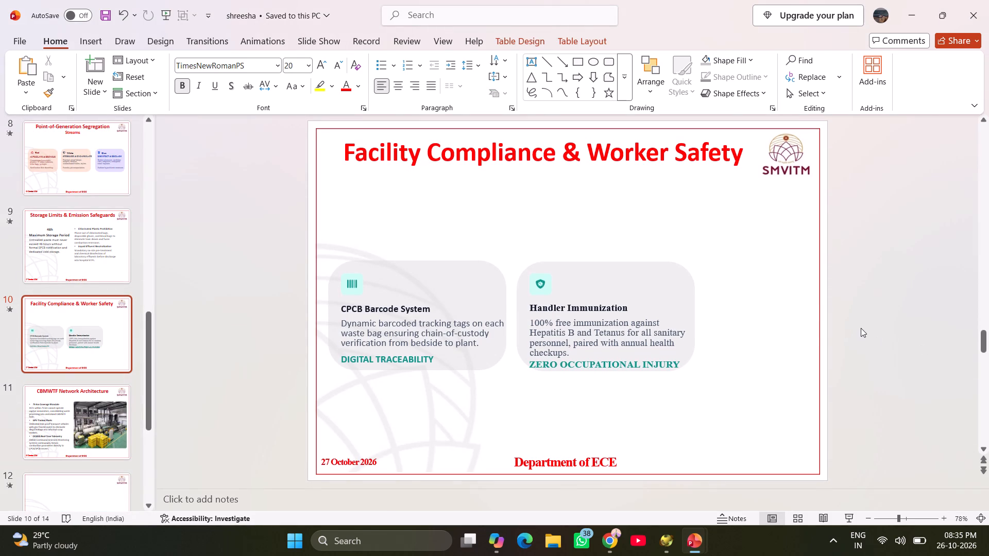
key(ctrl+v)
Move the pasted Annual SPCB Audit elements just beside the Handler Immunization card, level with the other cards' icons.
drag(866, 304, 863, 304)
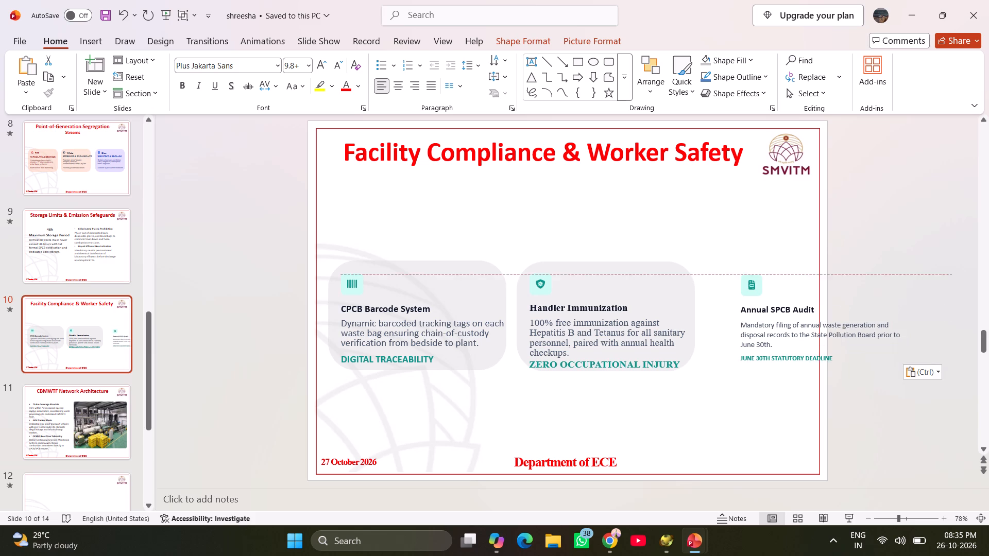
drag(863, 304, 837, 305)
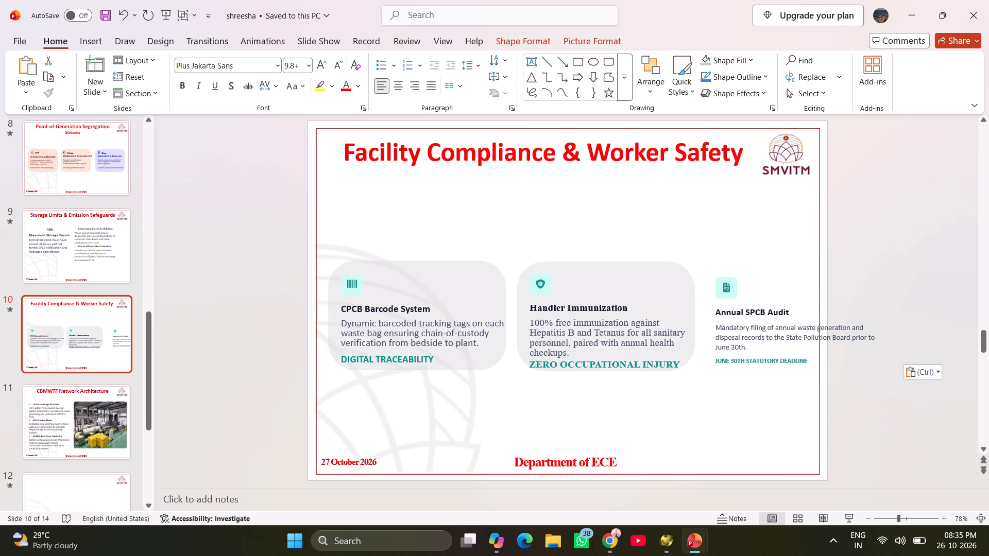
drag(837, 305, 835, 303)
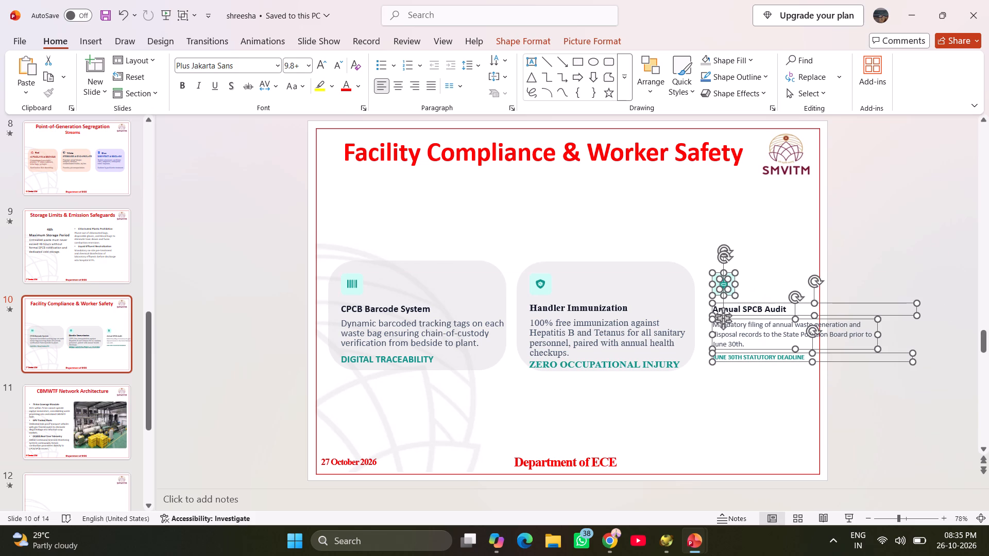
Set the pasted Annual SPCB Audit texts to size 15 in Times New Roman.
click(298, 65)
key(1)
key(5)
key(Return)
click(236, 65)
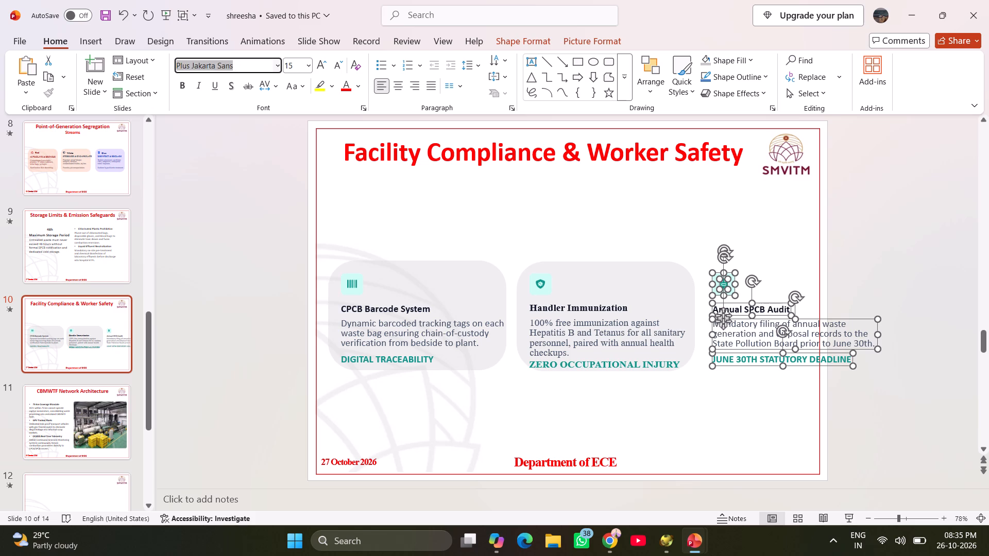
key(t)
key(i)
key(Return)
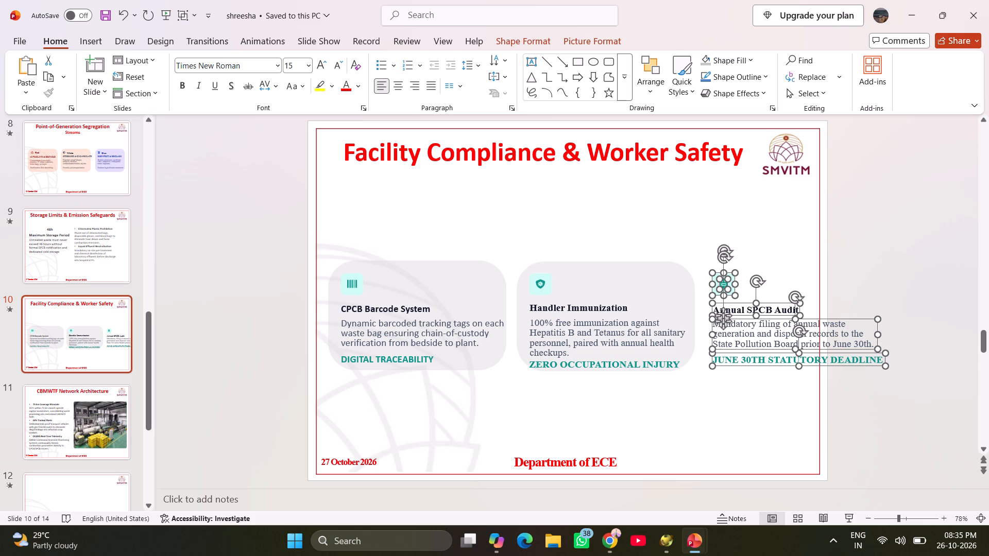
Move the barcode icon and its teal tile slightly up in the CPCB Barcode System card.
click(357, 281)
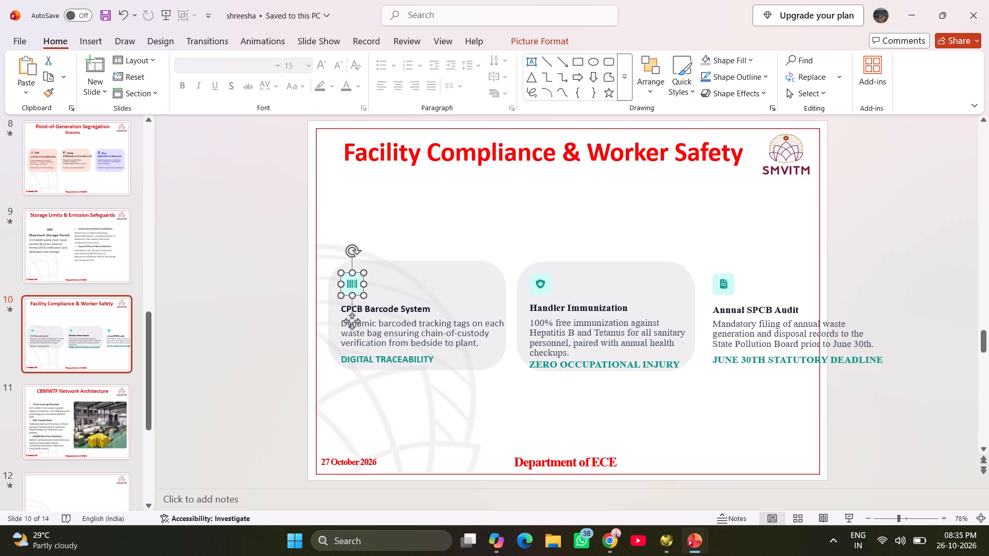
click(358, 277)
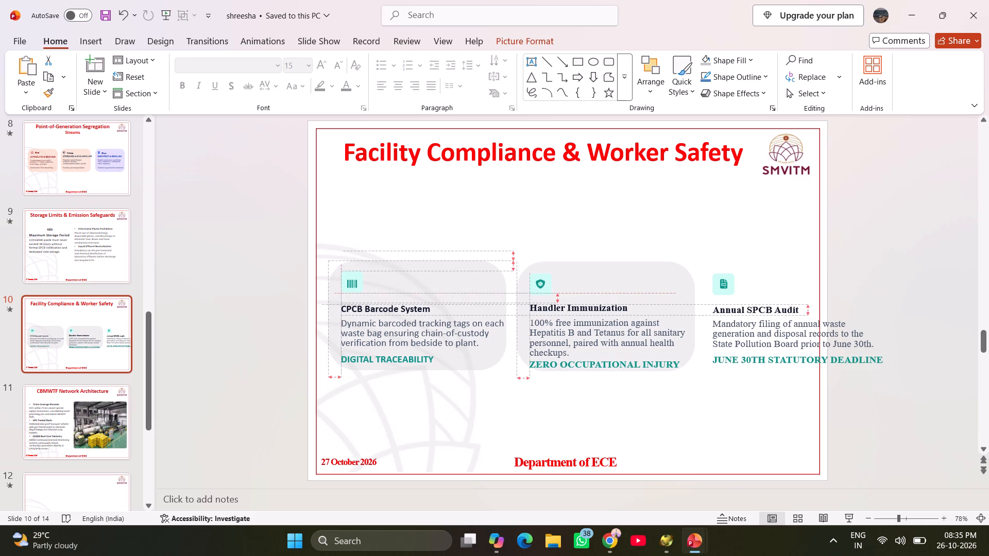
key(ctrl+z)
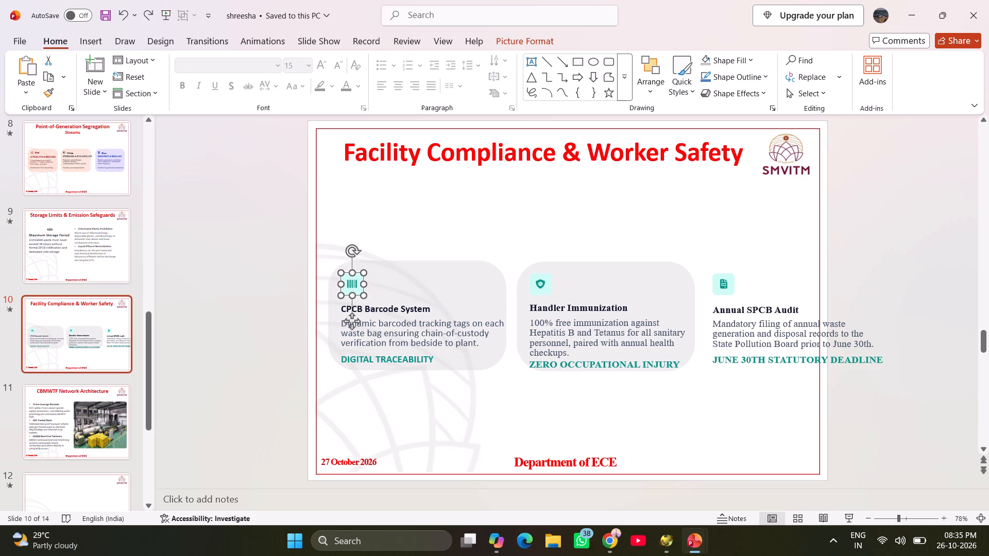
ctrl+click(354, 282)
click(357, 272)
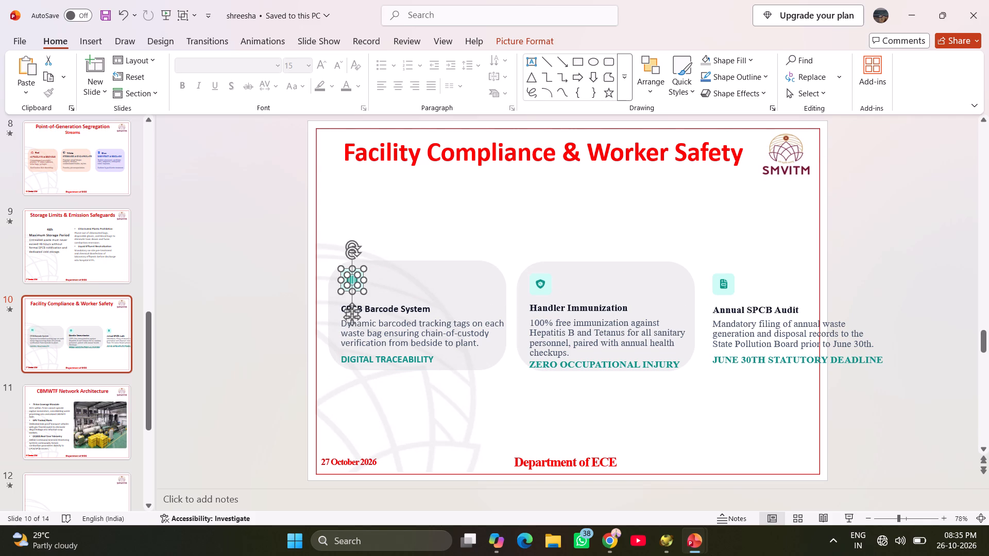
Move the CPCB Barcode System heading, its description and the DIGITAL TRACEABILITY label slightly up together, closer to the barcode icon.
click(396, 306)
click(396, 301)
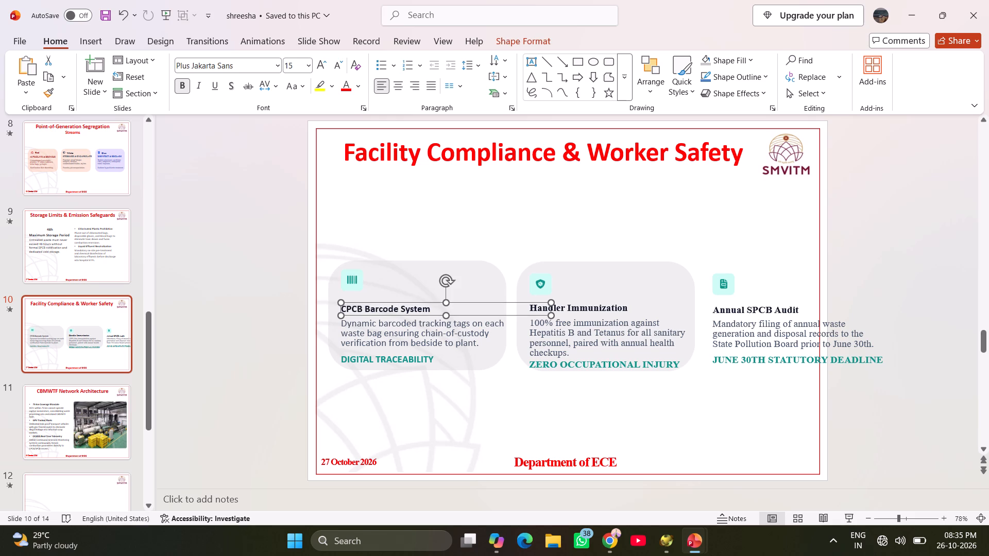
ctrl+click(397, 337)
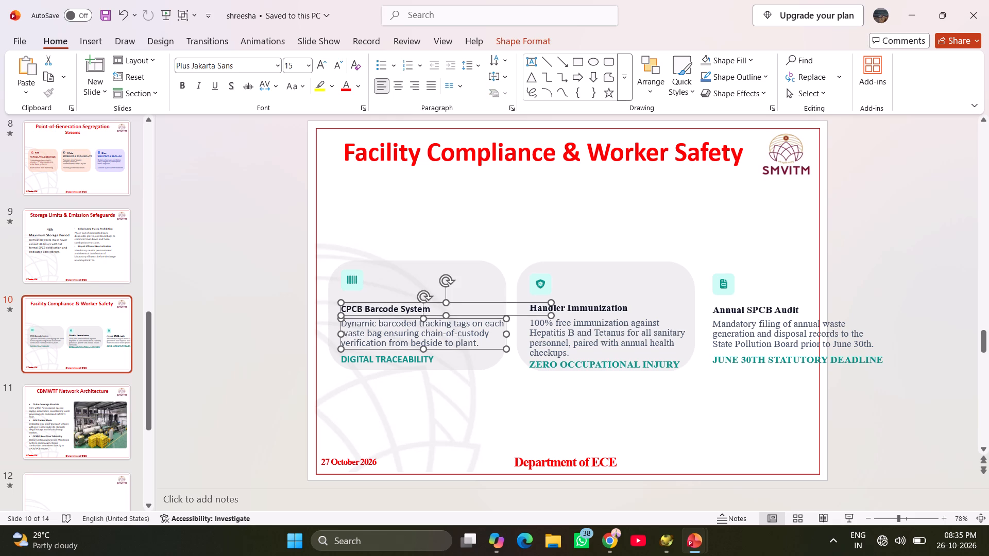
ctrl+click(397, 356)
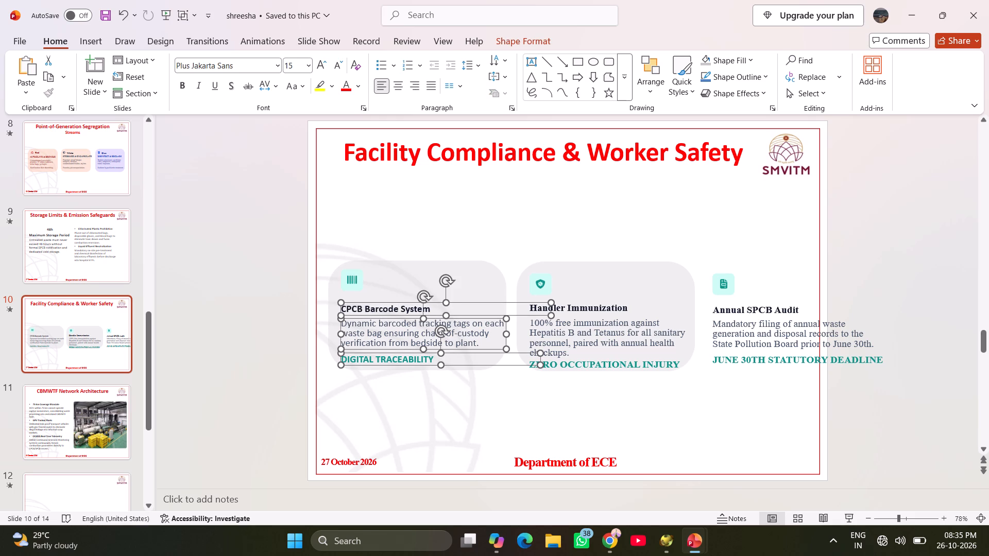
drag(400, 303, 400, 298)
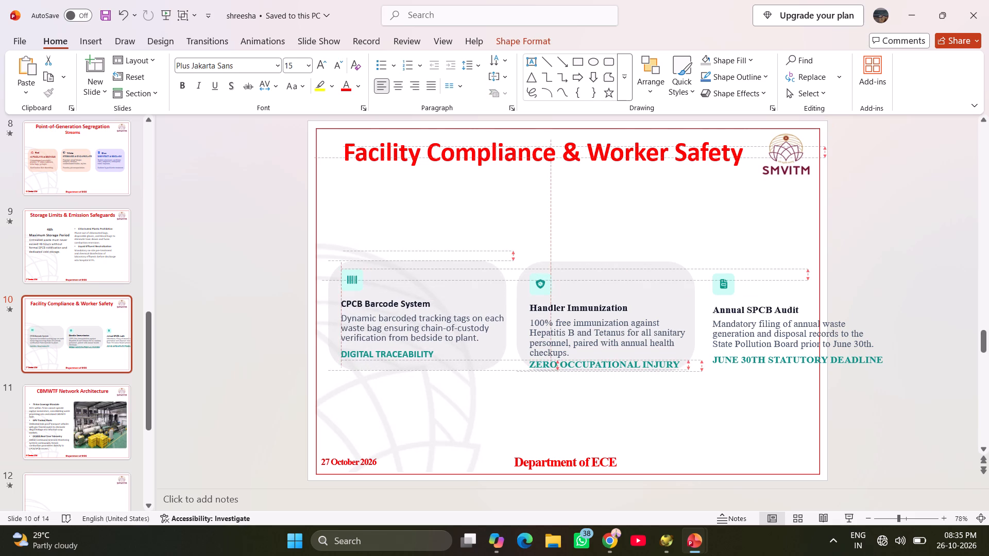
drag(400, 298, 400, 298)
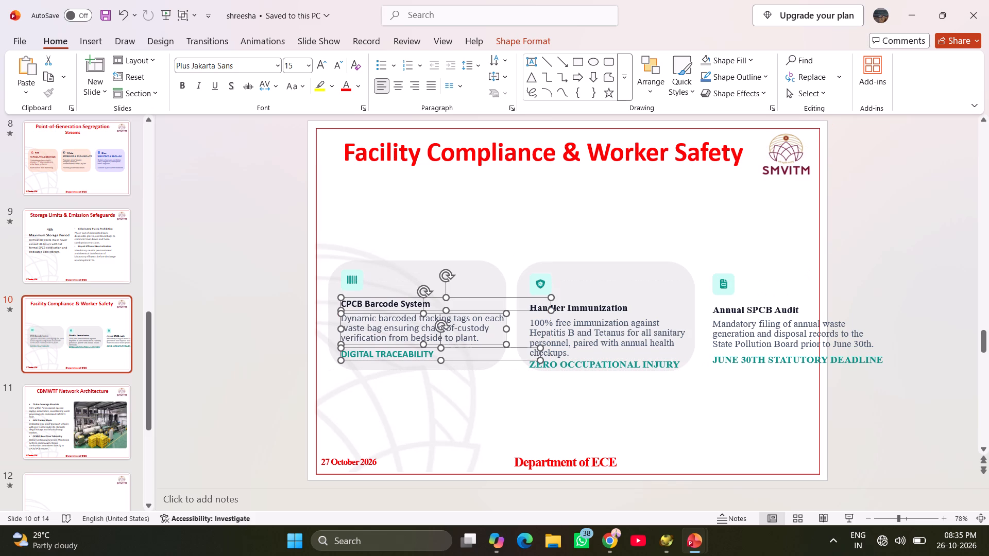
Move the shield icon and its teal tile slightly up in the Handler Immunization card.
click(543, 279)
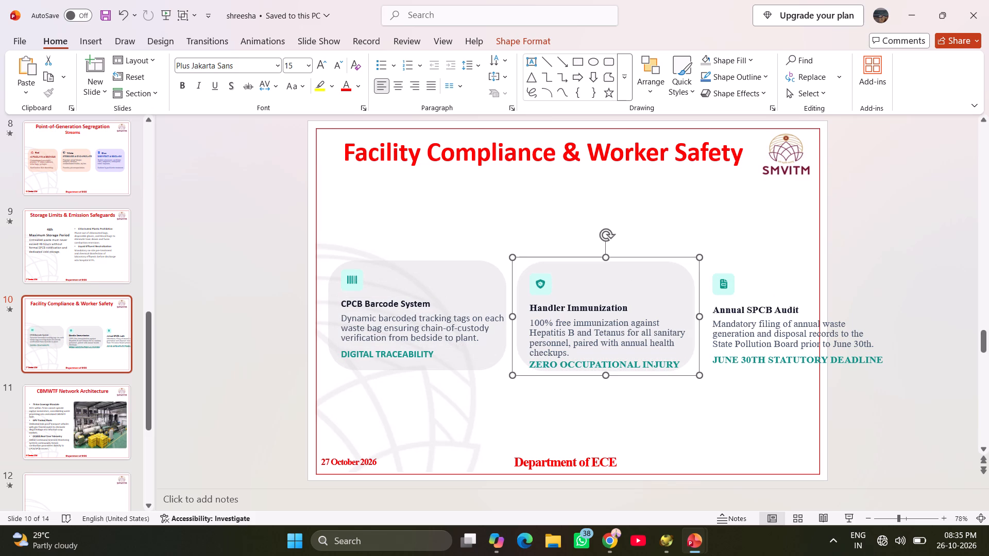
click(543, 276)
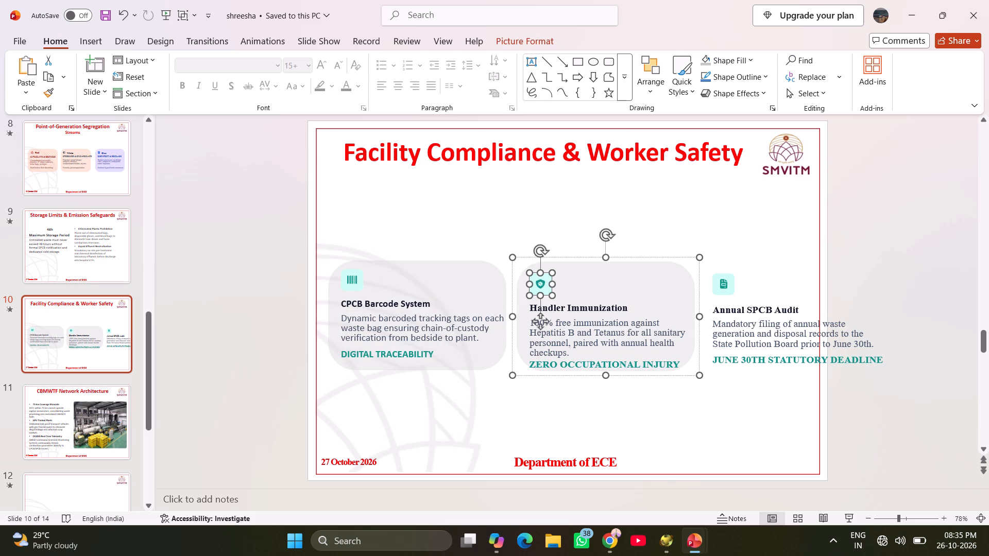
ctrl+click(542, 283)
click(545, 273)
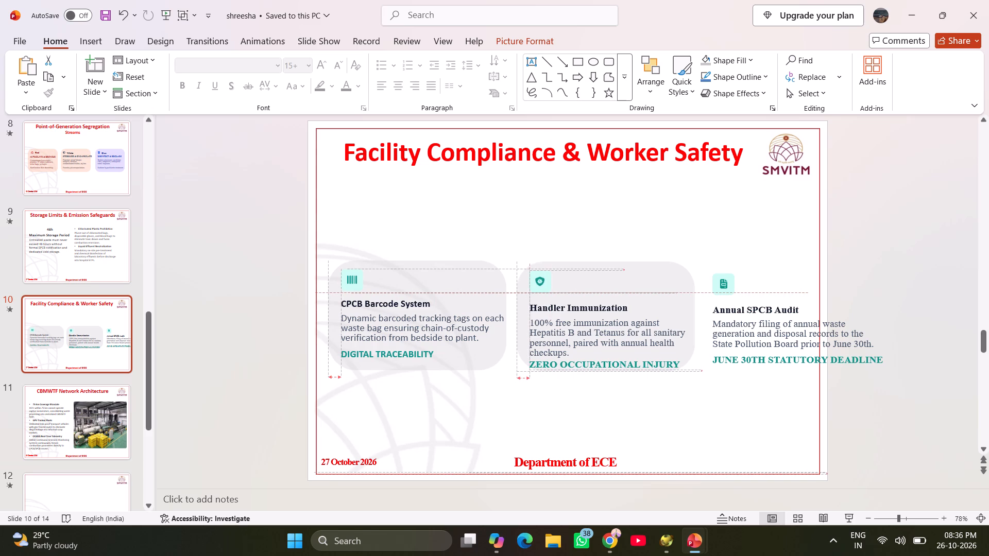
Move the Handler Immunization heading, its description and the ZERO OCCUPATIONAL INJURY label slightly up together, closer to the shield icon.
click(568, 305)
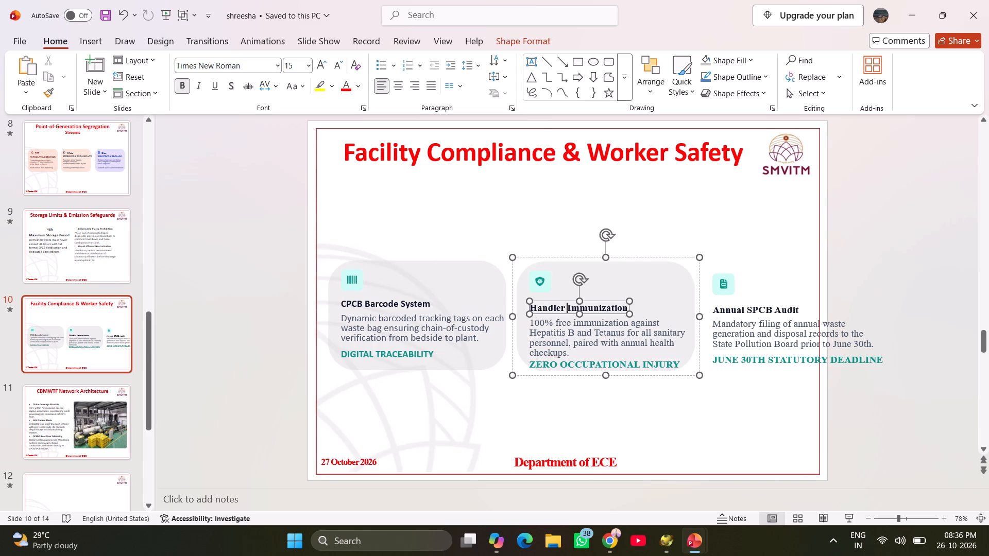
ctrl+click(566, 322)
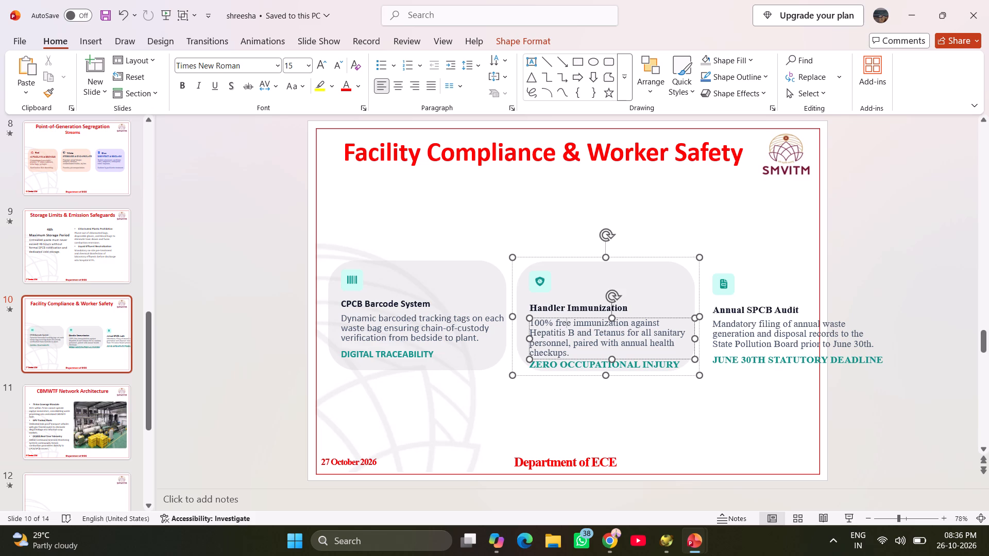
click(570, 317)
ctrl+click(569, 307)
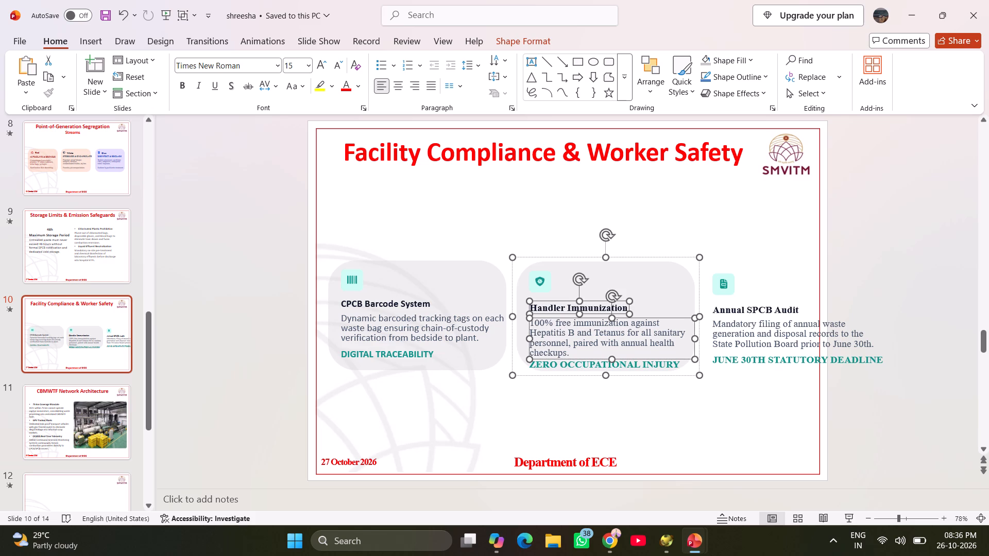
ctrl+click(572, 364)
drag(566, 301, 566, 294)
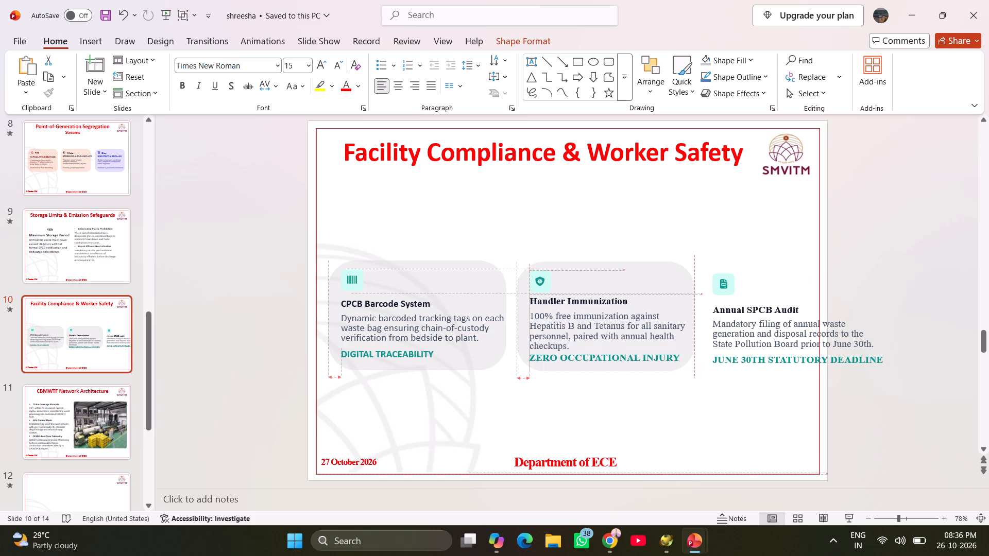
drag(566, 294, 567, 294)
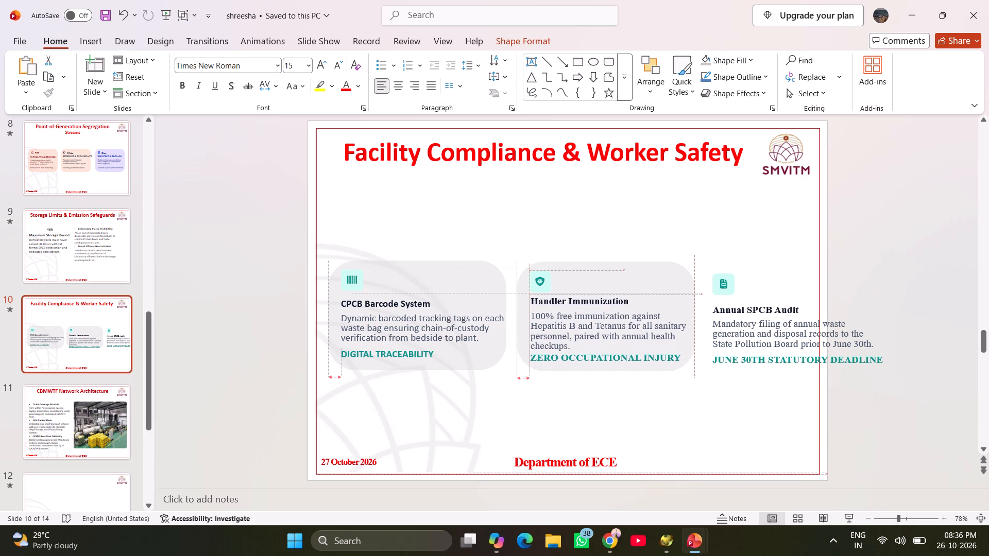
drag(567, 294, 566, 297)
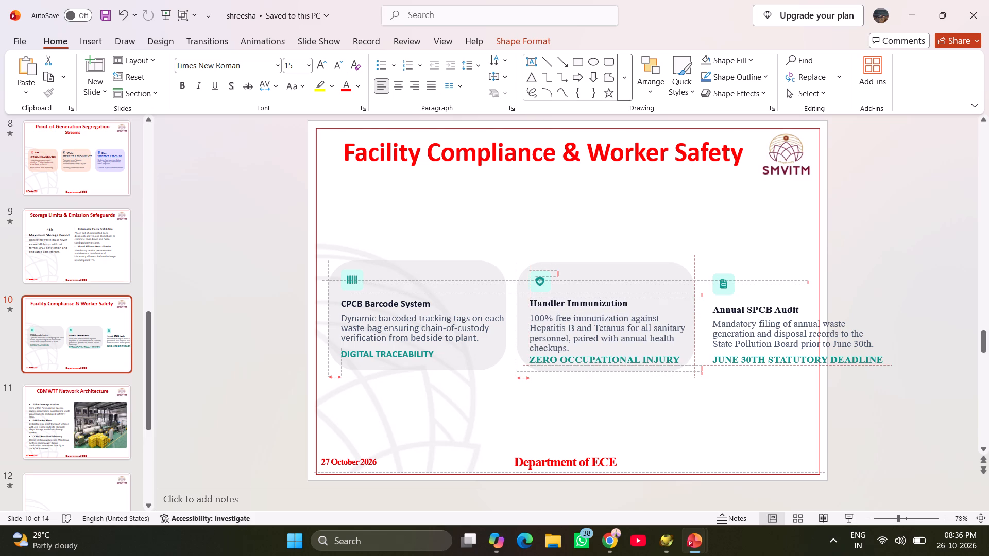
drag(566, 297, 566, 296)
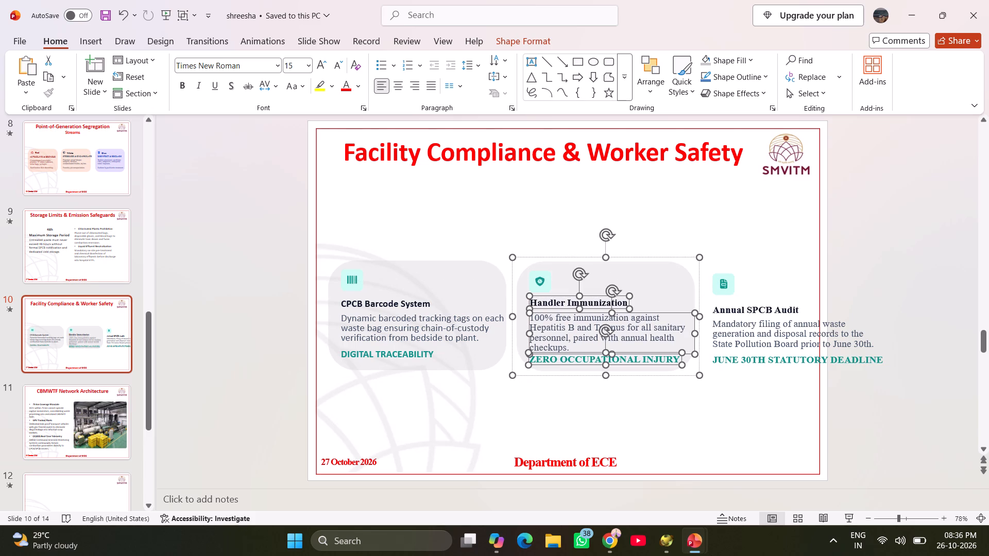
Set the CPCB Barcode System heading, its description and the DIGITAL TRACEABILITY label in Times New Roman.
click(409, 302)
click(415, 297)
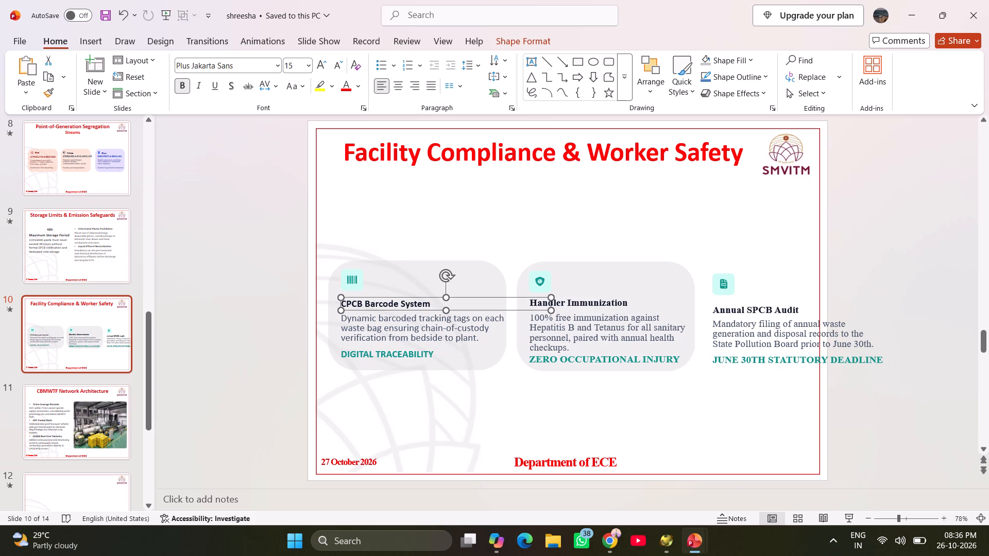
ctrl+click(415, 317)
ctrl+click(410, 352)
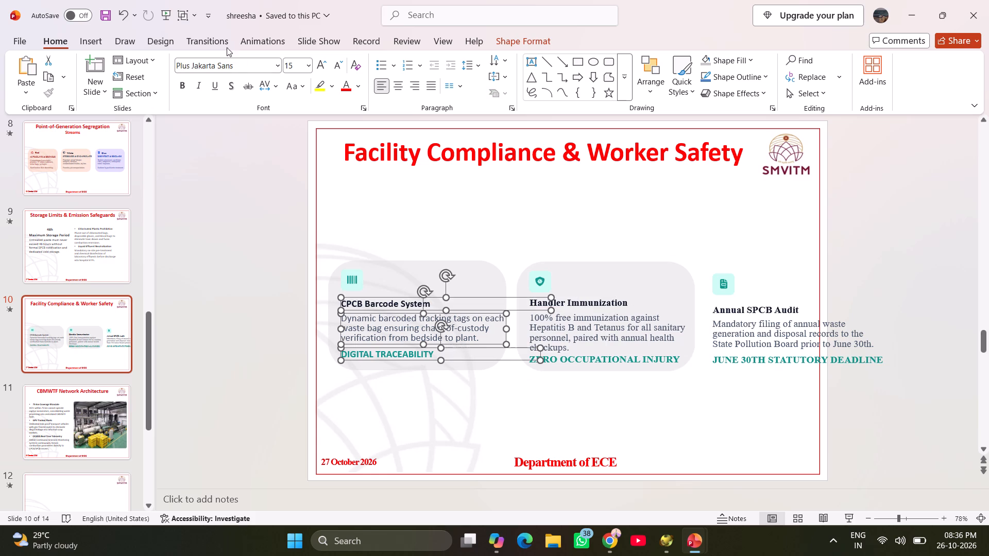
click(241, 65)
key(t)
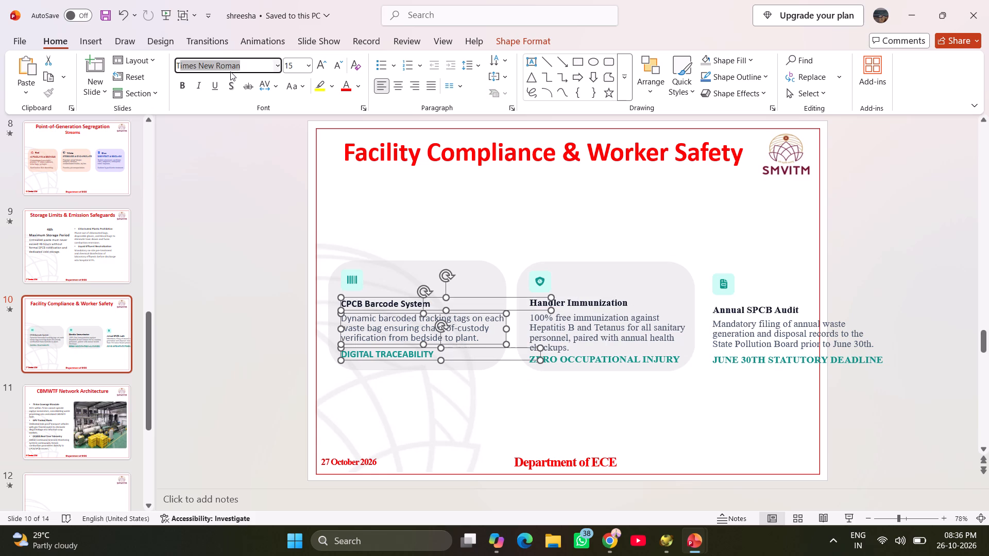
key(Return)
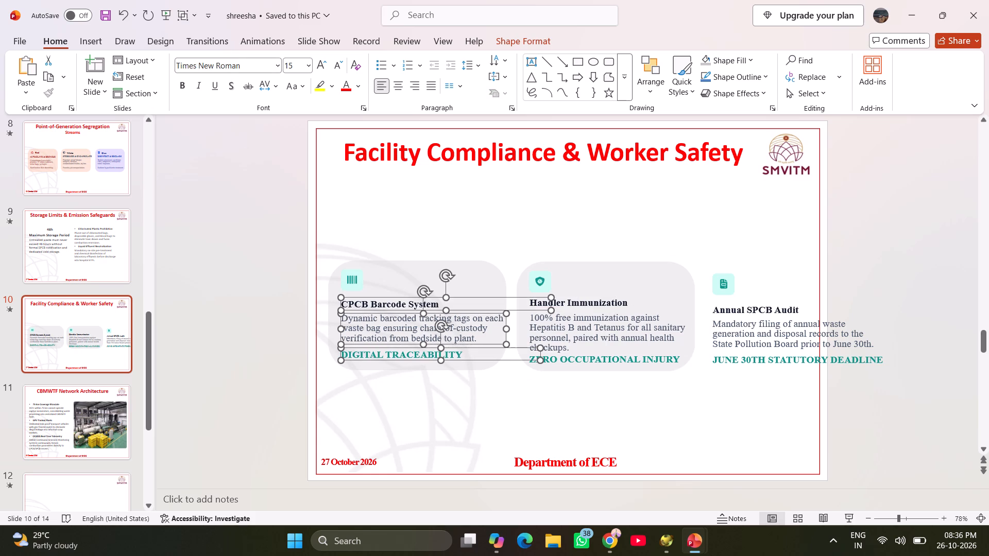
click(483, 298)
Nudge the Handler Immunization heading, description and ZERO OCCUPATIONAL INJURY label up a touch more as one selection.
click(574, 302)
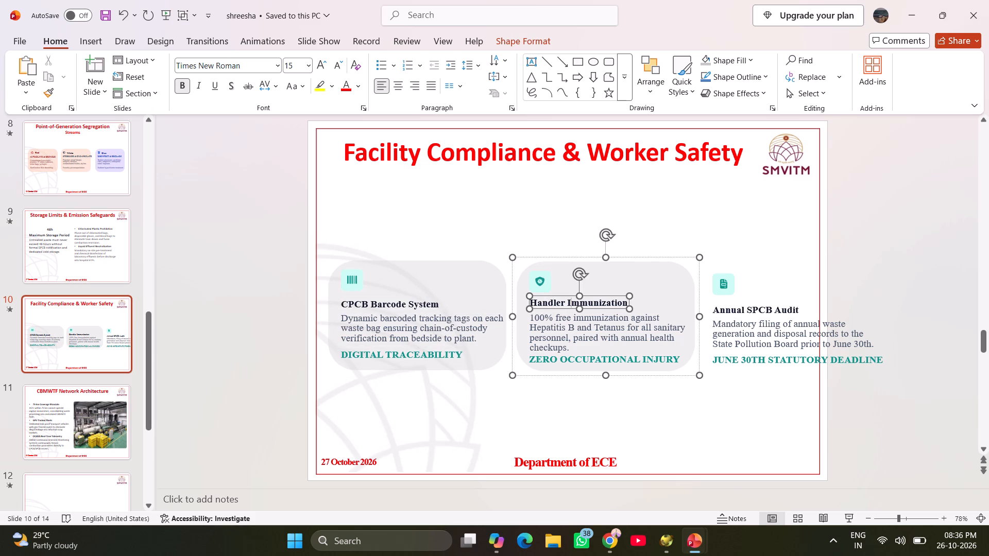
click(413, 305)
click(411, 294)
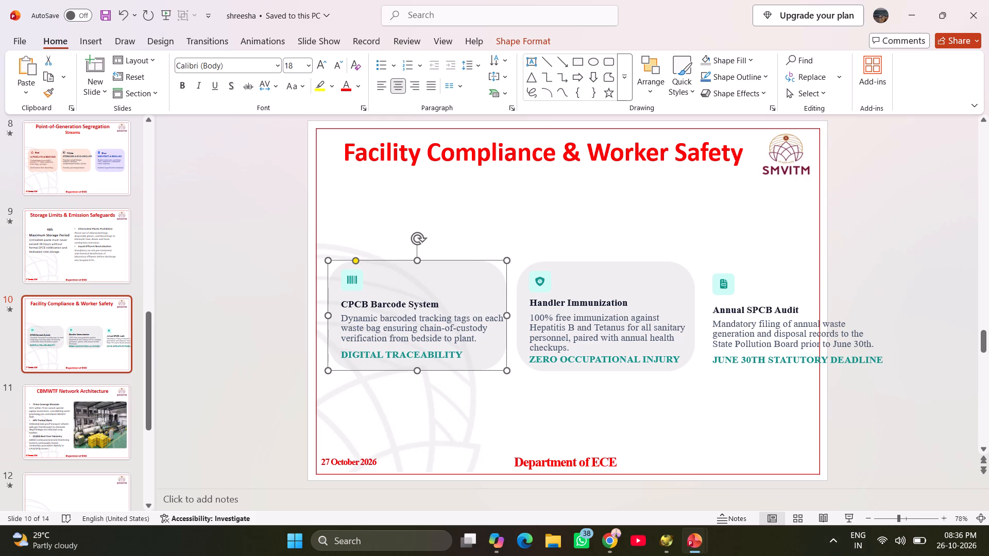
click(555, 304)
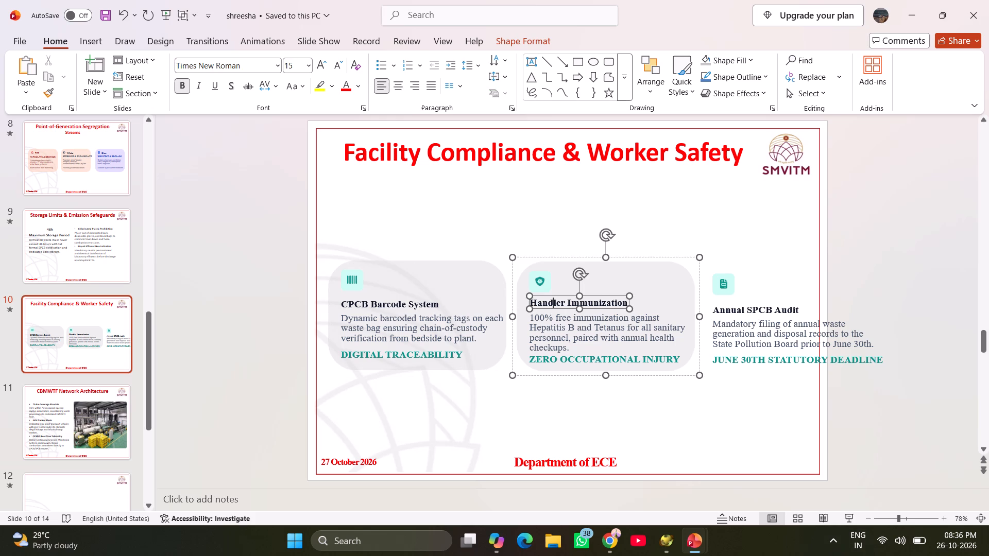
click(560, 296)
ctrl+click(556, 329)
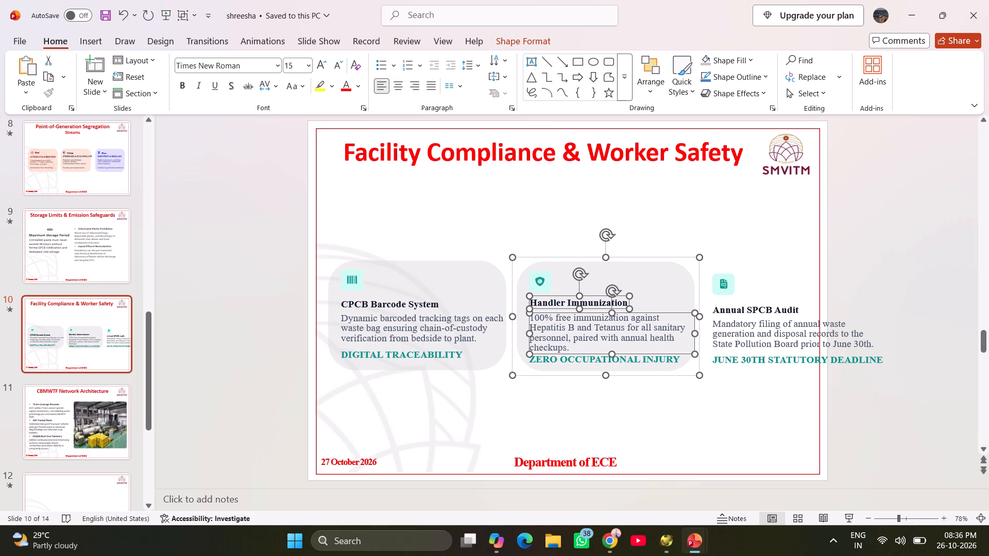
ctrl+click(557, 359)
click(564, 296)
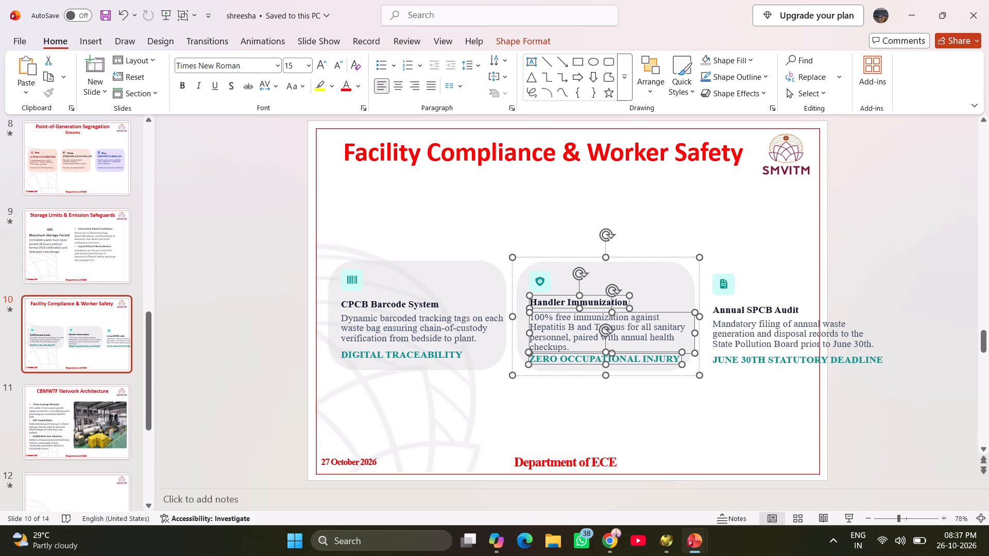
Delete all the Annual SPCB Audit elements: the heading, description, deadline label, teal tile and document icon.
ctrl+click(729, 285)
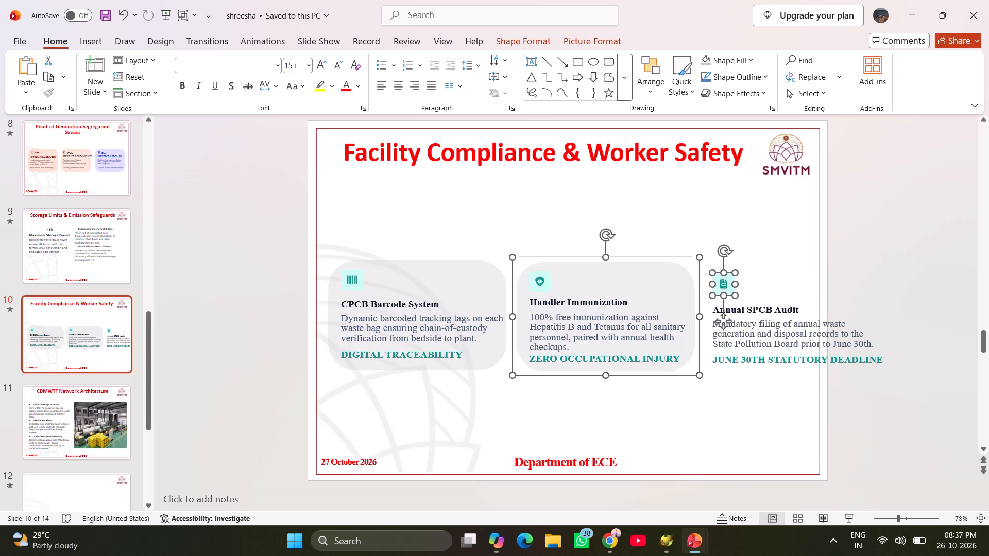
ctrl+click(736, 313)
ctrl+click(736, 328)
ctrl+click(736, 360)
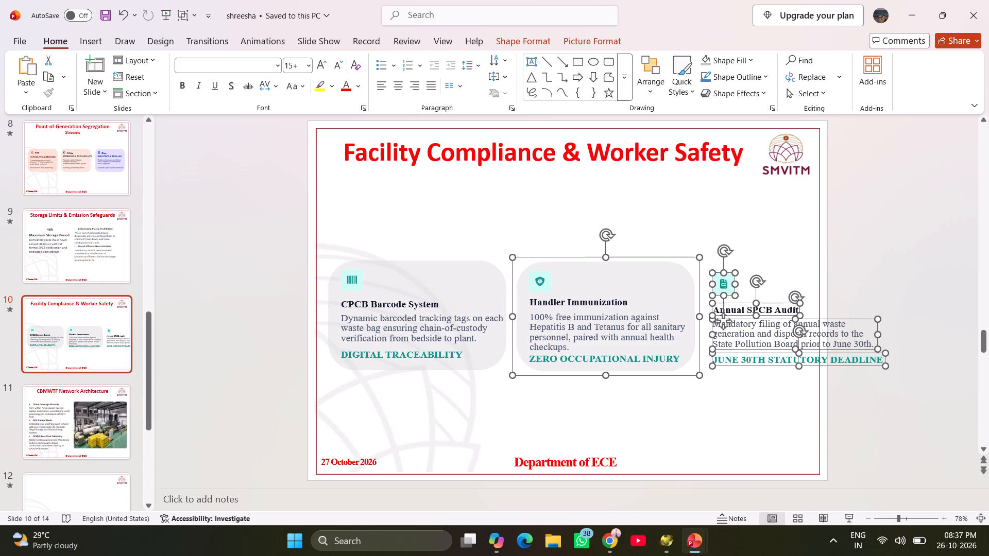
ctrl+click(663, 259)
ctrl+click(664, 257)
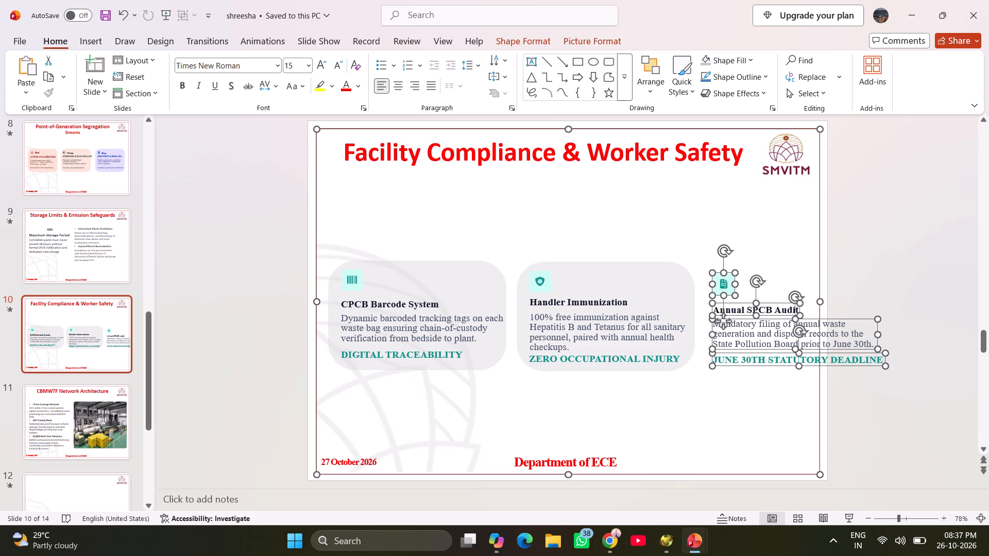
ctrl+click(690, 134)
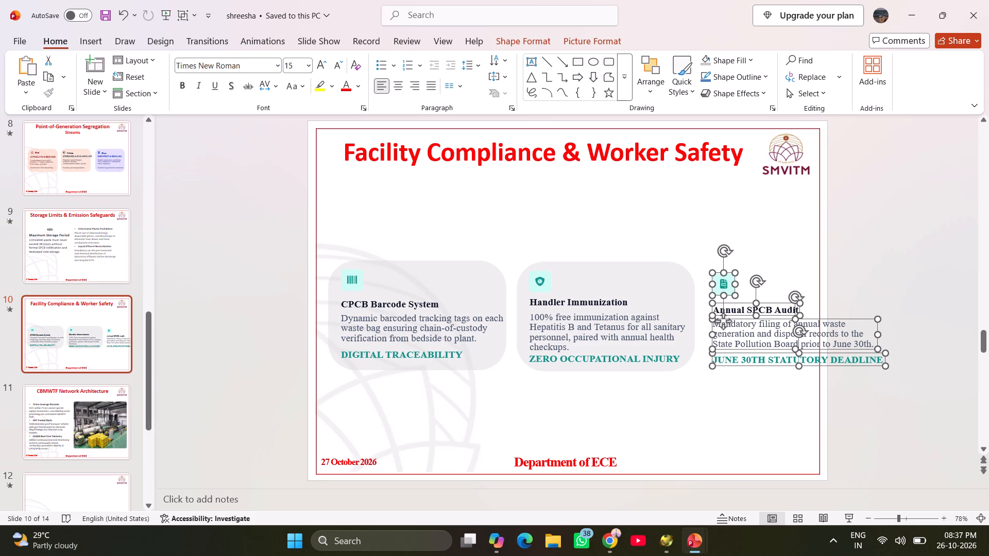
key(Delete)
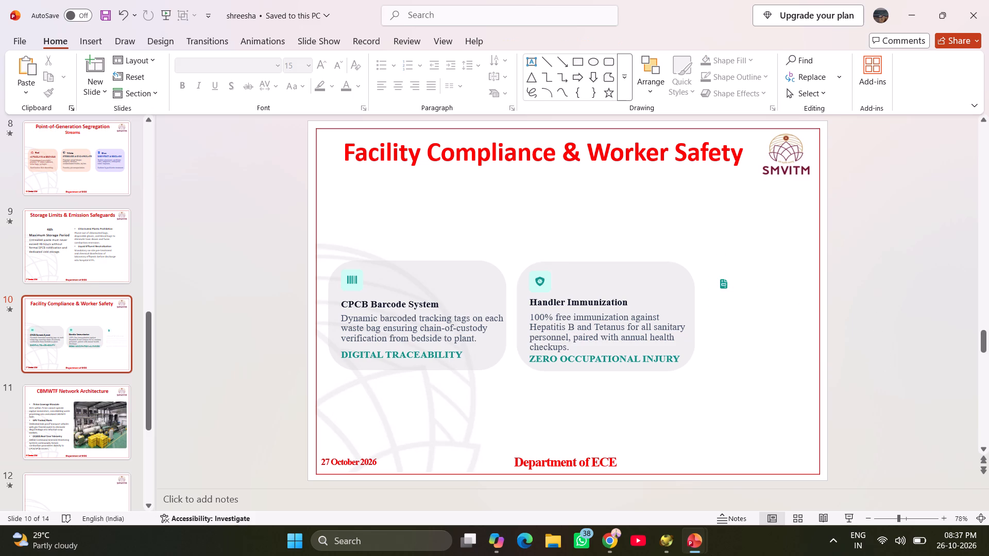
click(725, 285)
key(Delete)
Group the CPCB Barcode System card's barcode icon, teal tile, heading, description, label and rounded background into one object.
ctrl+click(353, 277)
ctrl+click(355, 289)
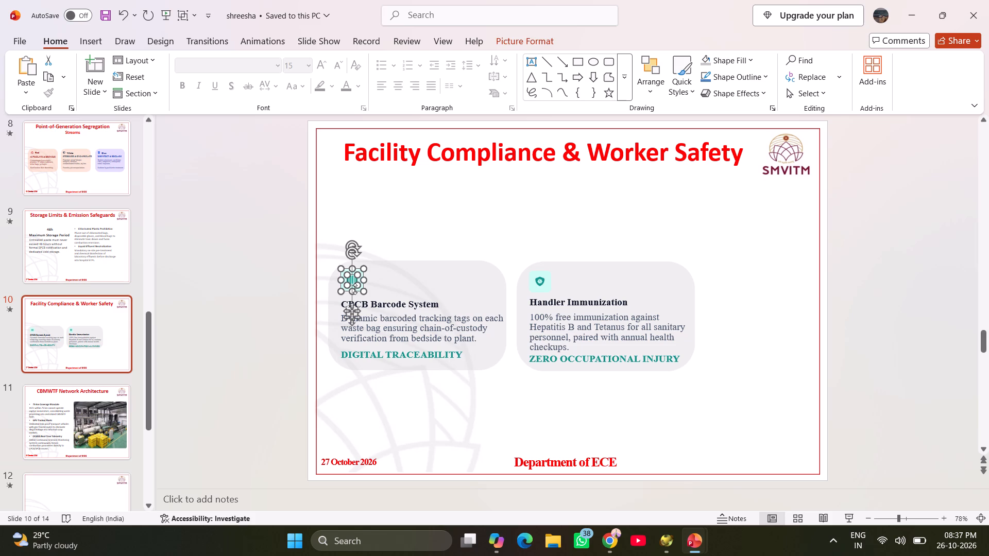
ctrl+click(365, 307)
ctrl+click(378, 325)
ctrl+click(380, 355)
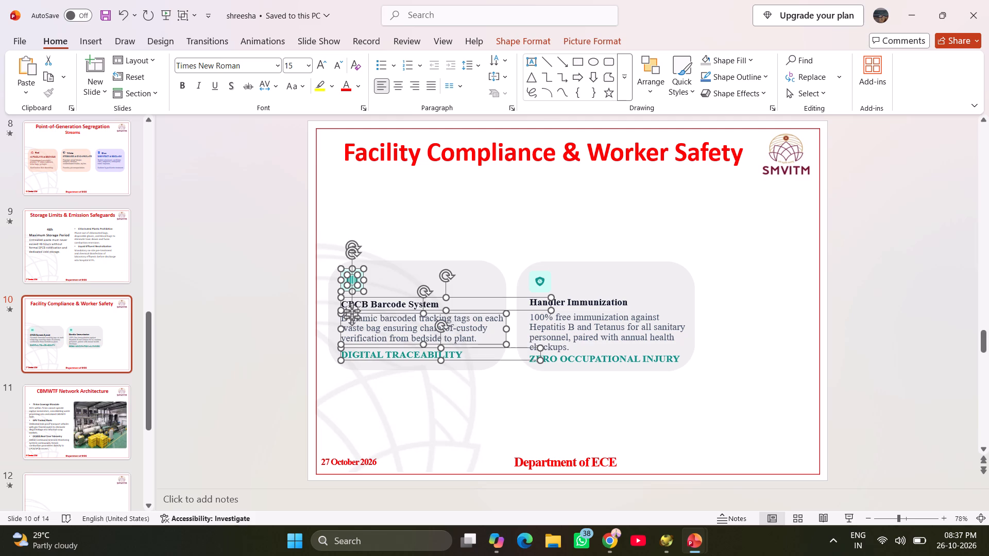
ctrl+click(410, 276)
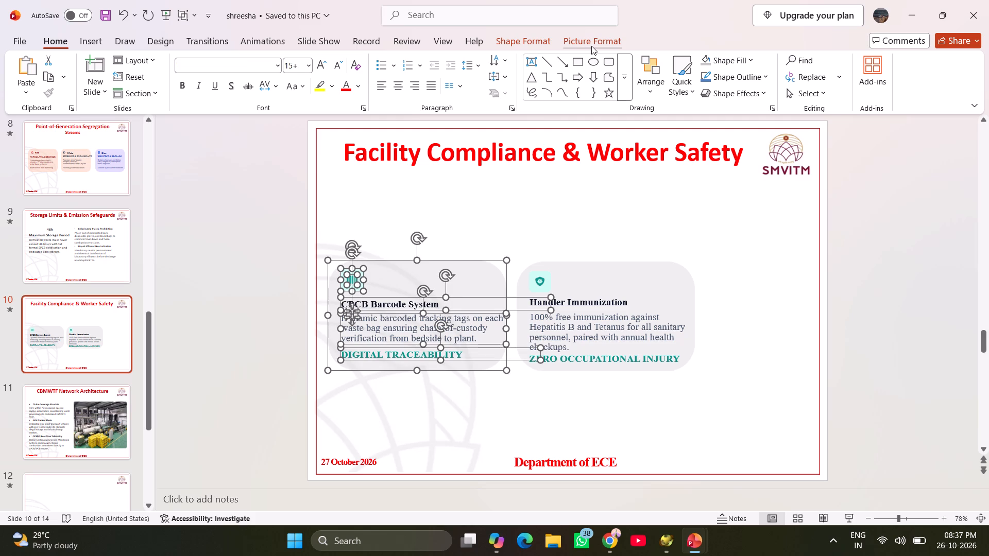
click(526, 17)
click(439, 61)
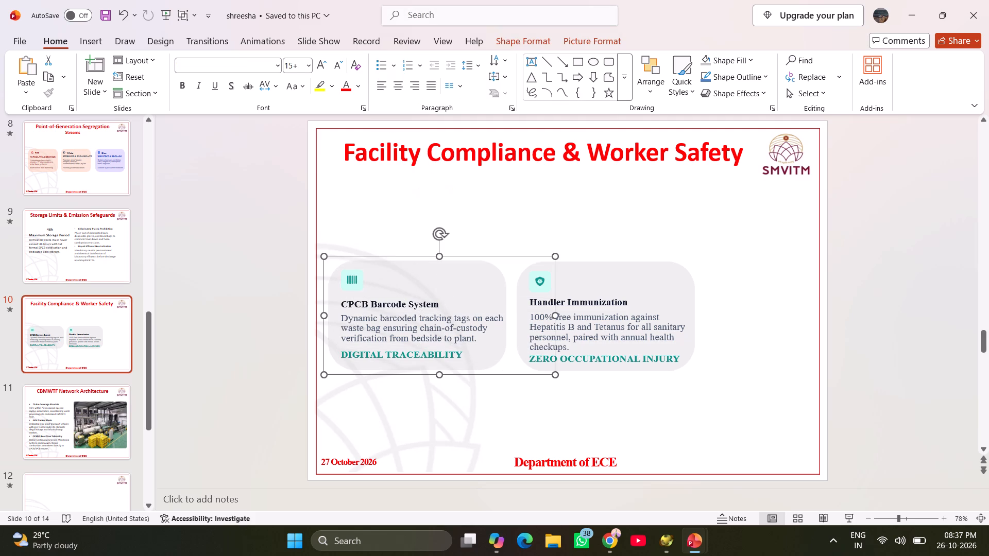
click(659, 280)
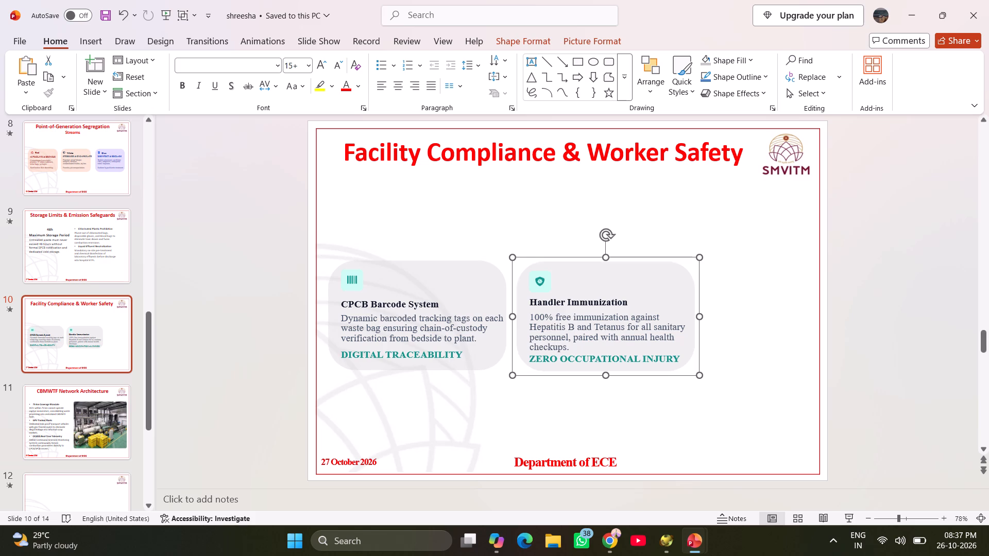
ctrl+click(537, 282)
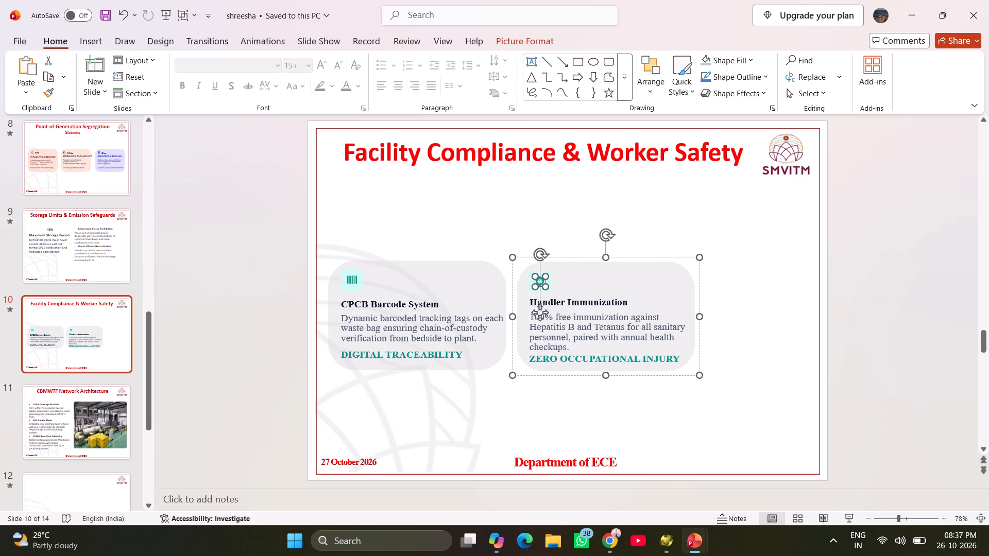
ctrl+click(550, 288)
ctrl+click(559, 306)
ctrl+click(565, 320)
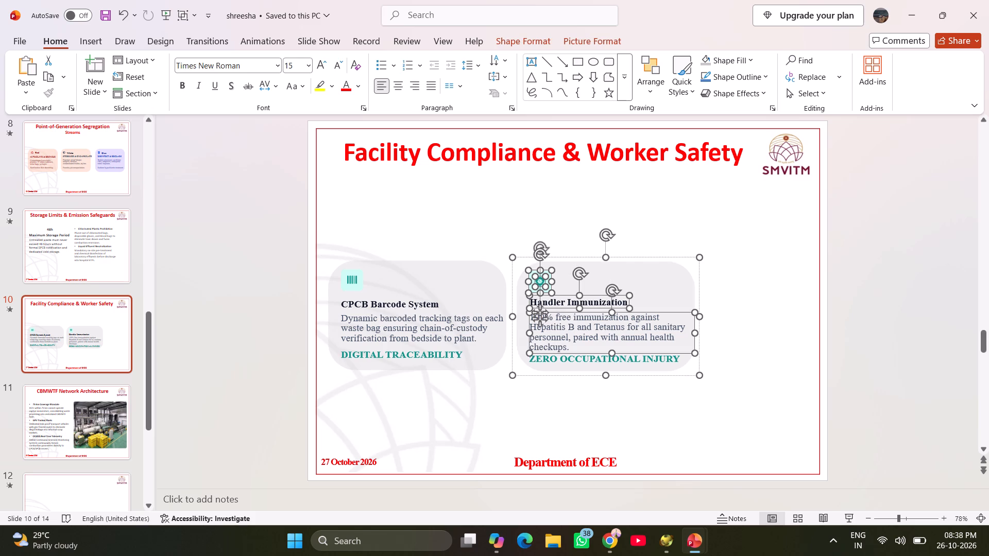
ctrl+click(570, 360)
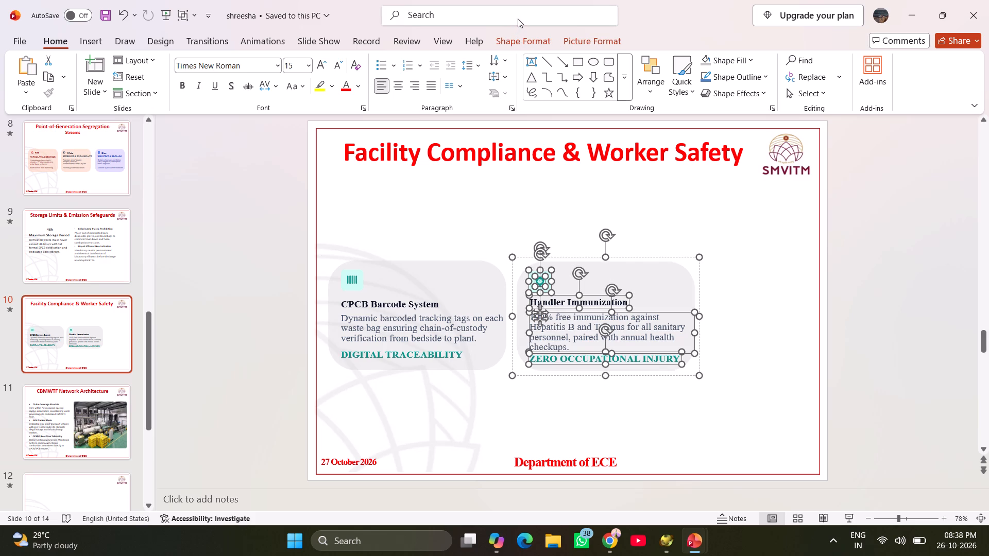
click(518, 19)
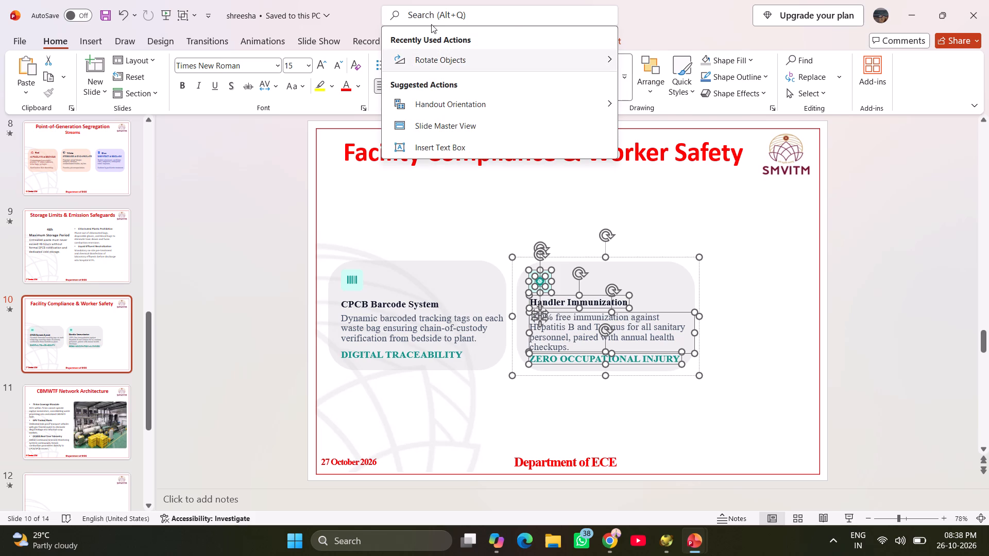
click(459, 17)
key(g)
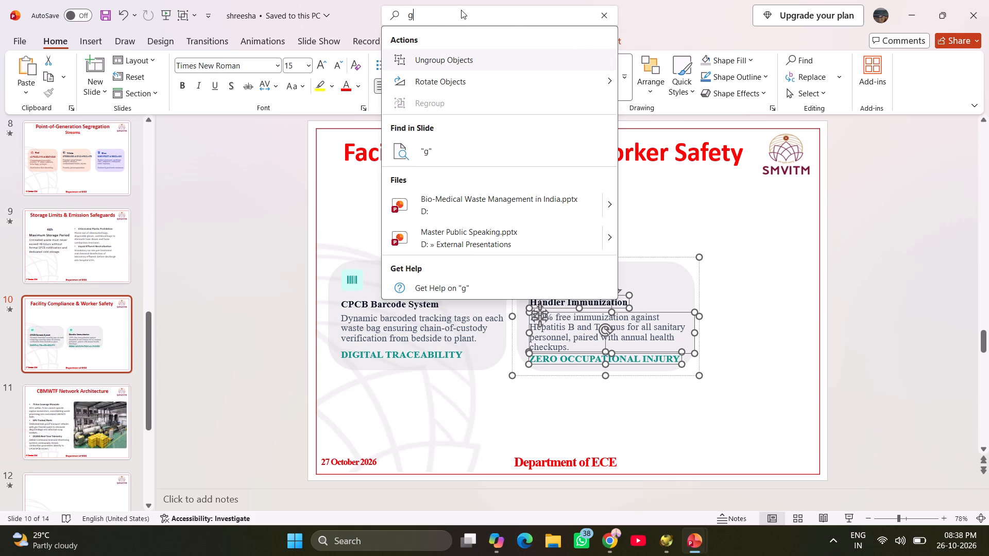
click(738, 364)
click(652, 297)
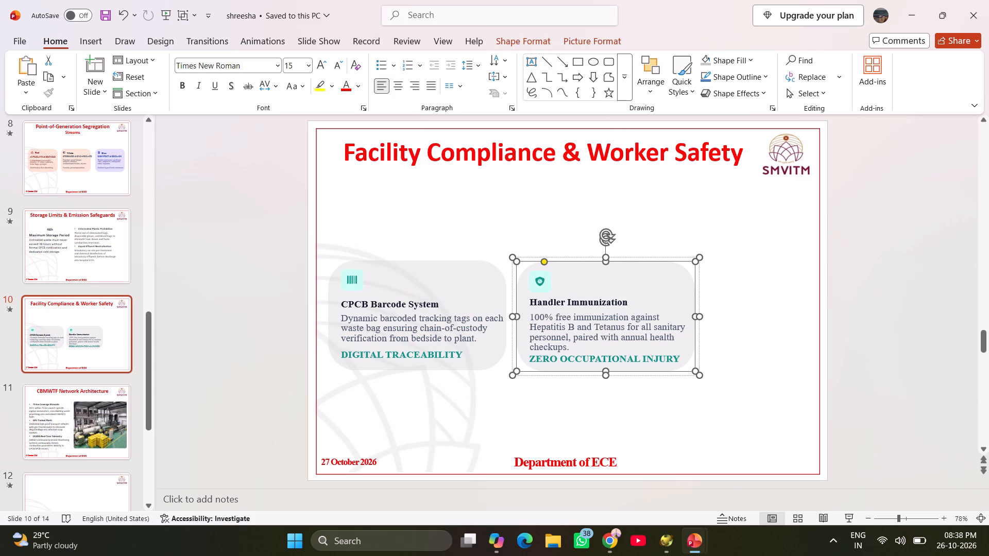
Move the Handler Immunization card group right, widening its gap from the CPCB Barcode System card and keeping their top edges level.
click(560, 255)
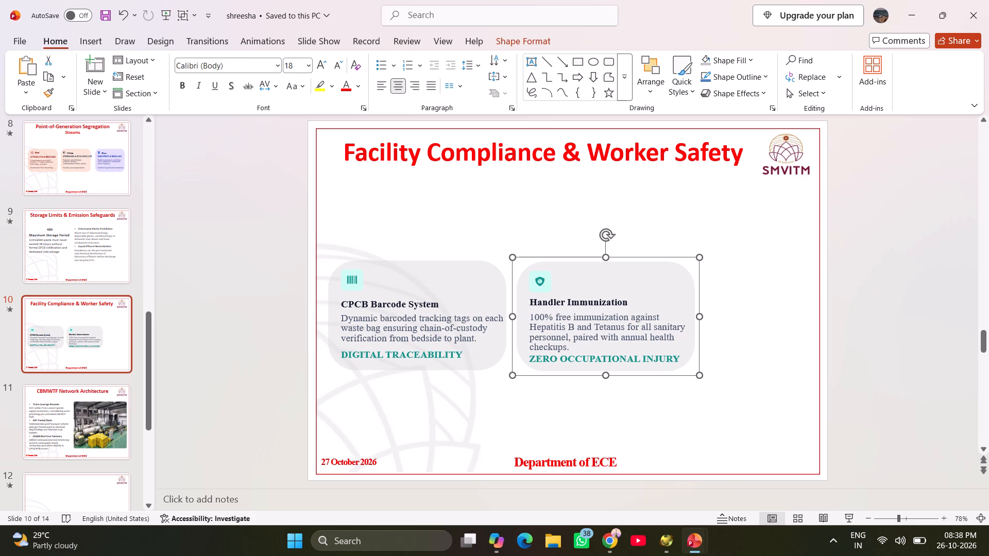
drag(560, 256, 573, 256)
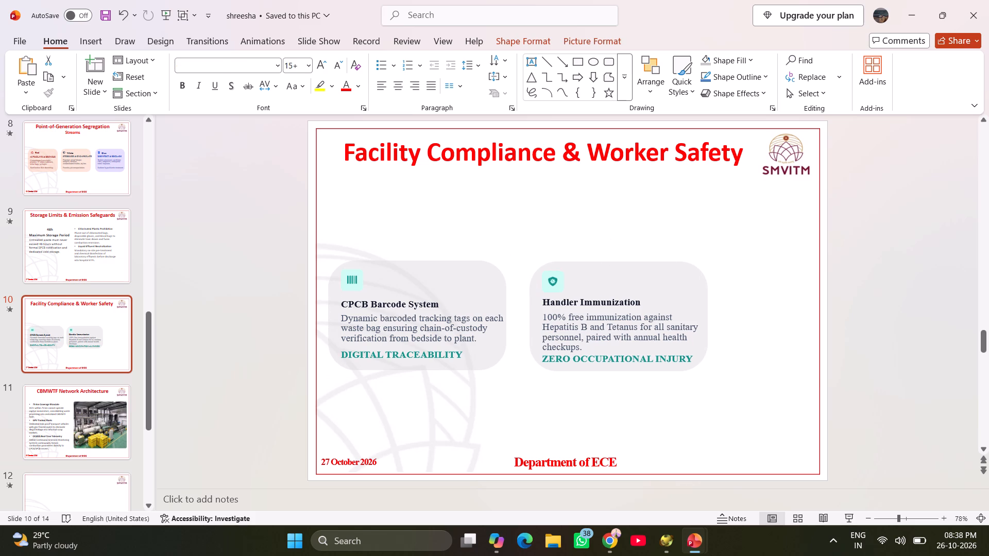
drag(573, 256, 631, 254)
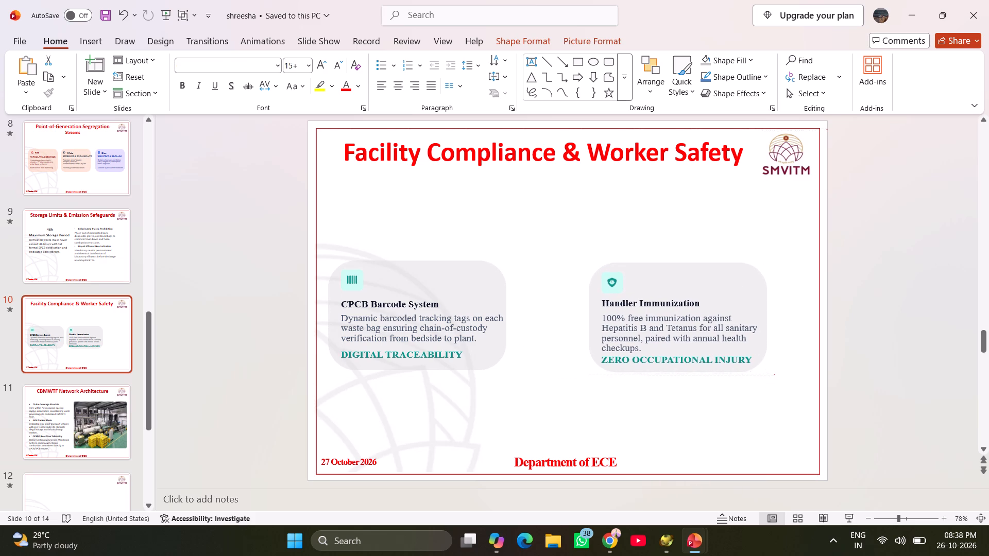
drag(631, 254, 631, 255)
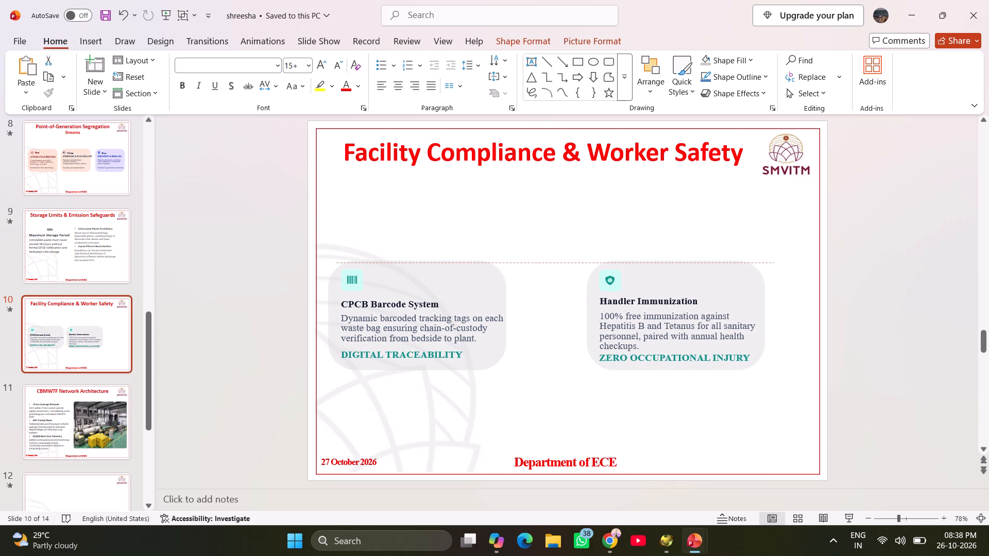
drag(631, 255, 633, 255)
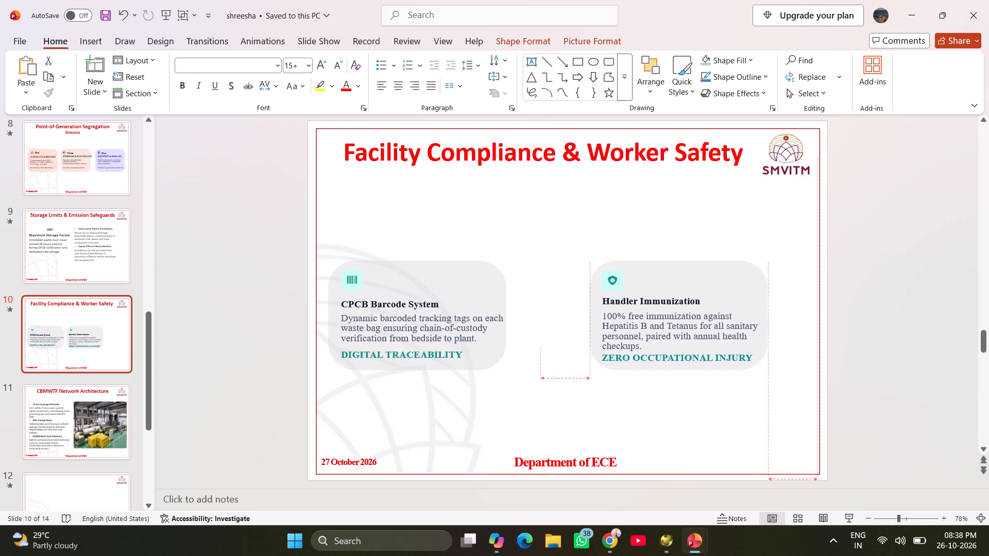
drag(633, 255, 632, 254)
Move the CPCB Barcode System card group right, closer to the Handler Immunization card and level with it.
drag(460, 284, 479, 282)
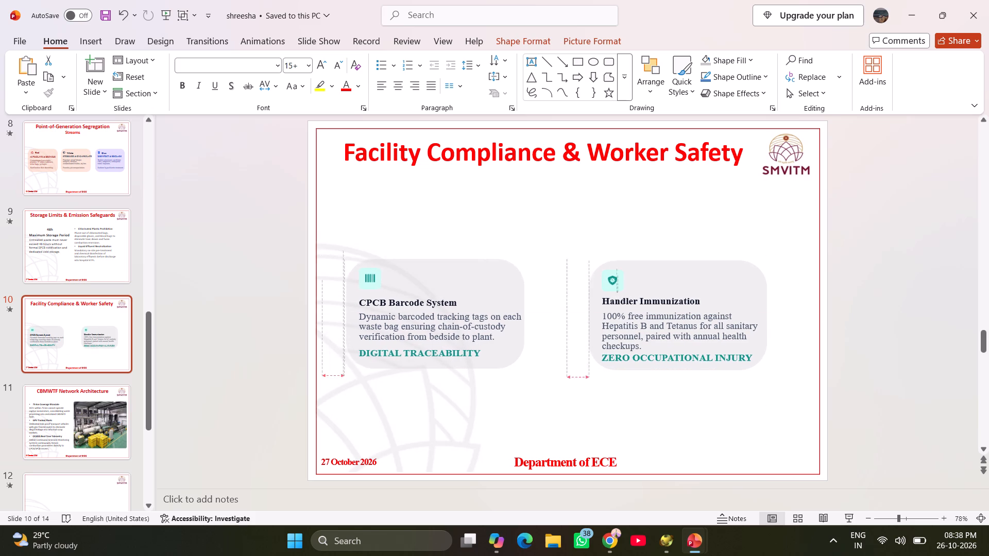
drag(479, 282, 500, 281)
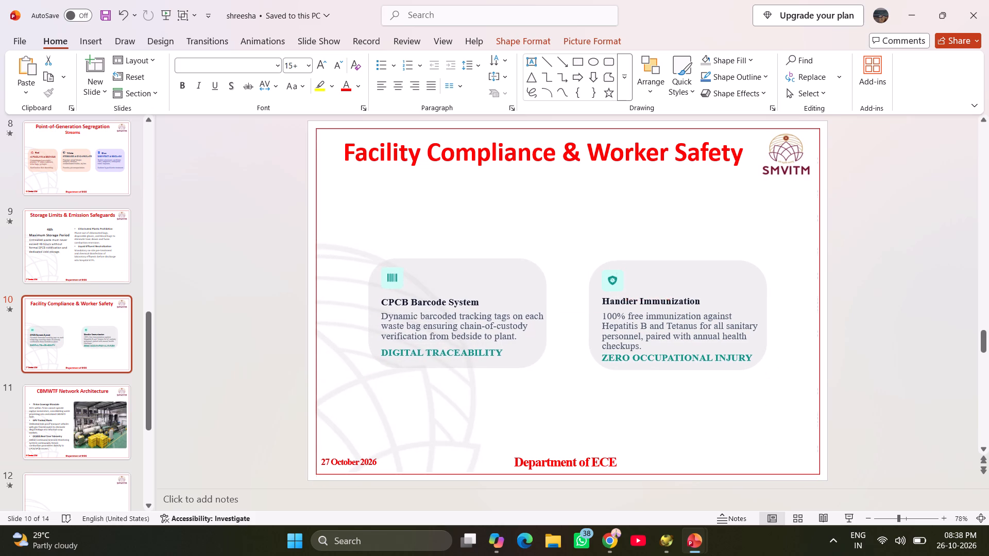
drag(500, 281, 500, 281)
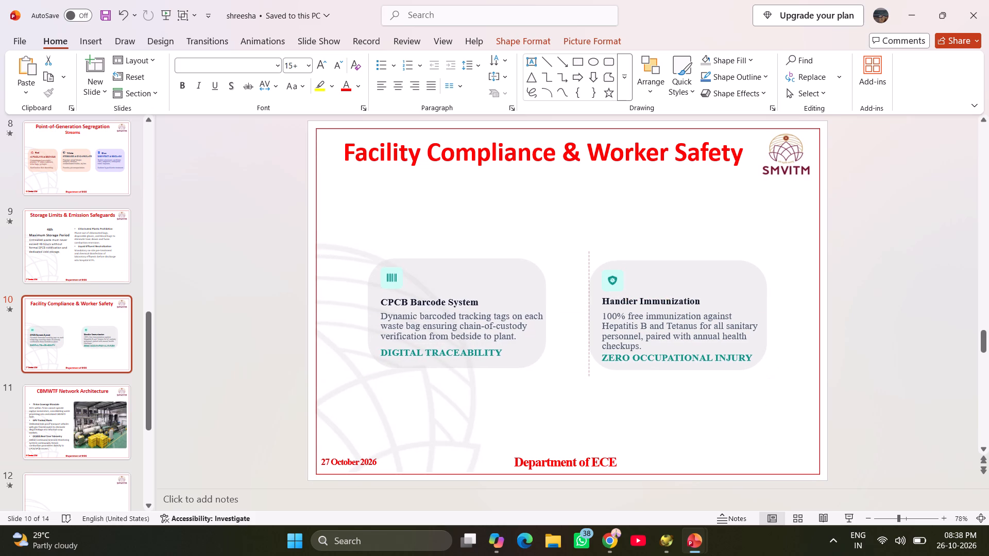
drag(500, 281, 499, 284)
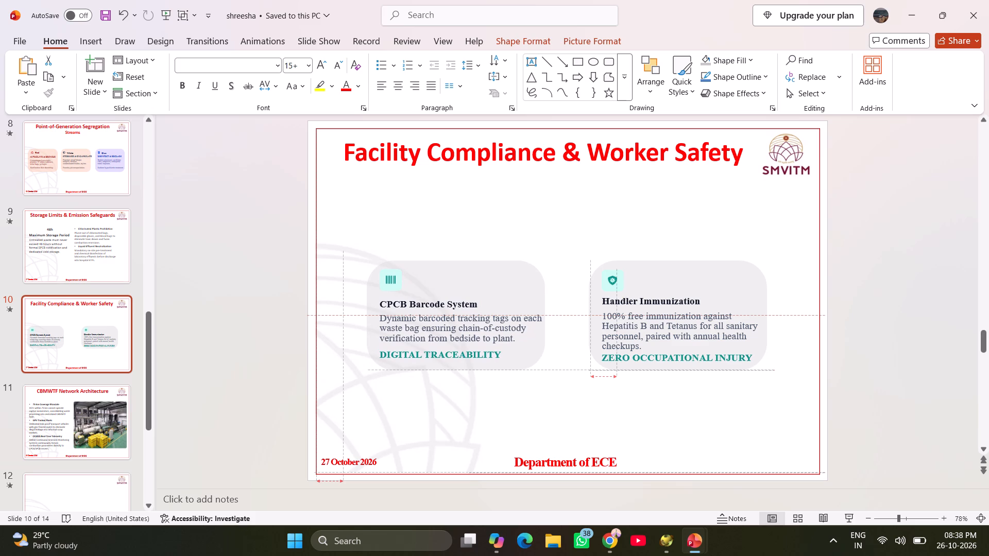
drag(499, 284, 501, 285)
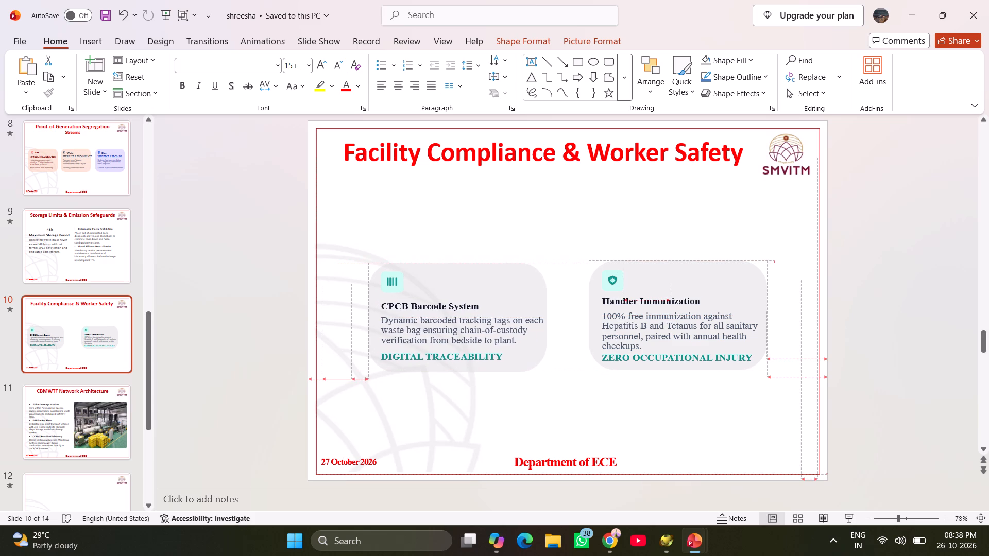
drag(501, 285, 499, 285)
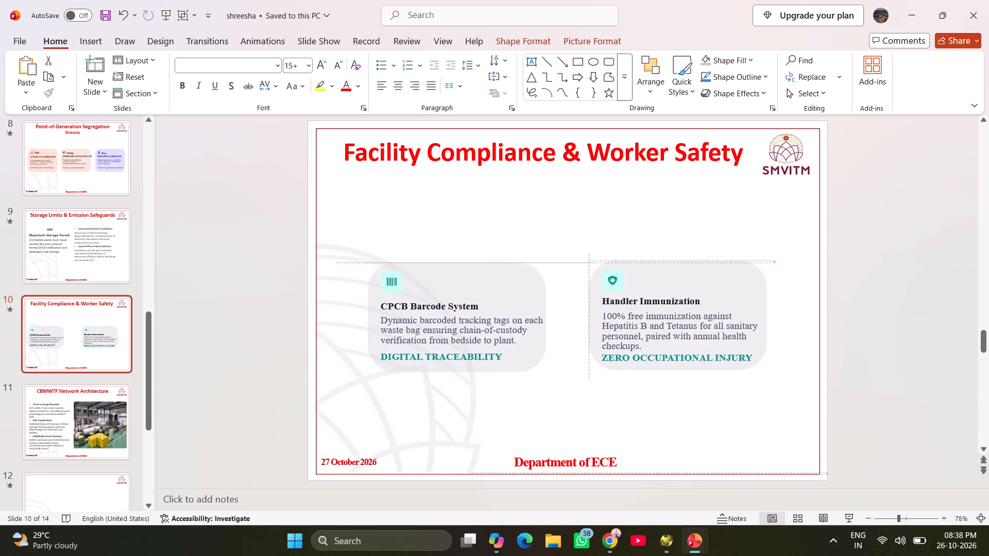
drag(499, 285, 501, 284)
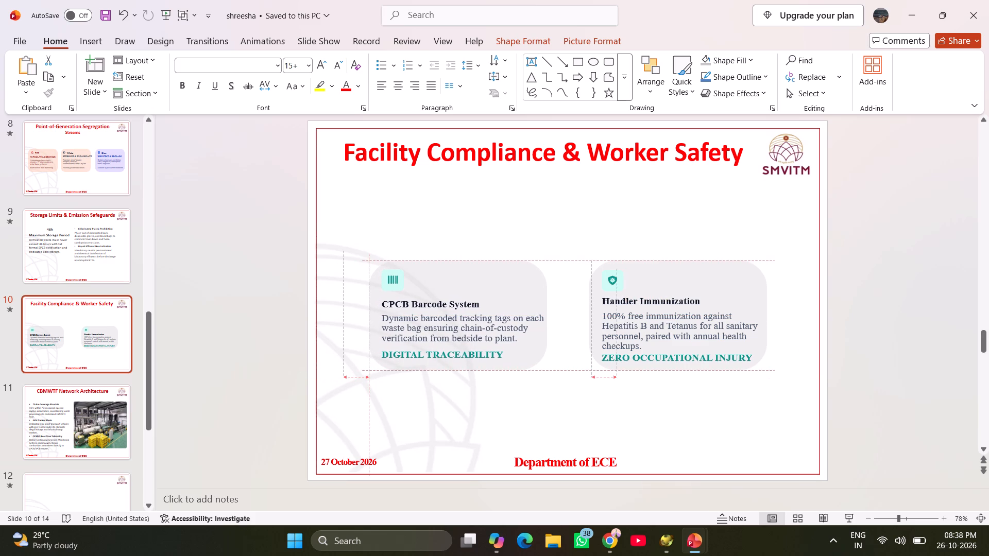
drag(501, 284, 500, 283)
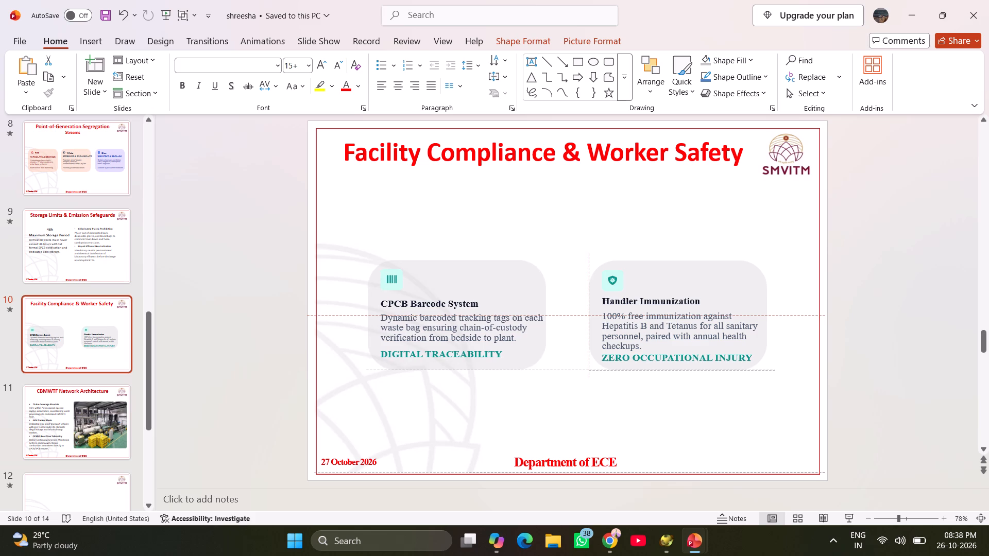
drag(500, 283, 500, 282)
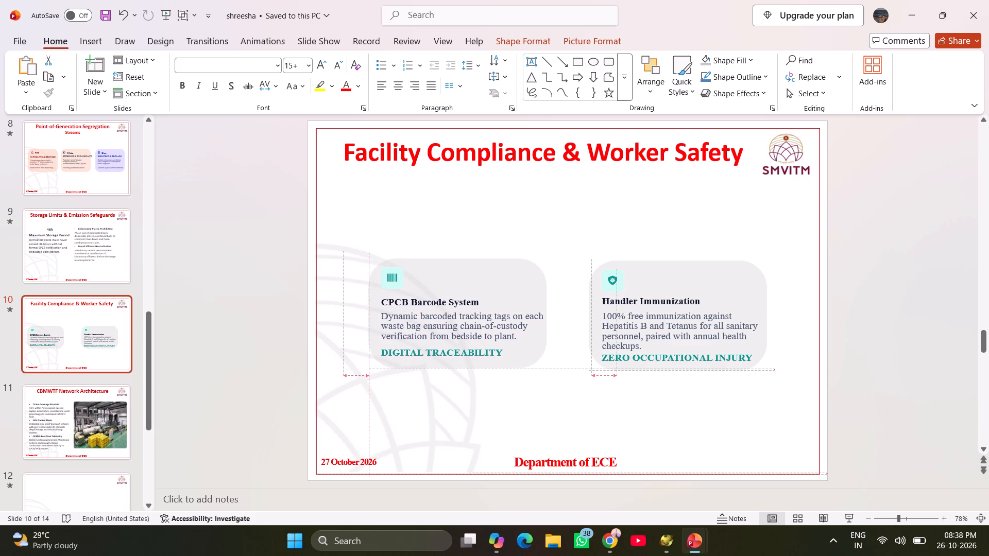
drag(500, 282, 499, 284)
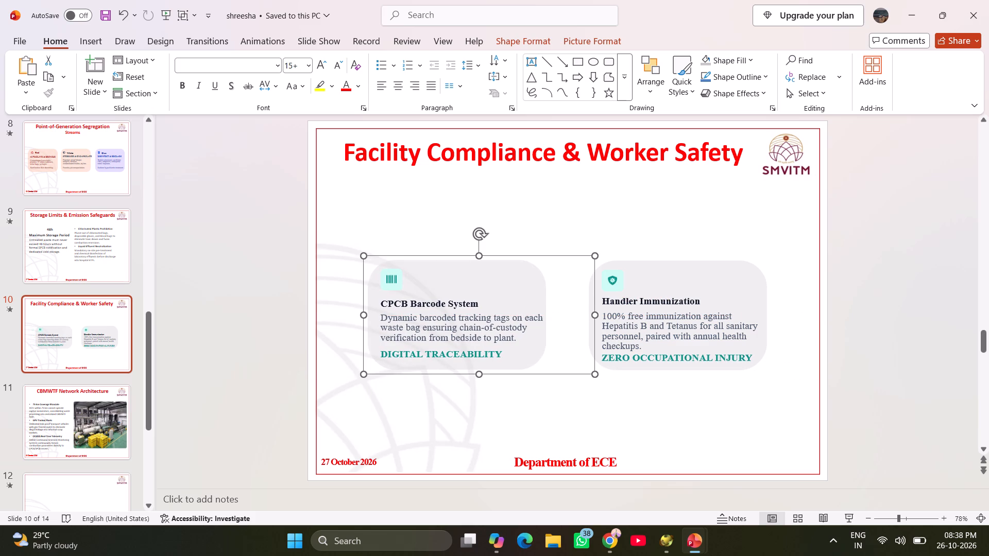
Enlarge the CPCB Barcode System card's rounded background rightward and downward to about 10 cm wide by 6.4 cm high.
click(516, 283)
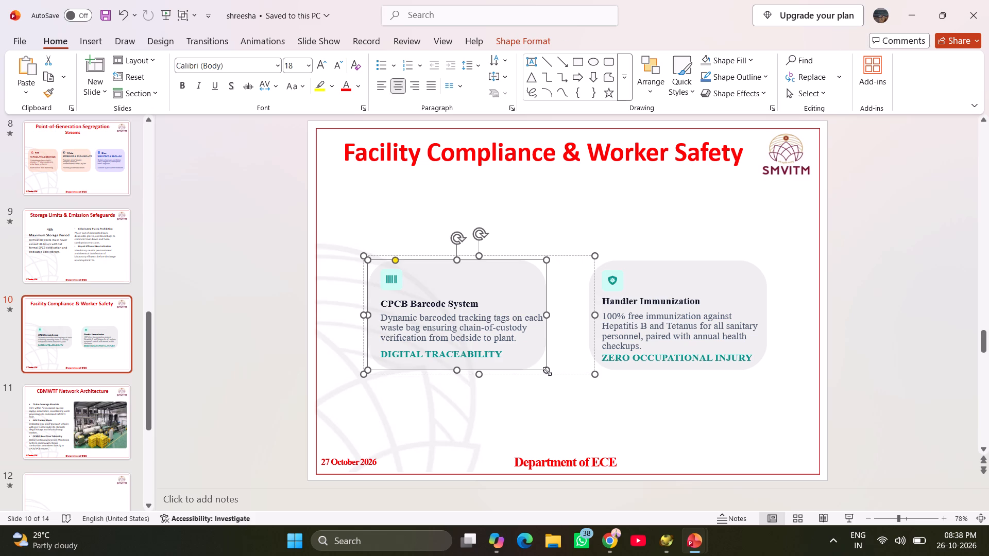
drag(547, 371, 553, 375)
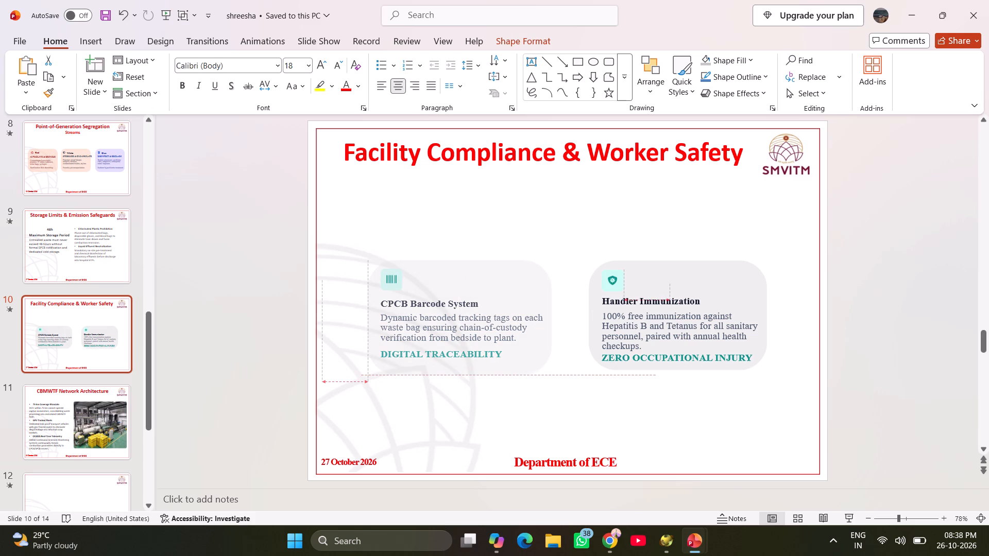
drag(553, 375, 554, 380)
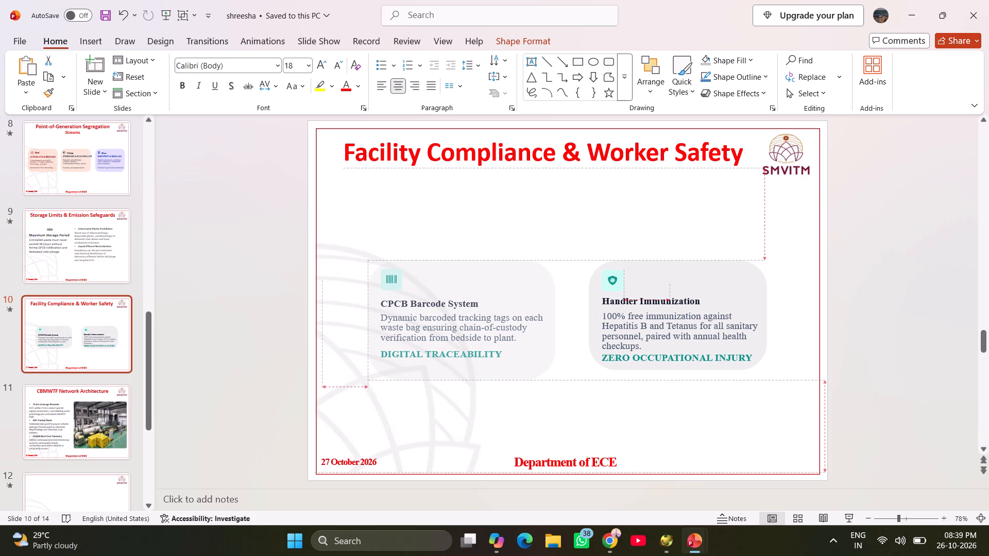
drag(554, 380, 554, 380)
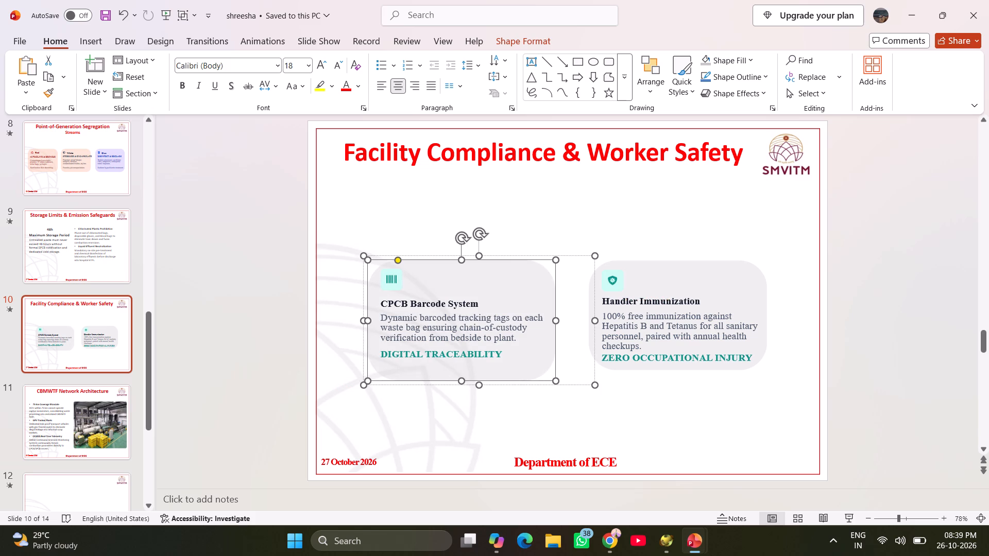
Replace the Handler Immunization card's rounded background with a pasted copy of the CPCB Barcode System card's background.
key(ctrl+c)
click(667, 265)
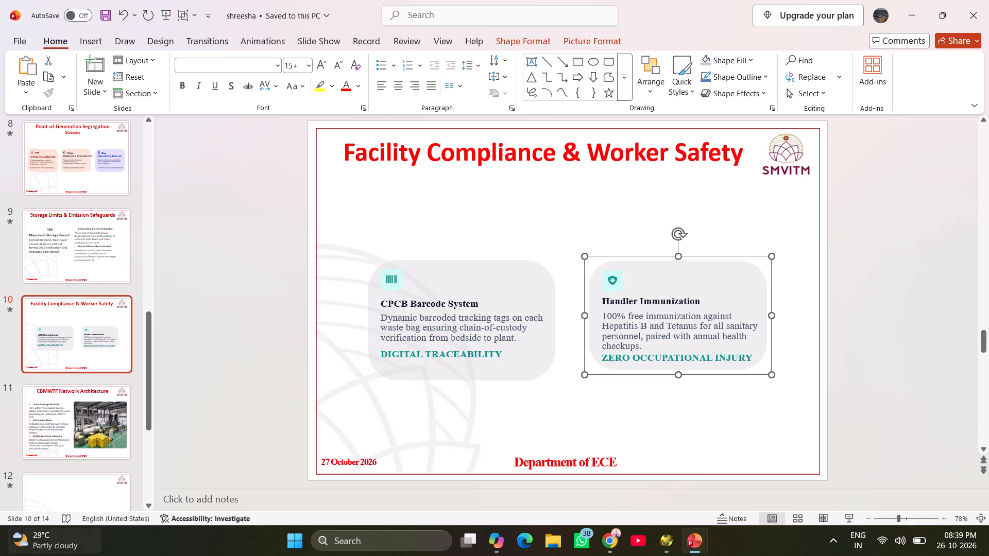
click(722, 281)
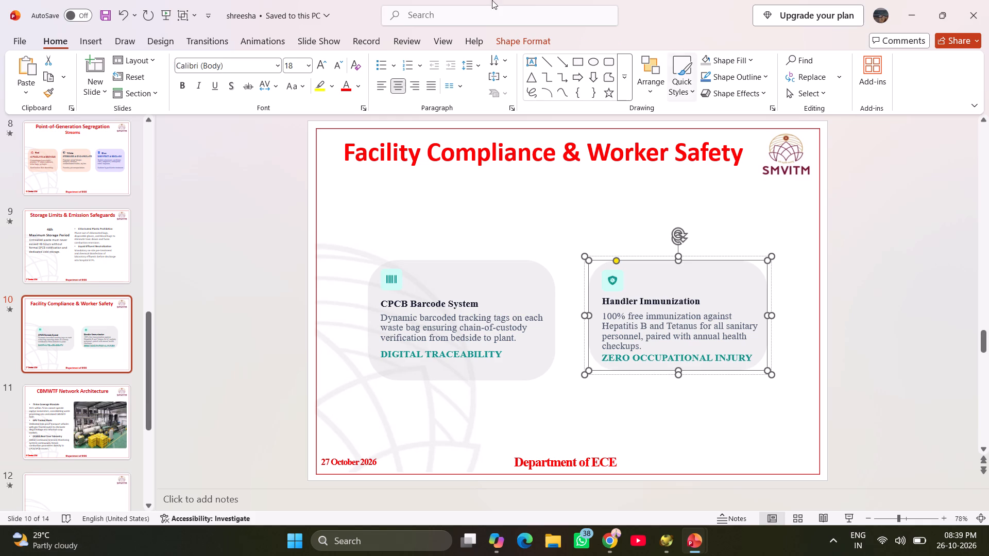
key(Delete)
key(ctrl+v)
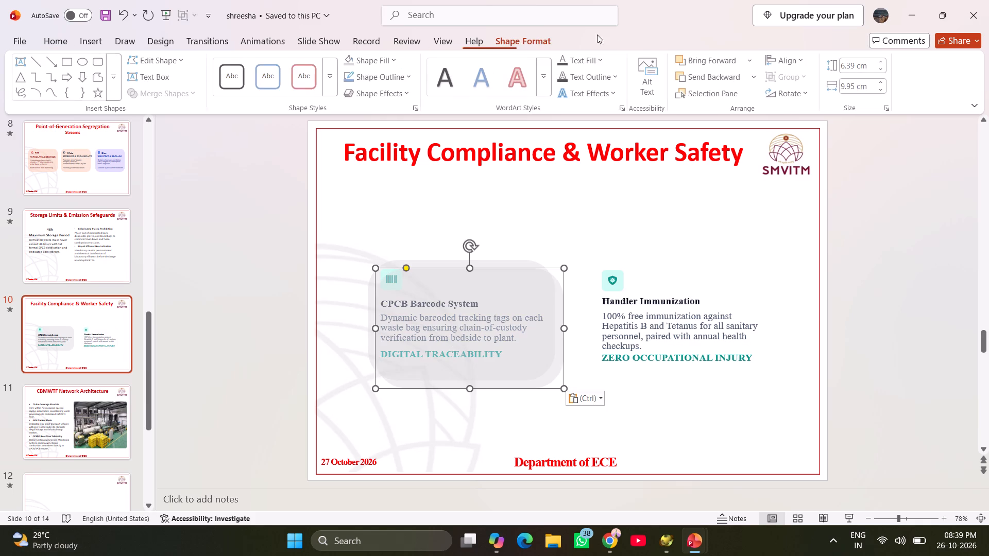
Move the pasted background over the Handler Immunization card's content, level with the CPCB Barcode System card's background.
drag(510, 290, 561, 281)
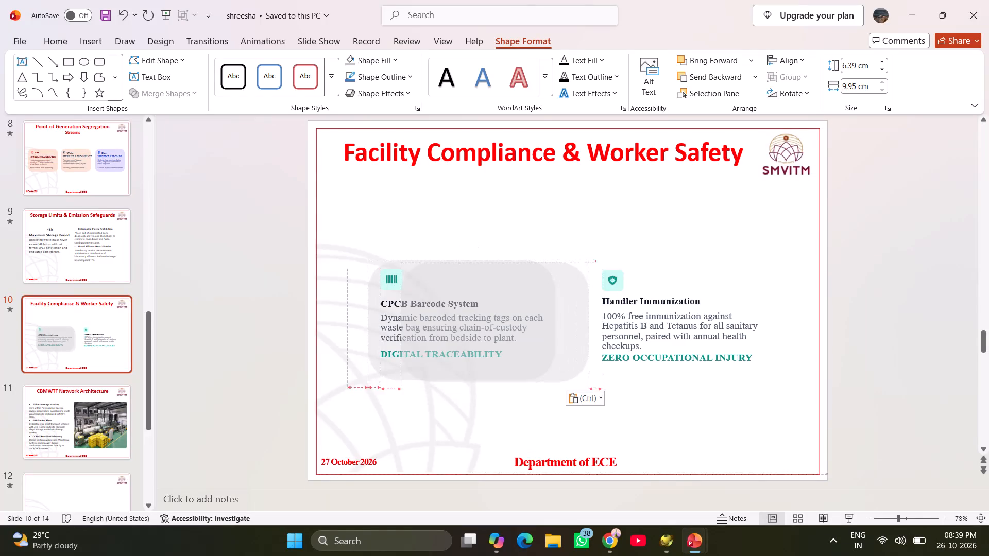
drag(561, 281, 726, 282)
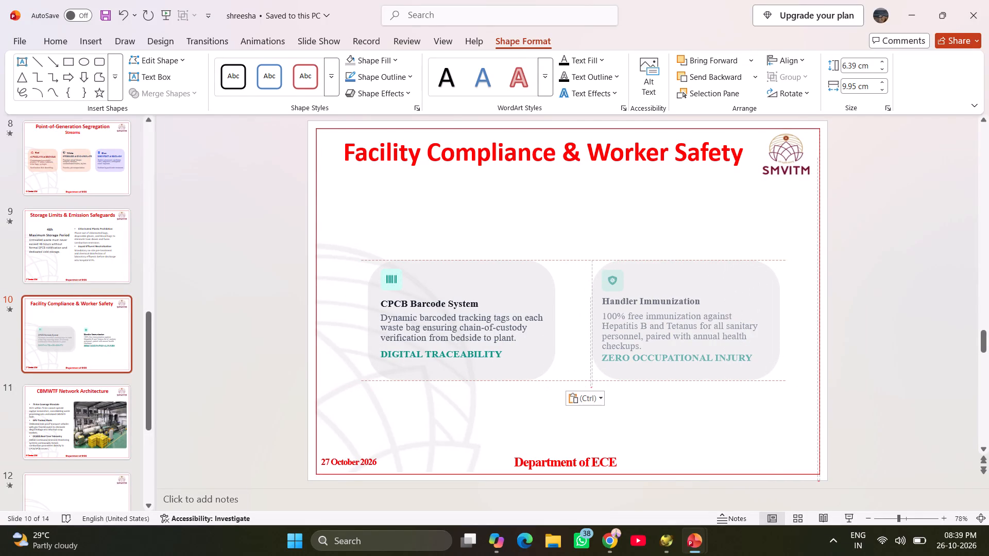
drag(726, 282, 724, 282)
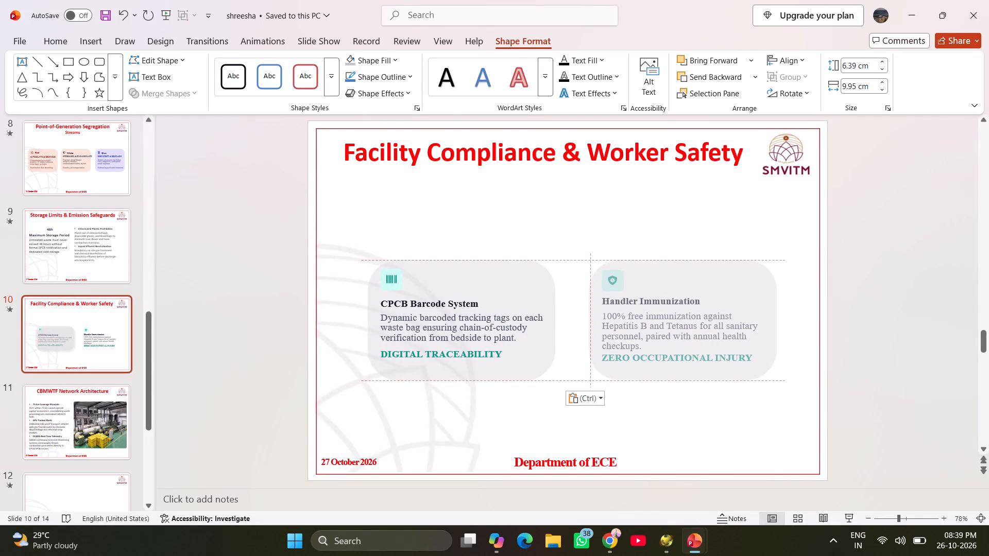
drag(724, 282, 721, 282)
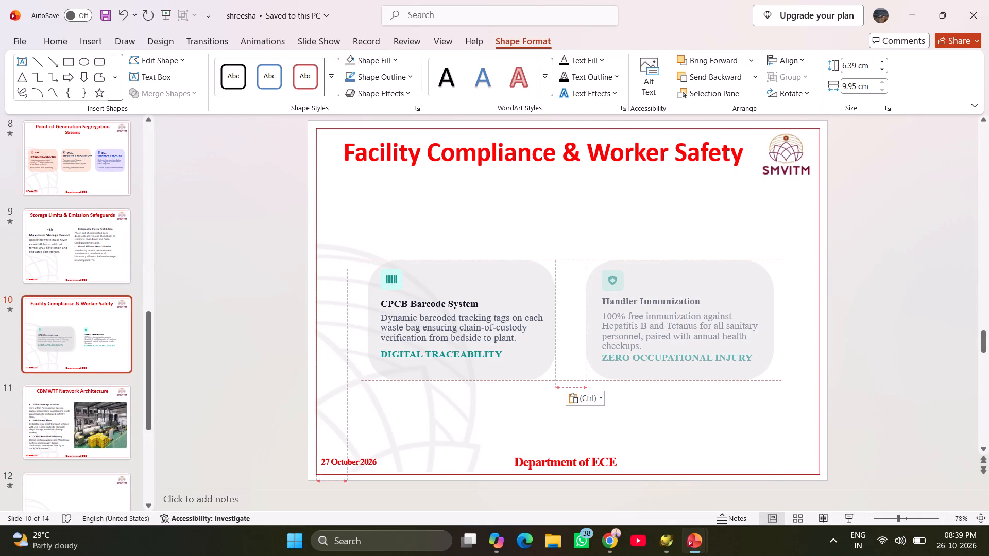
drag(721, 282, 718, 282)
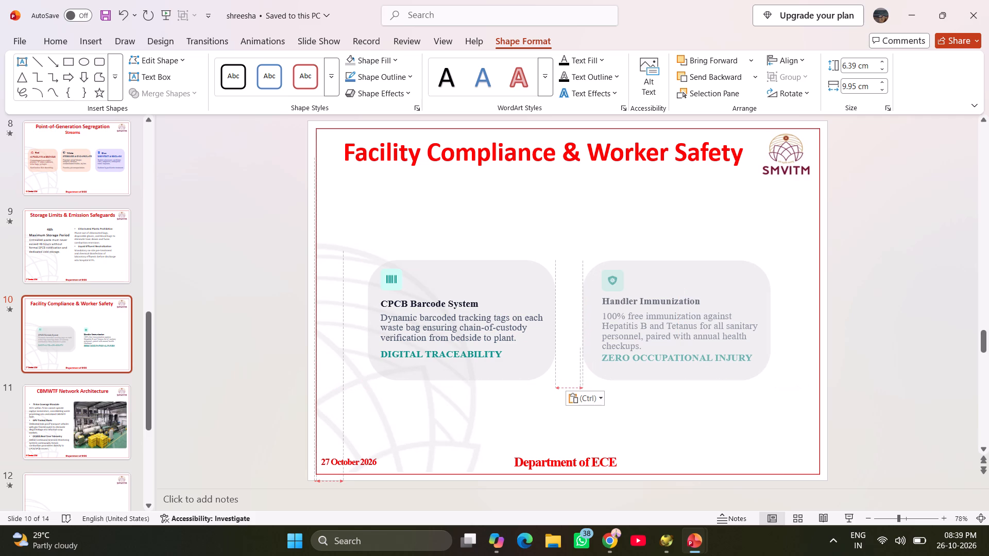
drag(718, 282, 715, 282)
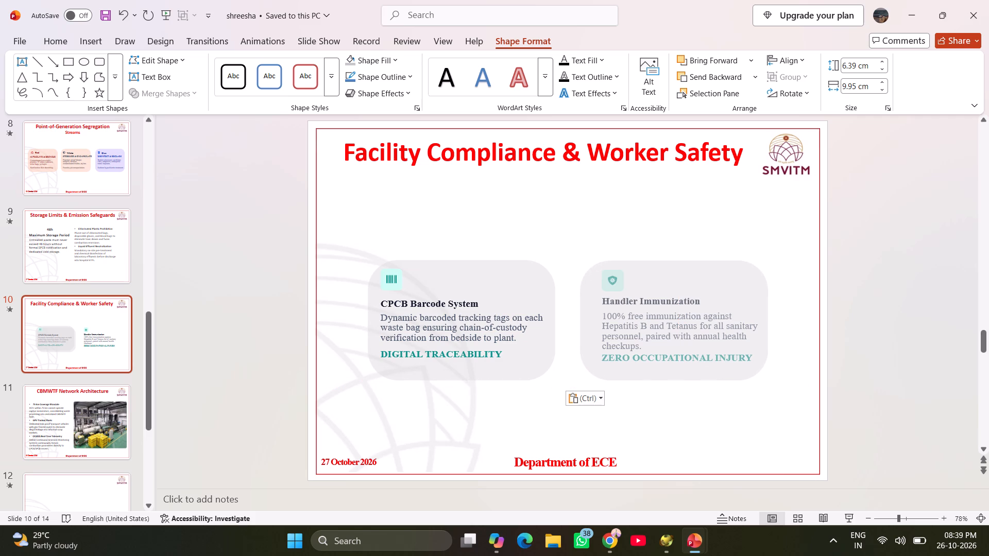
drag(715, 282, 715, 282)
drag(715, 282, 712, 281)
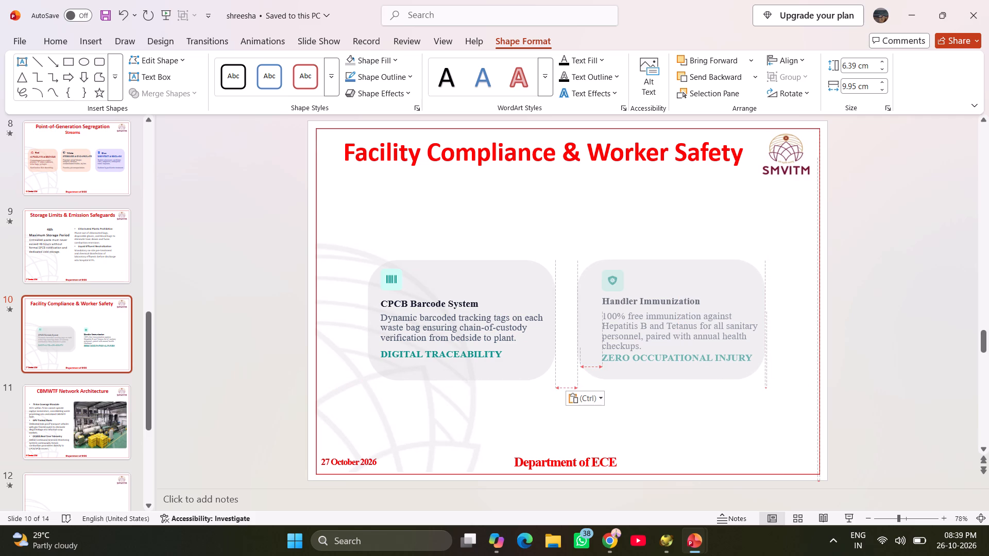
drag(712, 281, 713, 279)
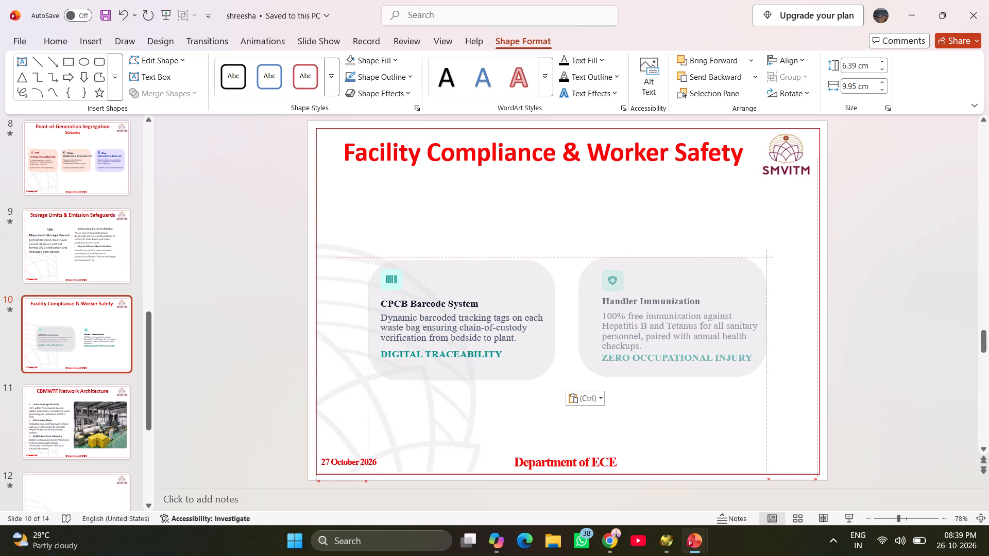
drag(713, 279, 714, 279)
drag(714, 279, 714, 282)
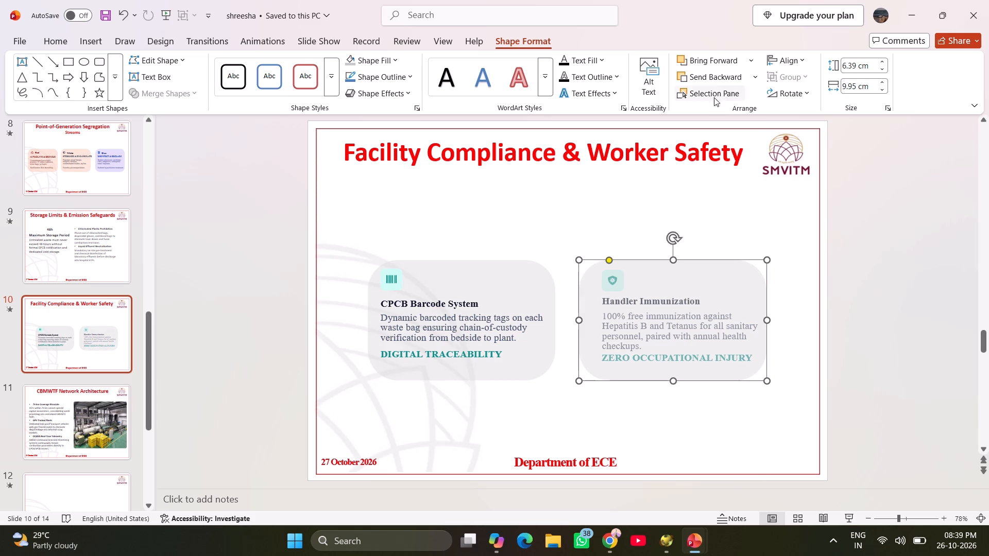
Send the pasted background behind the Handler Immunization card's icon and text.
triple_click(715, 76)
click(715, 76)
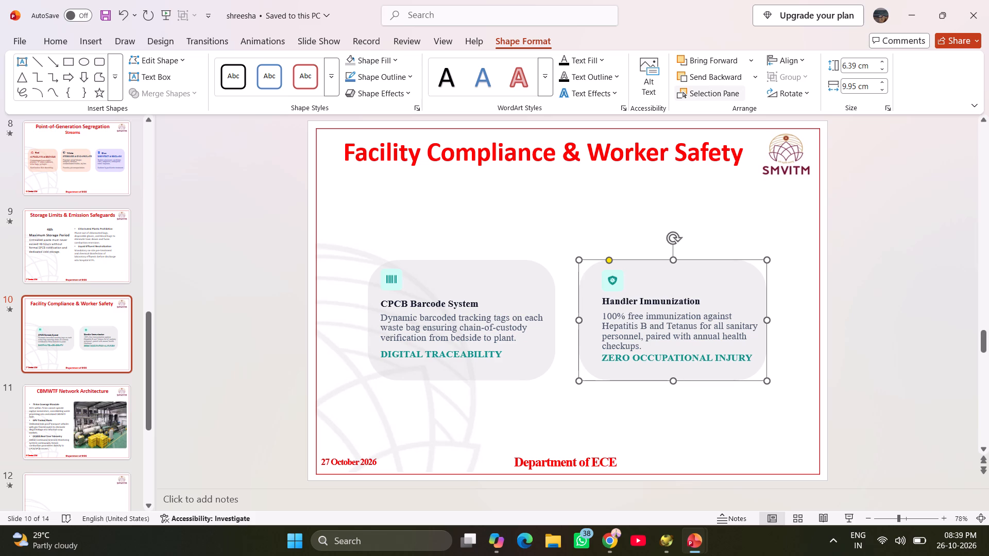
Shift the DIGITAL TRACEABILITY label and the description above it slightly down within the CPCB Barcode System card.
click(491, 353)
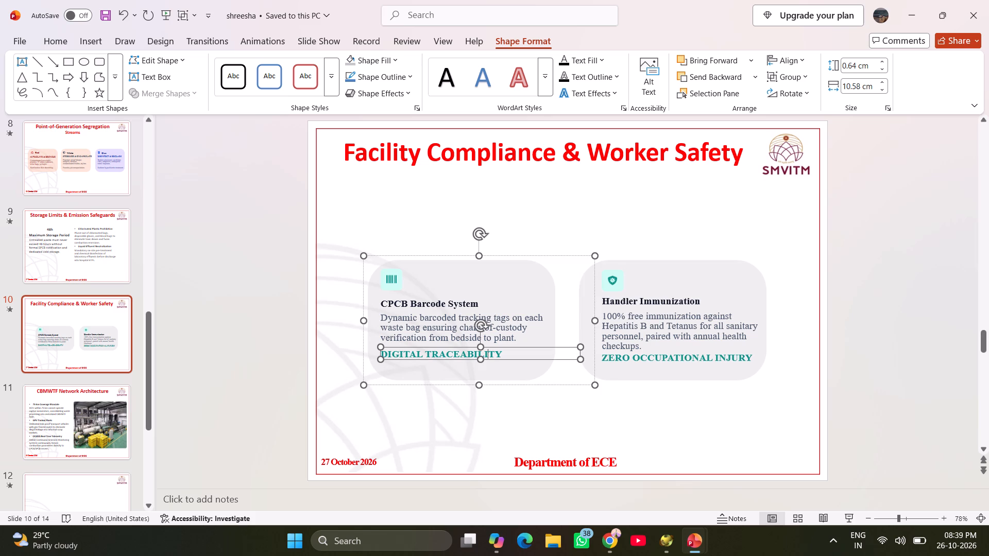
click(402, 303)
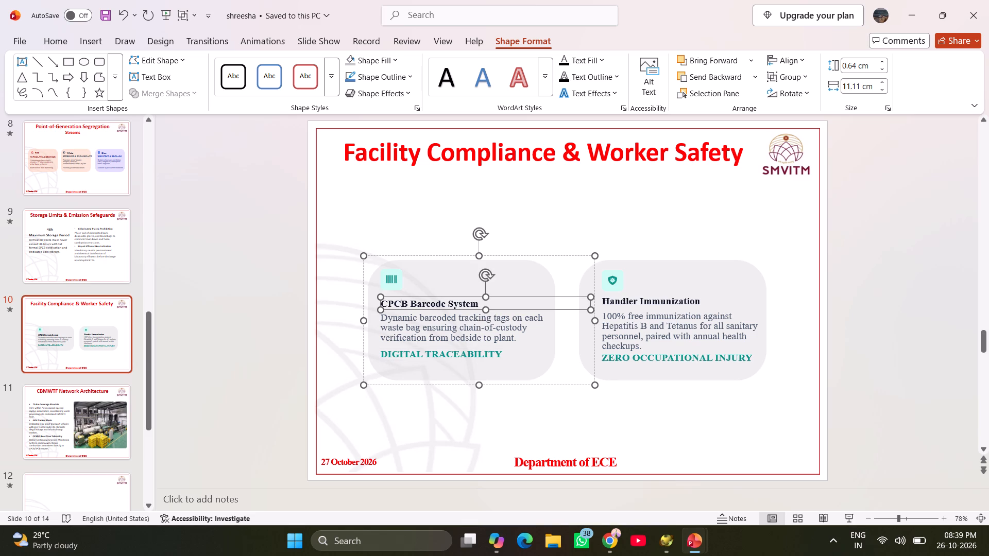
click(445, 354)
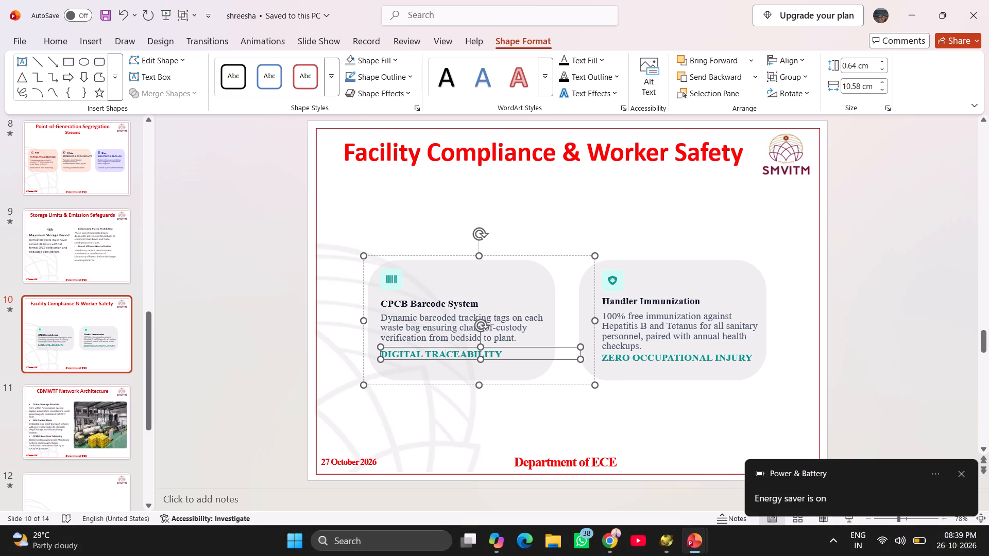
drag(444, 345, 444, 350)
click(442, 339)
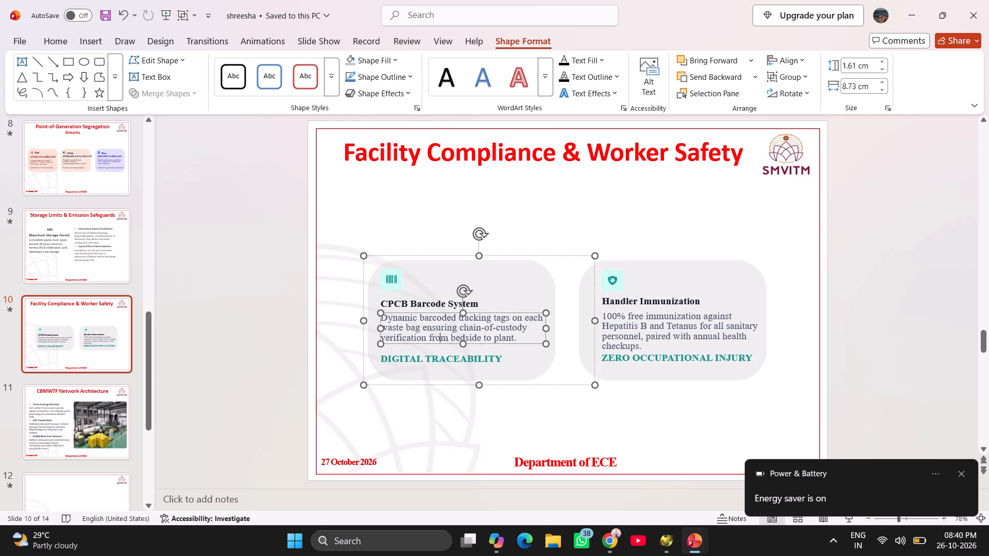
click(437, 313)
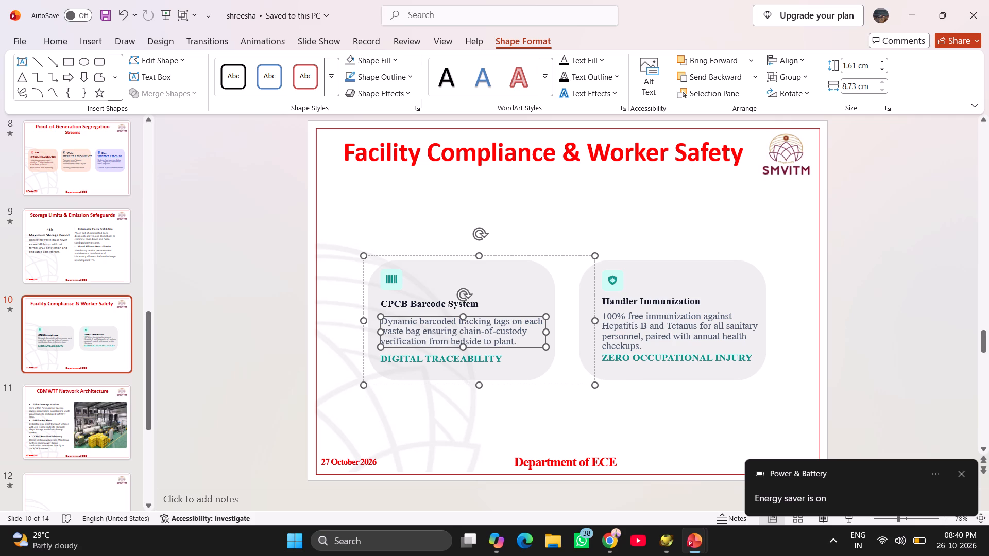
Nudge the ZERO OCCUPATIONAL INJURY label slightly down, level with the DIGITAL TRACEABILITY label.
click(658, 351)
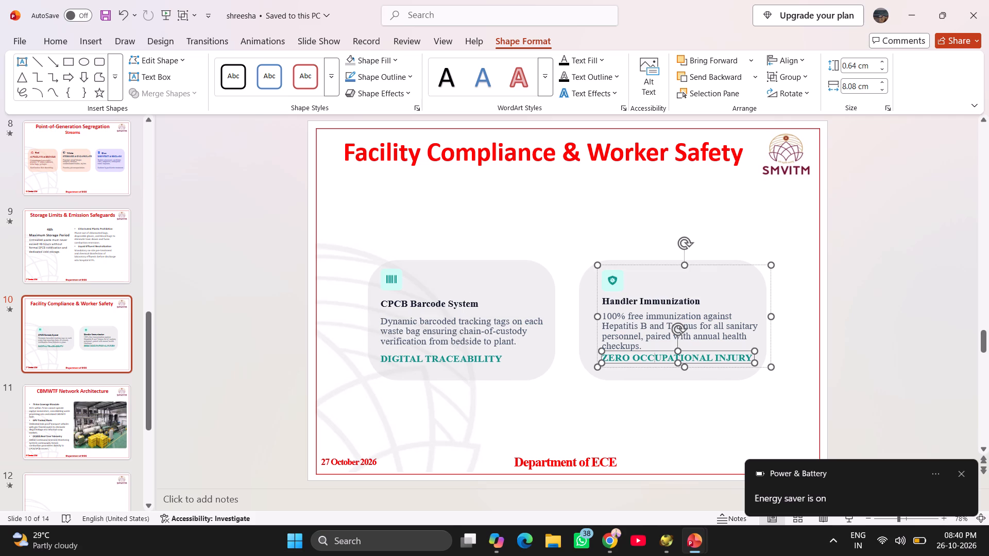
click(641, 351)
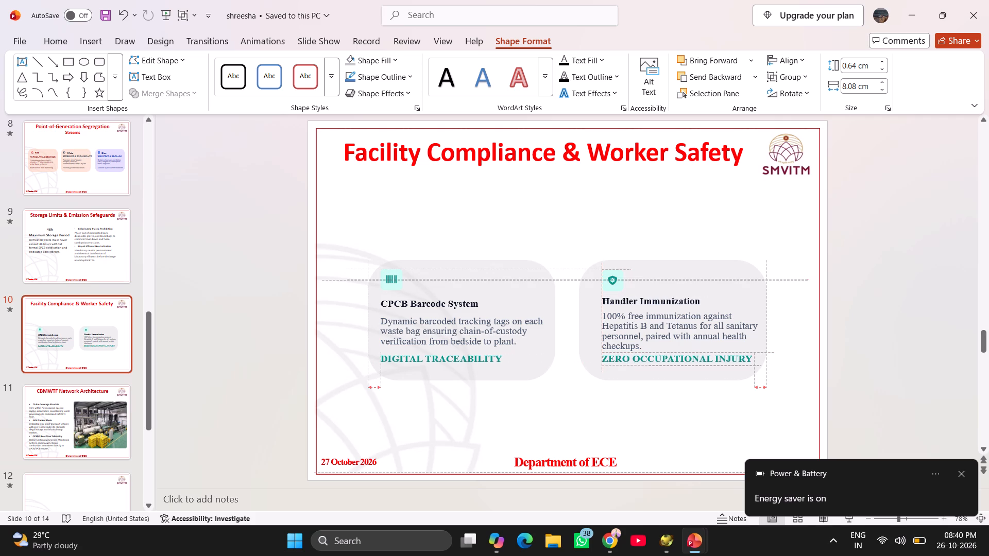
click(568, 253)
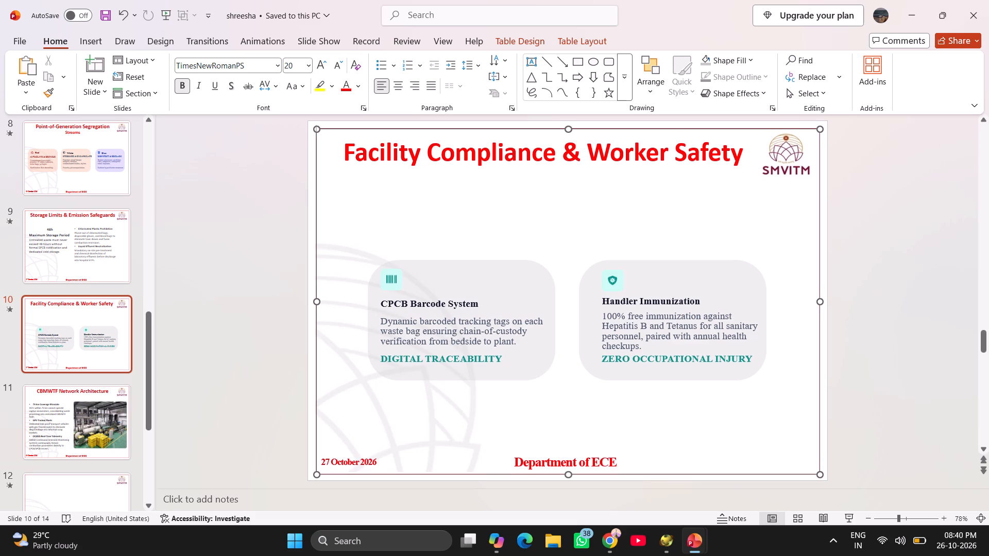
Switch to the Bio-Medical Waste Management presentation and check the font sizes of the Handler Immunization heading, description and label.
key(alt+Tab)
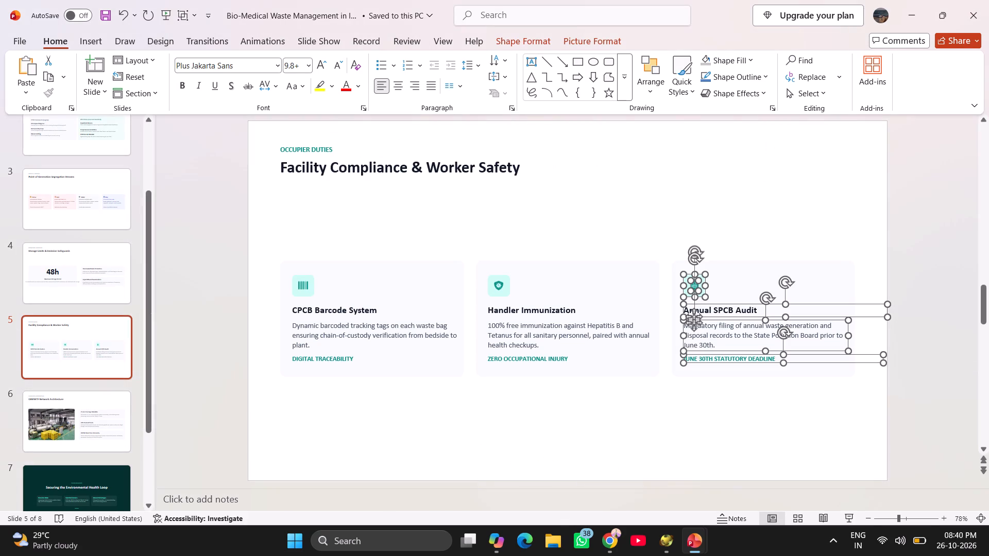
click(550, 312)
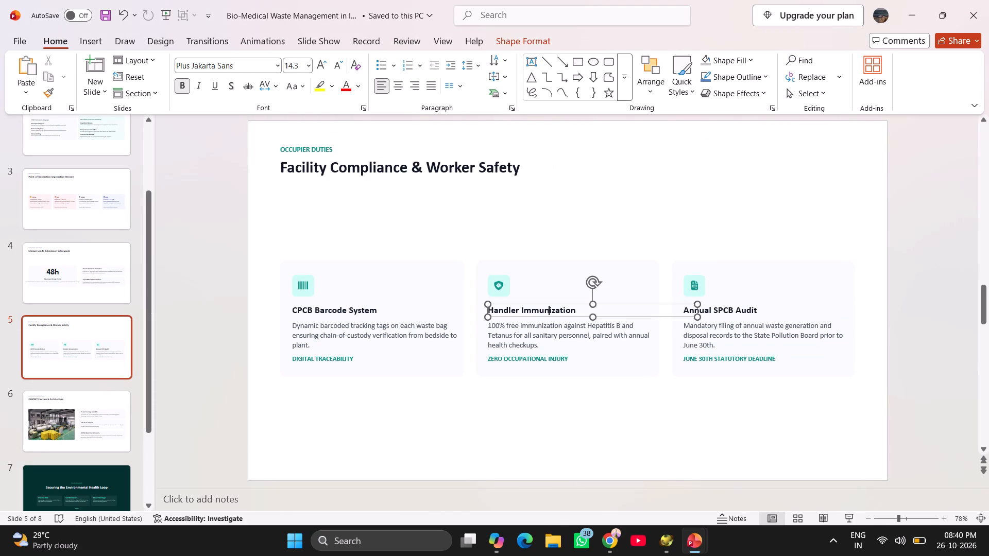
click(544, 338)
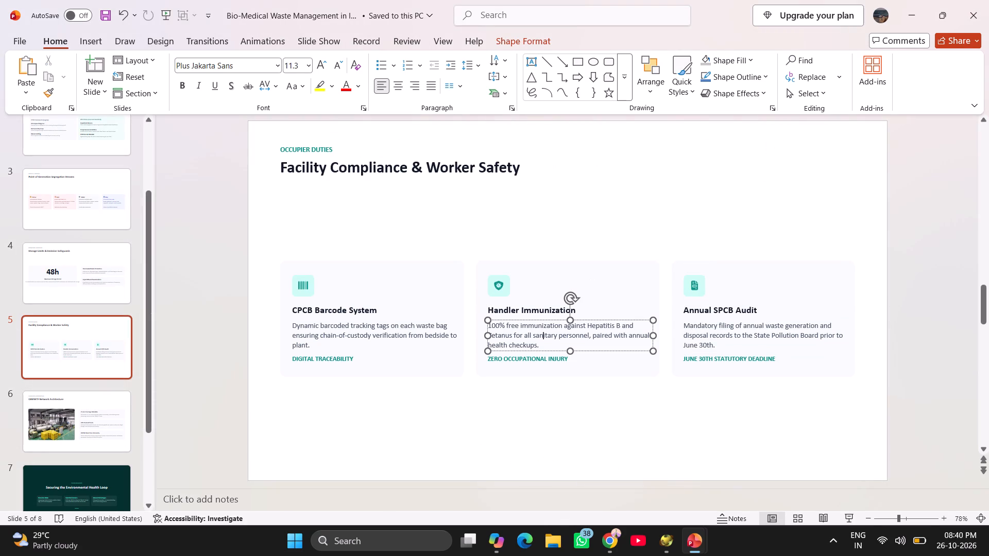
click(520, 356)
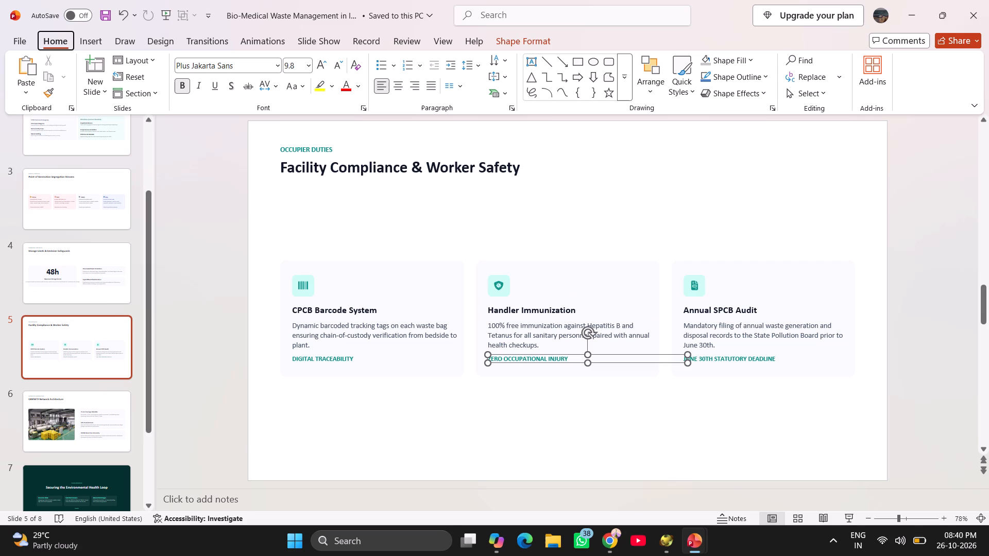
click(519, 340)
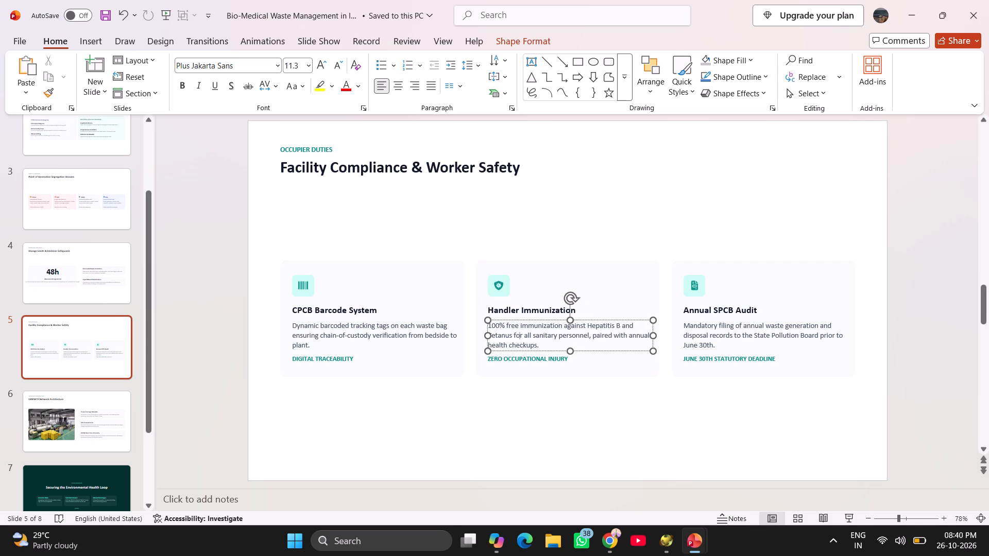
click(519, 360)
key(alt+Tab)
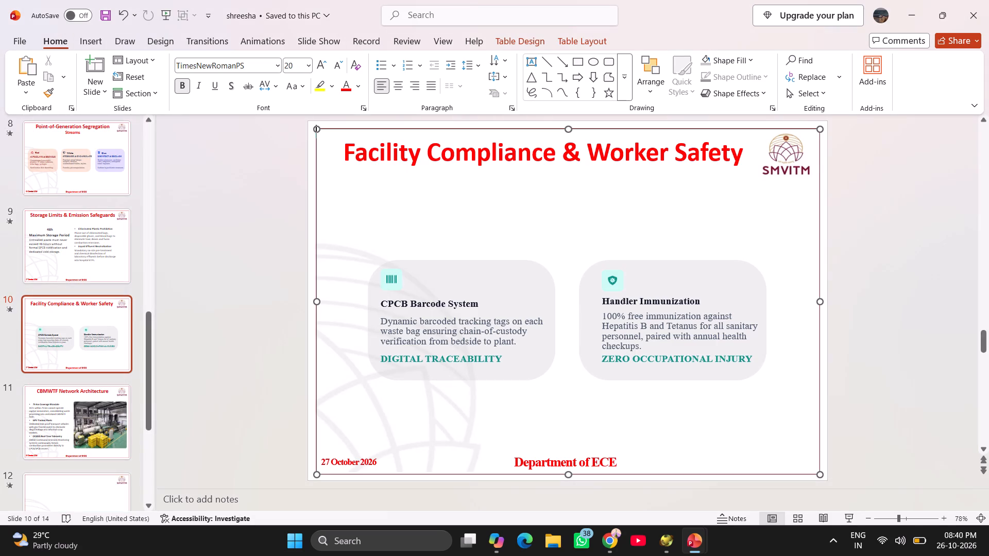
Back in the shreesha presentation, set the CPCB Barcode System heading's font size to 18.
click(406, 303)
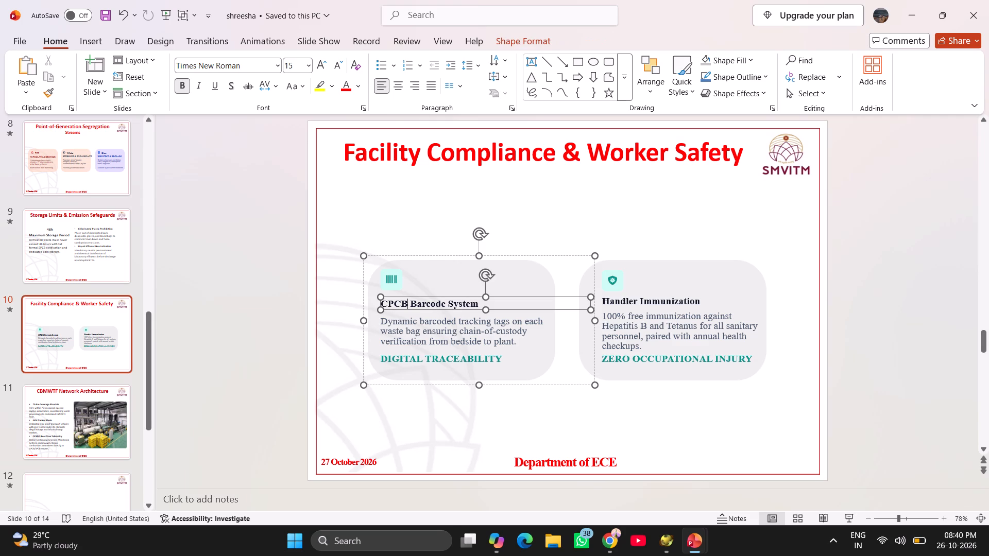
click(412, 297)
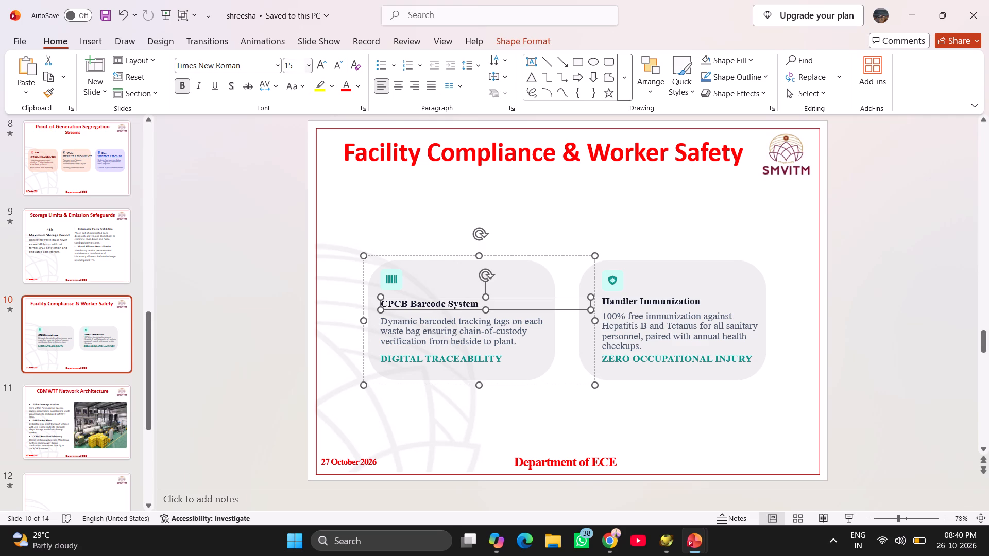
click(296, 62)
text(18)
key(Return)
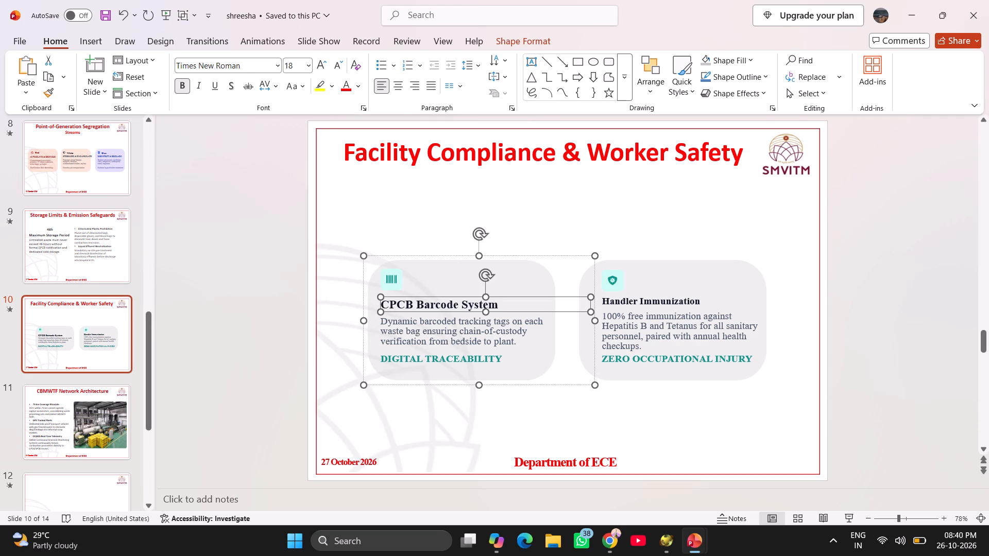
Set the DIGITAL TRACEABILITY label's font size to 13 in the CPCB Barcode System card.
click(417, 360)
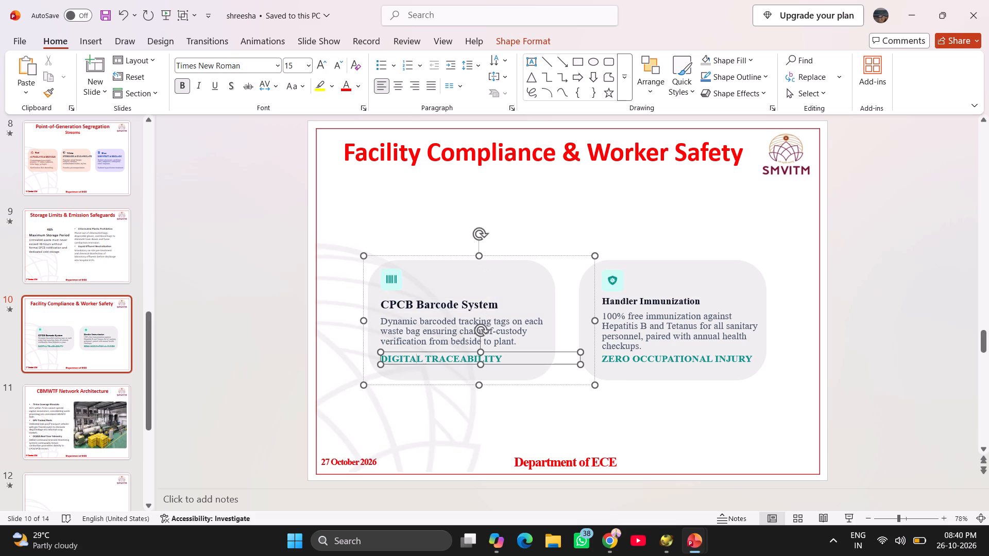
click(423, 351)
click(300, 65)
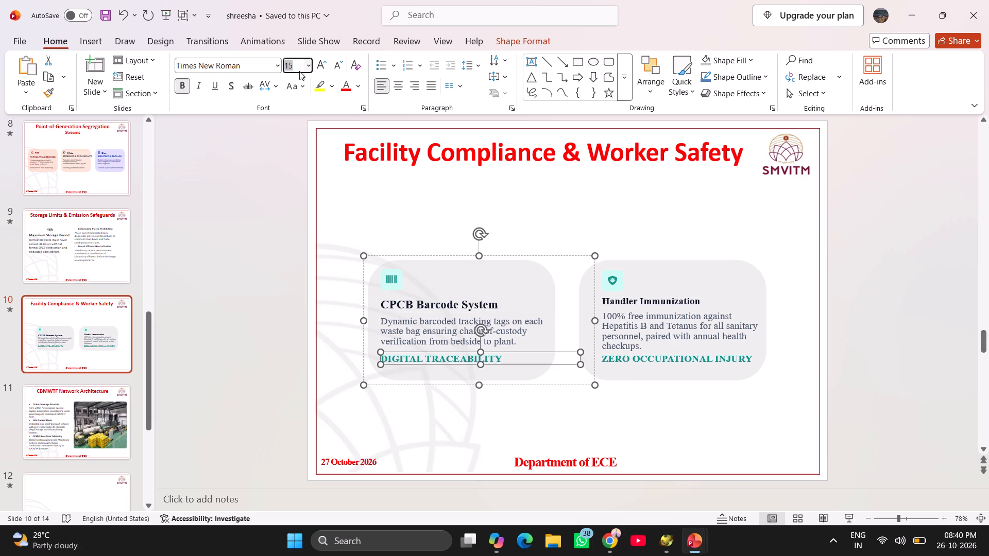
key(1)
key(3)
key(Return)
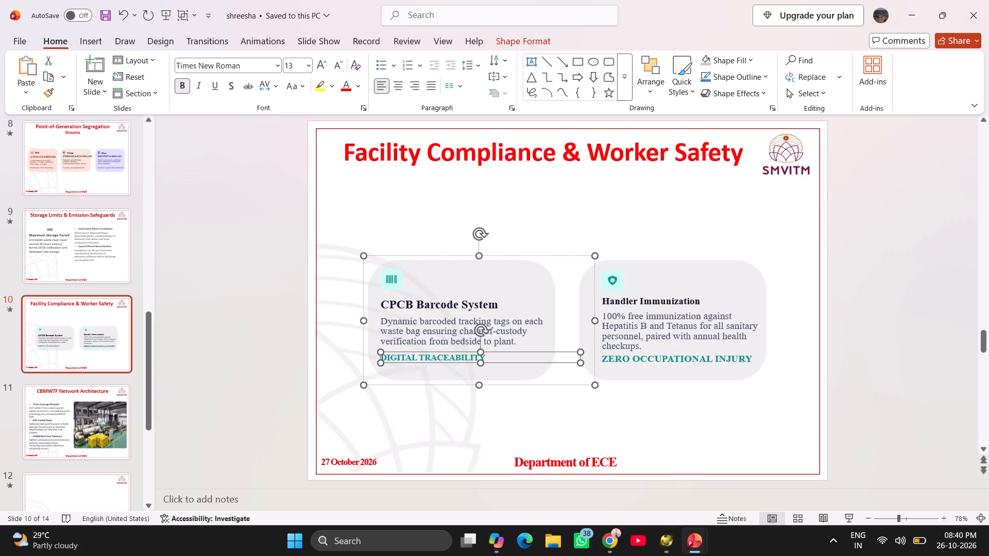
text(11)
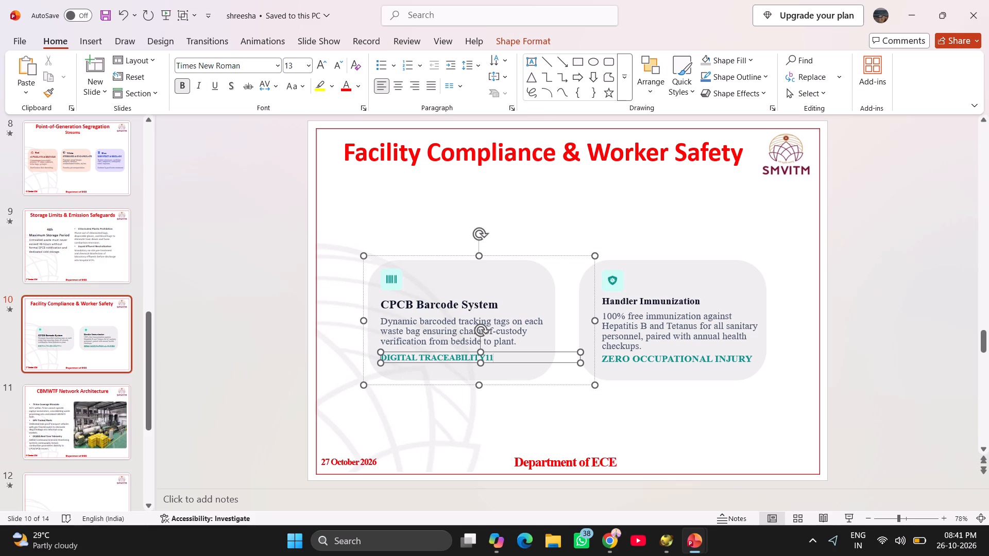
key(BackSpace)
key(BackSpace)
Set the Handler Immunization heading's font size to 18, matching the CPCB Barcode System heading.
click(396, 328)
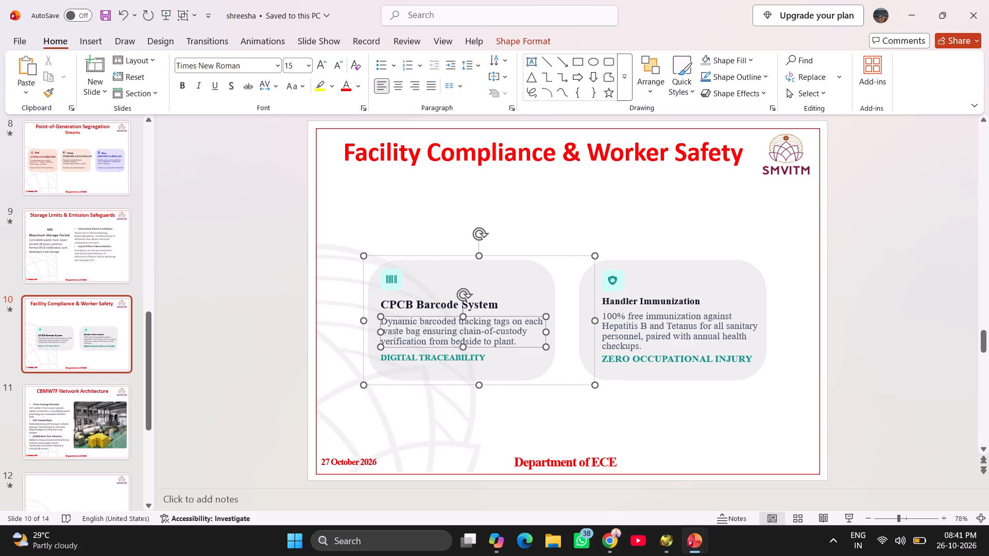
click(471, 360)
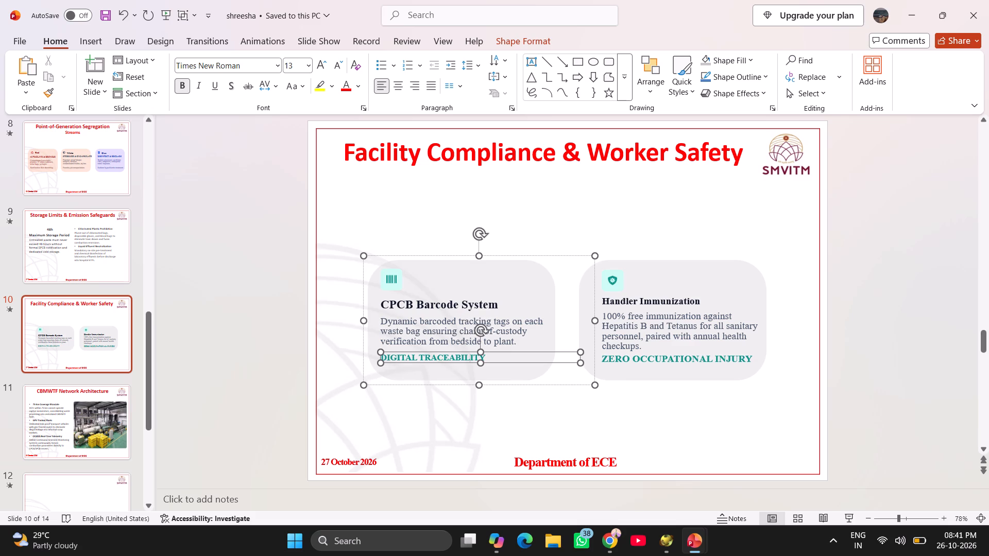
click(466, 303)
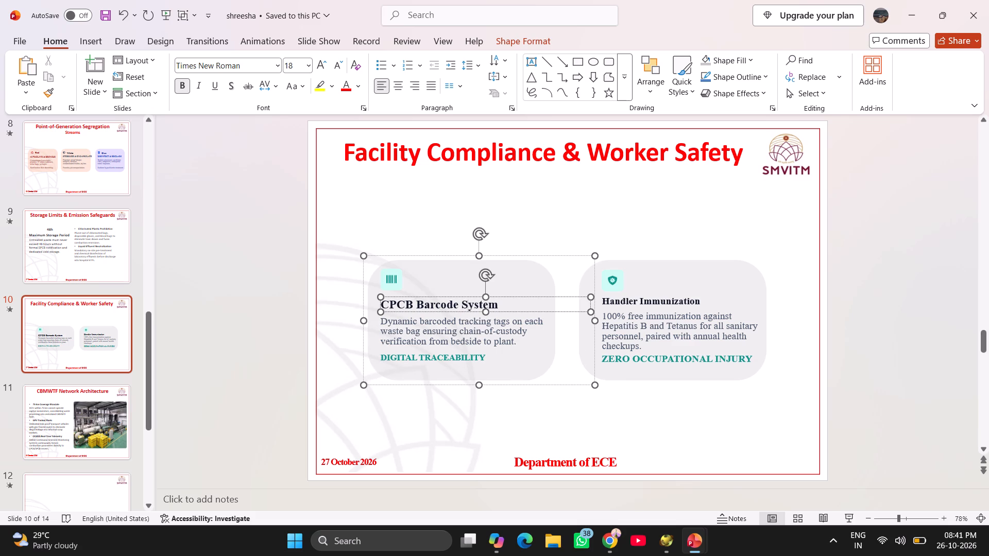
click(681, 299)
click(670, 292)
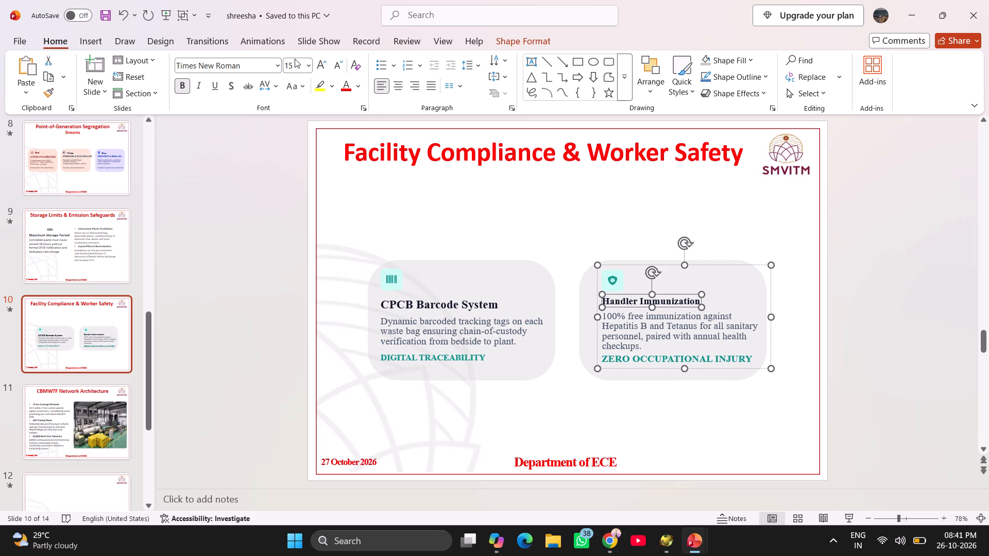
click(298, 65)
text(18)
key(Return)
Set the ZERO OCCUPATIONAL INJURY label's font size to 13, matching the DIGITAL TRACEABILITY label.
click(673, 322)
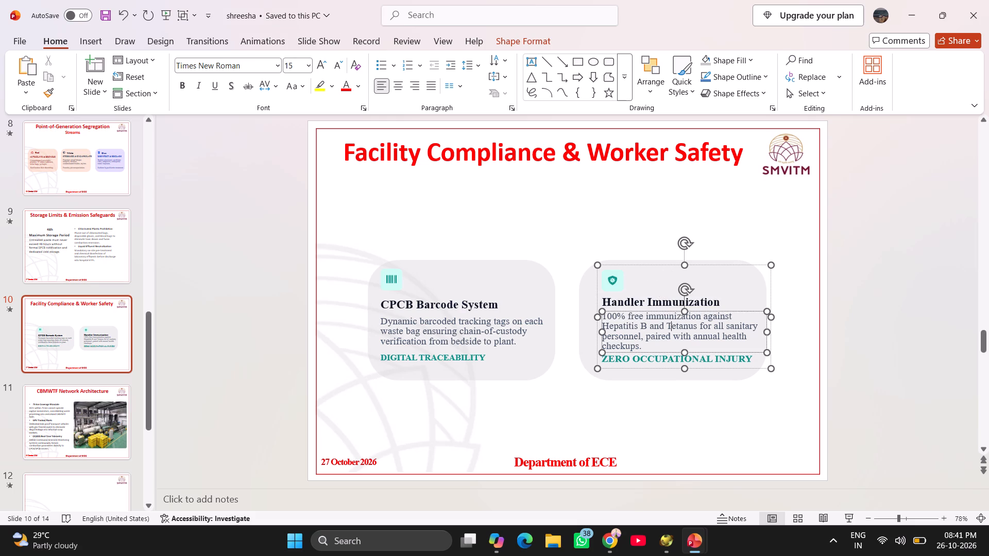
click(662, 357)
click(663, 353)
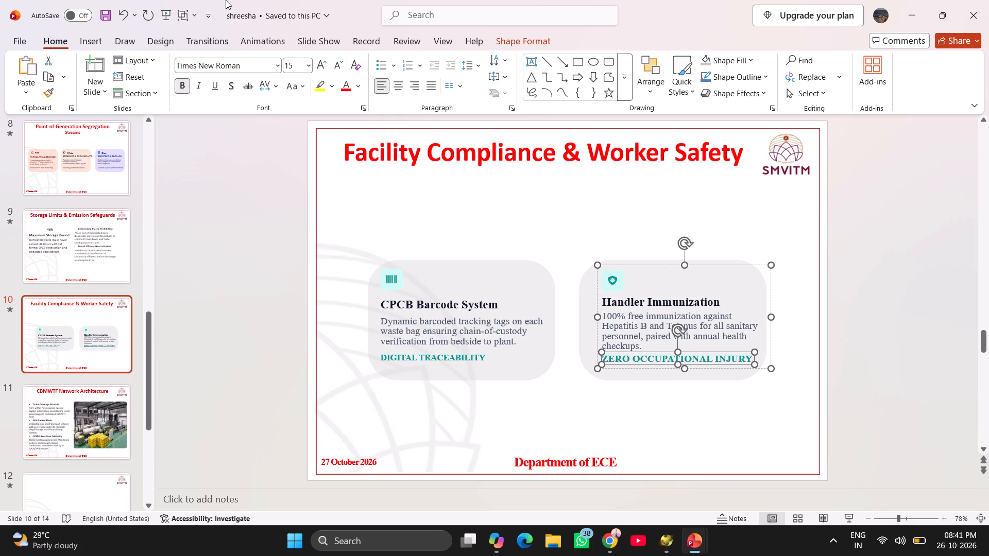
click(299, 65)
text(13)
key(Return)
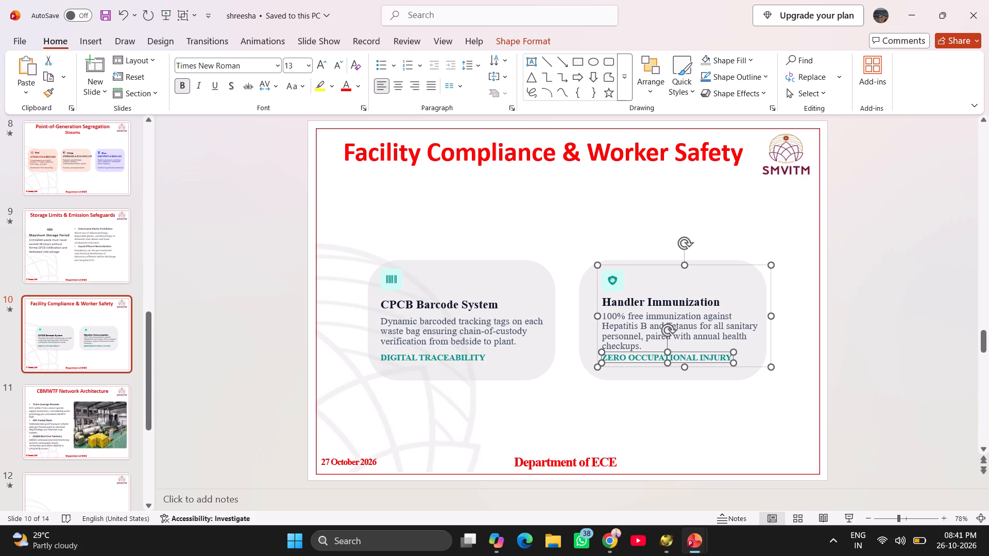
click(576, 235)
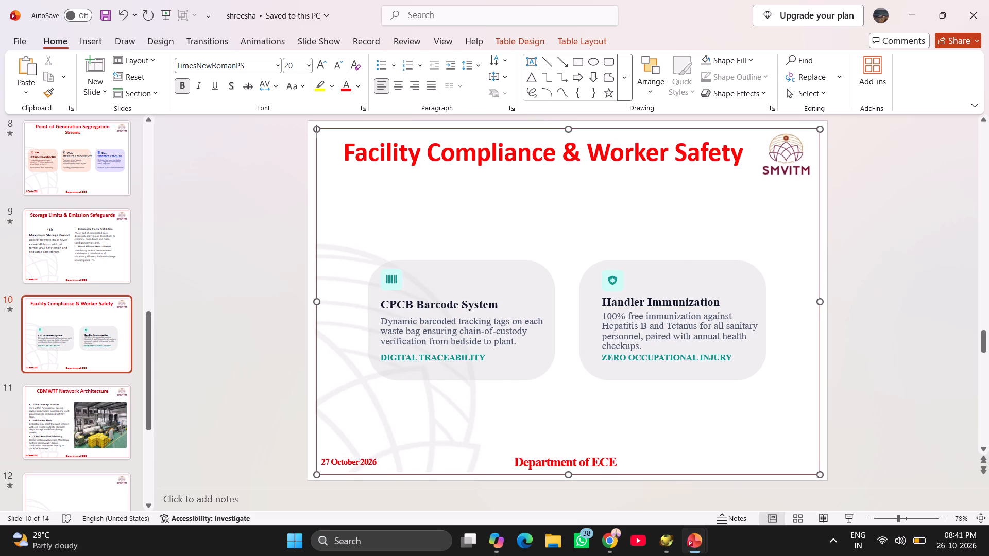
Shift the Handler Immunization description to the left and slightly down within its card.
click(615, 320)
drag(616, 311, 616, 311)
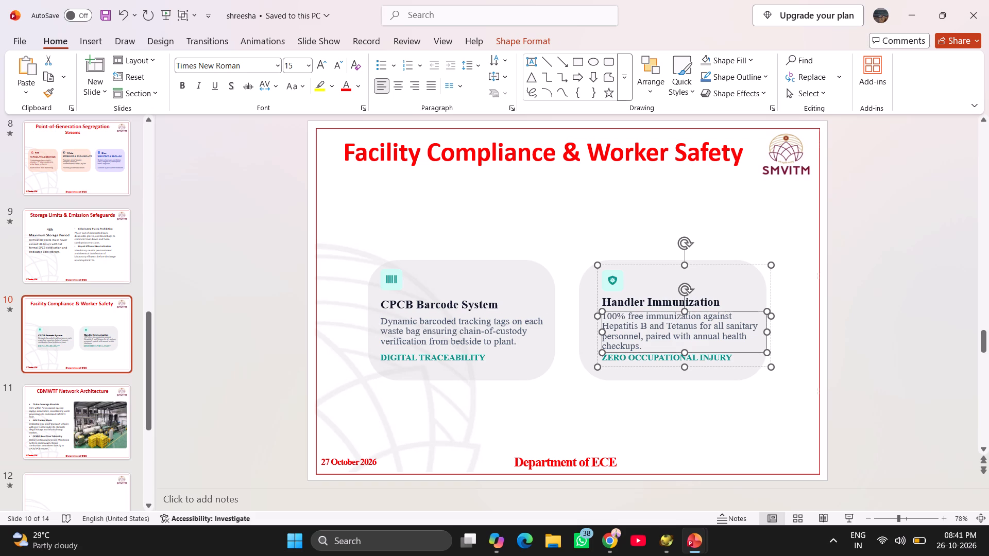
drag(616, 311, 603, 311)
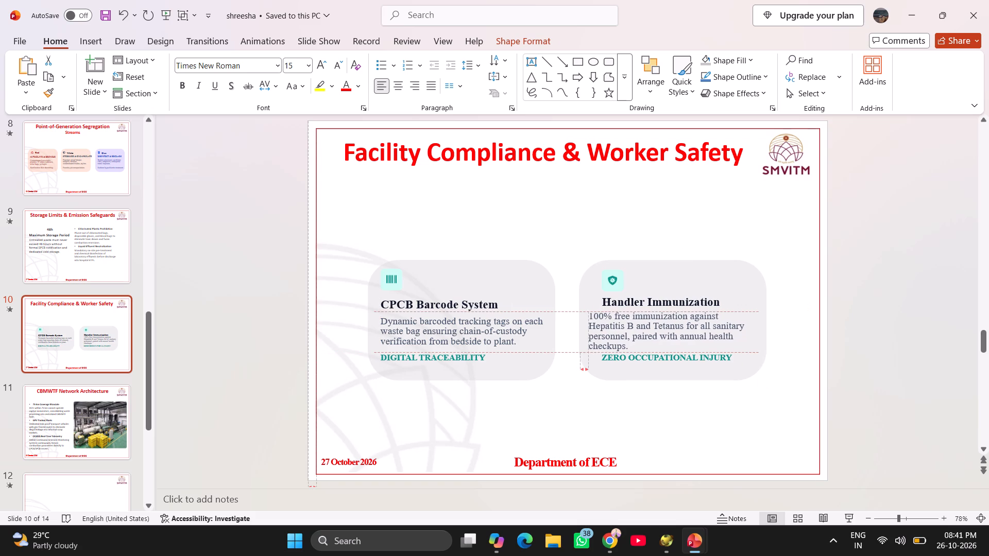
drag(603, 311, 604, 311)
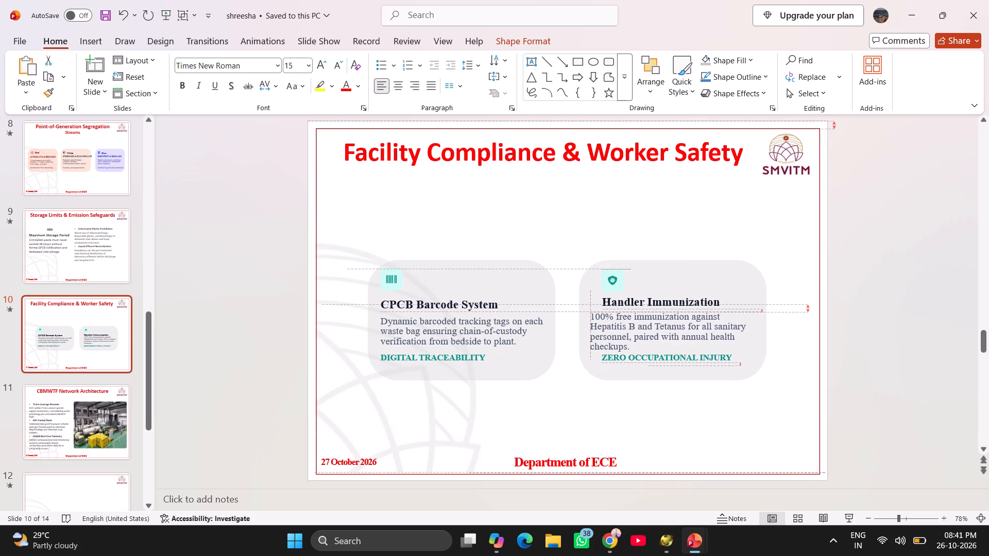
drag(604, 311, 603, 314)
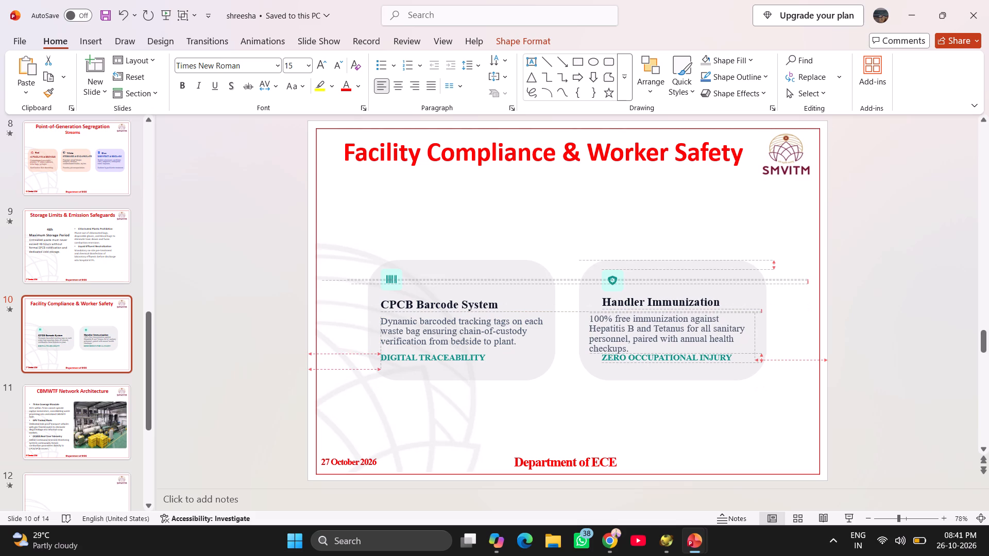
drag(603, 314, 607, 312)
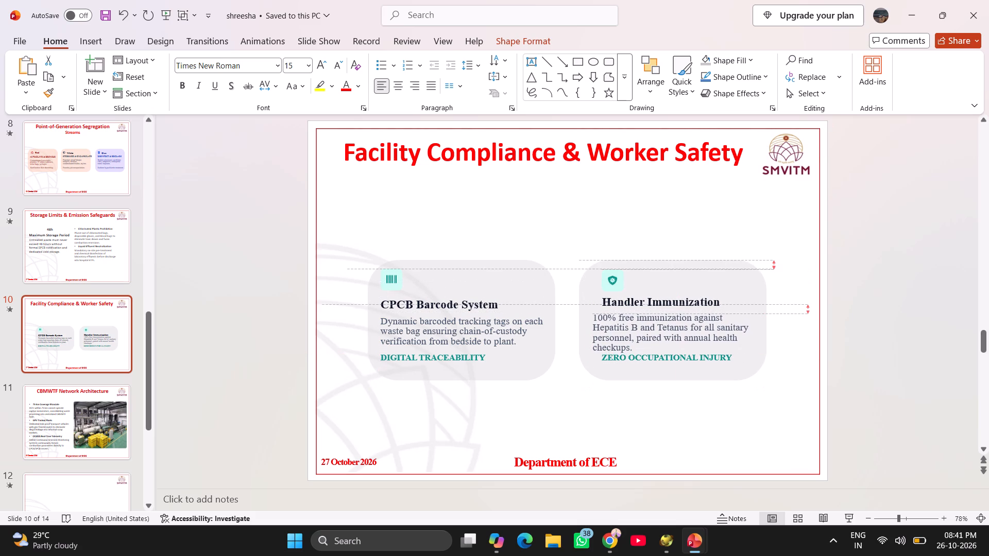
drag(607, 312, 609, 312)
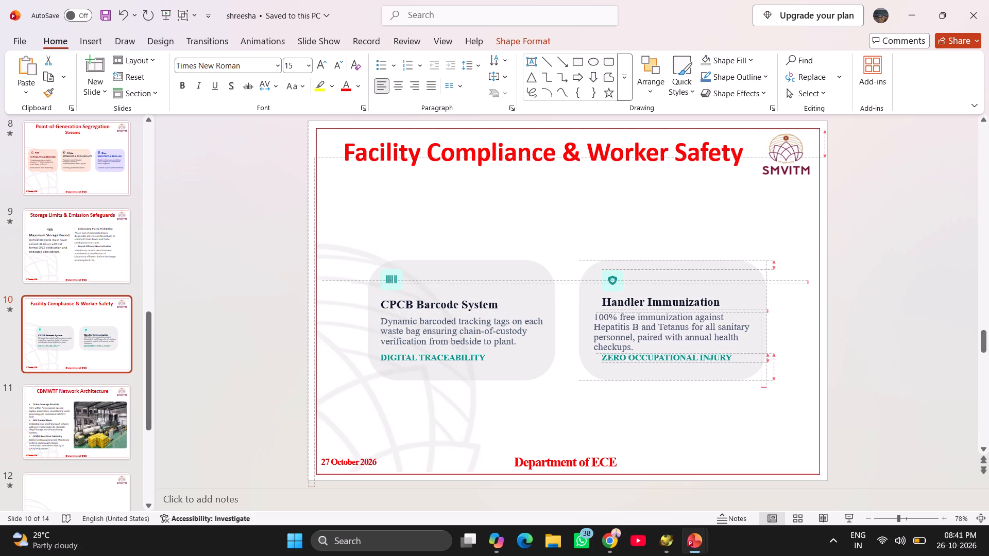
drag(609, 312, 608, 312)
Move the shield icon with its teal square left, in line with the description's left edge in the Handler Immunization card.
click(608, 281)
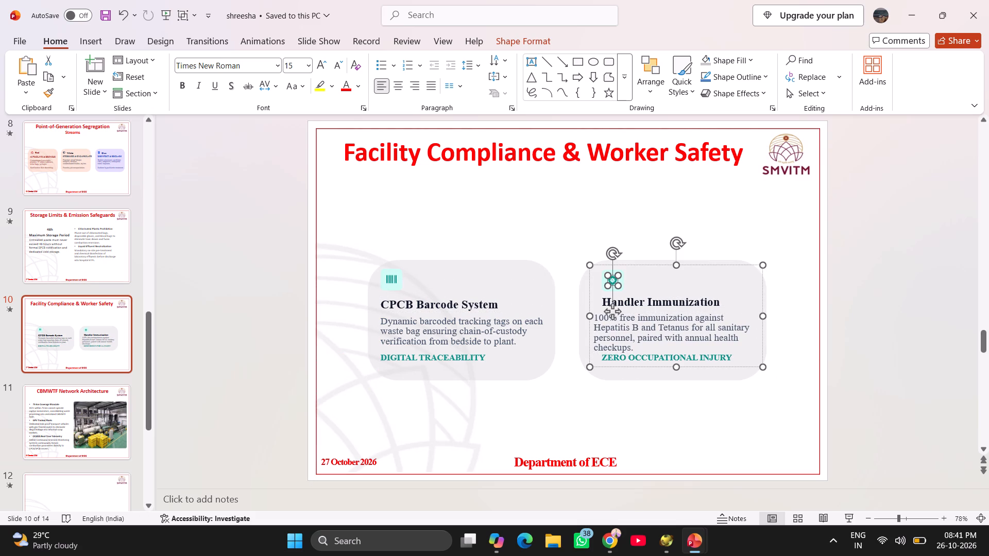
click(602, 279)
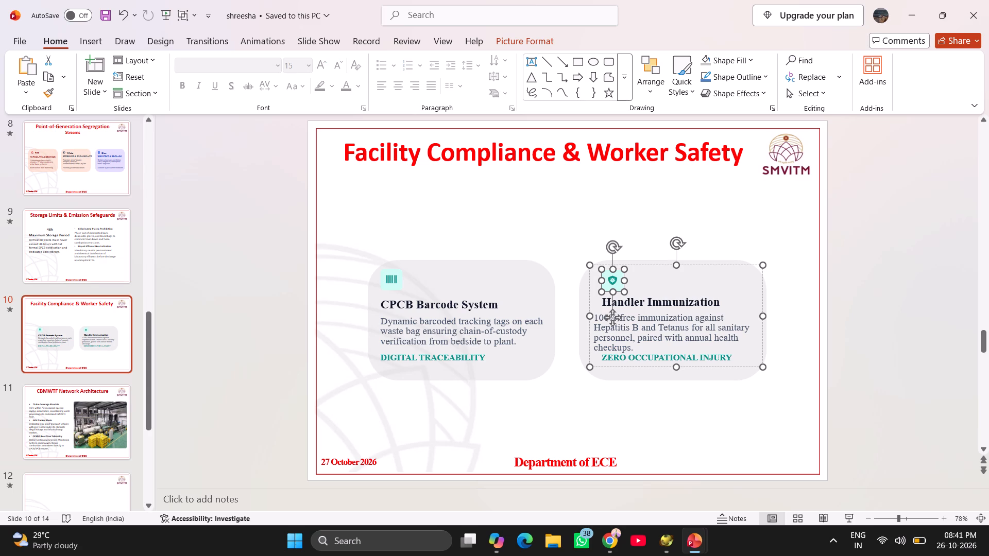
ctrl+click(613, 277)
drag(608, 270, 605, 269)
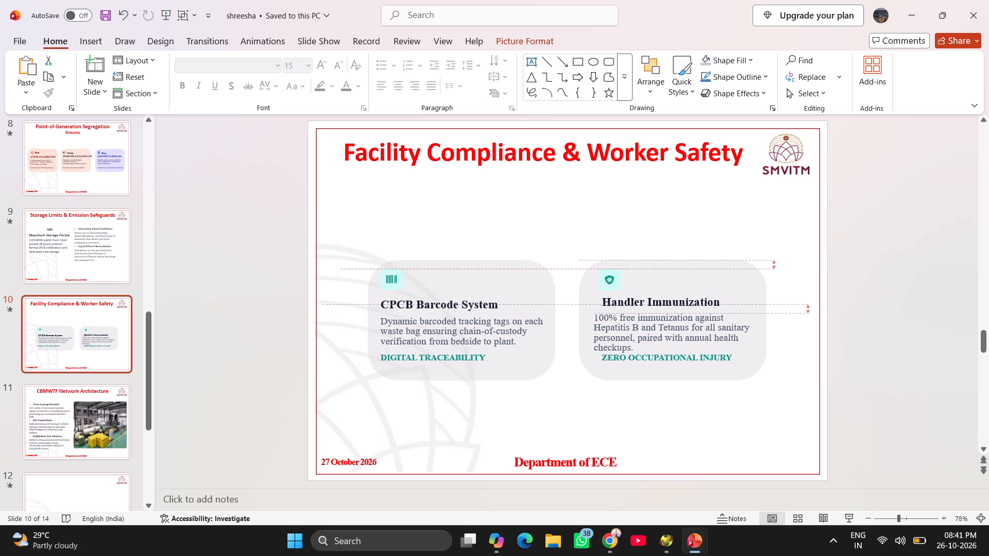
drag(605, 269, 602, 269)
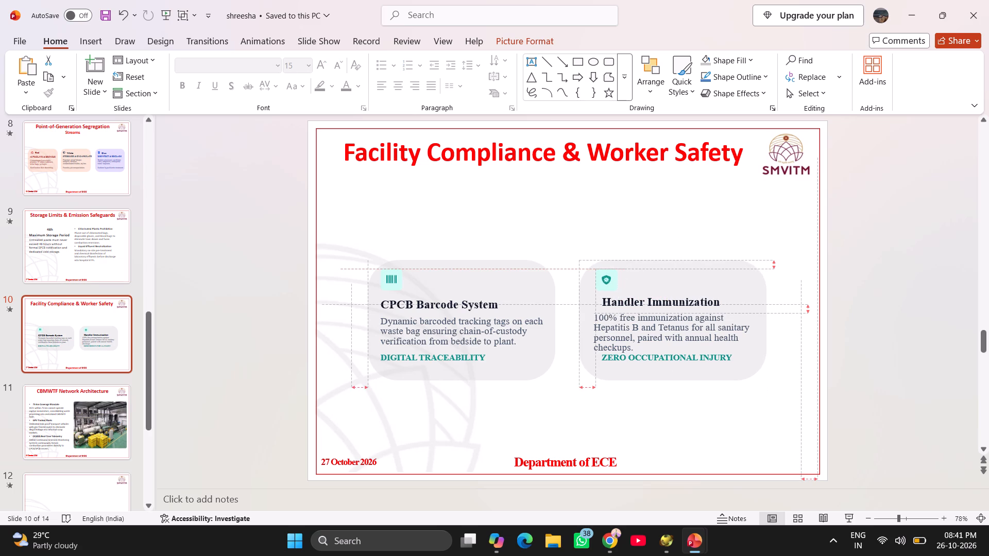
drag(602, 269, 600, 269)
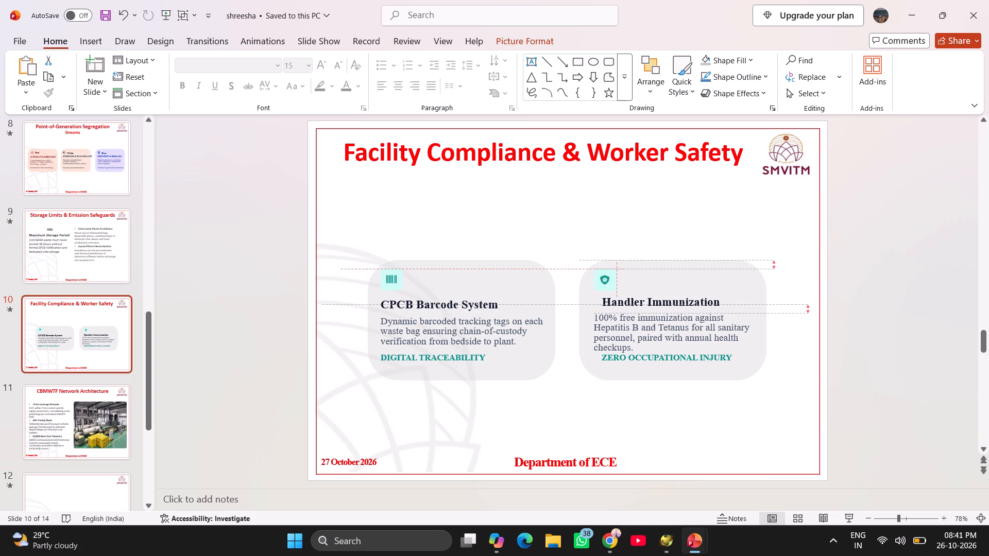
drag(600, 269, 598, 269)
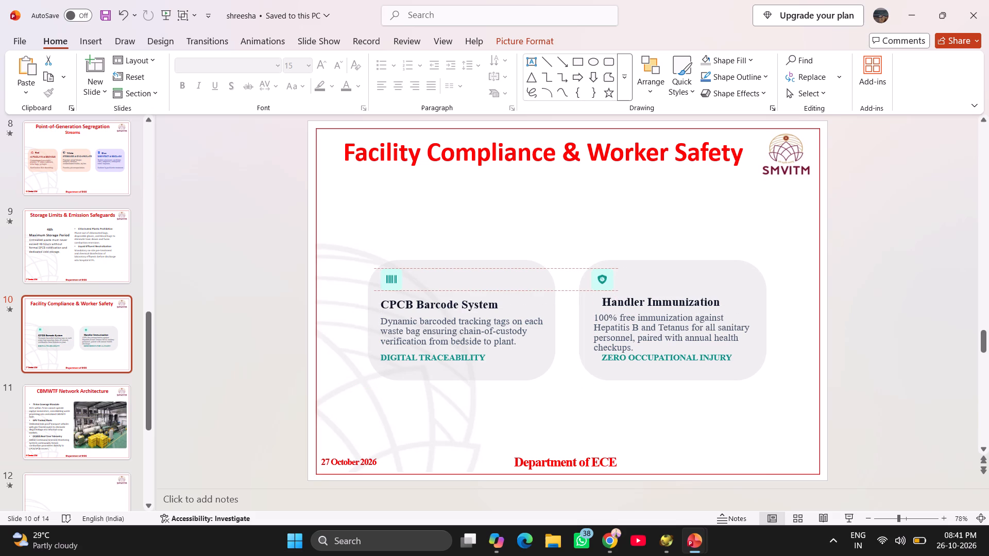
drag(598, 269, 597, 270)
Move the Handler Immunization heading left so it starts beneath the shield icon's left edge.
click(623, 303)
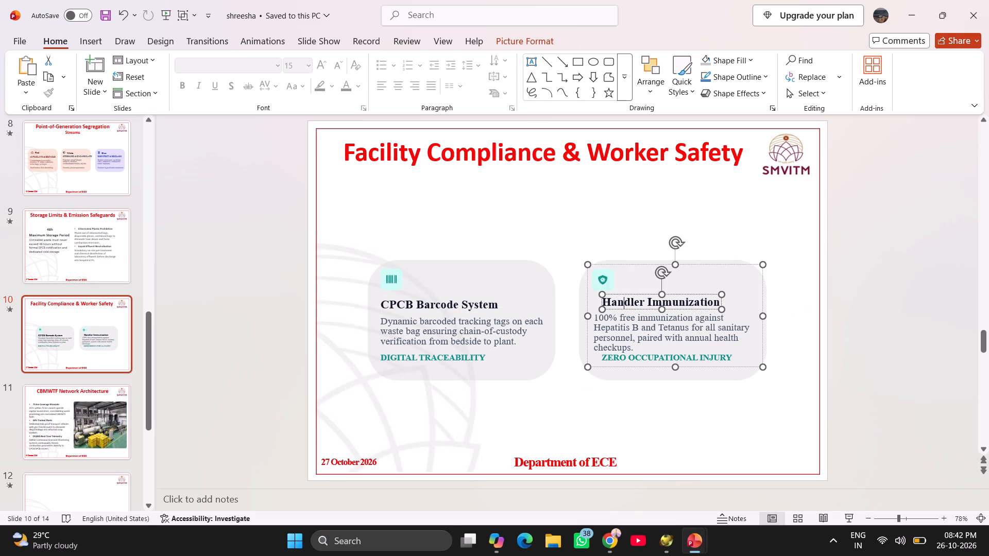
drag(623, 294, 614, 293)
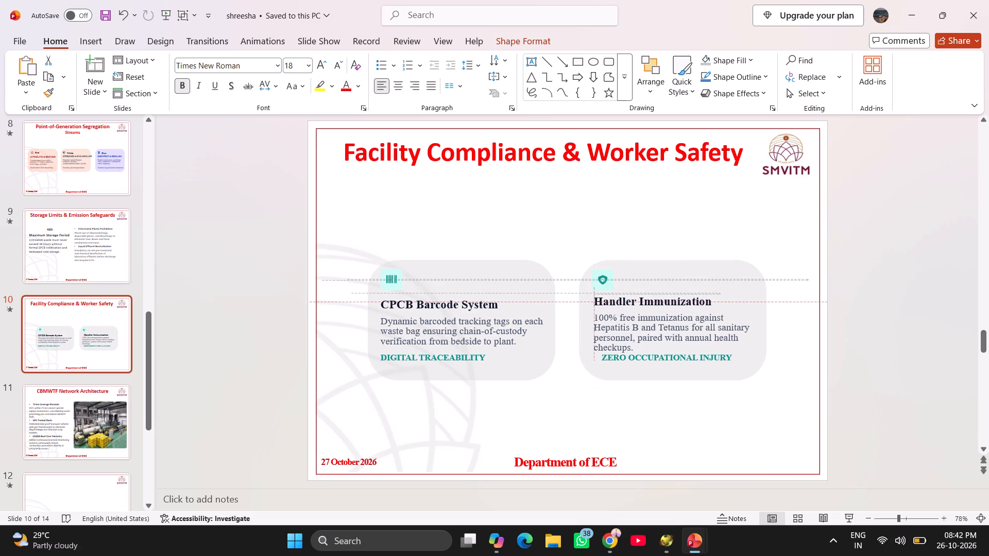
drag(614, 293, 612, 294)
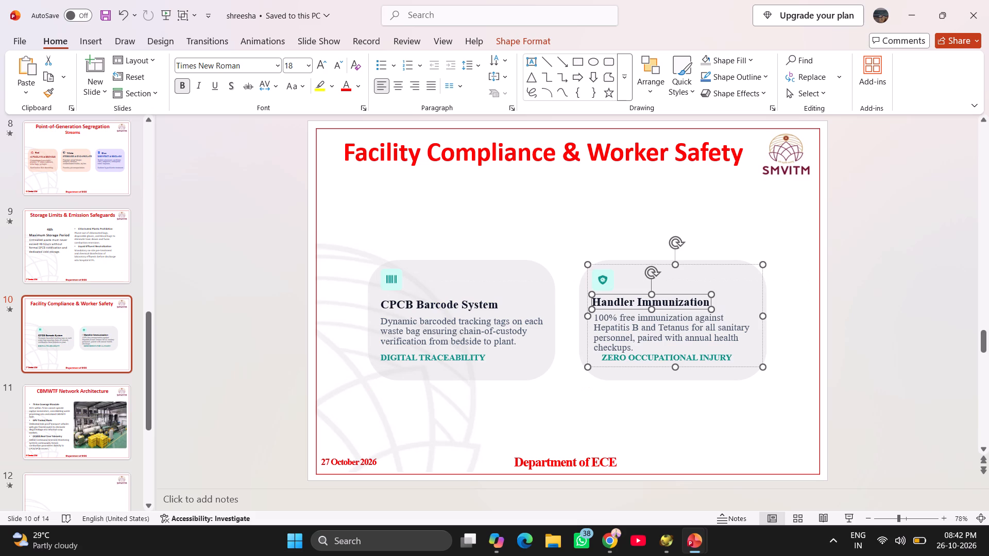
Nudge the Handler Immunization description slightly left and down, beneath the heading.
click(613, 322)
double_click(613, 312)
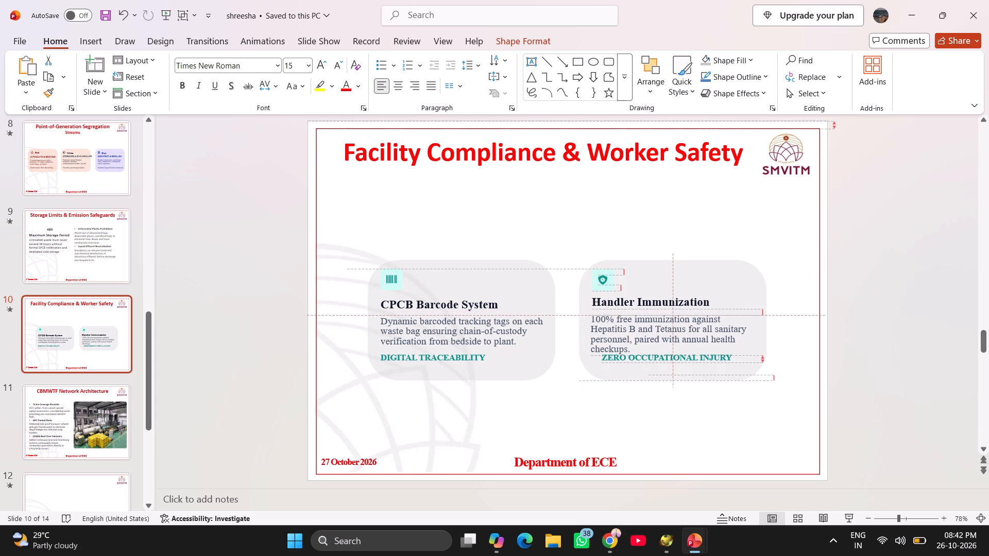
Move the ZERO OCCUPATIONAL INJURY label left and down, clear of the description and aligned with the heading's left edge.
click(616, 357)
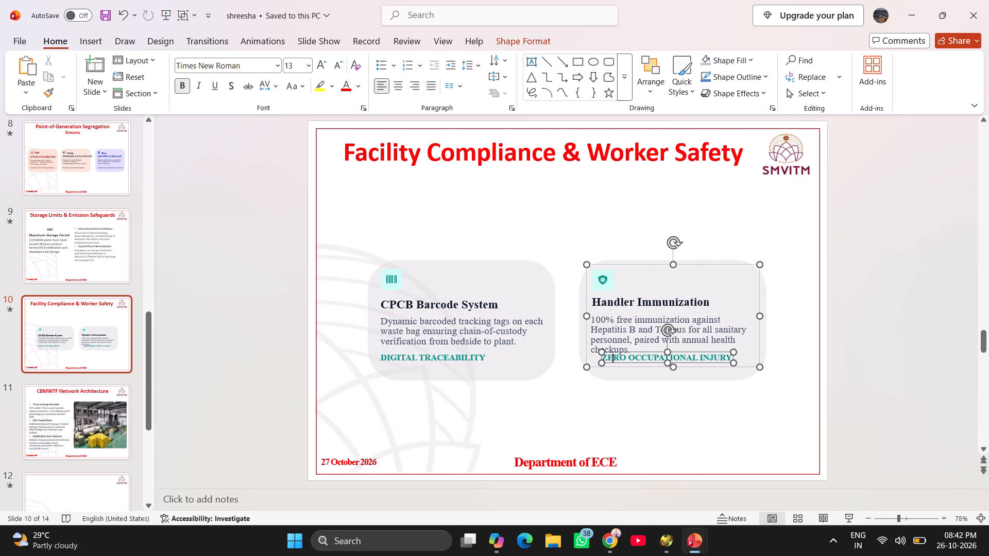
drag(636, 352, 626, 355)
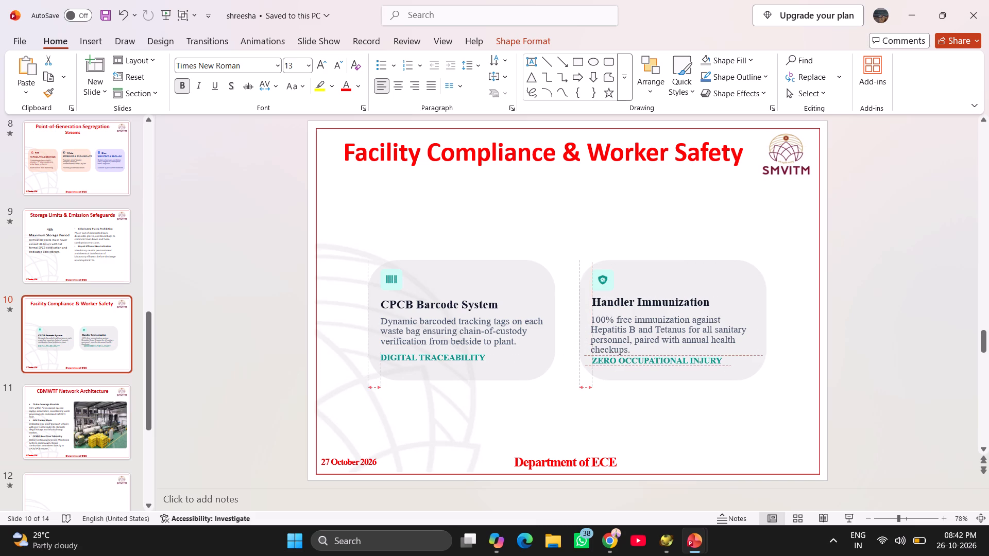
drag(626, 355, 624, 358)
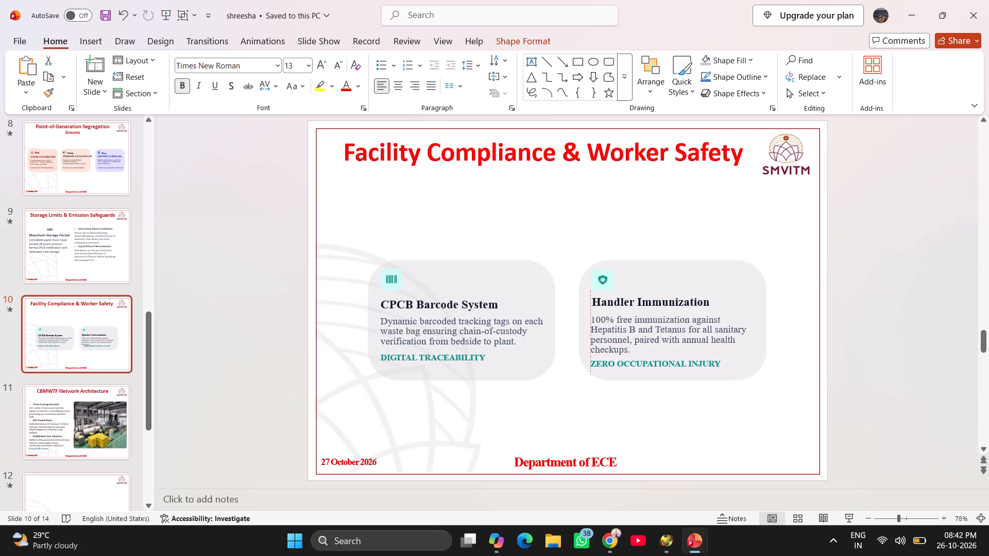
drag(624, 358, 625, 359)
Nudge the Handler Immunization heading slightly down, level with the CPCB Barcode System heading.
click(617, 335)
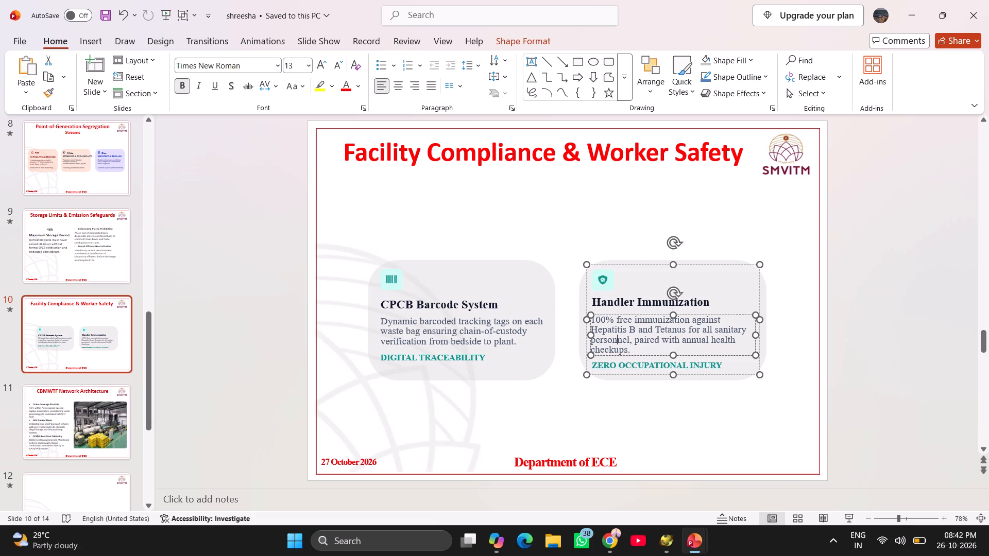
click(602, 303)
click(602, 294)
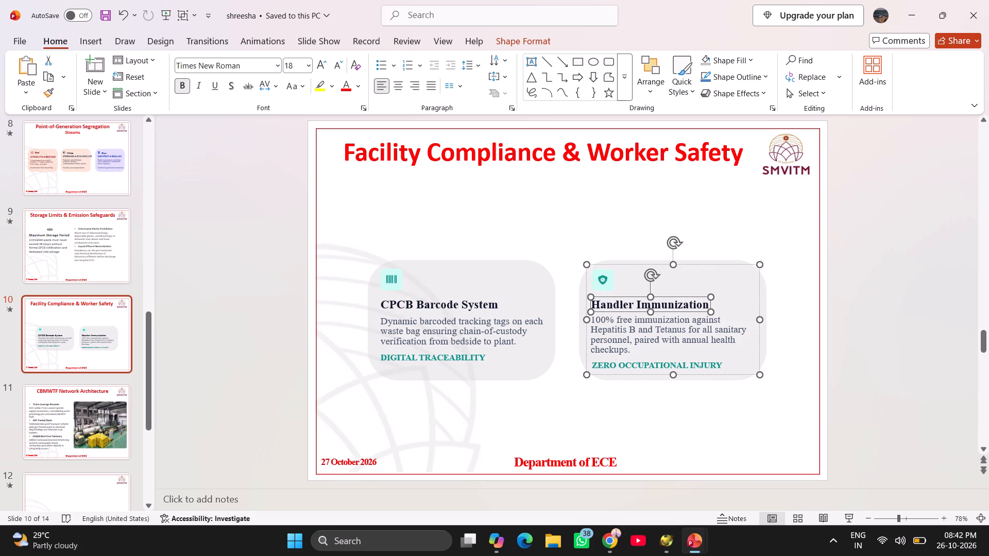
click(833, 382)
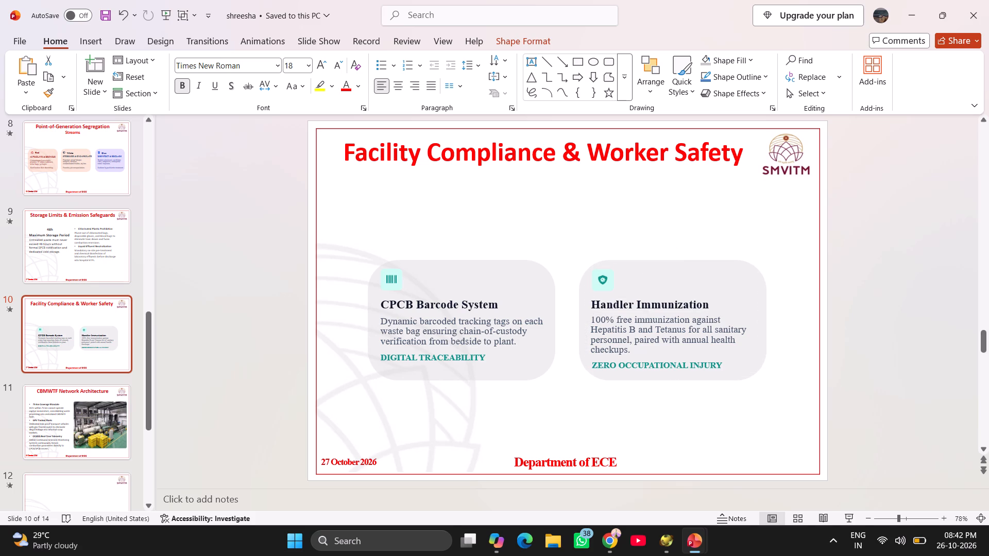
Group the Handler Immunization card's rounded background, icon, heading, description and label into one object.
click(742, 288)
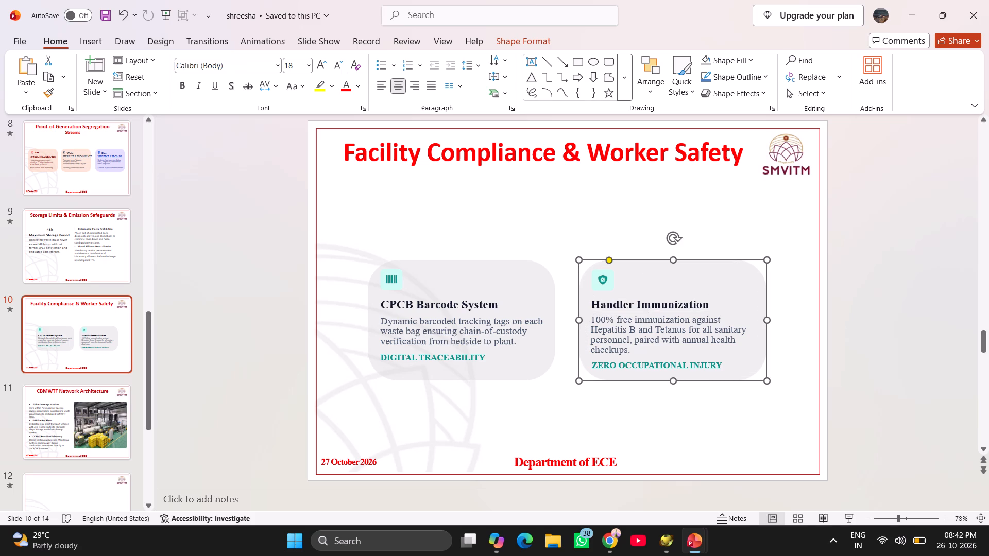
click(557, 222)
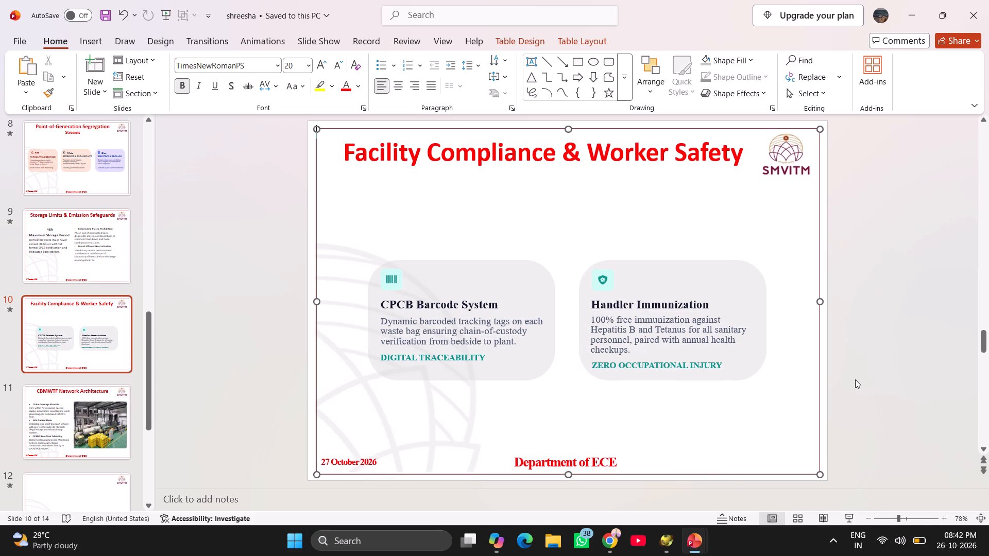
drag(859, 376, 661, 289)
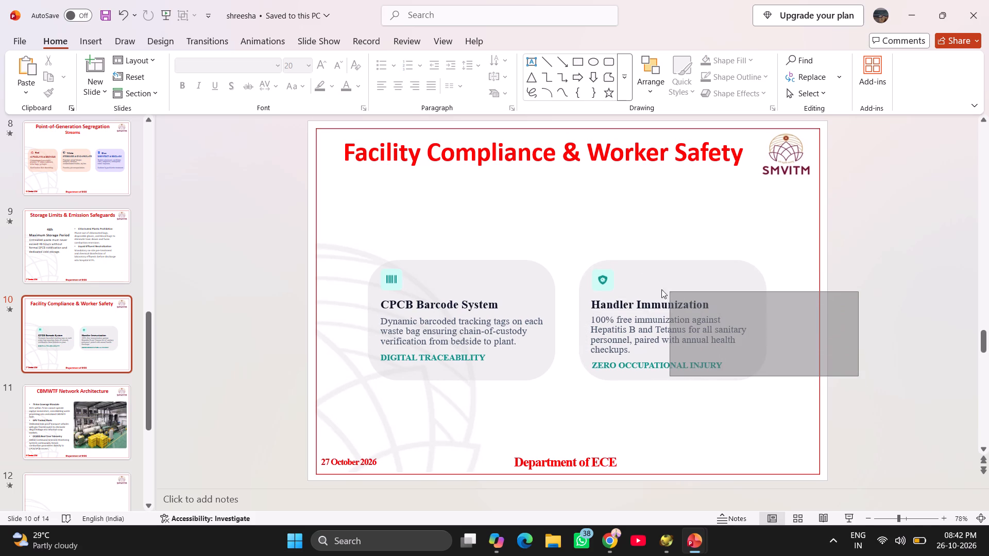
drag(661, 289, 569, 245)
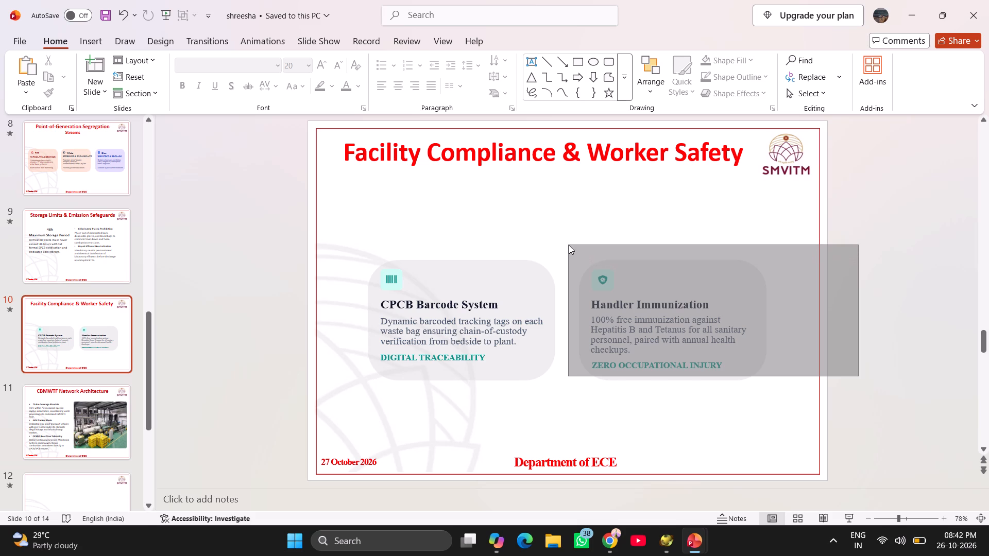
drag(569, 245, 569, 244)
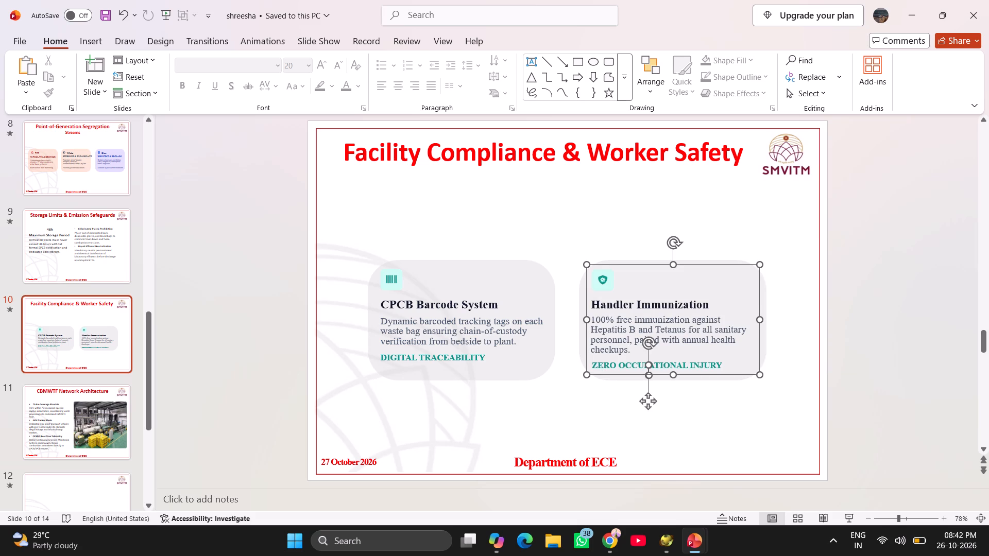
ctrl+click(710, 375)
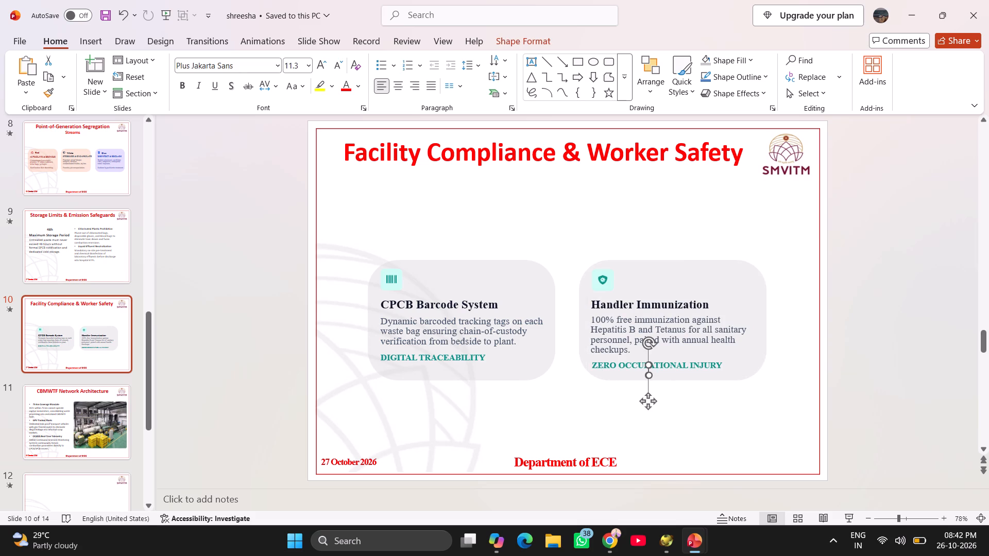
click(702, 359)
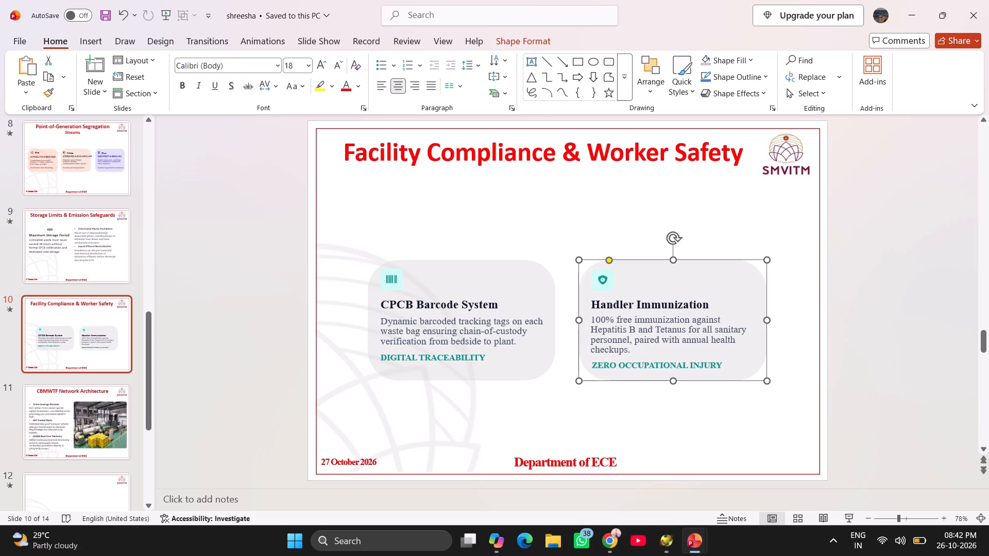
ctrl+click(600, 279)
ctrl+click(608, 299)
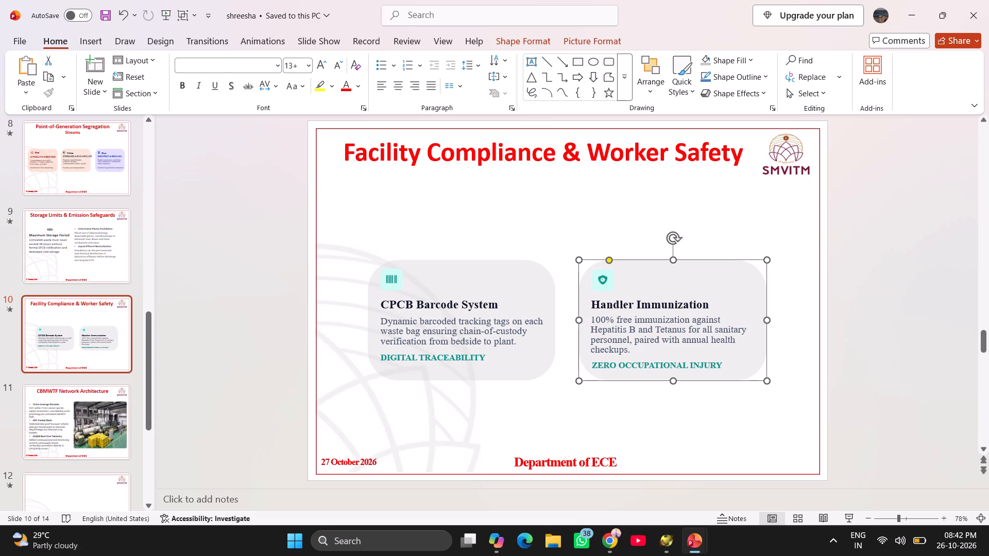
ctrl+click(609, 307)
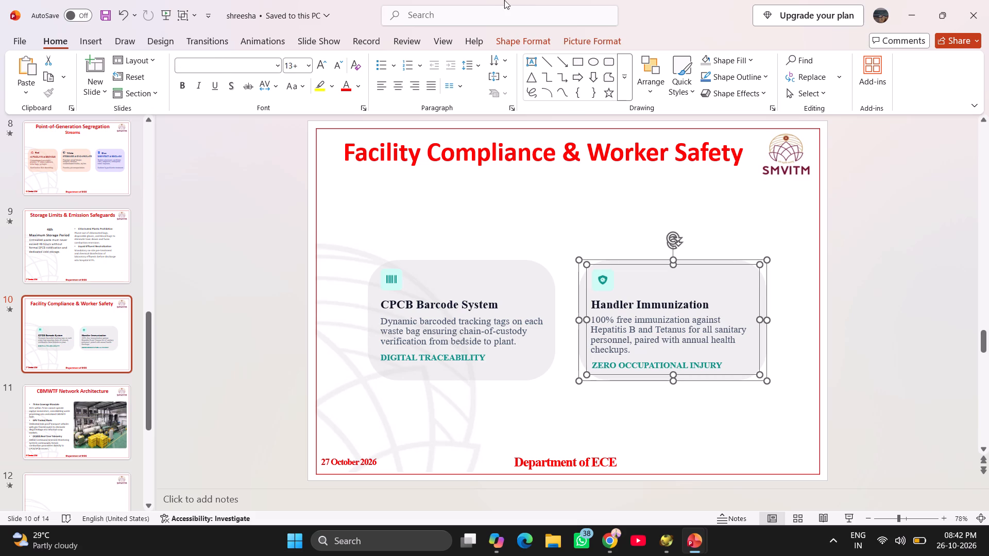
click(496, 14)
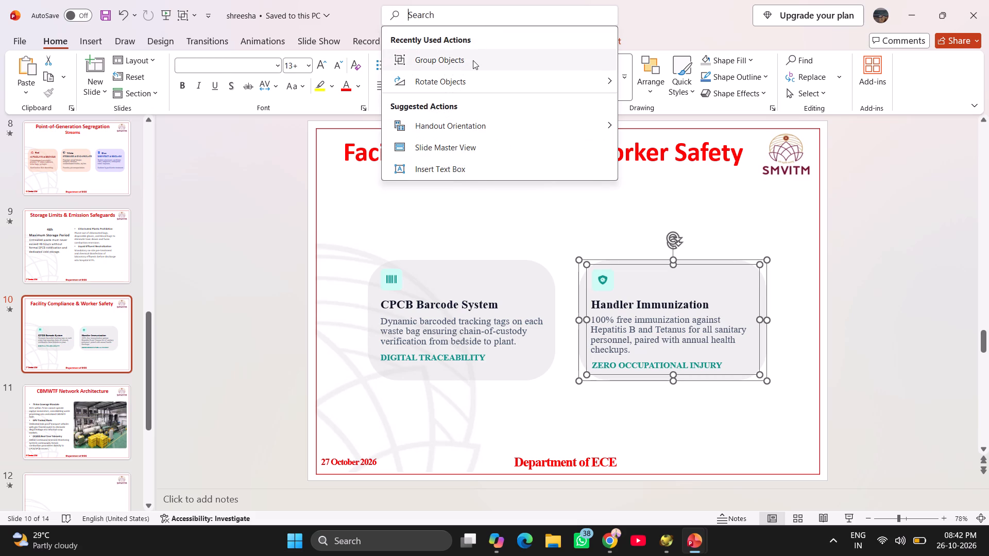
click(473, 60)
click(476, 283)
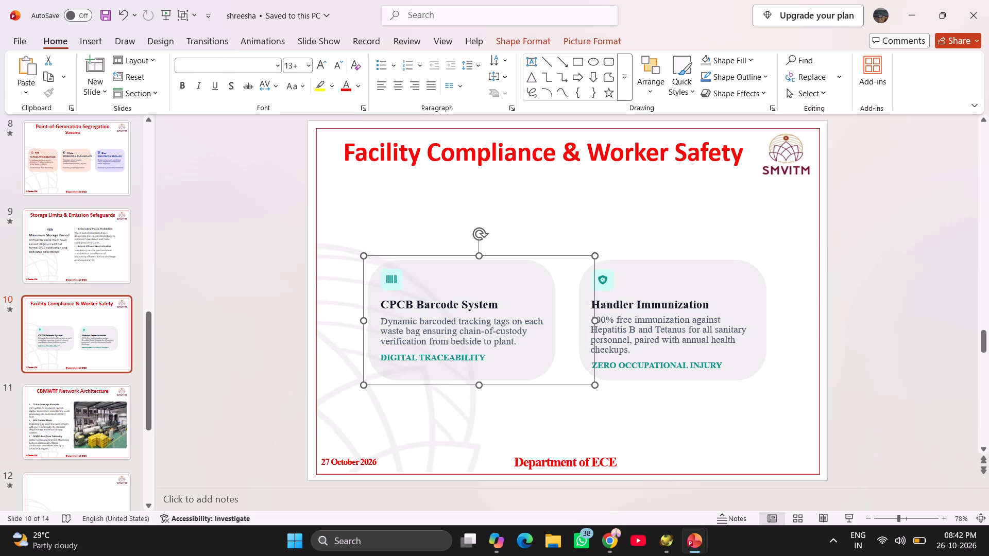
click(737, 299)
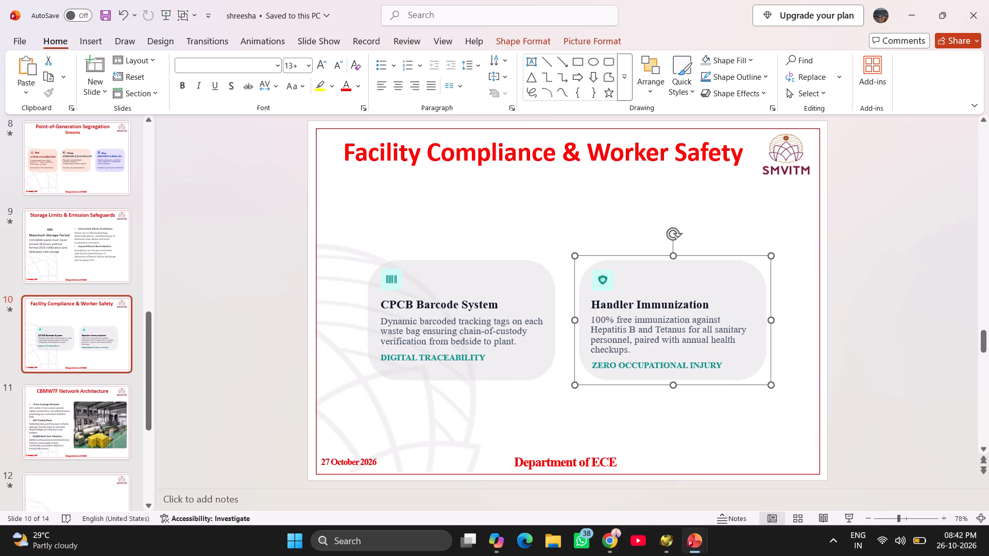
click(896, 296)
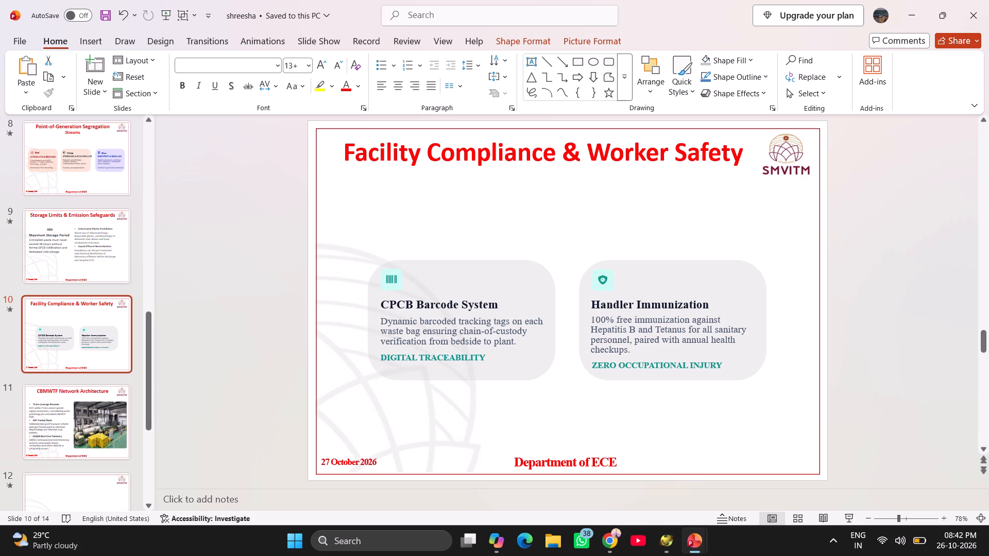
Move the grouped CPCB Barcode System card slightly left, keeping it level with the Handler Immunization card.
click(465, 273)
drag(462, 269, 456, 269)
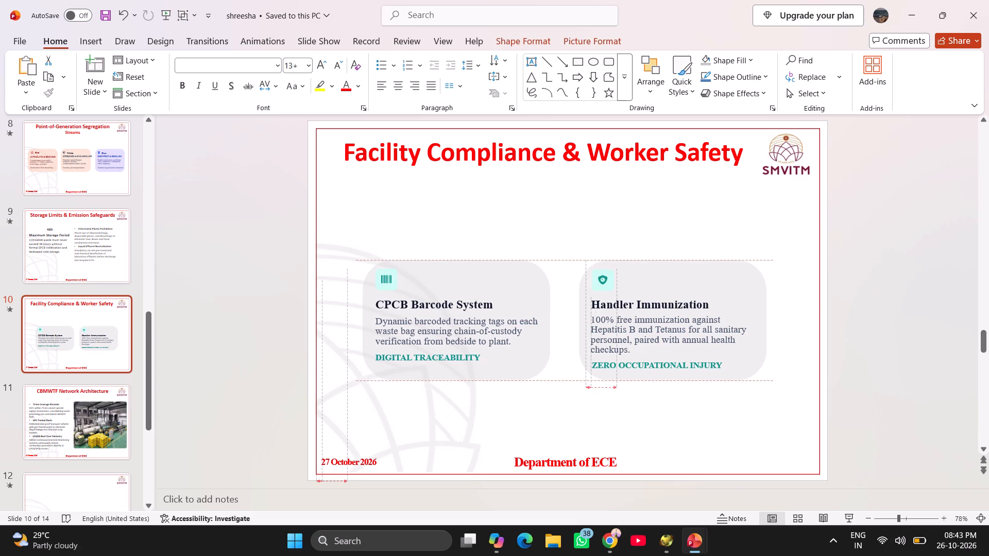
drag(456, 269, 459, 270)
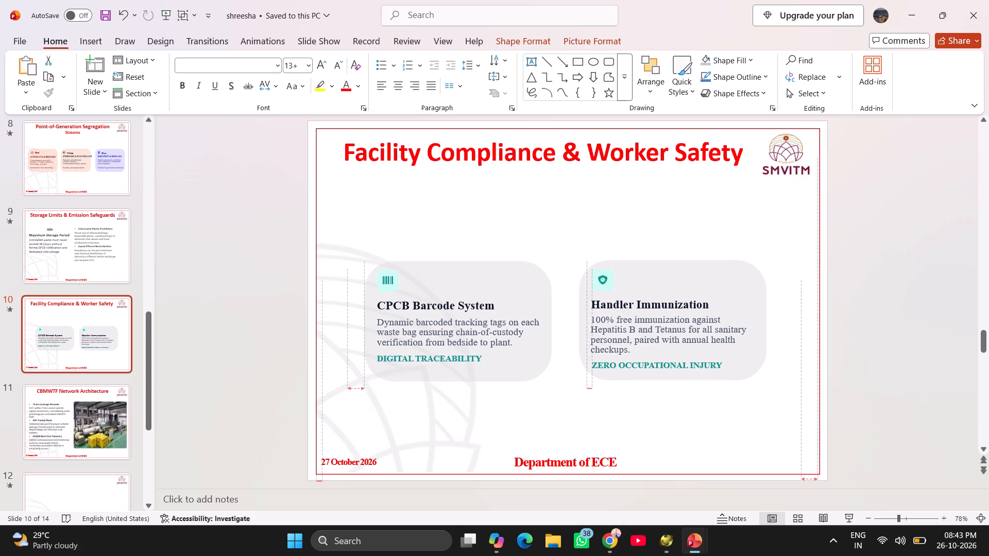
drag(459, 270, 462, 270)
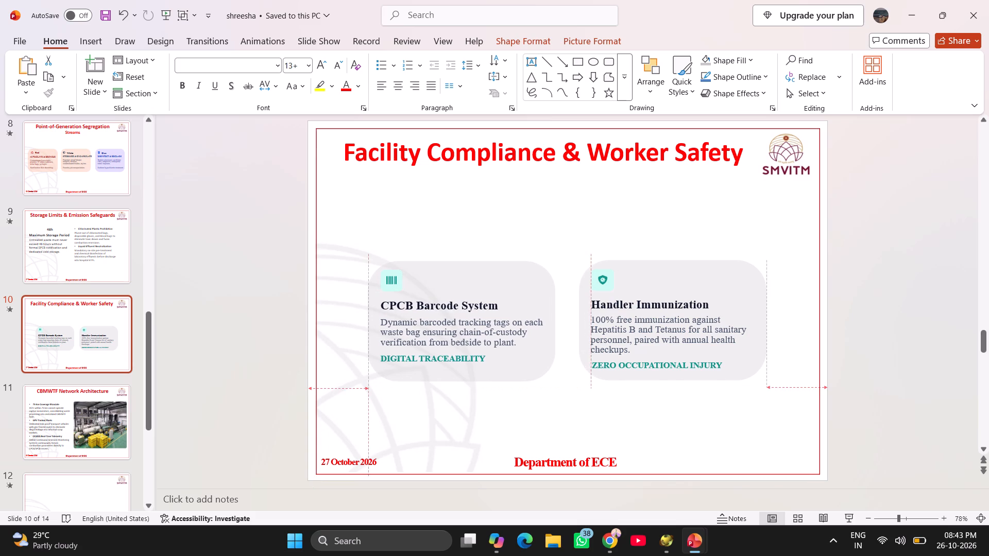
drag(462, 270, 450, 270)
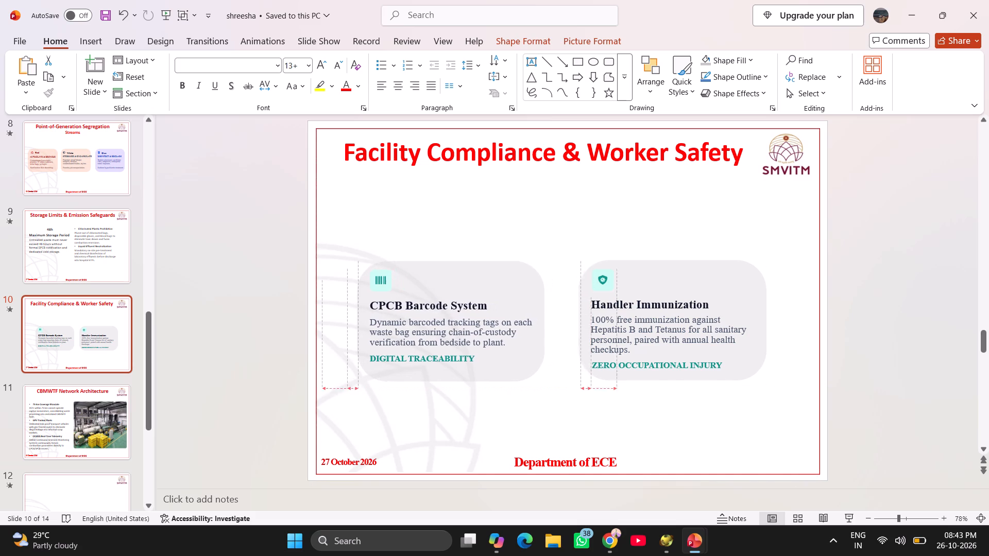
drag(450, 270, 463, 272)
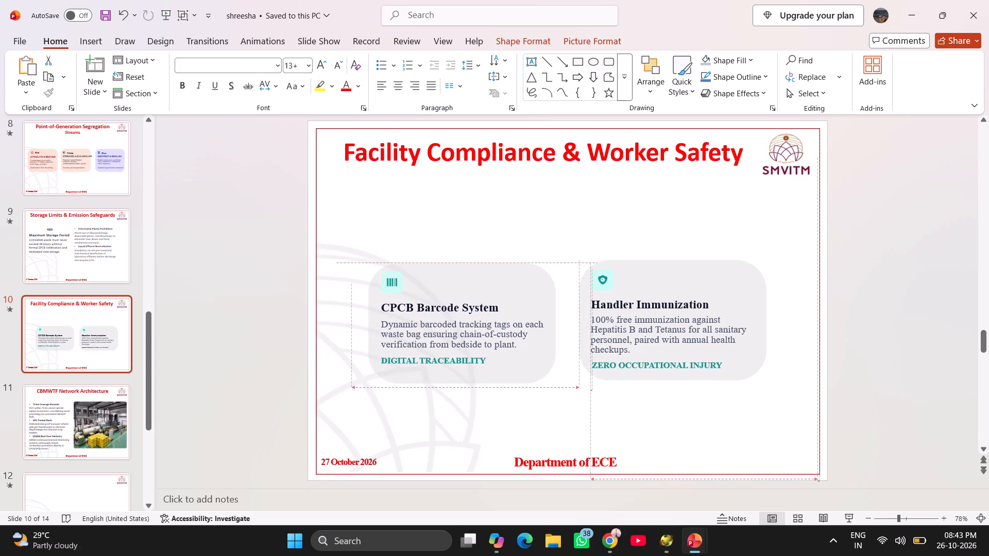
drag(463, 272, 465, 267)
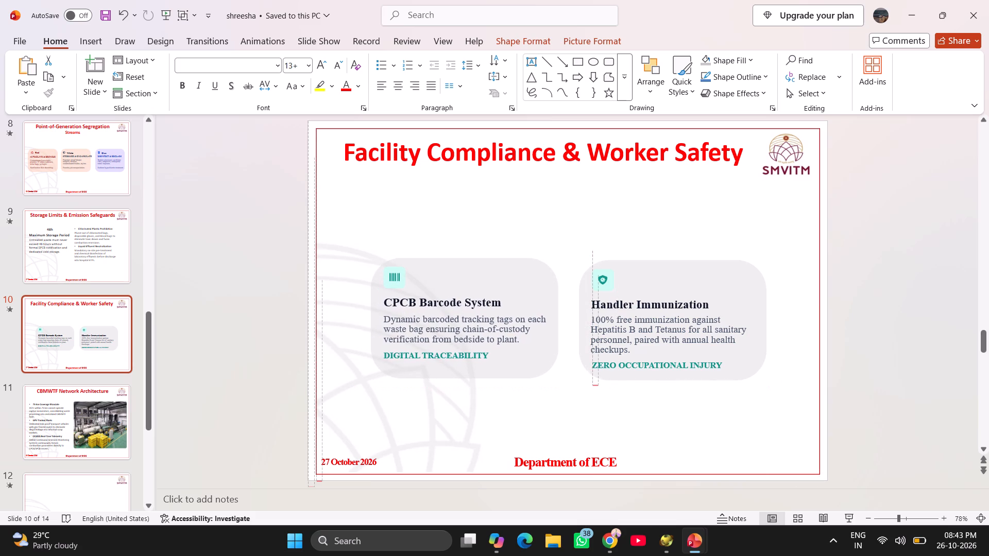
drag(465, 267, 458, 267)
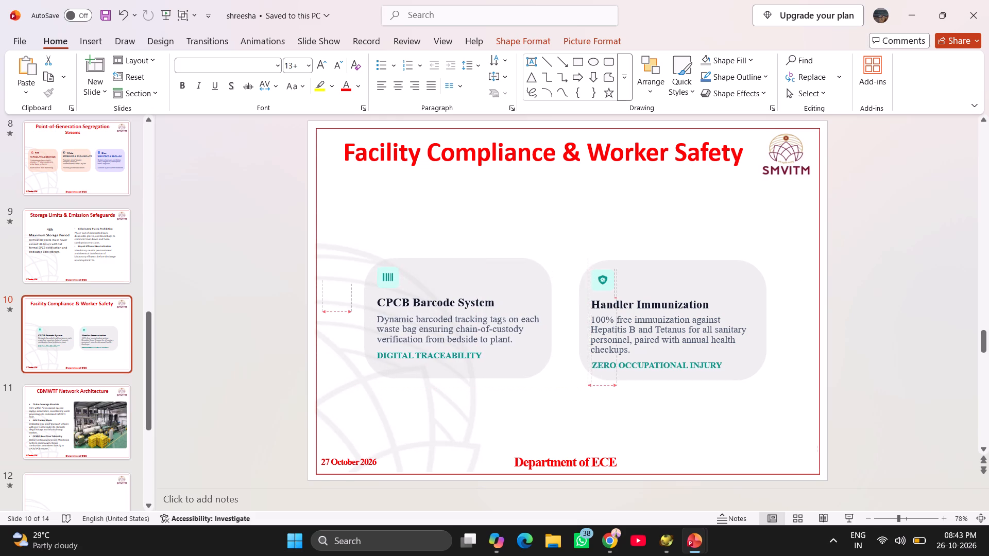
drag(458, 267, 454, 267)
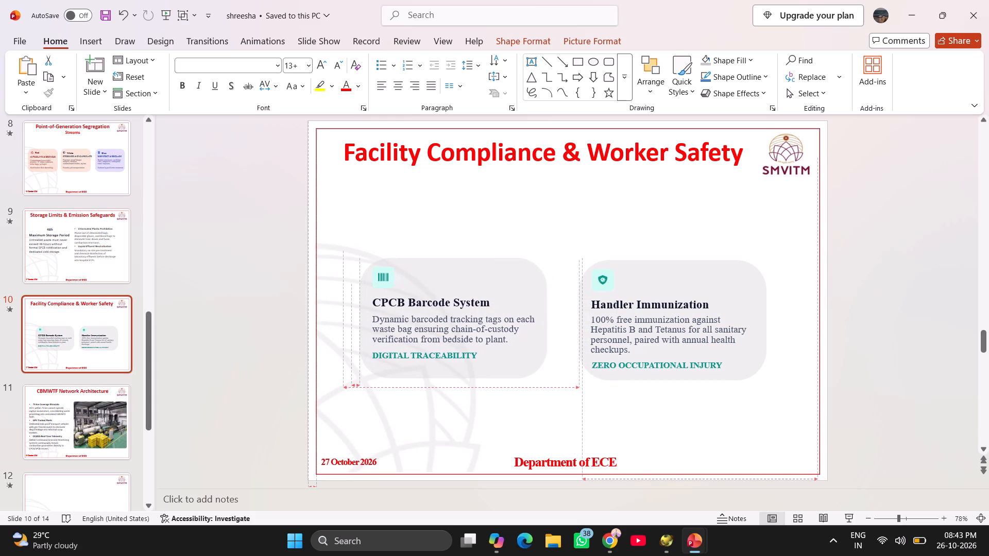
drag(454, 267, 453, 270)
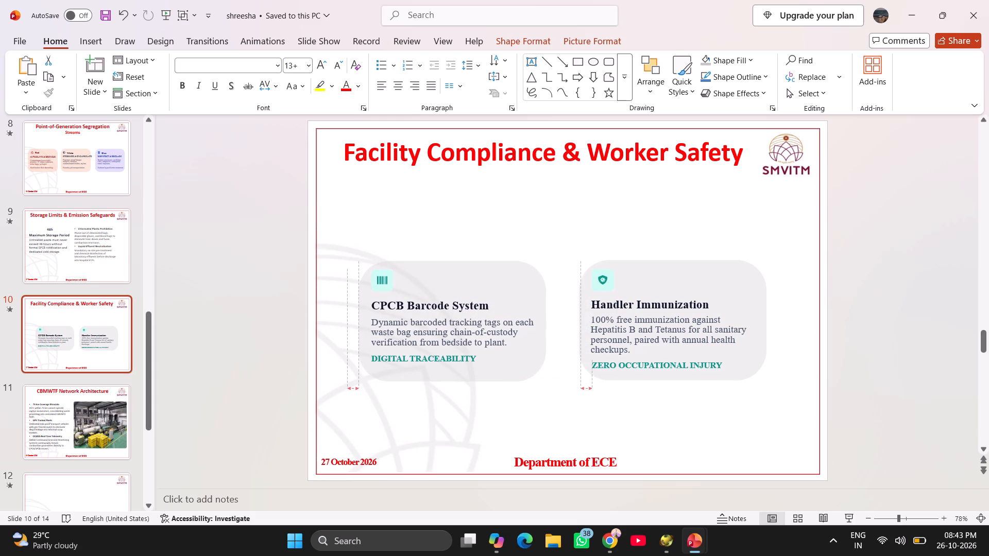
drag(453, 270, 453, 268)
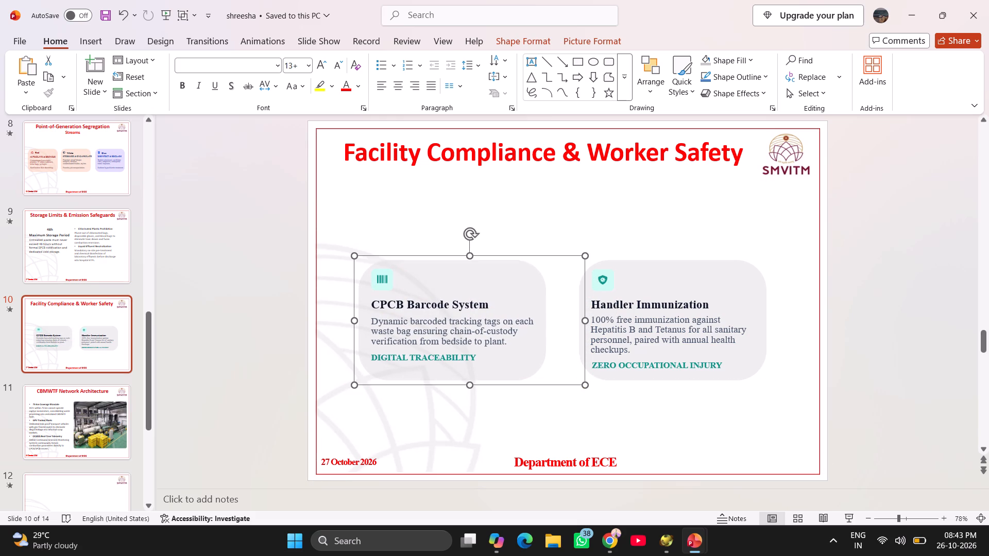
Nudge the grouped Handler Immunization card slightly right, keeping it level with the CPCB Barcode System card.
click(748, 270)
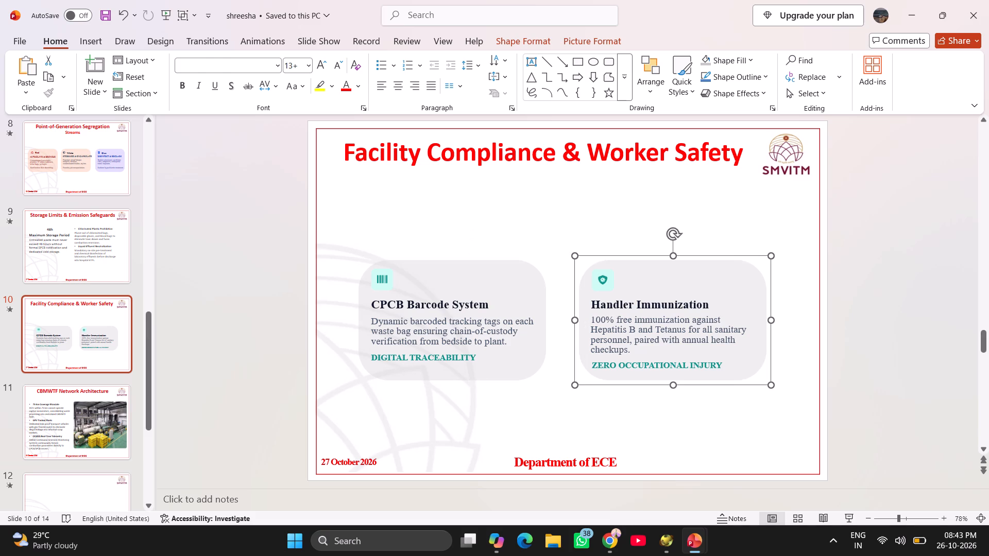
drag(747, 270, 753, 263)
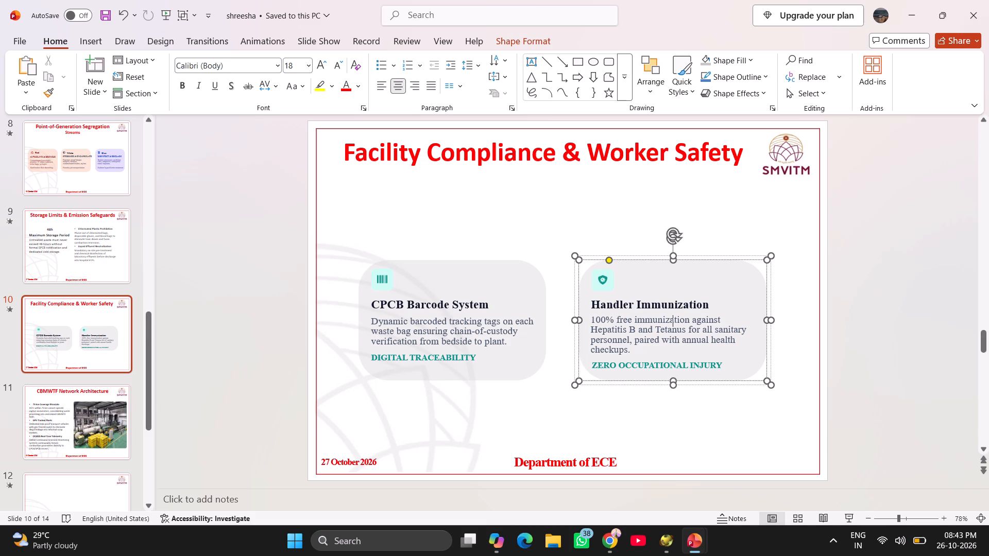
click(753, 256)
click(749, 269)
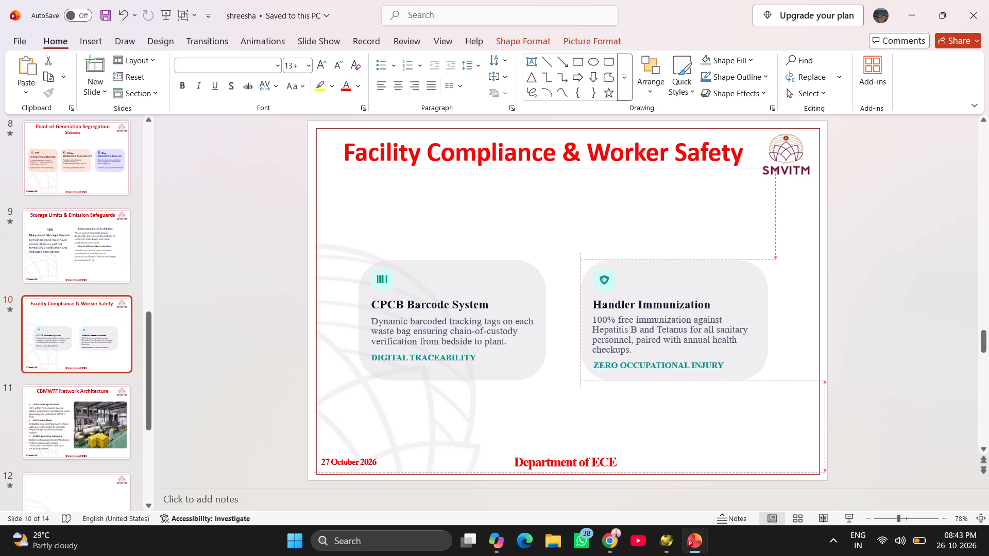
click(276, 279)
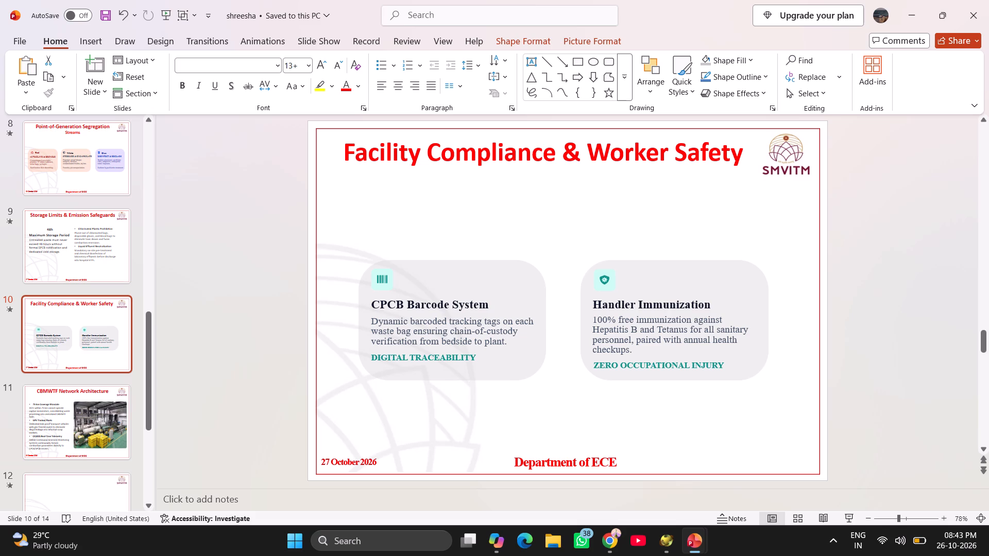
Duplicate slide 10, Facility Compliance & Worker Safety.
click(108, 334)
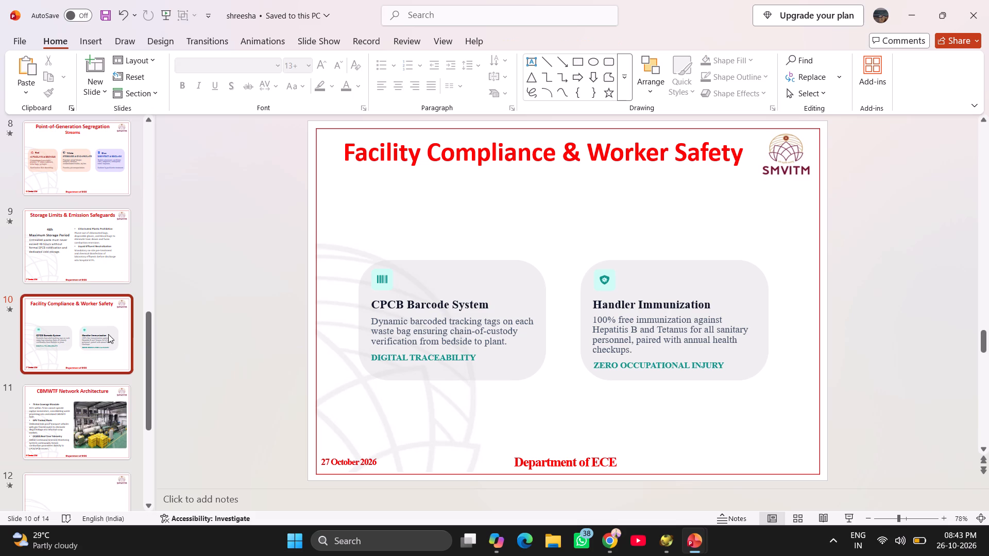
key(ctrl+d)
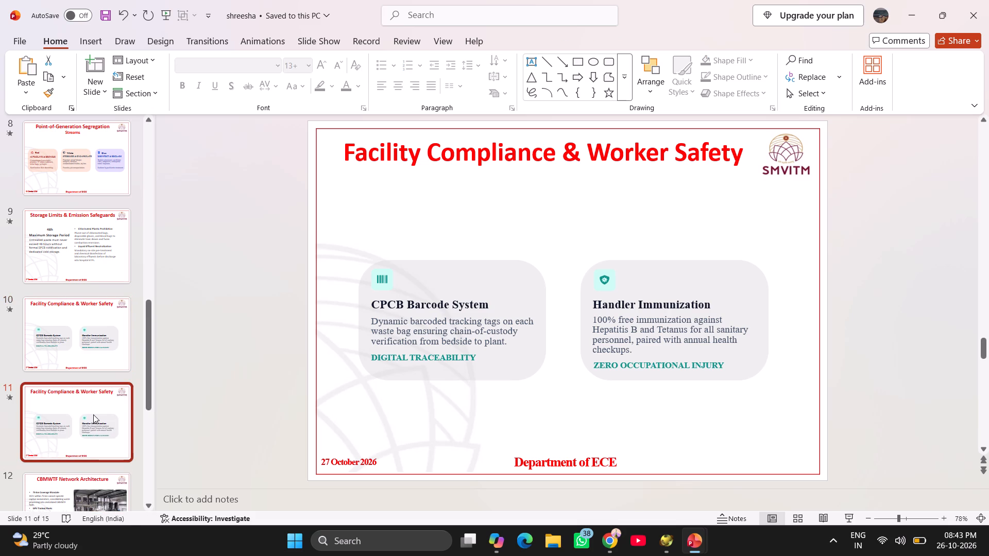
On slide 11, move the grouped CPCB Barcode System card off the slide's left edge, keeping it level with the Handler Immunization card.
click(93, 414)
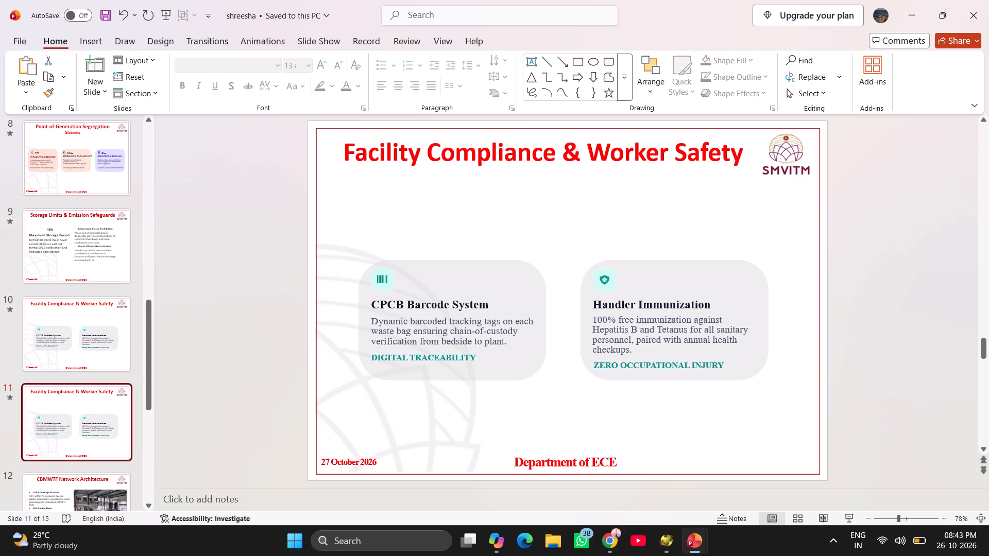
drag(484, 270, 425, 270)
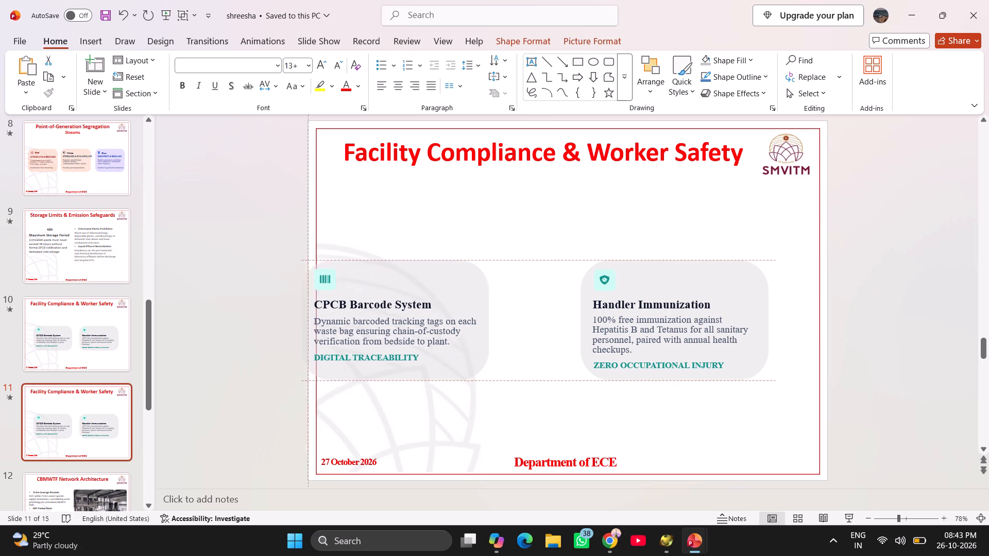
drag(425, 270, 248, 267)
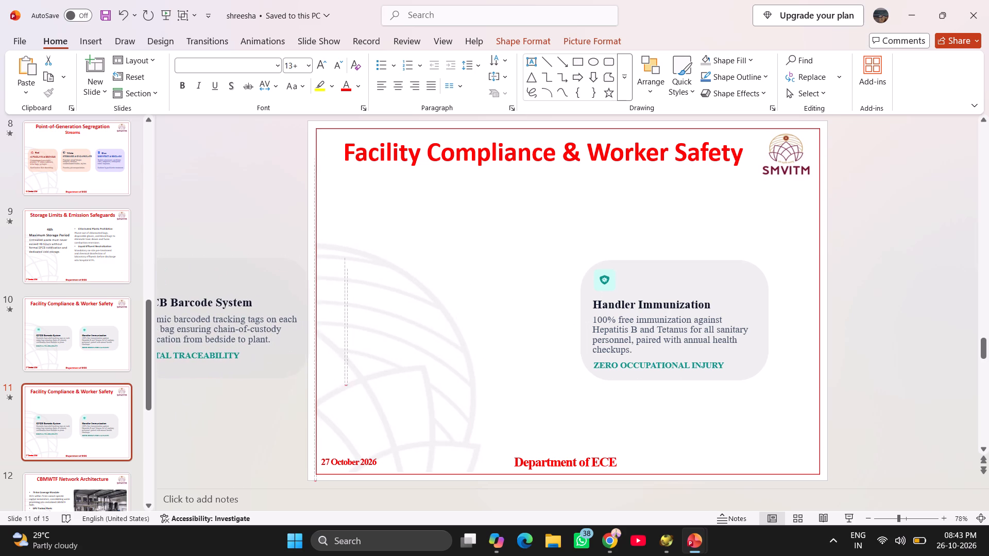
drag(248, 267, 233, 266)
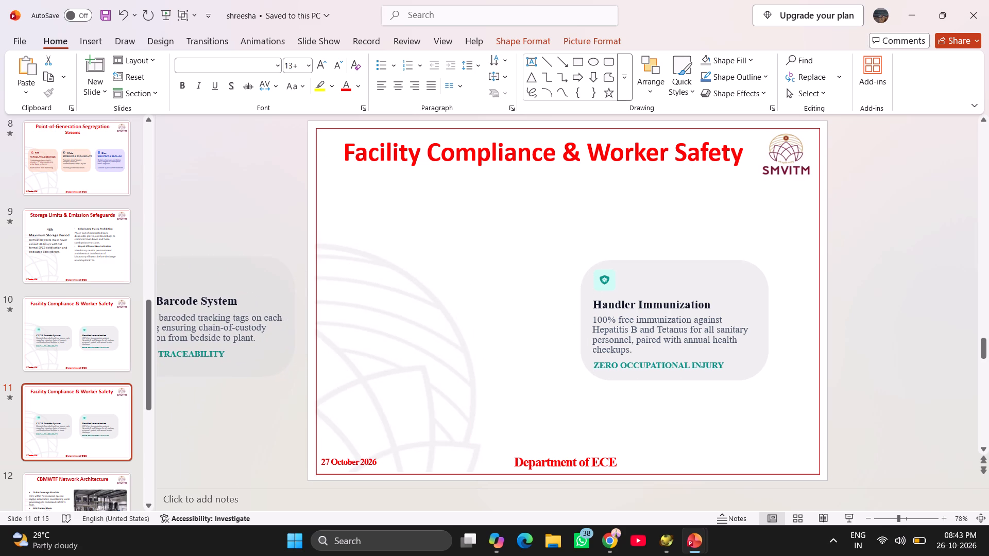
drag(233, 266, 231, 271)
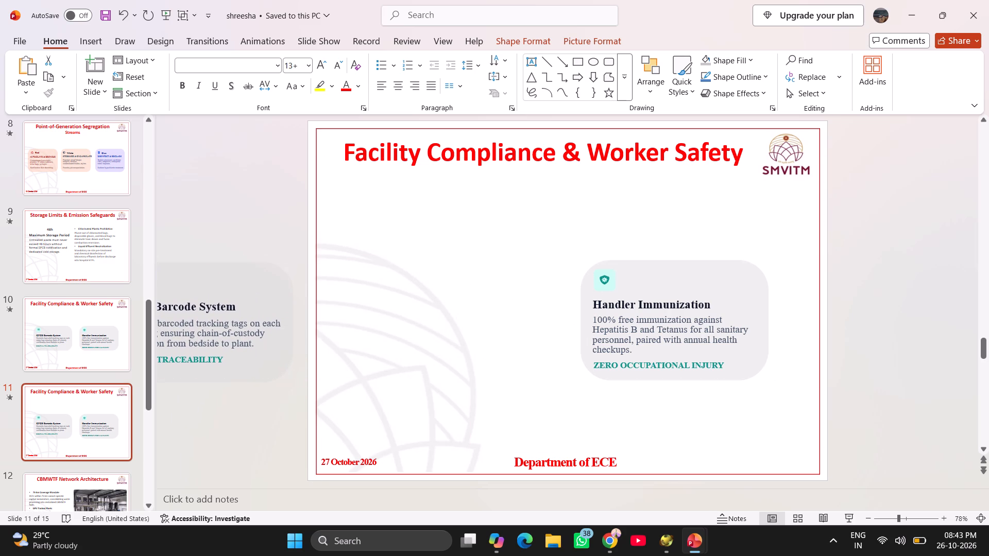
drag(231, 271, 231, 270)
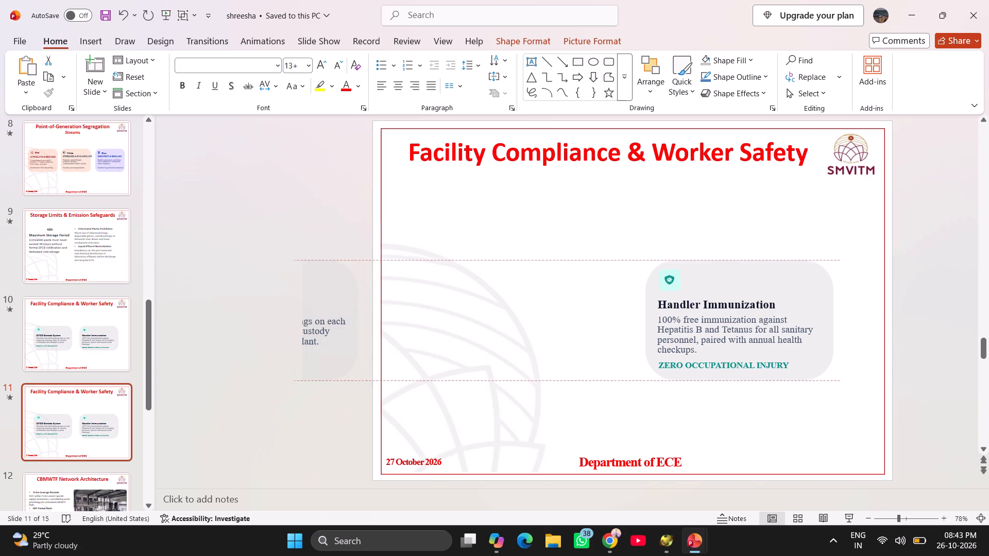
Move the grouped Handler Immunization card to the left half of slide 11, keeping it level with the off-slide CPCB Barcode System card.
click(743, 277)
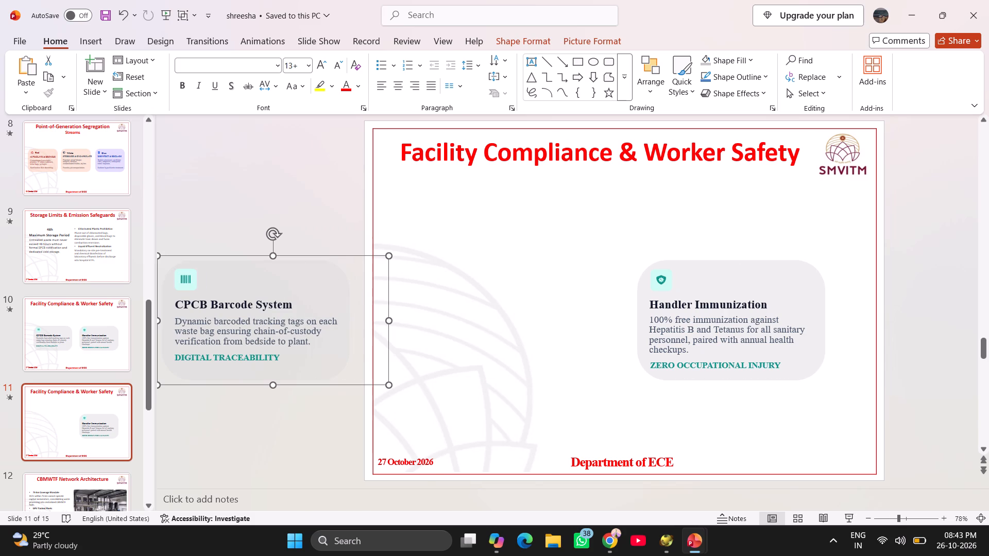
drag(755, 256, 674, 256)
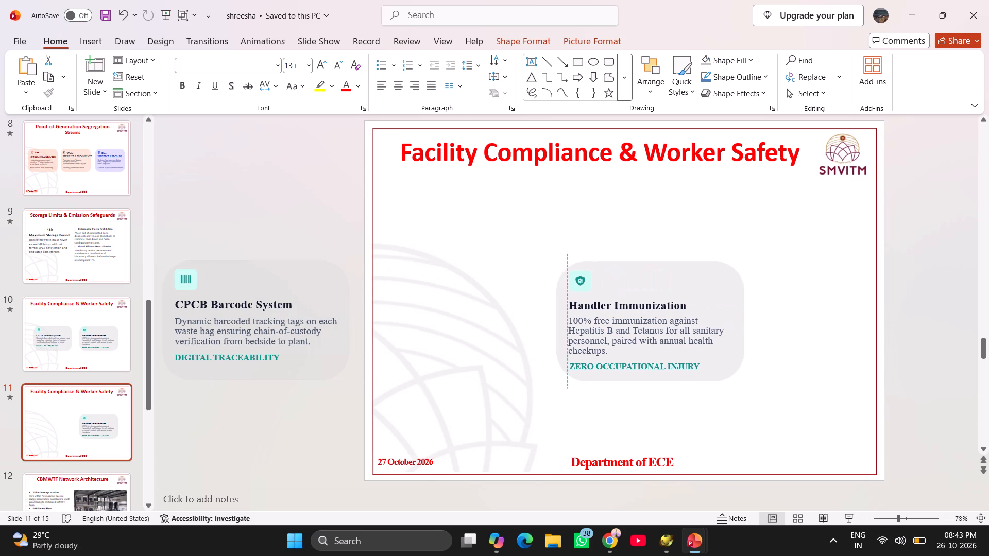
drag(674, 256, 536, 253)
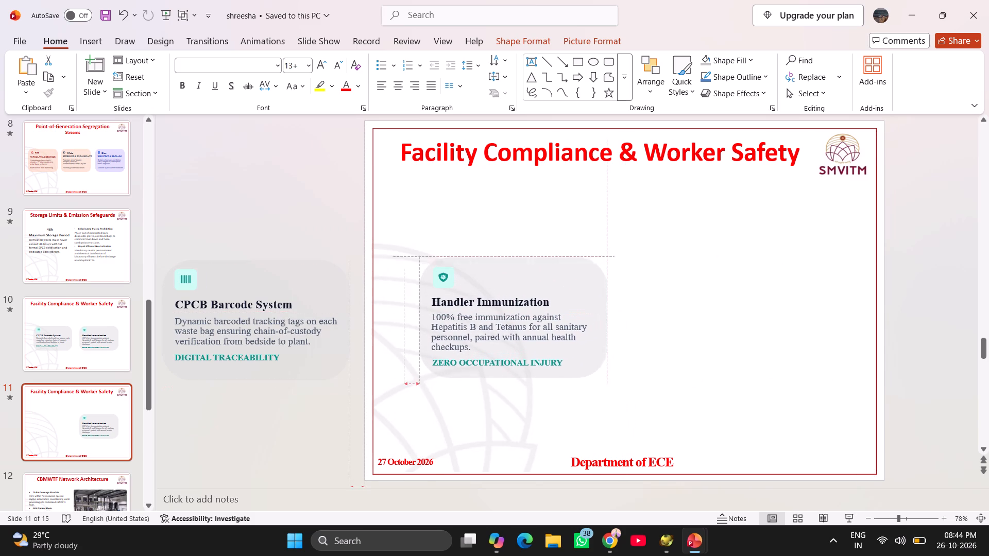
drag(536, 253, 532, 263)
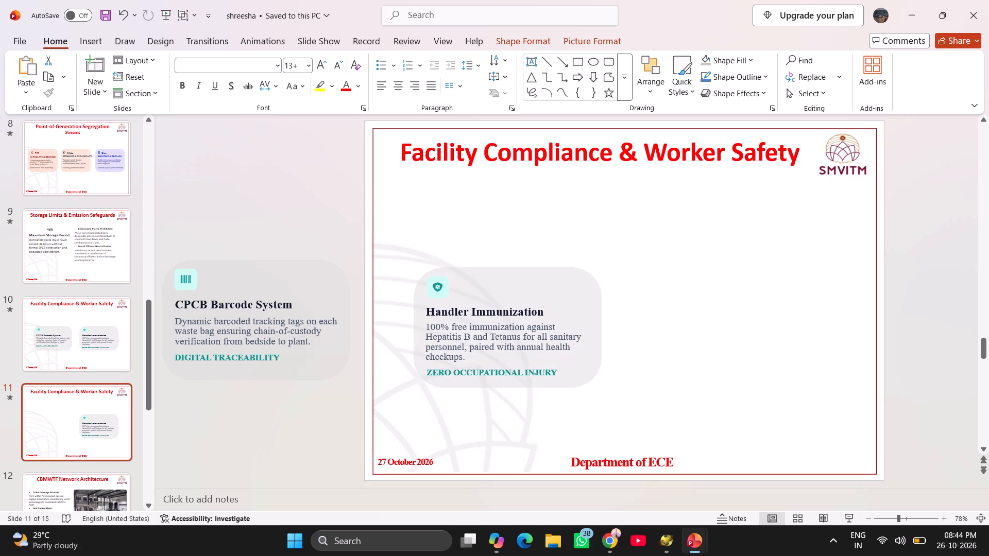
drag(532, 263, 531, 264)
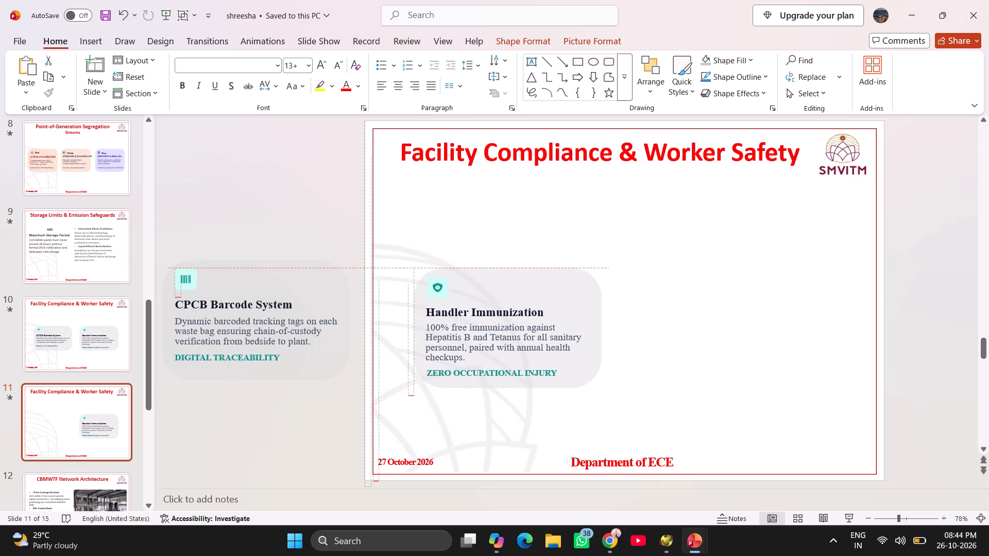
drag(531, 264, 531, 257)
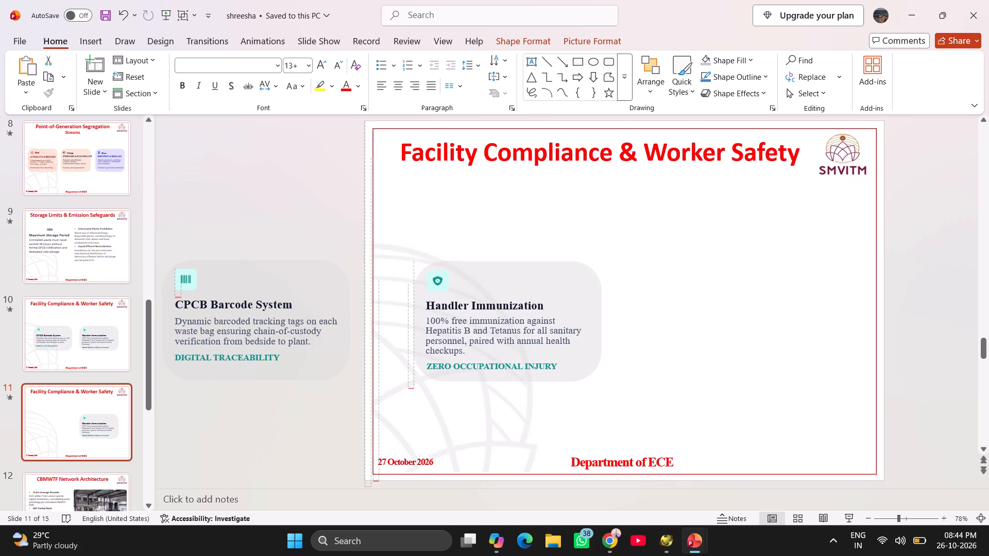
drag(531, 257, 531, 256)
click(326, 227)
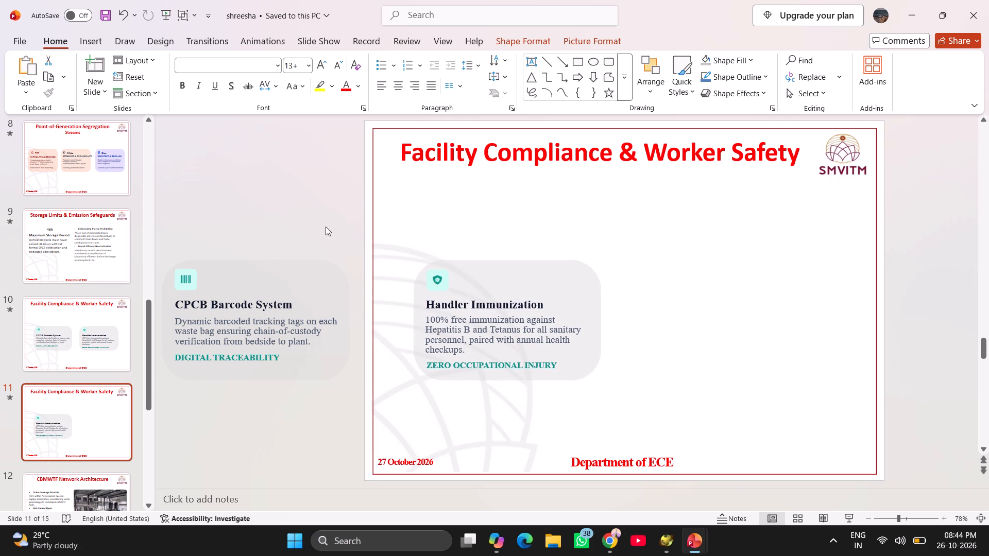
Copy the Handler Immunization card's rounded background and place the blank copy in the right half of the slide, roughly level with that card.
click(531, 271)
click(527, 275)
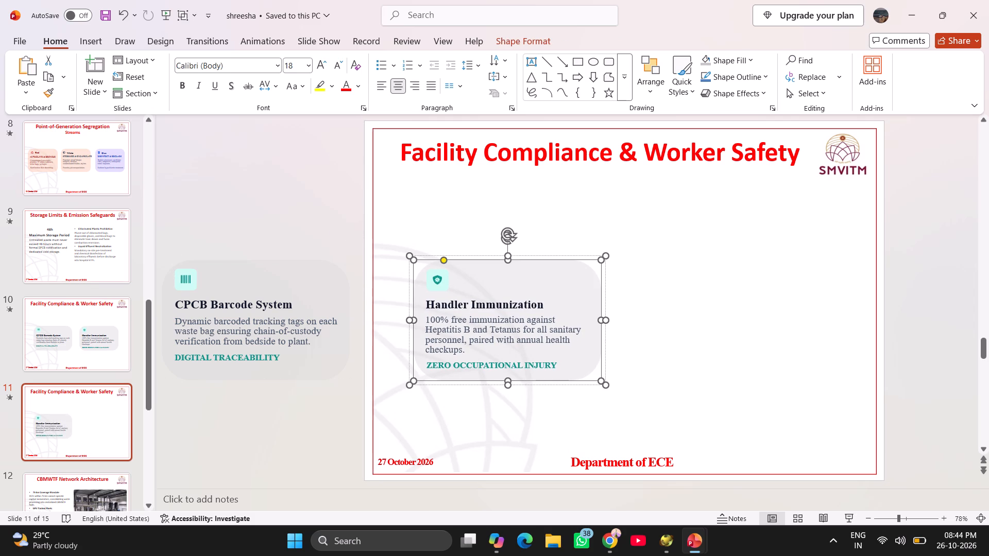
key(ctrl+c)
key(ctrl+v)
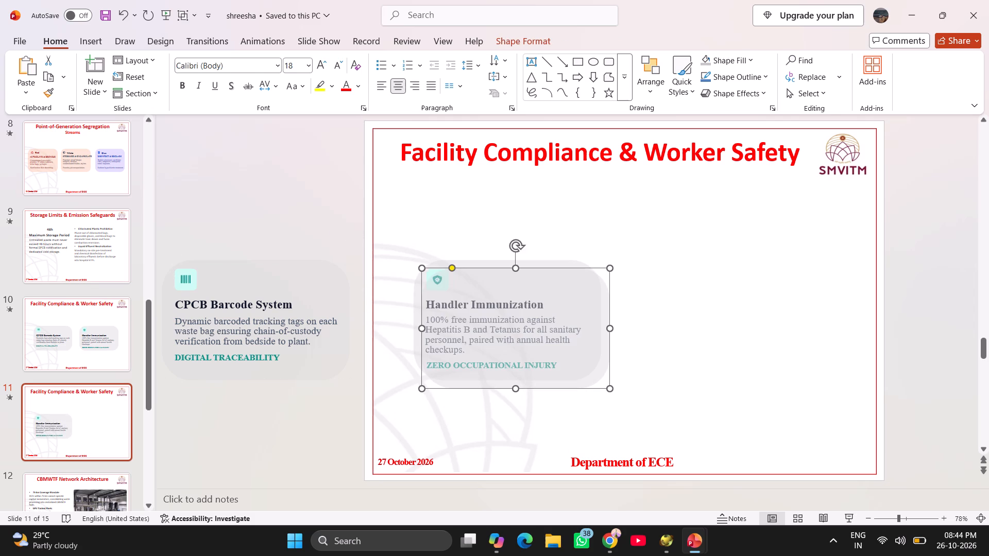
drag(588, 299, 711, 294)
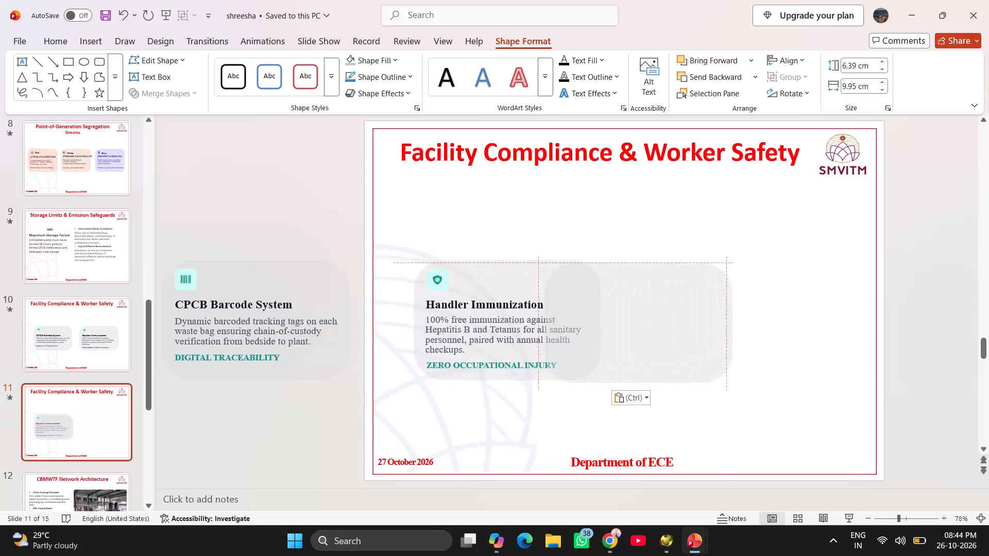
drag(711, 294, 804, 290)
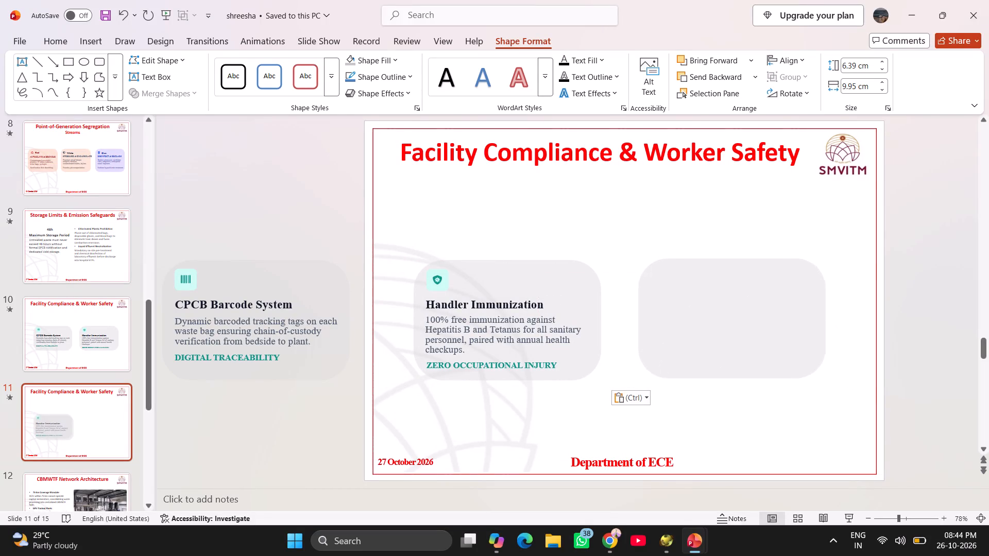
drag(804, 290, 806, 293)
drag(806, 293, 806, 294)
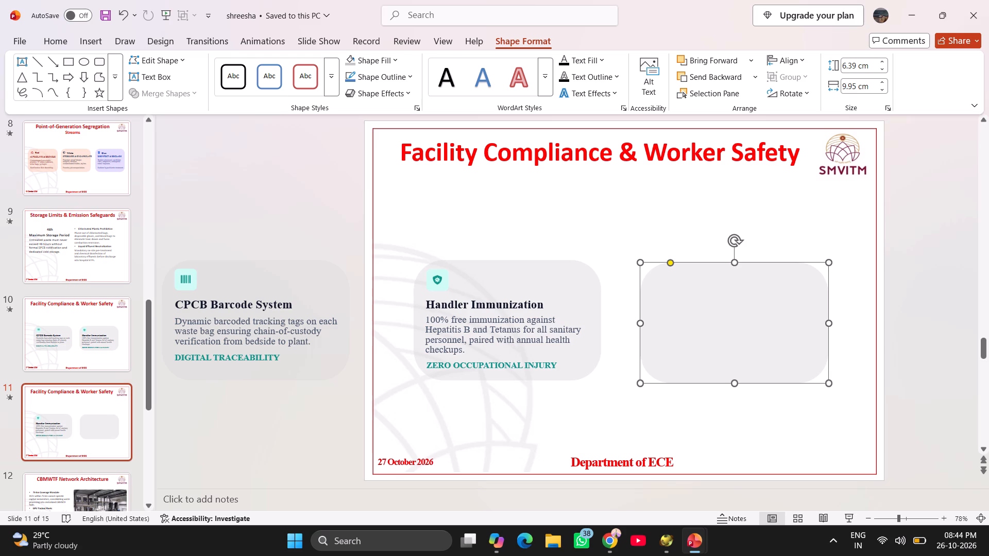
Copy the Annual SPCB Audit icon, heading, description and deadline label from the Bio-Medical Waste Management presentation onto slide 11's blank rounded card.
key(alt+Tab)
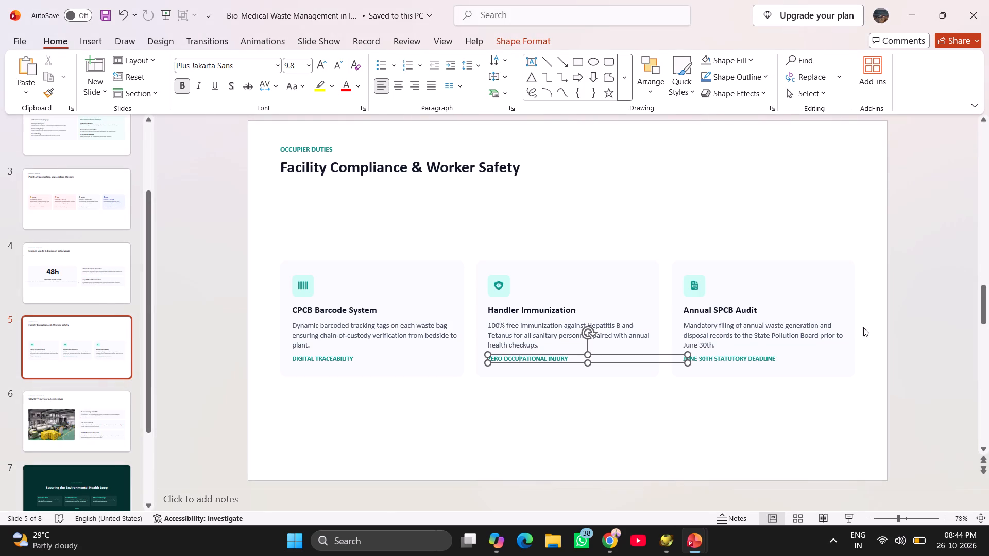
click(693, 285)
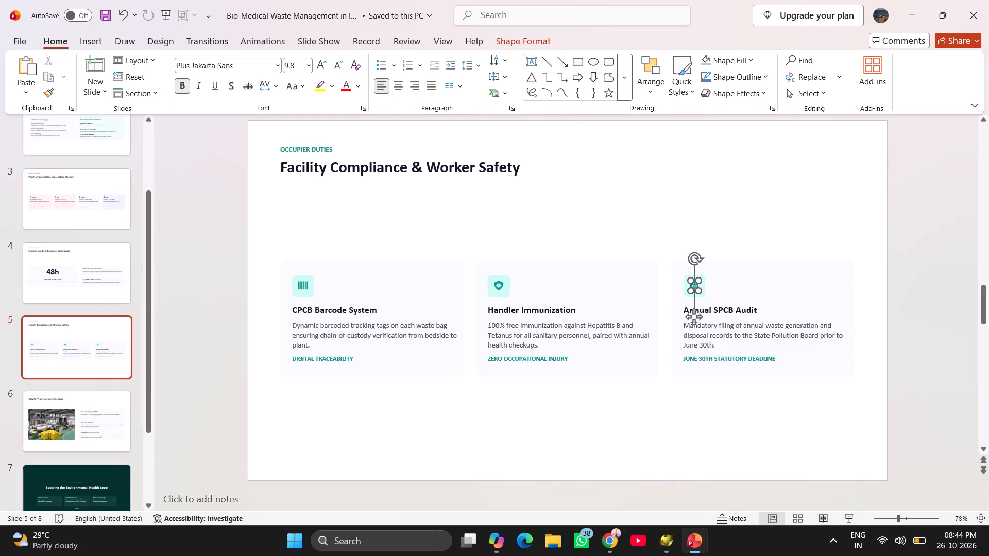
ctrl+click(702, 285)
ctrl+click(709, 314)
ctrl+click(712, 328)
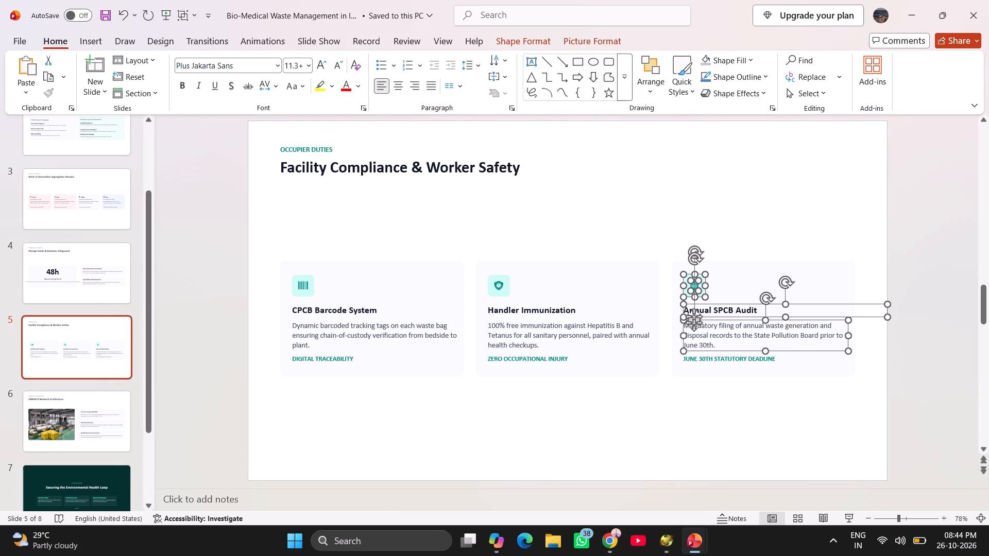
ctrl+click(713, 360)
key(ctrl+c)
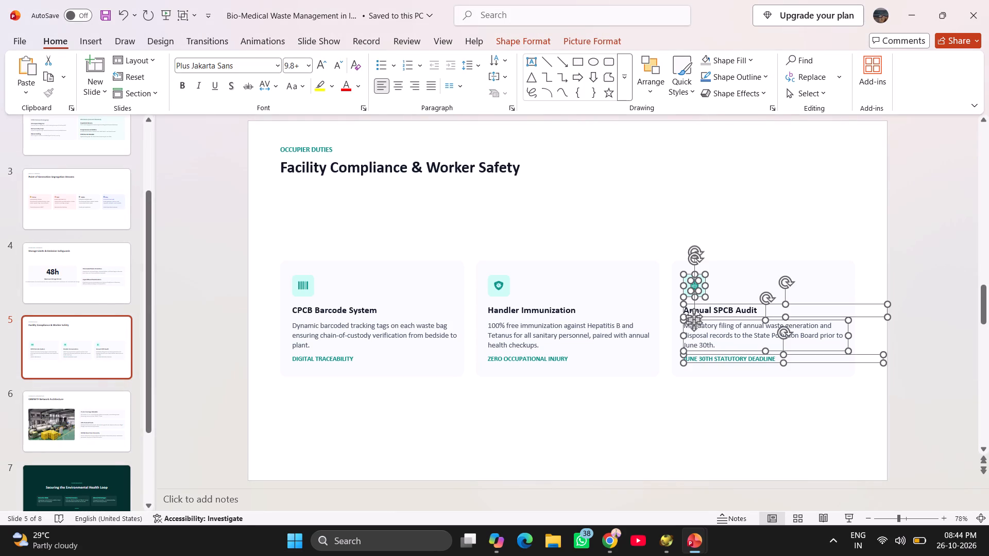
key(alt+Tab)
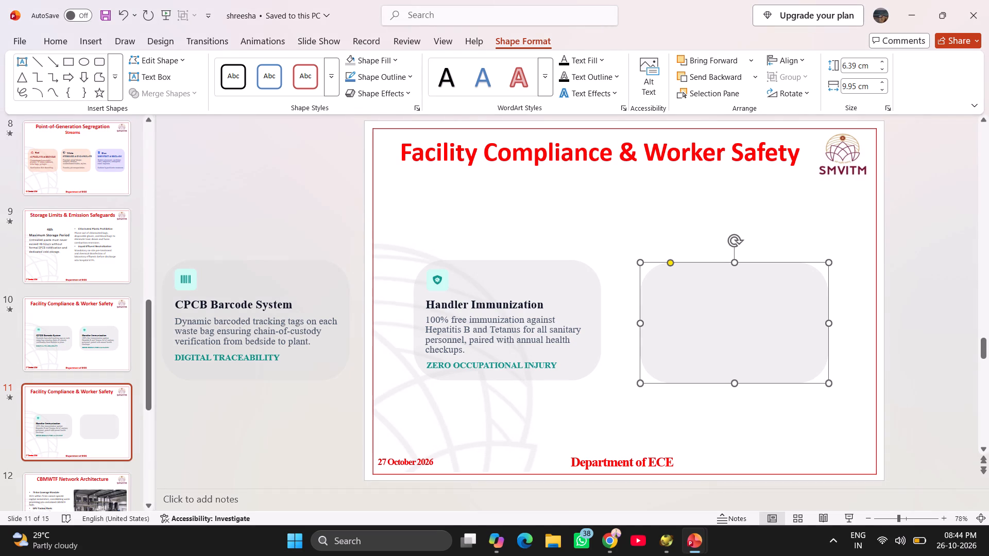
click(892, 293)
key(ctrl+v)
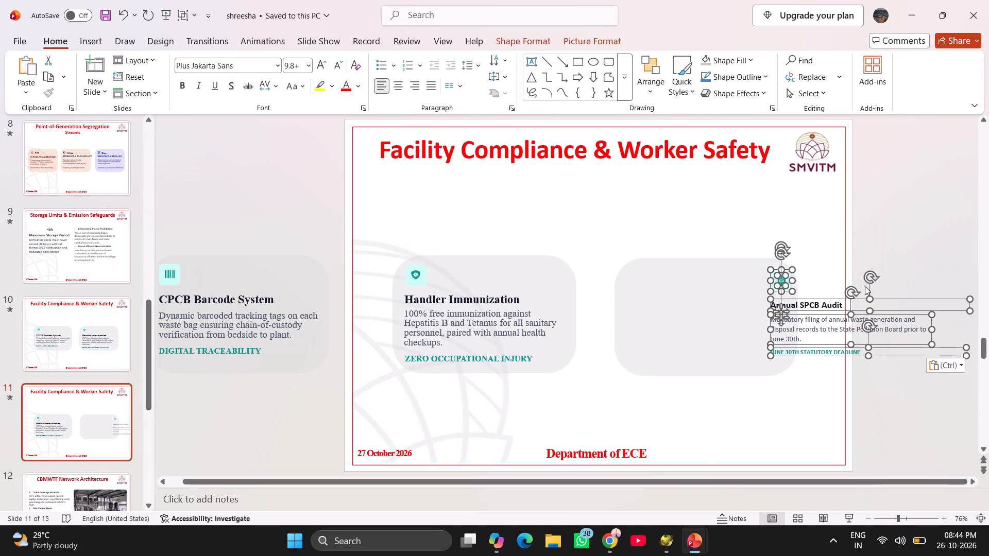
drag(888, 299, 771, 294)
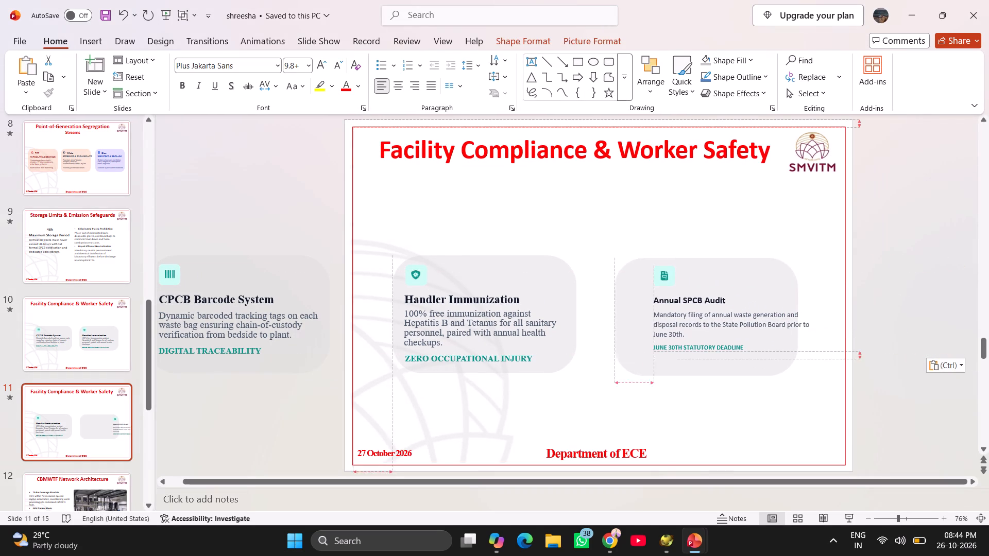
drag(771, 294, 743, 296)
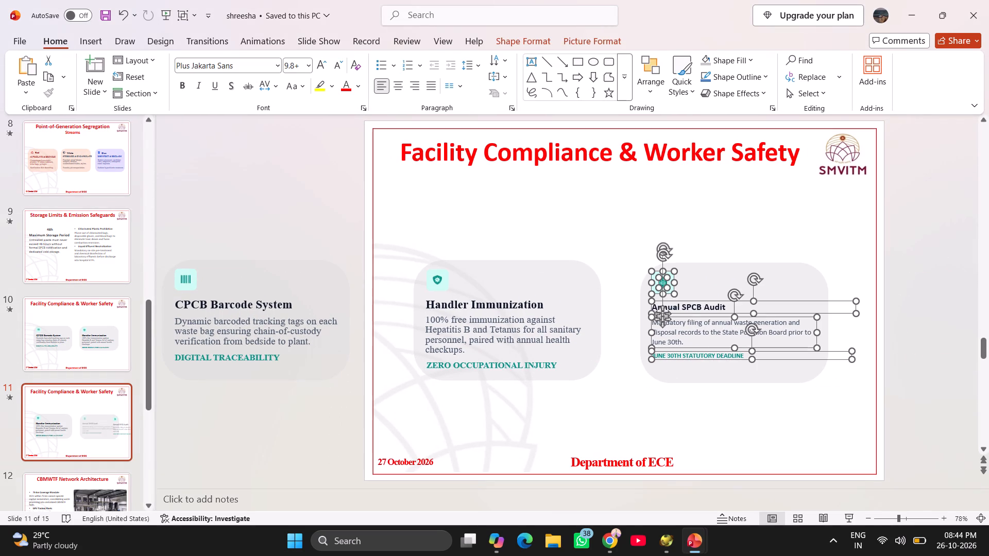
Set the Annual SPCB Audit heading, description and deadline label to Times New Roman, size 15.
click(233, 64)
key(t)
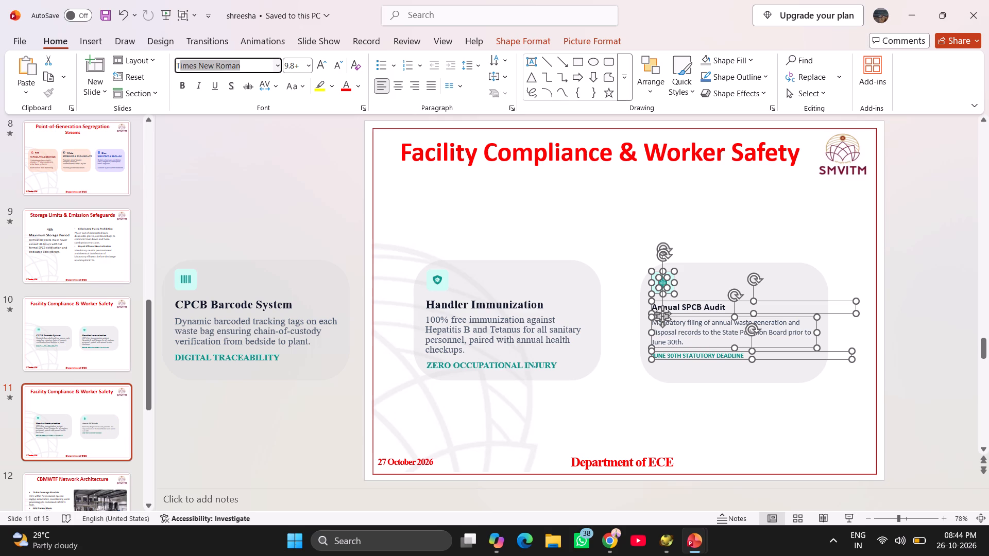
key(Return)
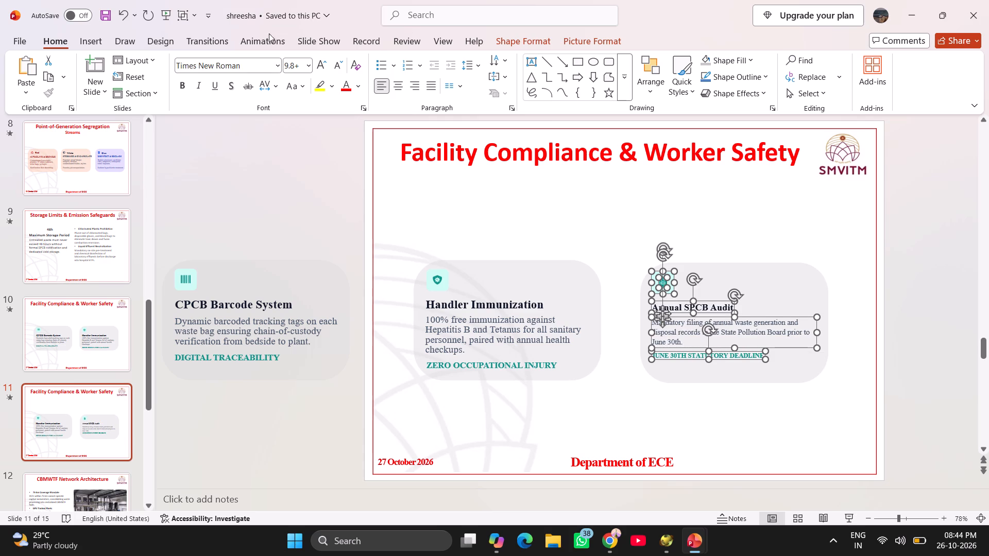
click(297, 64)
text(15)
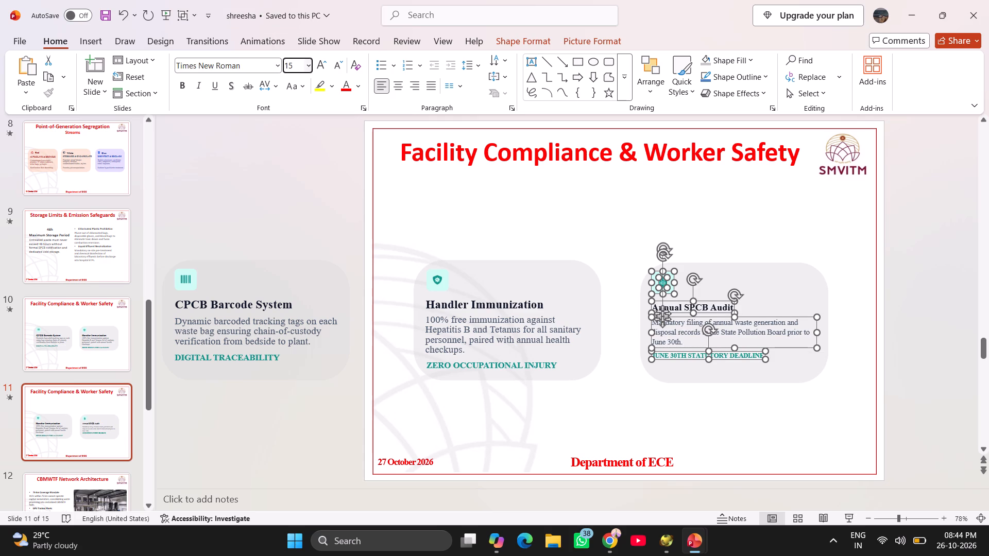
key(Return)
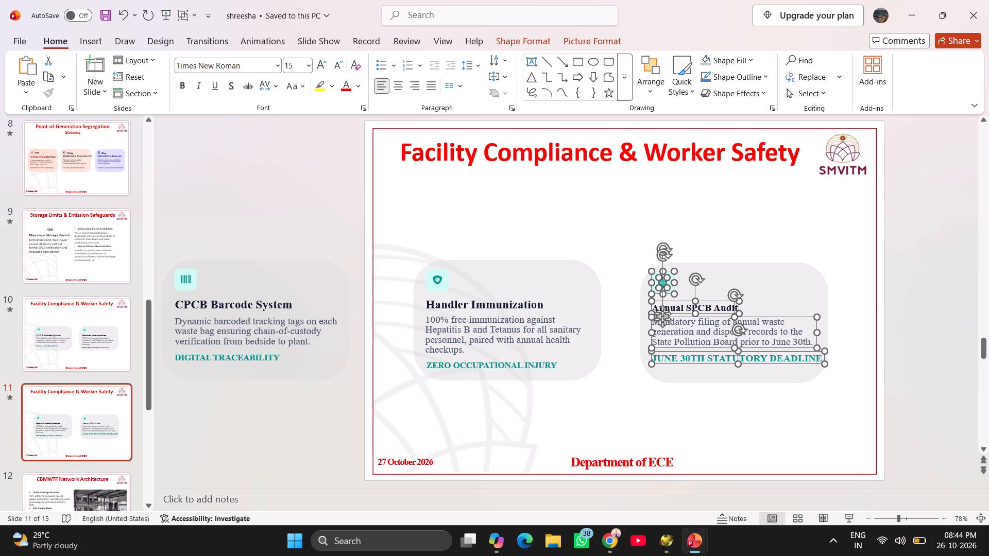
Set the JUNE 30TH STATUTORY DEADLINE label's font size to 13.
click(737, 407)
click(737, 361)
click(739, 332)
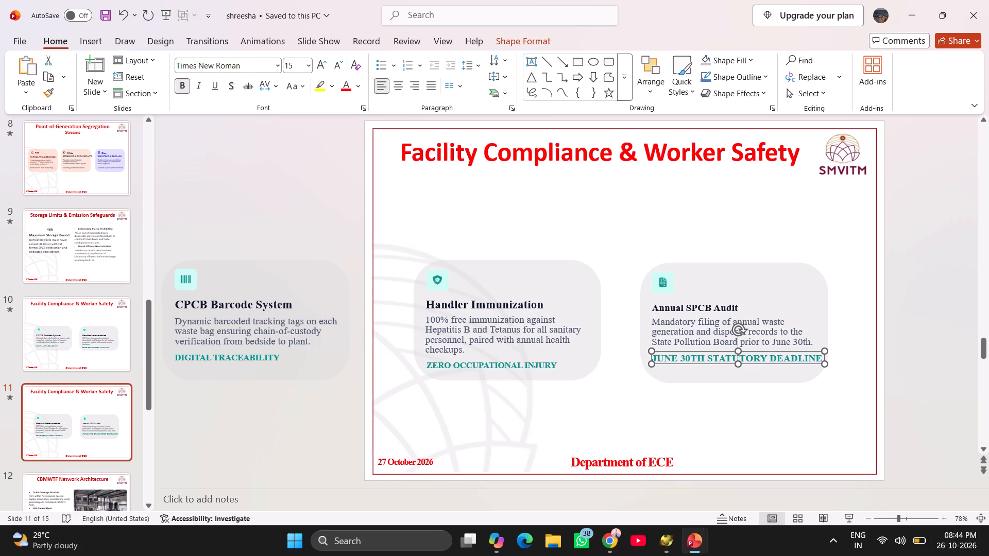
click(299, 67)
text(13)
key(Return)
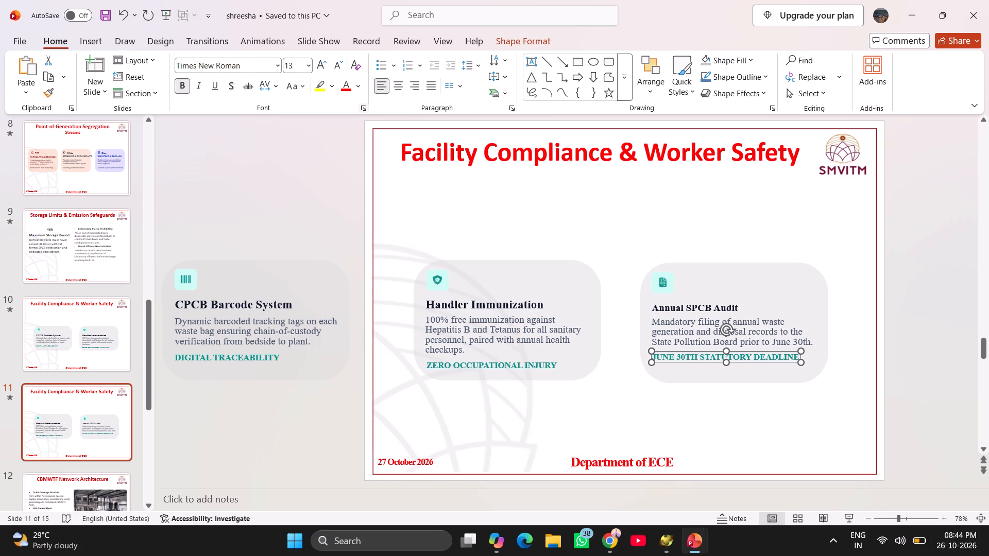
Set the Annual SPCB Audit heading's font size to 18.
click(720, 305)
click(696, 279)
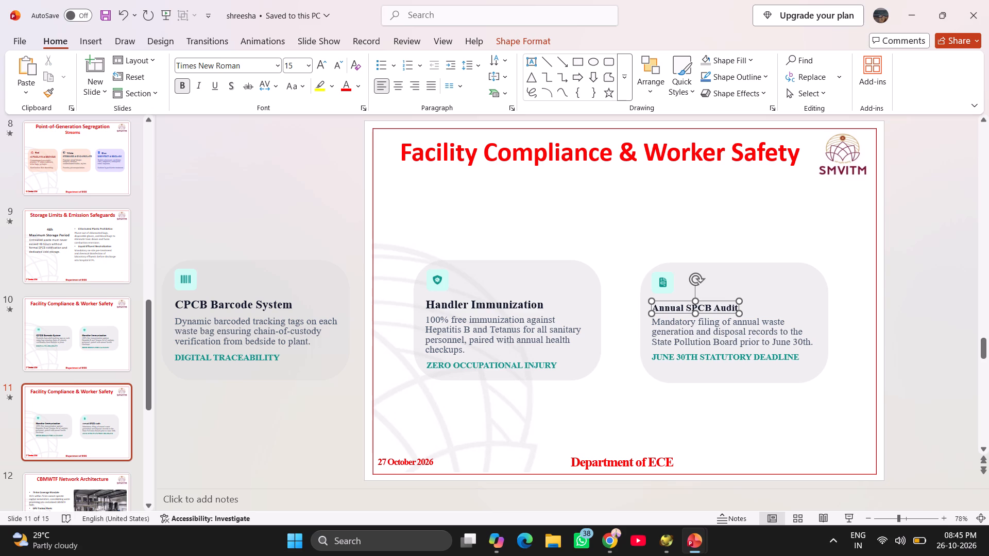
click(299, 67)
text(18)
key(Return)
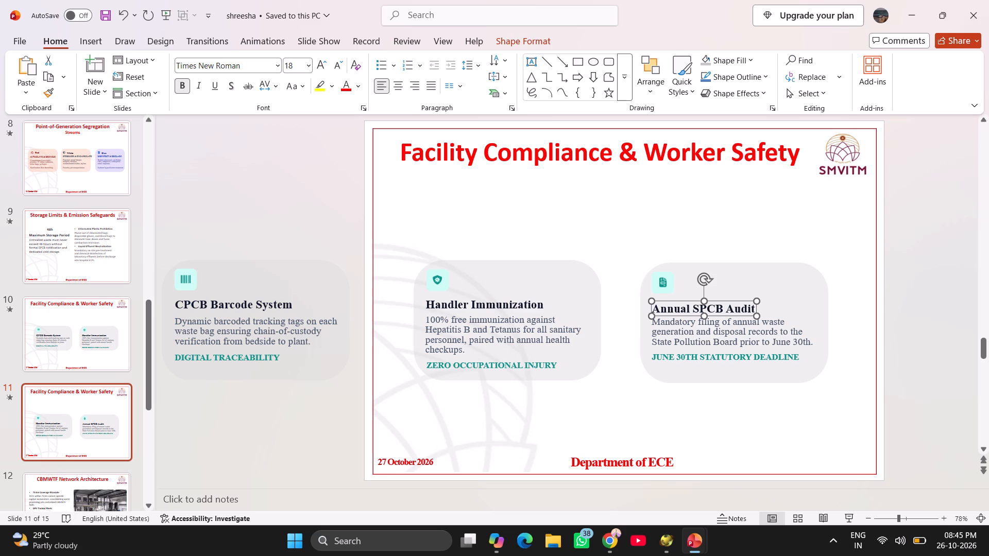
Move the JUNE 30TH STATUTORY DEADLINE label down so it lines up with the ZERO OCCUPATIONAL INJURY label.
click(696, 335)
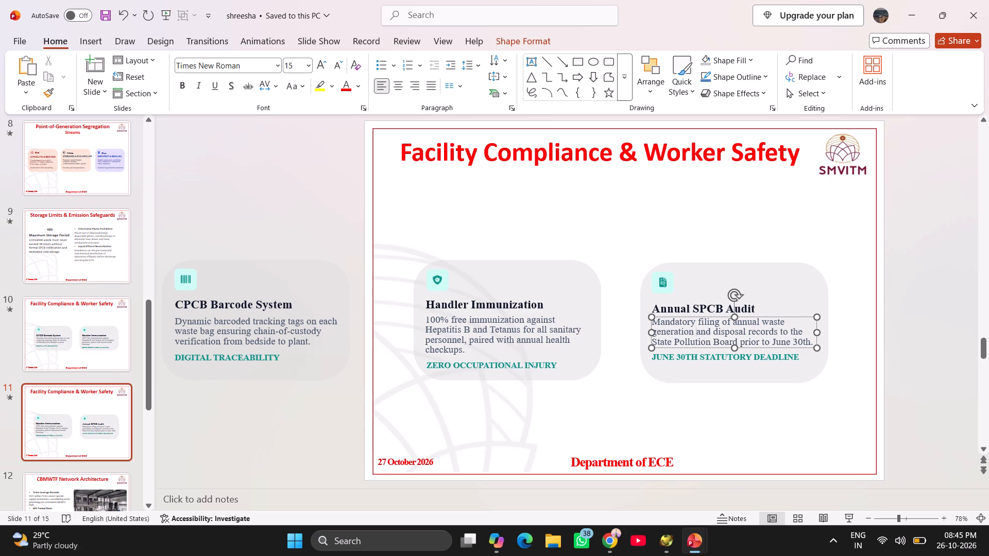
click(675, 359)
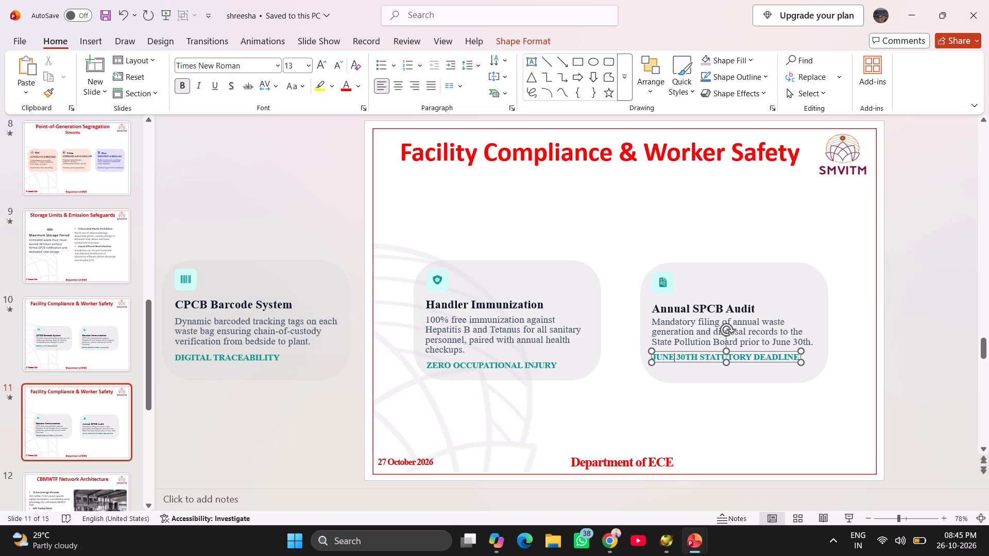
drag(672, 351, 673, 360)
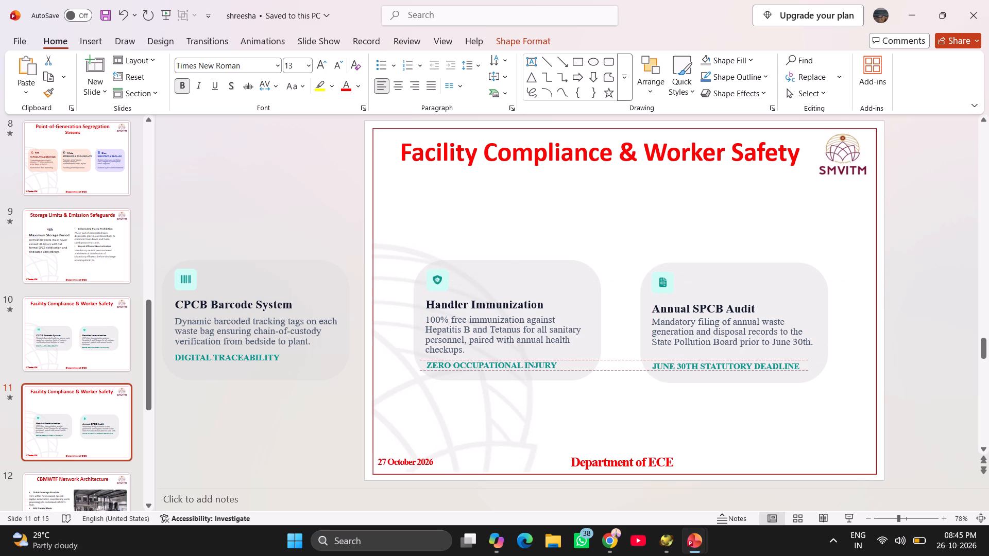
drag(673, 360, 672, 358)
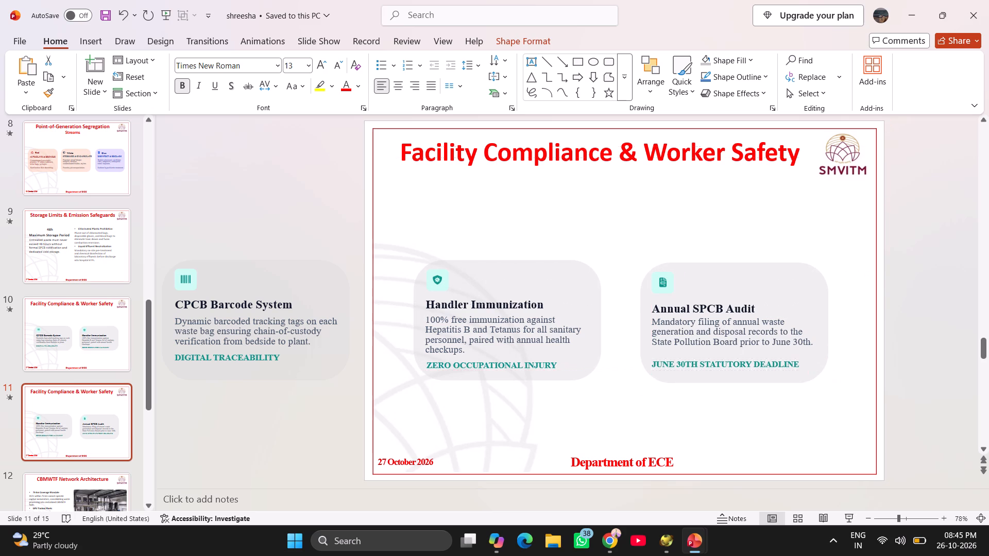
drag(672, 358, 673, 360)
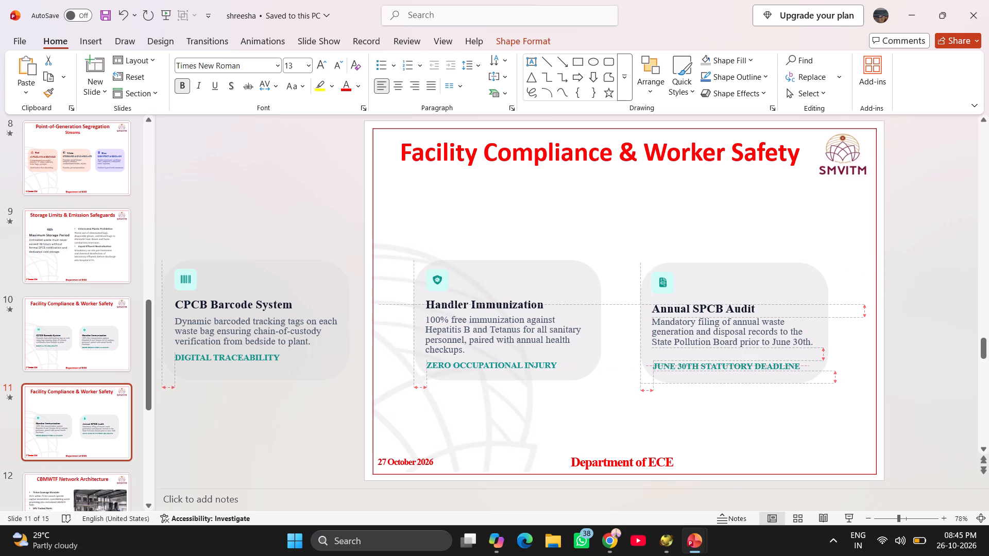
drag(673, 360, 673, 359)
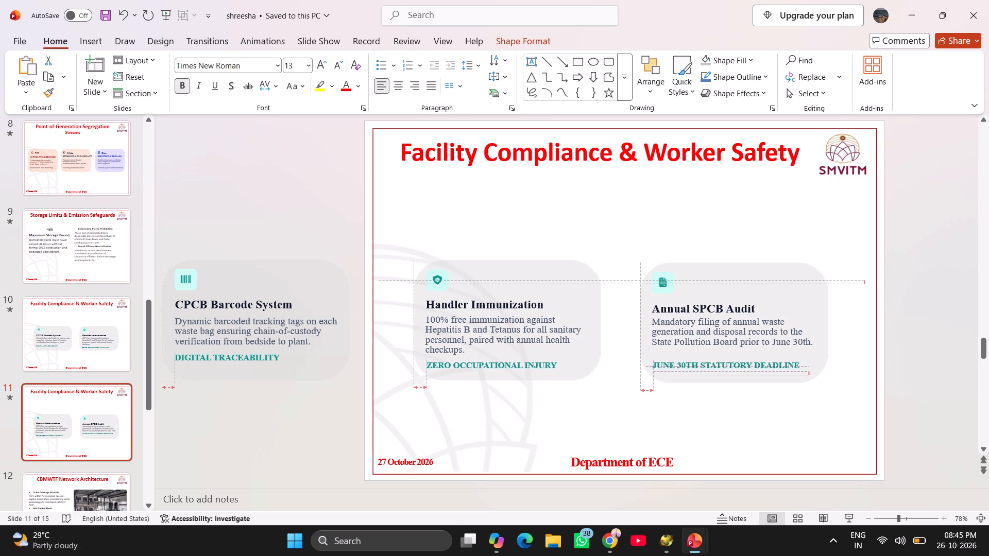
drag(673, 359, 673, 358)
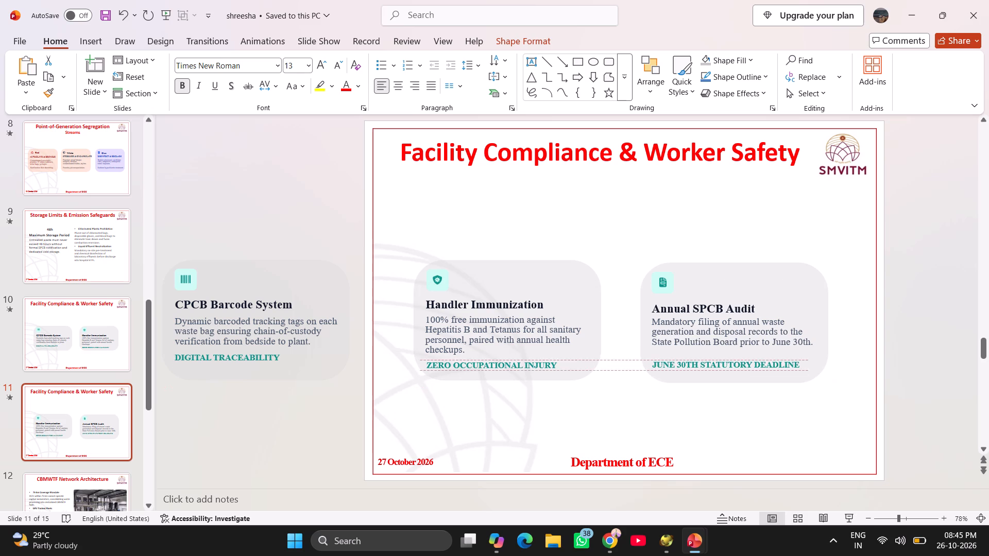
drag(673, 358, 672, 358)
Shift the Annual SPCB Audit description down slightly so it sits between heading and deadline label, and fine-tune the heading's position.
click(670, 339)
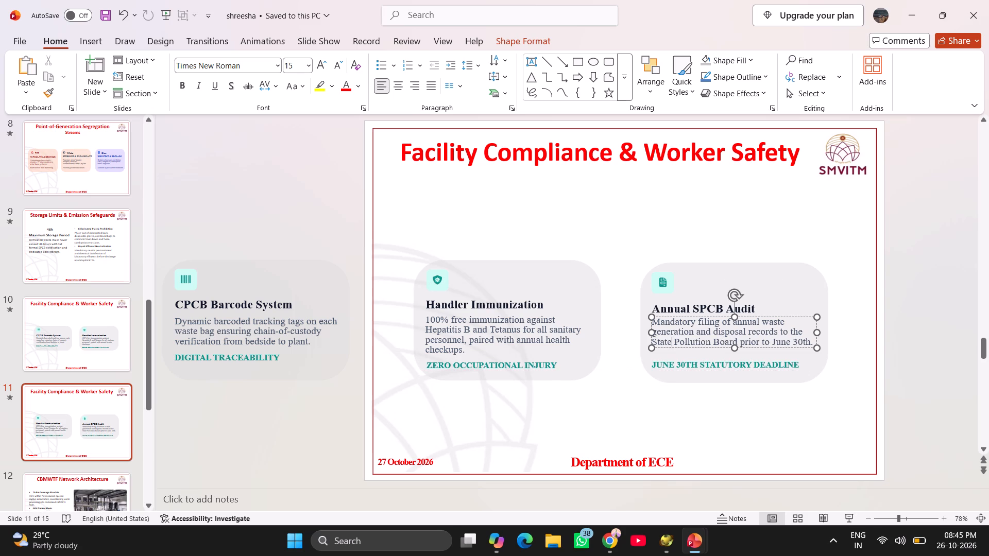
drag(668, 318, 669, 322)
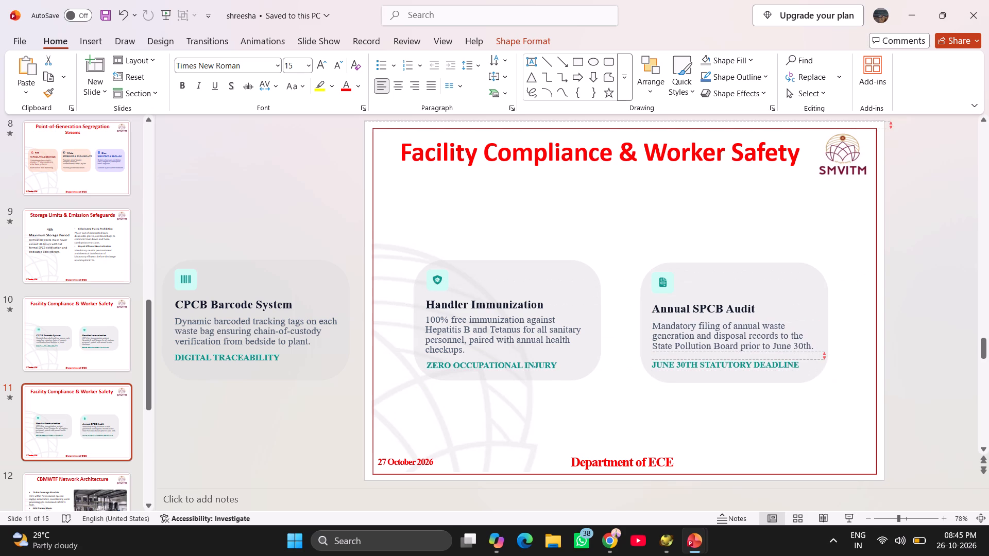
drag(669, 322, 668, 322)
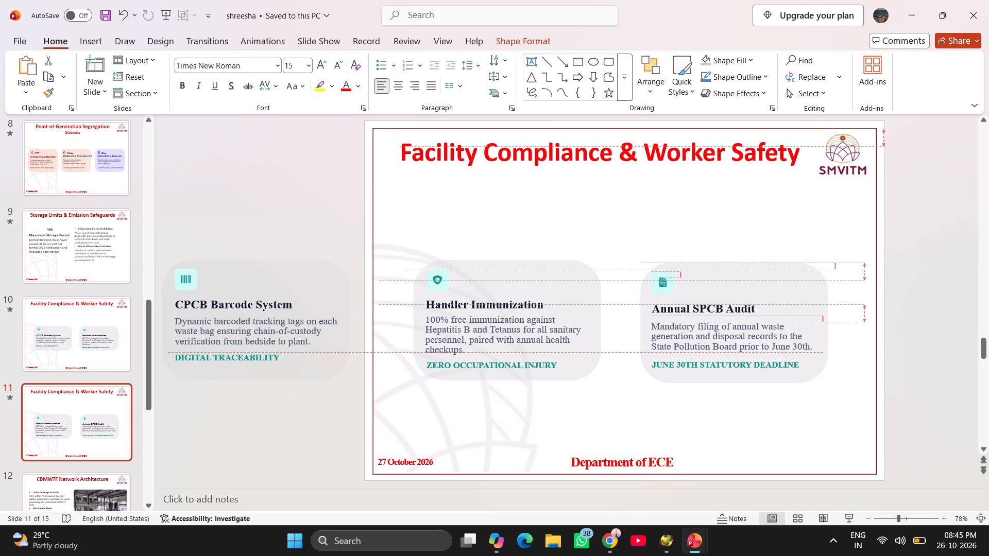
drag(668, 322, 669, 323)
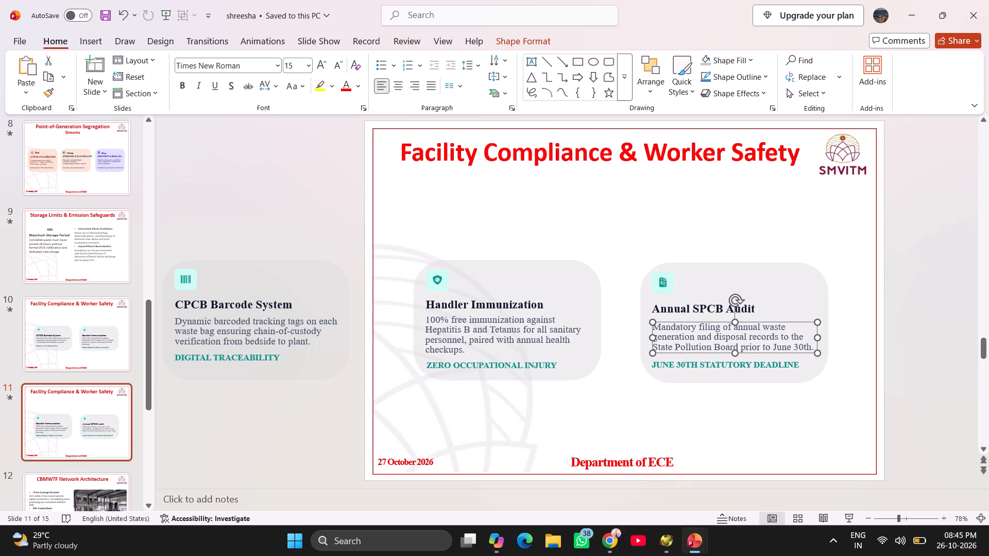
click(665, 311)
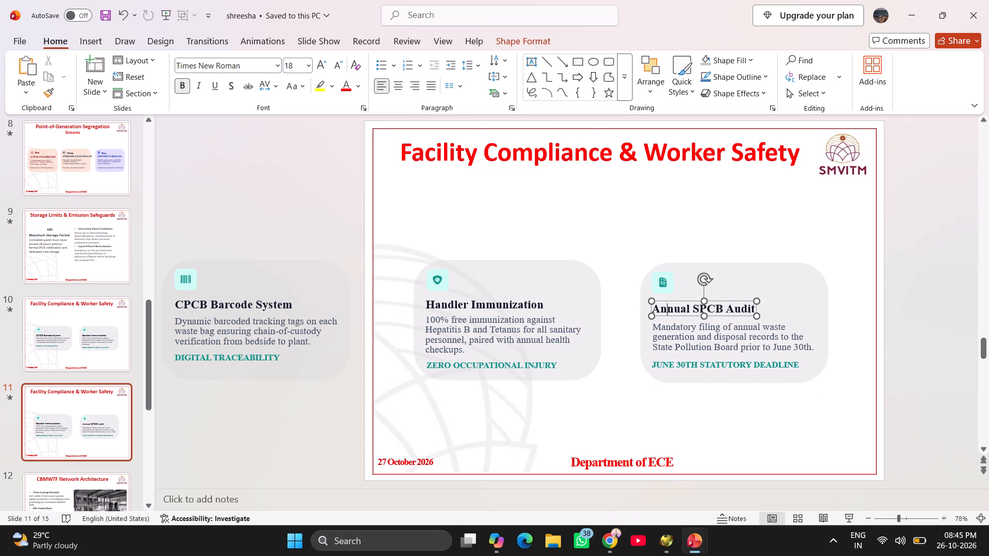
click(665, 301)
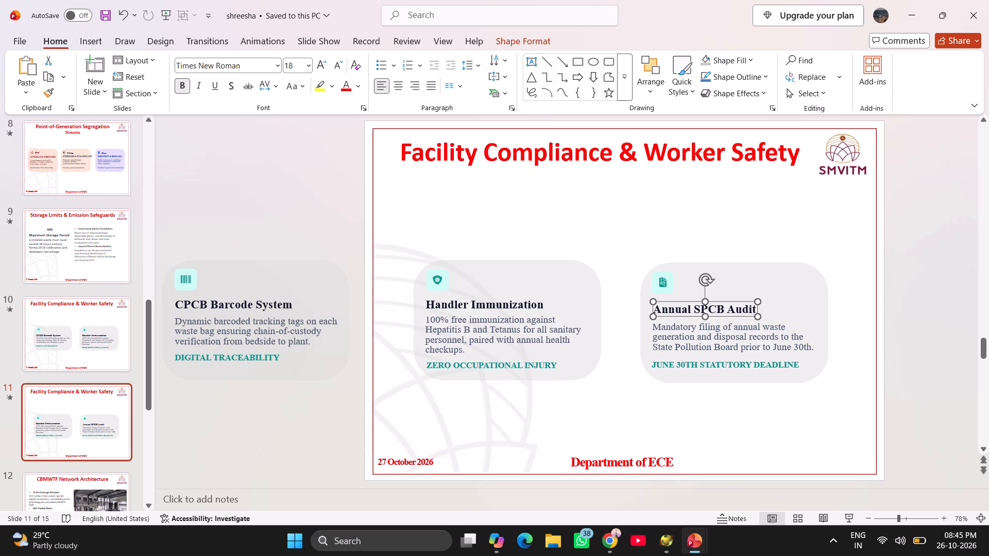
Group the Annual SPCB Audit card's rounded background, icon, heading, description and deadline label on slide 11 into one object.
click(55, 360)
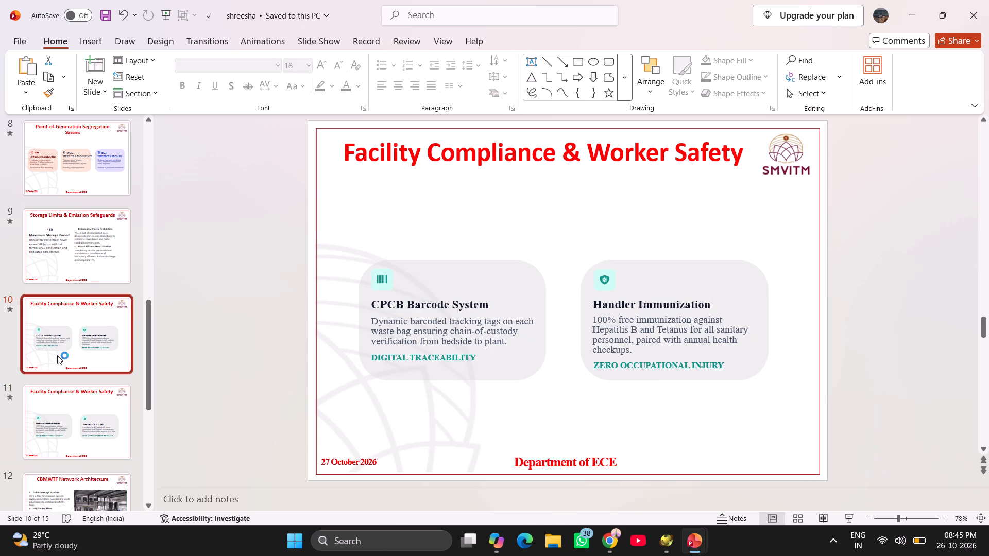
click(55, 432)
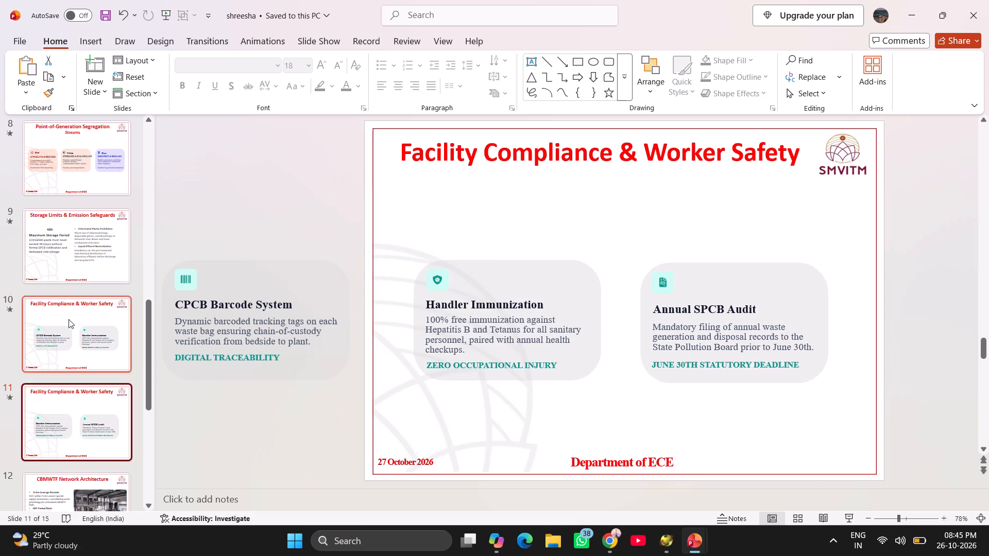
click(83, 342)
click(85, 408)
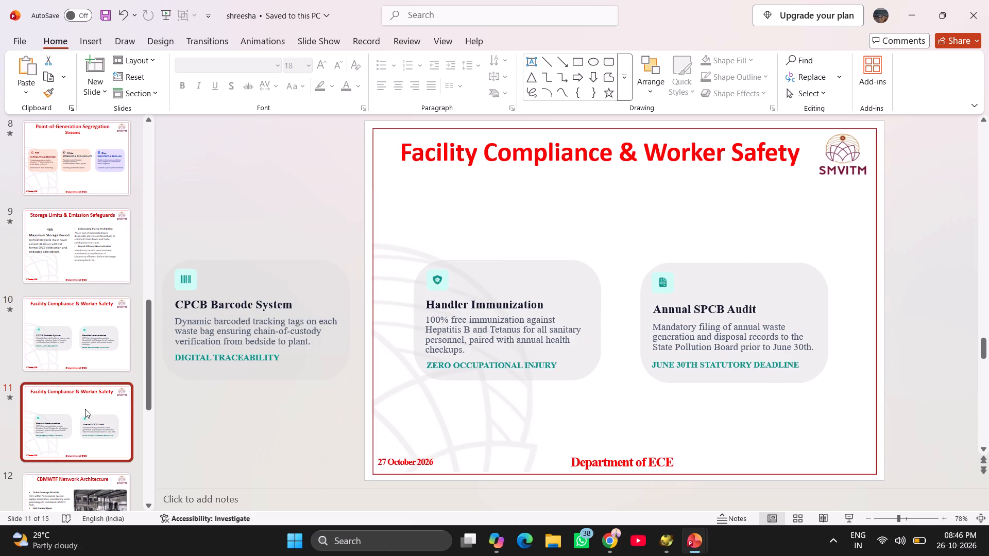
click(717, 275)
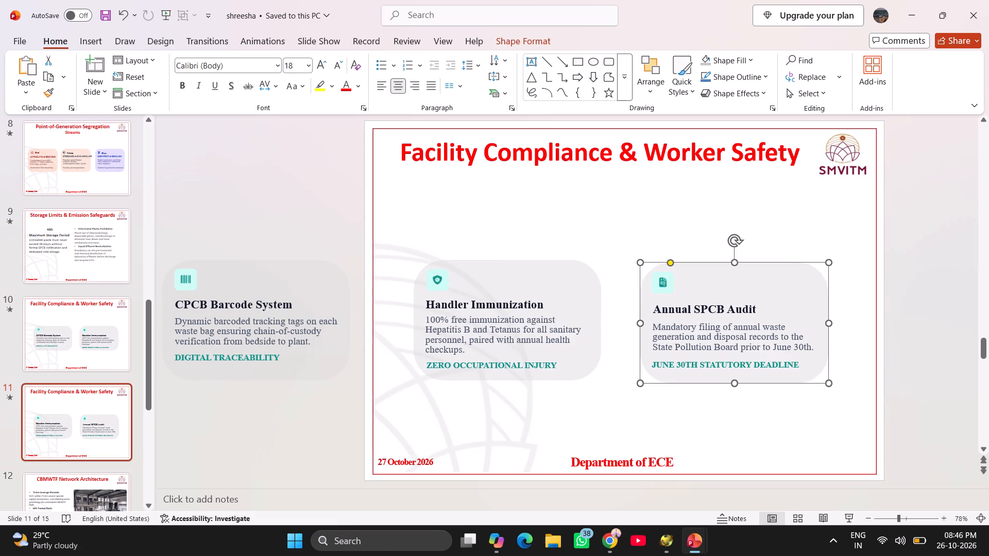
ctrl+click(660, 281)
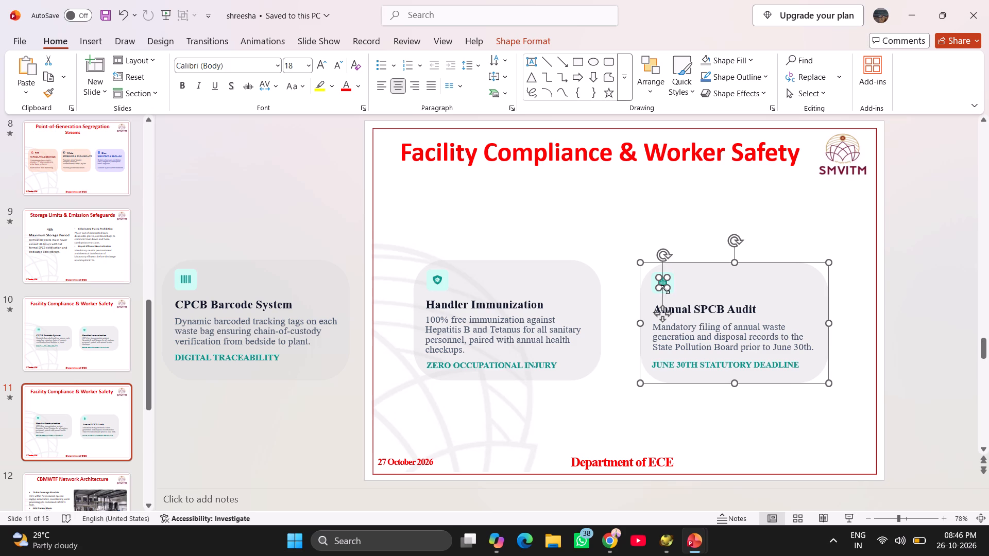
ctrl+click(672, 291)
ctrl+click(681, 308)
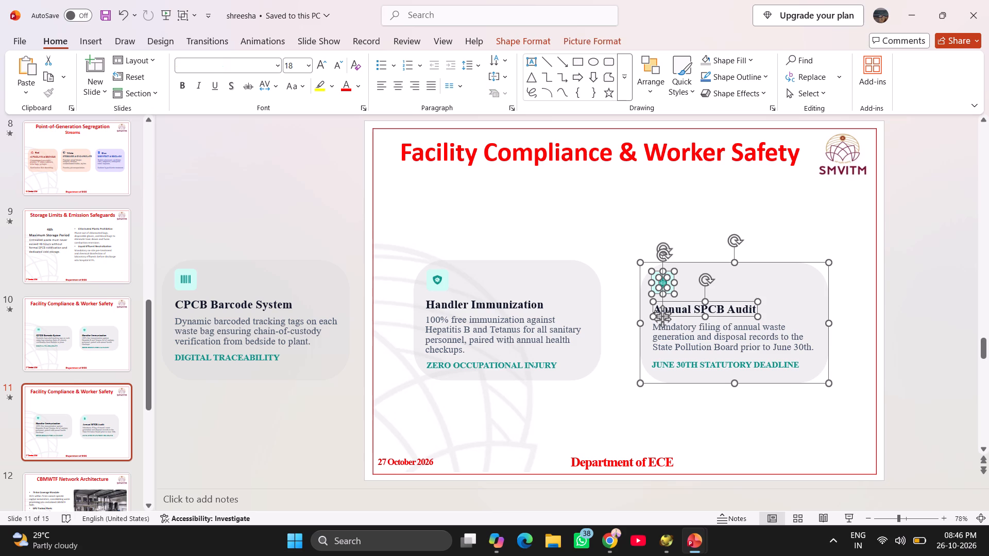
ctrl+click(686, 340)
ctrl+click(691, 370)
ctrl+click(692, 360)
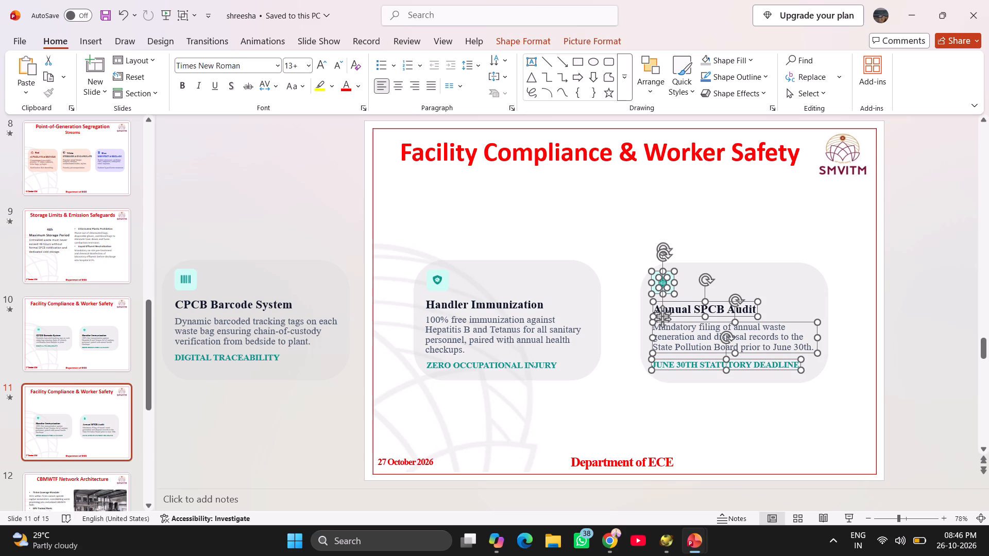
ctrl+click(775, 274)
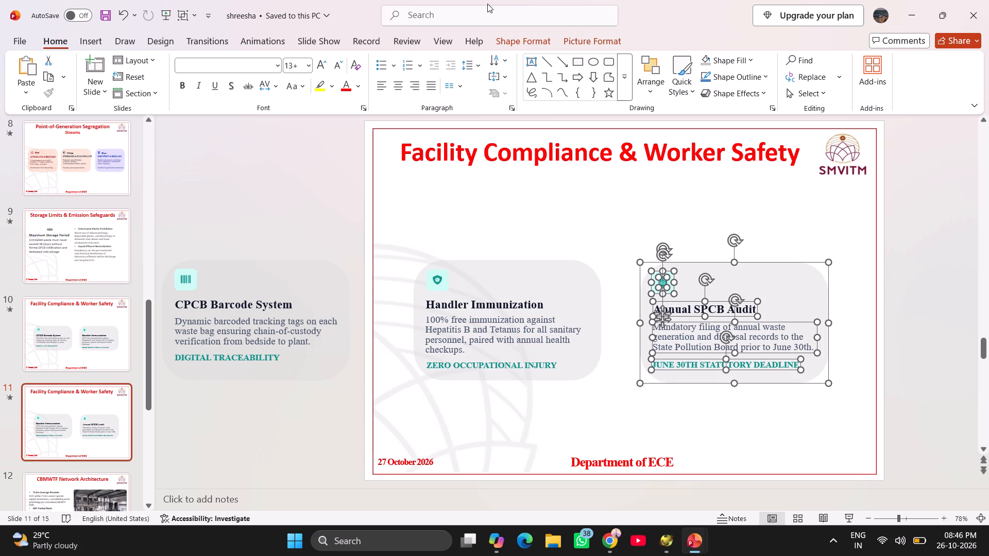
click(489, 10)
click(448, 64)
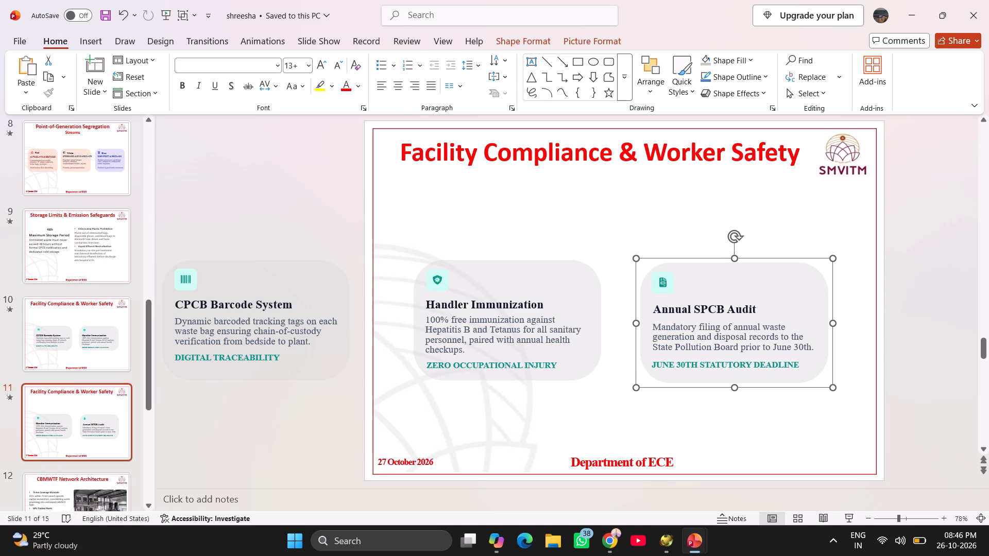
Copy the grouped Annual SPCB Audit card onto slide 10 and place it just outside the slide's right edge, level with the other cards.
key(ctrl+c)
click(70, 331)
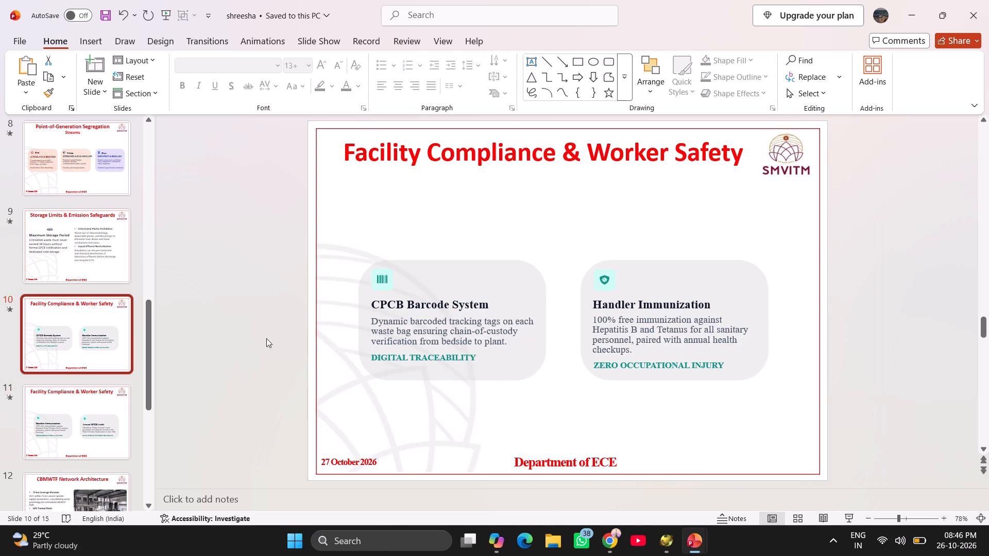
click(861, 310)
key(ctrl+v)
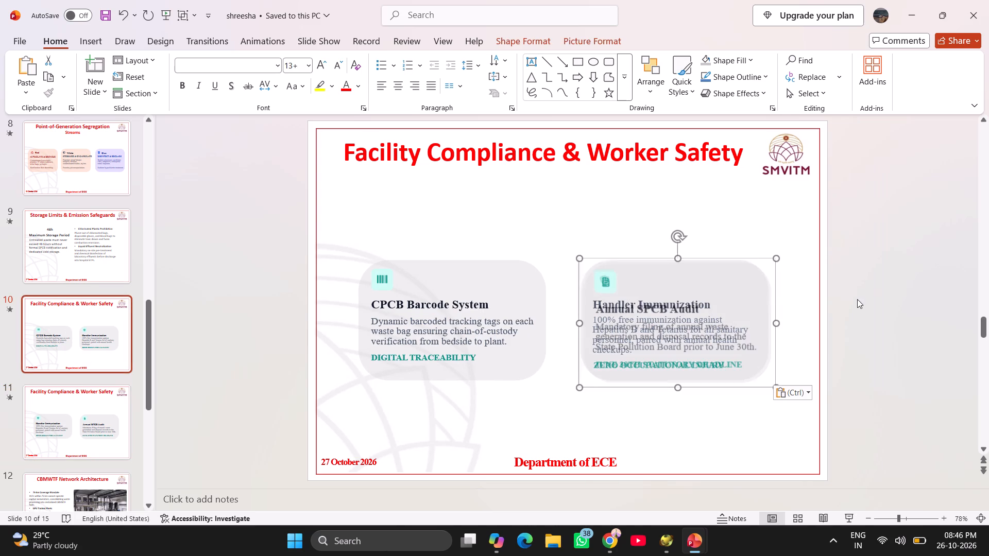
drag(775, 270, 962, 266)
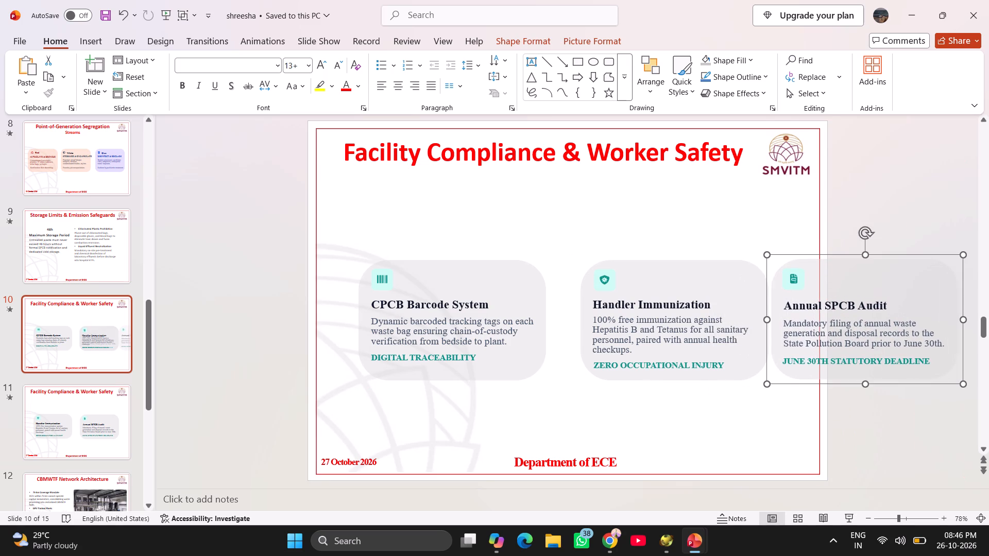
drag(813, 255, 876, 257)
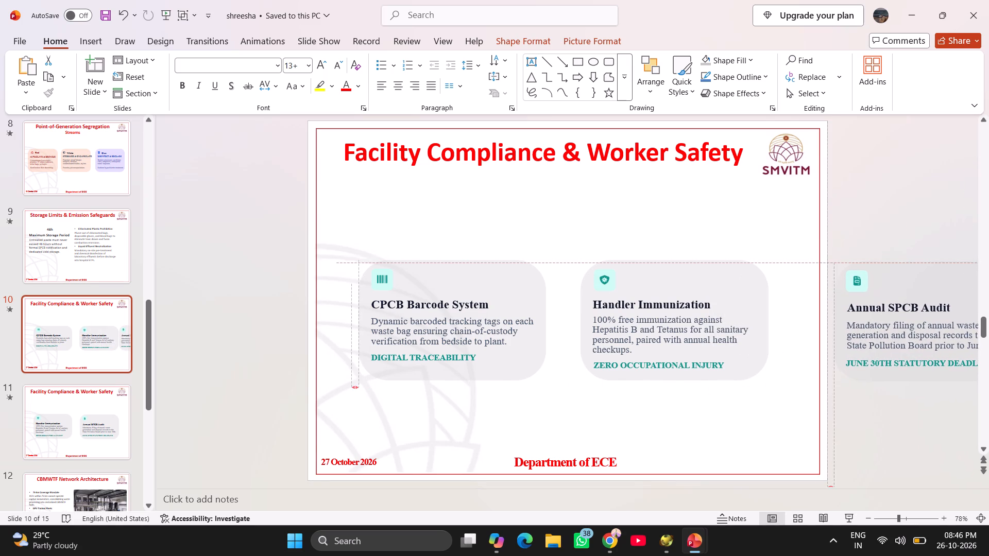
drag(876, 257, 876, 255)
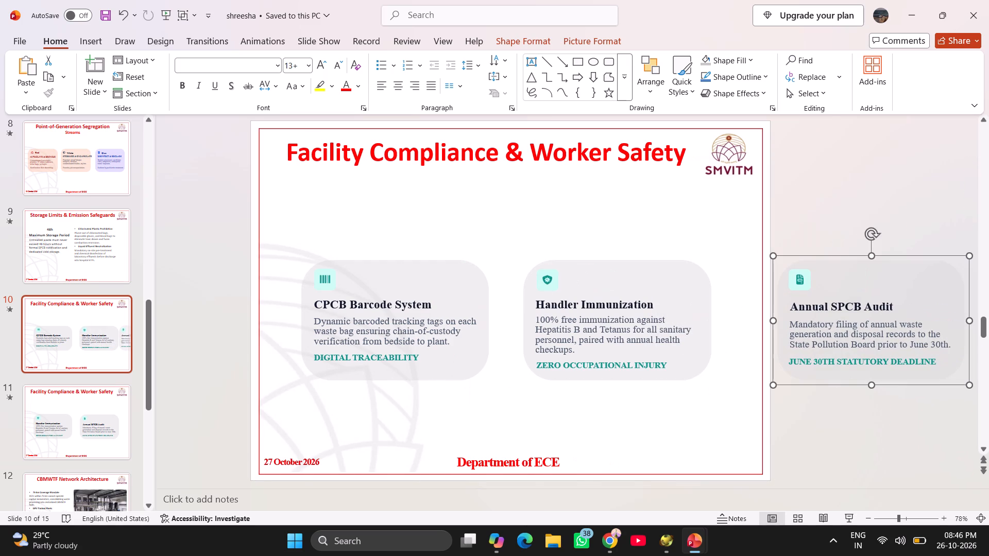
Apply the Morph transition to slides 10 and 11.
click(82, 398)
click(223, 40)
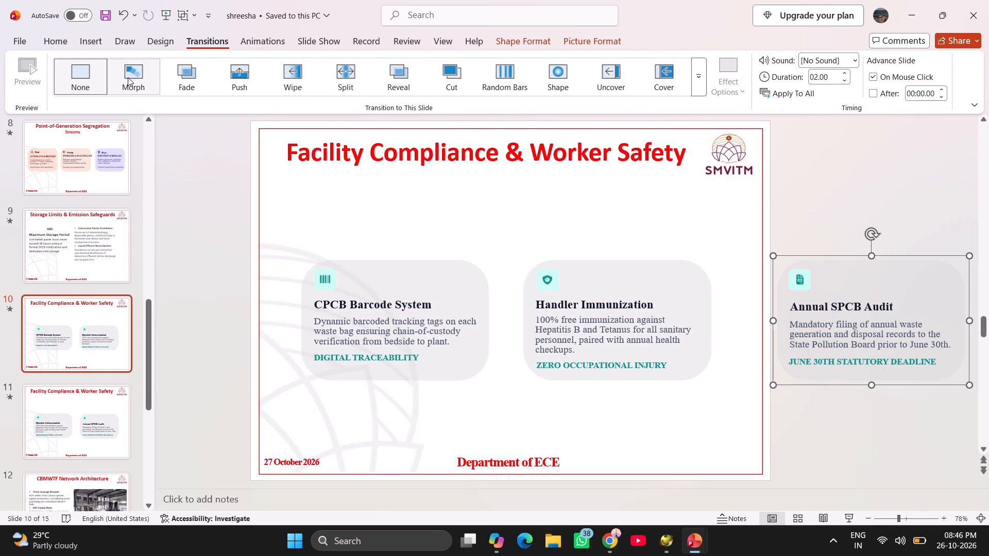
click(128, 77)
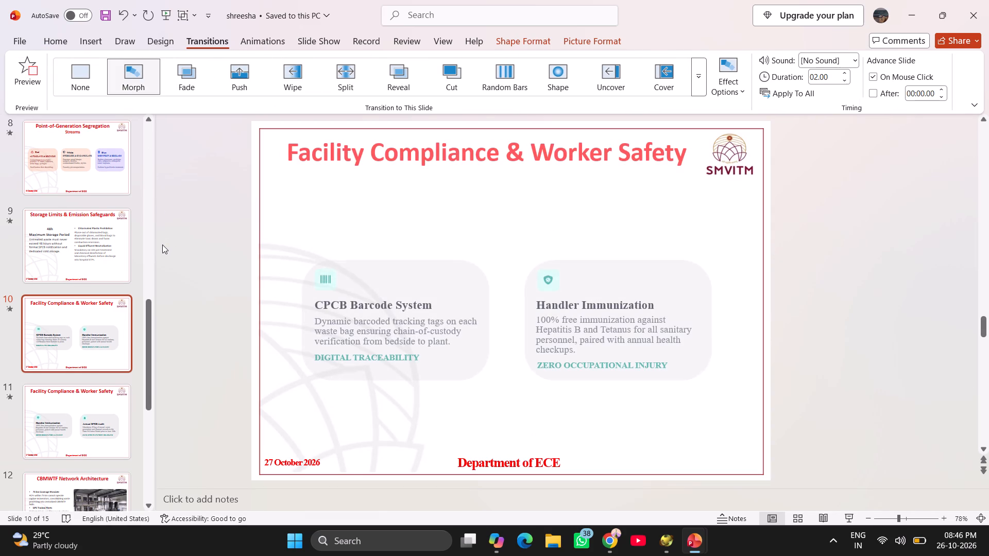
click(114, 406)
click(141, 85)
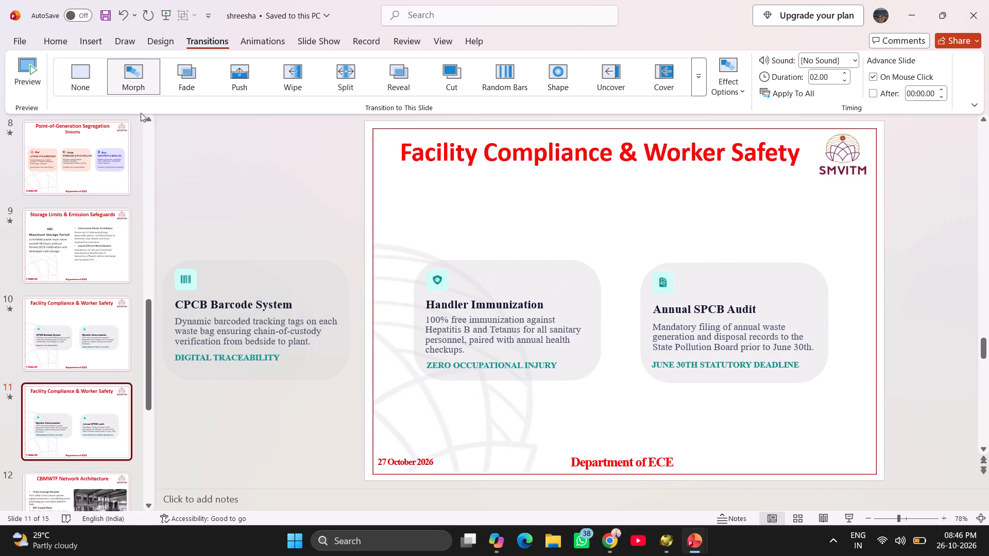
scroll(59, 272, up, 7)
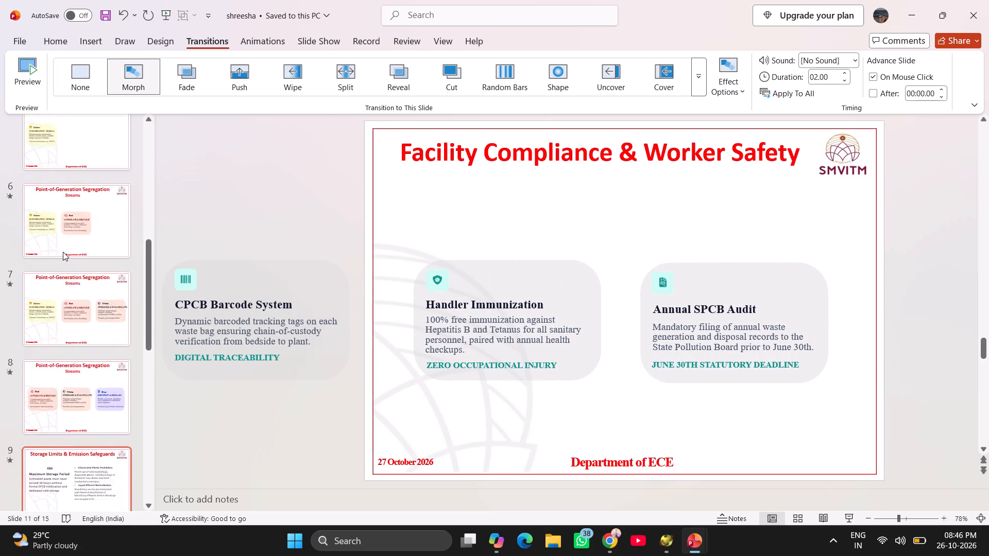
Open the recent real-one presentation to examine its title slide as a reference, and return to the shreesha presentation's first slide.
scroll(63, 252, up, 18)
click(80, 181)
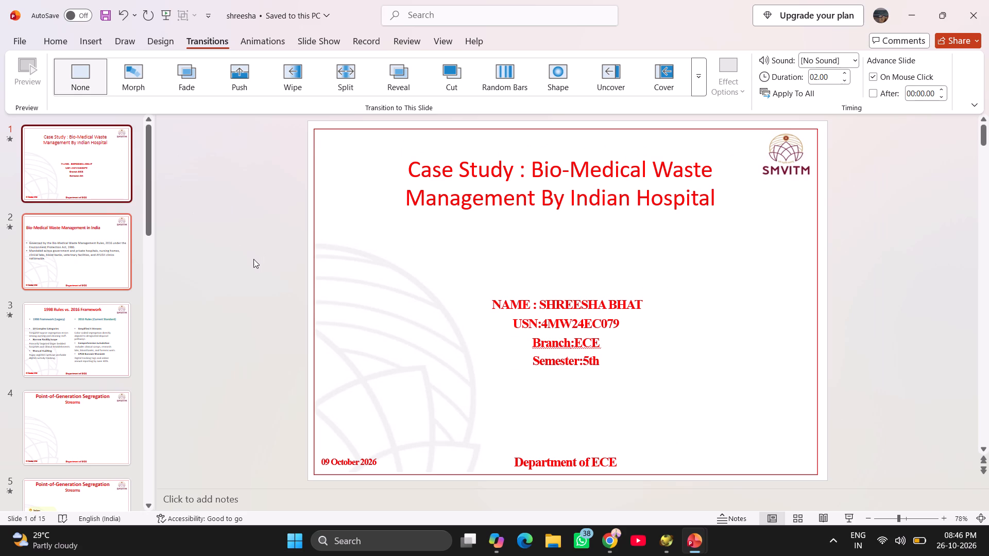
click(13, 42)
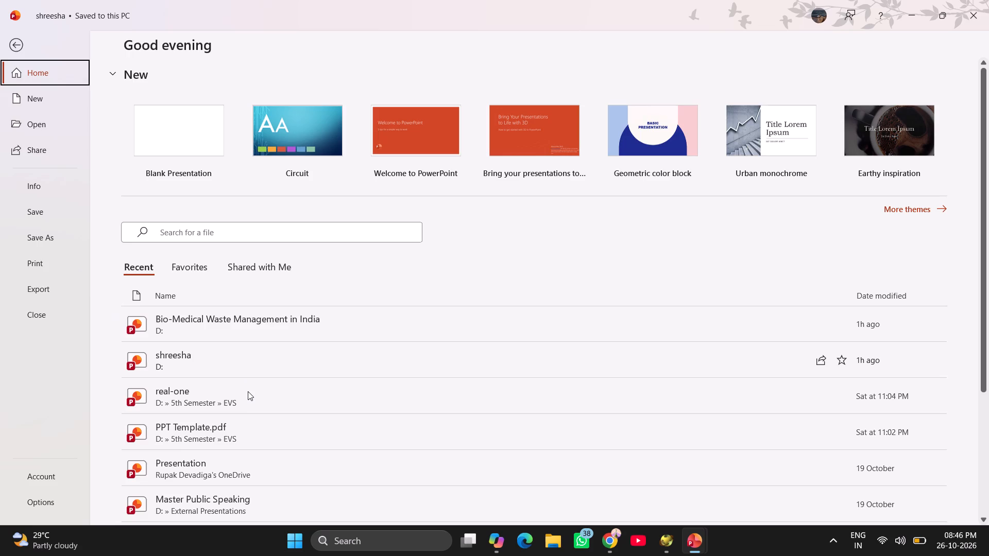
double_click(248, 389)
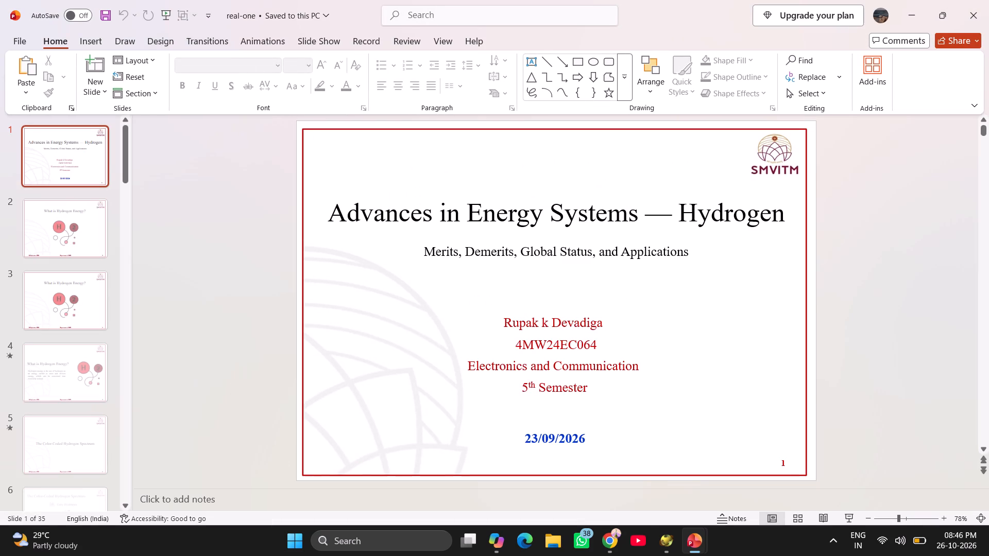
click(988, 0)
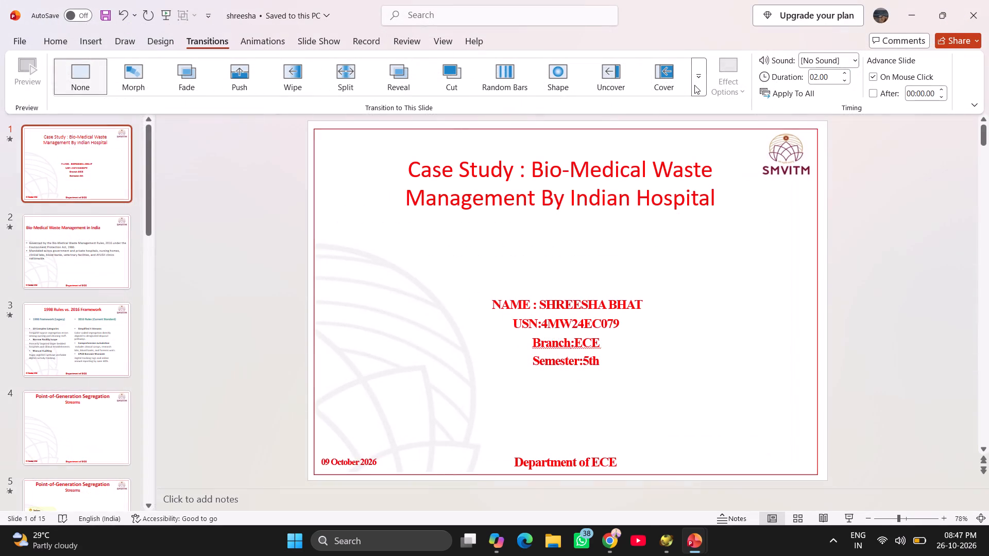
Add a text box containing the page number 1 just inside the border at slide 1's bottom-right corner, level with the footer.
click(48, 43)
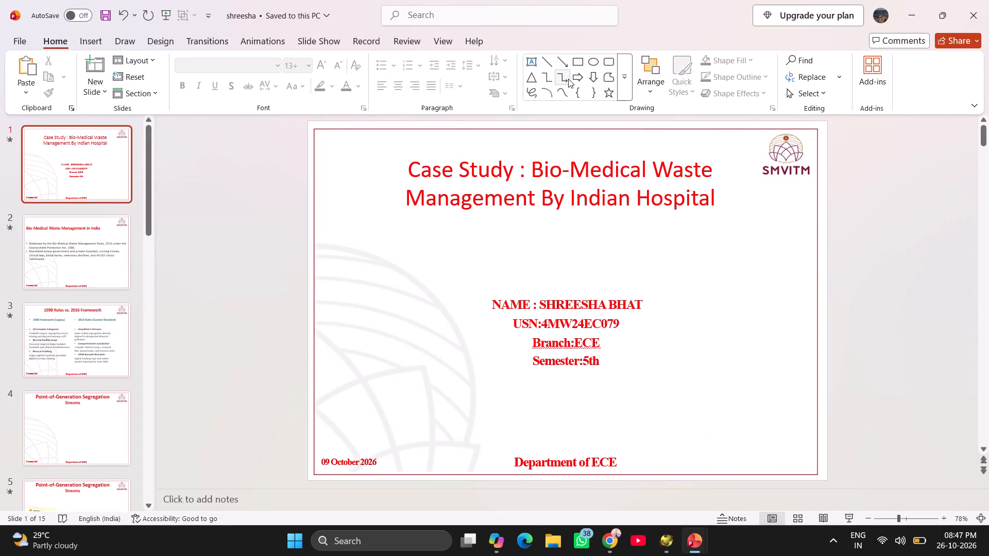
click(527, 67)
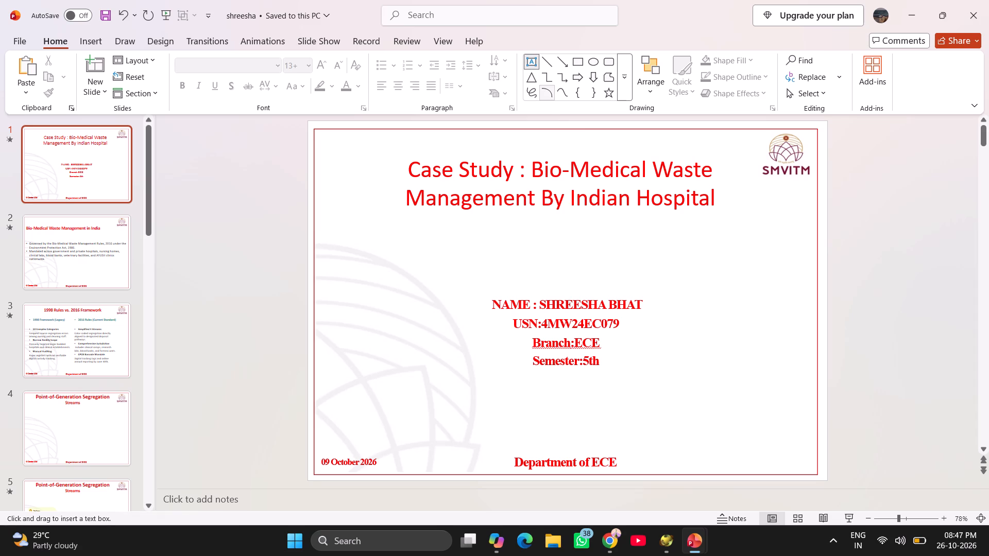
click(802, 469)
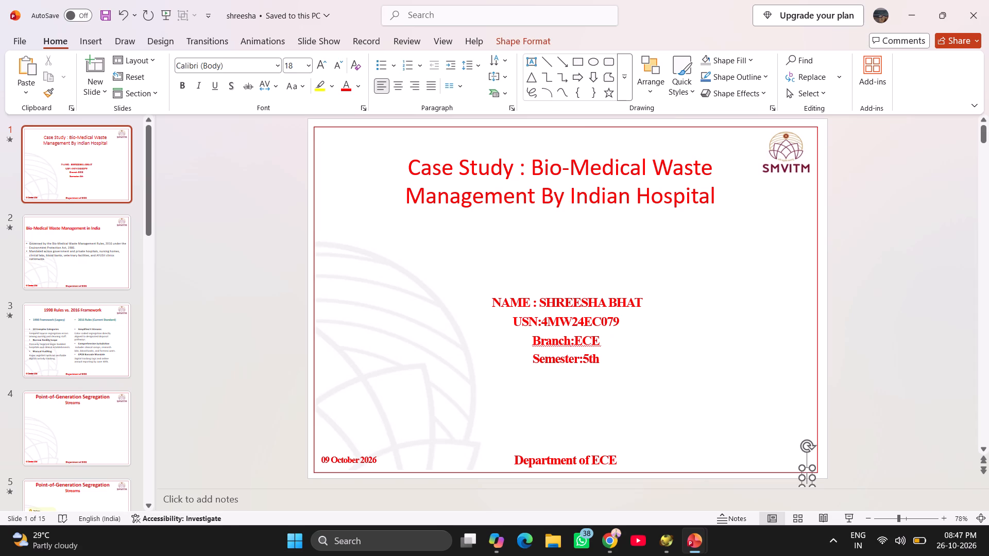
drag(806, 467, 805, 451)
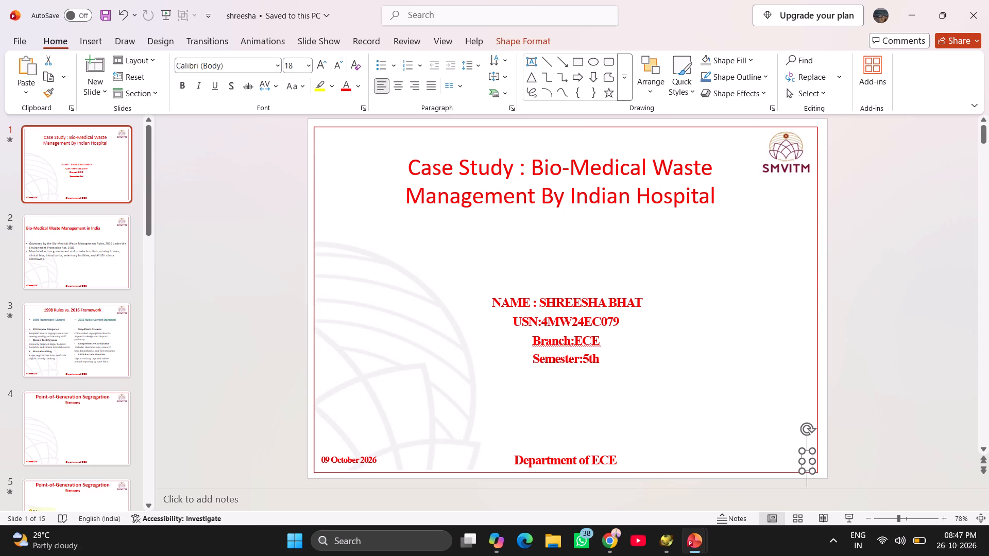
key(Up)
key(Up)
key(Up)
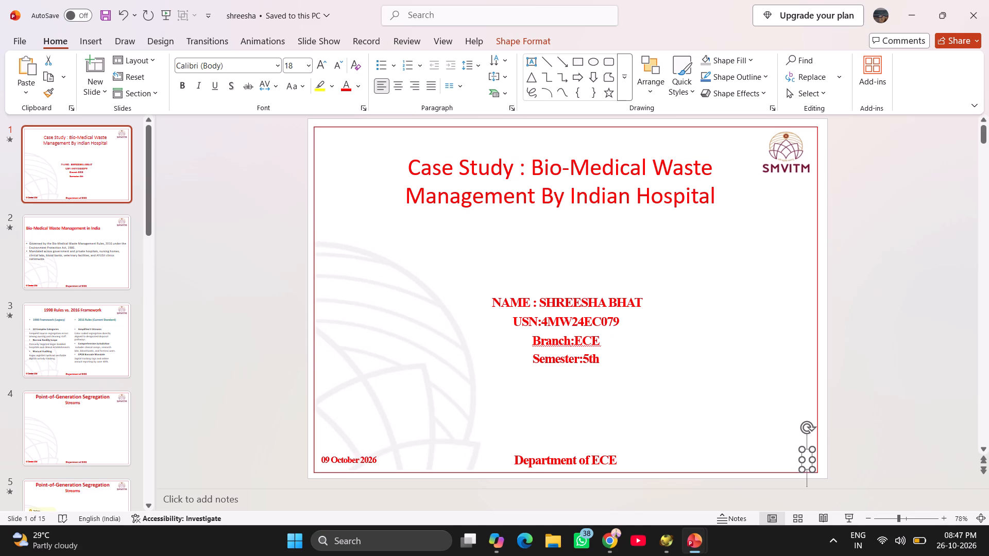
key(Up)
key(1)
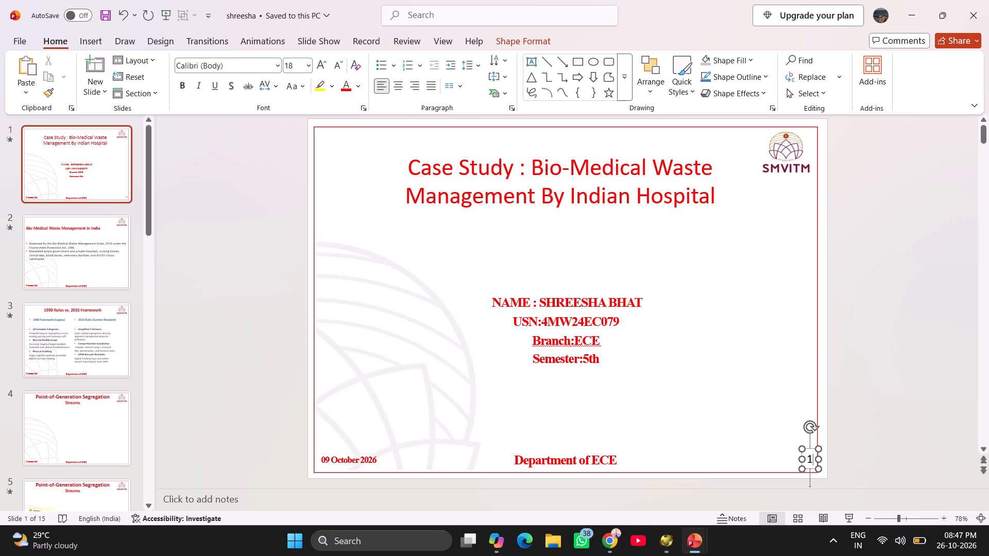
drag(811, 447, 804, 447)
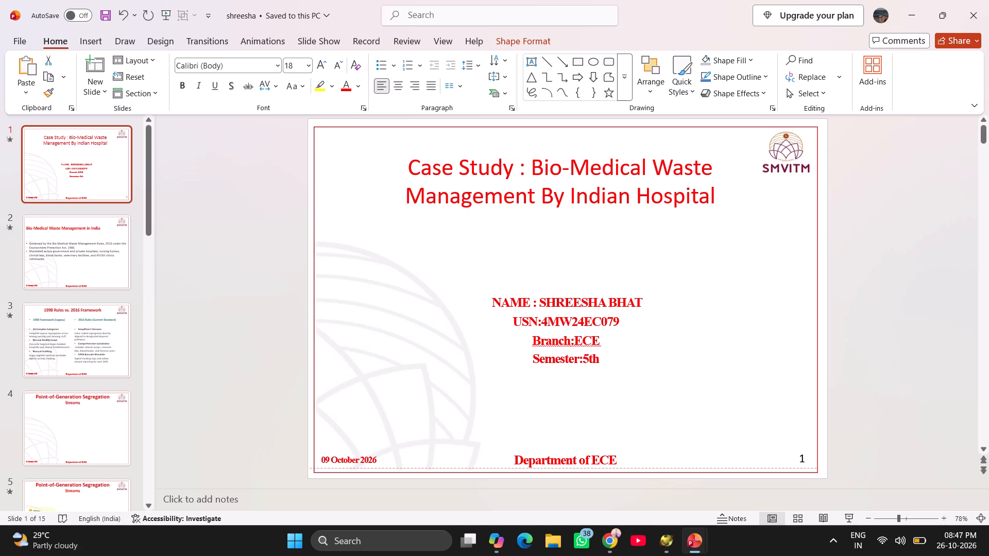
drag(804, 447, 799, 451)
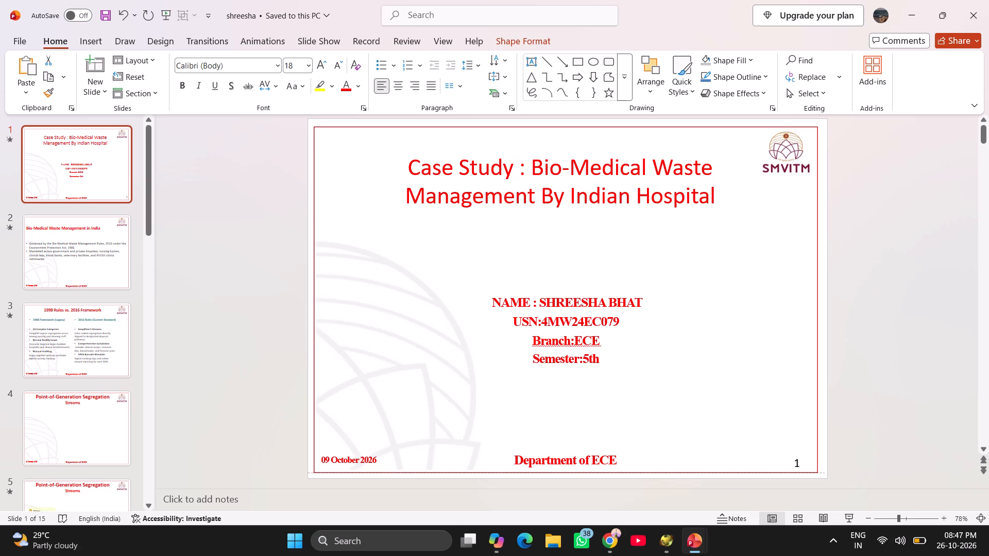
drag(799, 451, 804, 450)
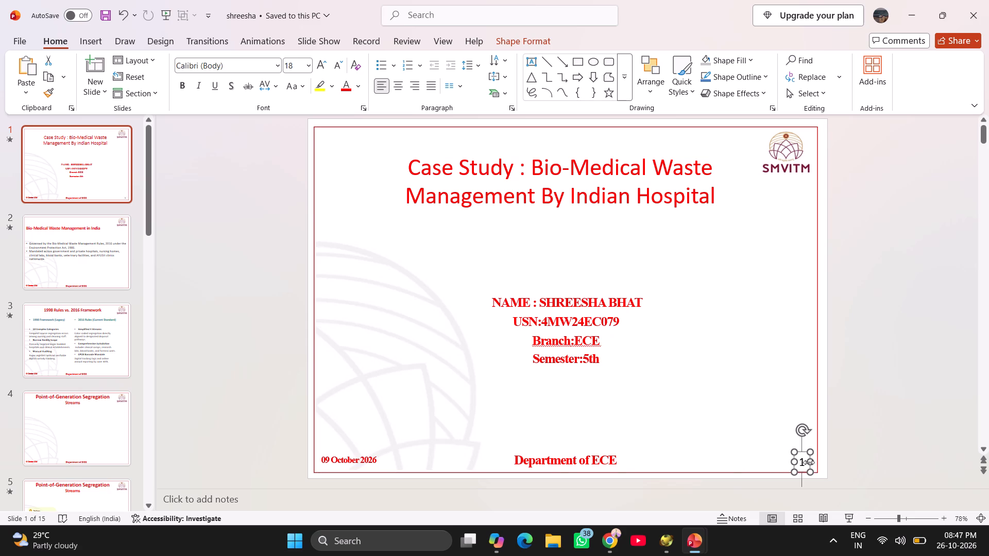
Format slide 1's page number in red at font size 15.
click(803, 461)
click(801, 430)
click(346, 83)
key(ctrl+c)
click(928, 411)
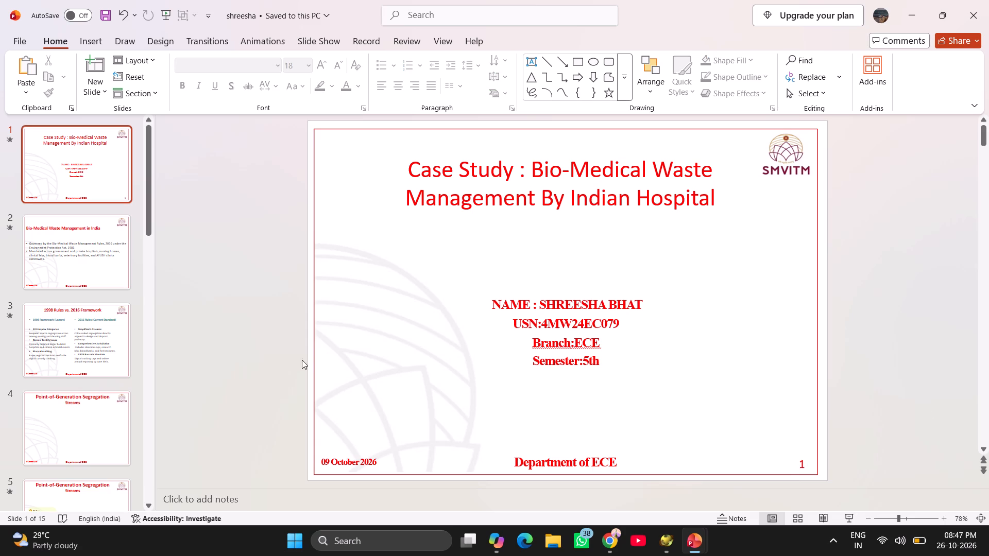
click(803, 463)
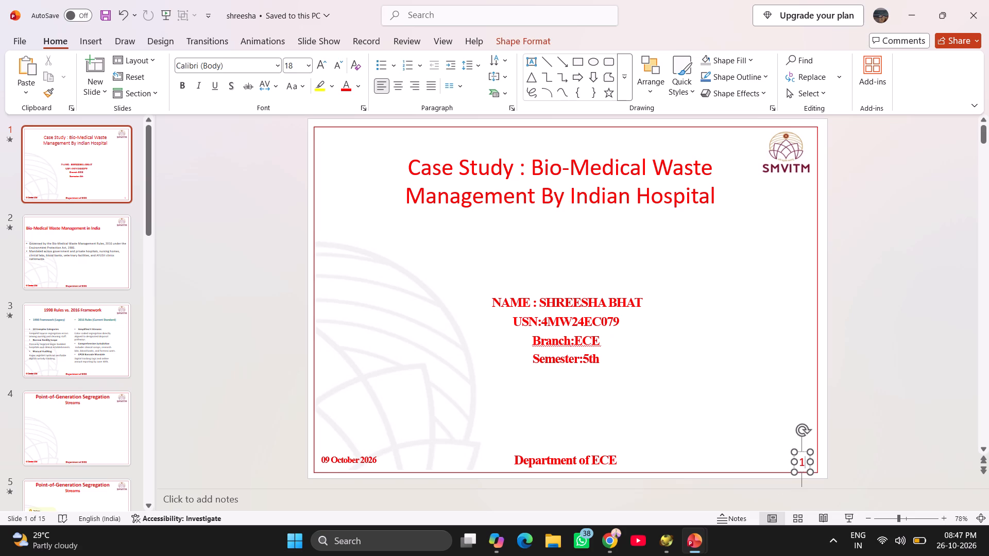
click(802, 430)
click(302, 68)
text(15)
key(Return)
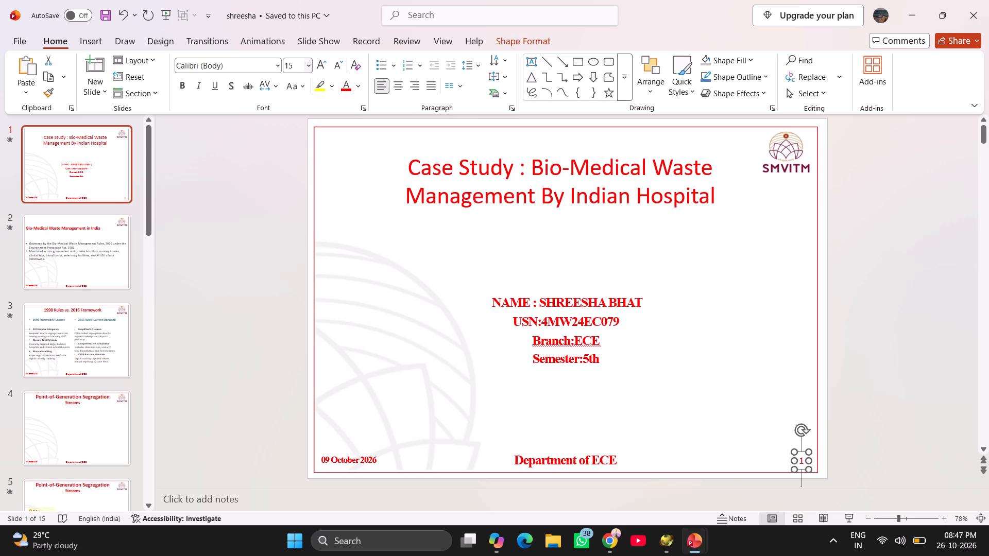
Copy slide 1's page number box onto slide 2 and change its number to 2.
click(797, 428)
key(ctrl+c)
click(76, 259)
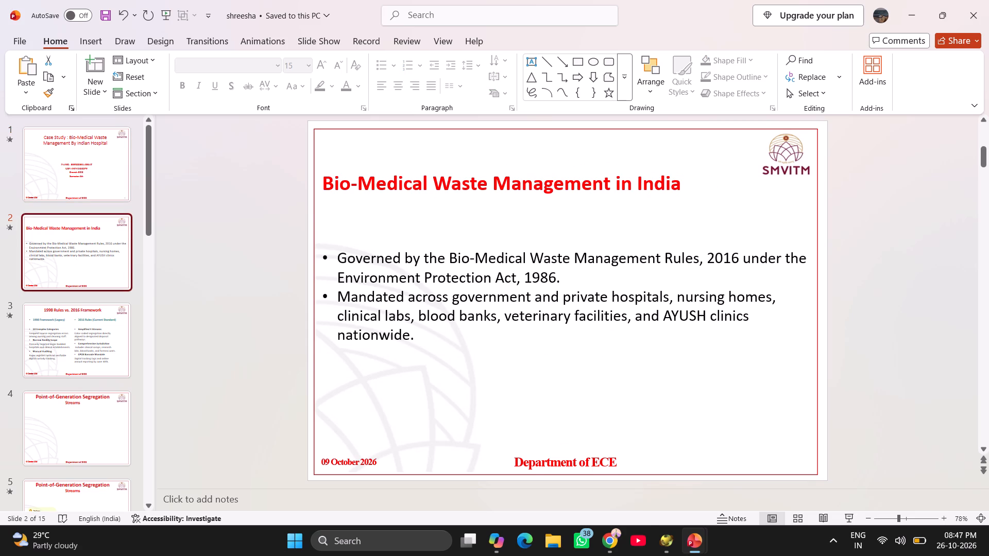
key(ctrl+v)
key(Right)
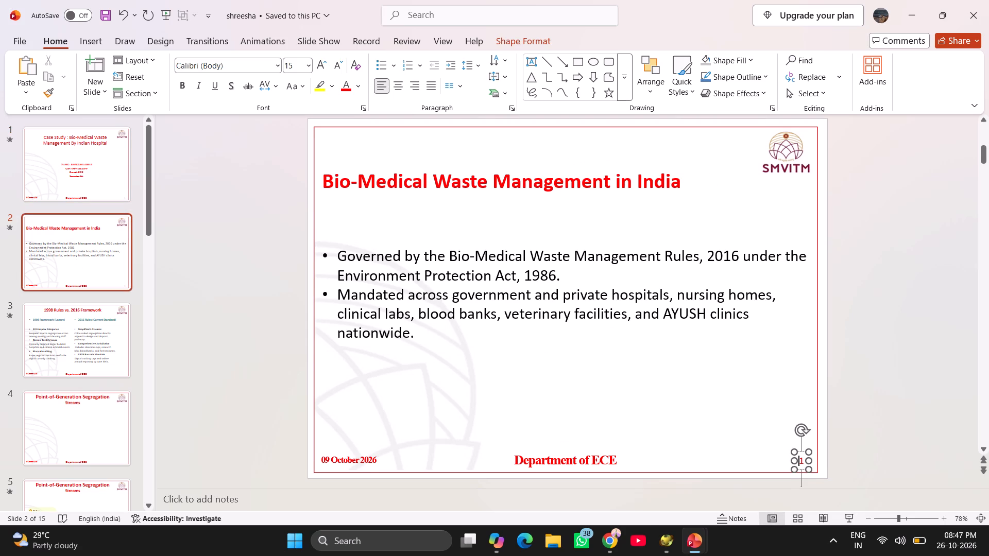
key(BackSpace)
key(2)
Paste the copied page number box onto slide 3 and change its number to 3.
click(96, 357)
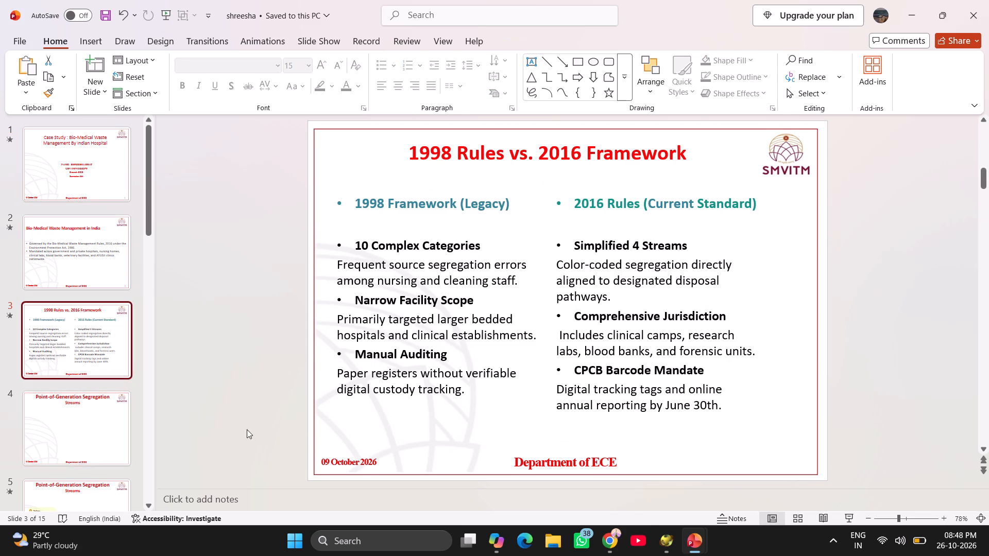
key(ctrl+v)
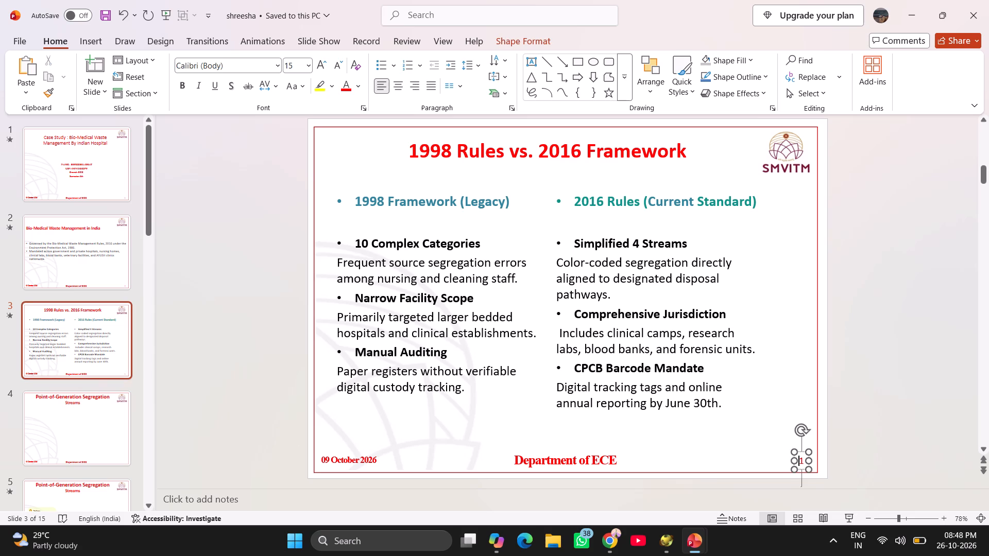
key(Right)
key(BackSpace)
key(3)
Paste the copied page number box onto slide 4 and change its number to 4.
click(46, 454)
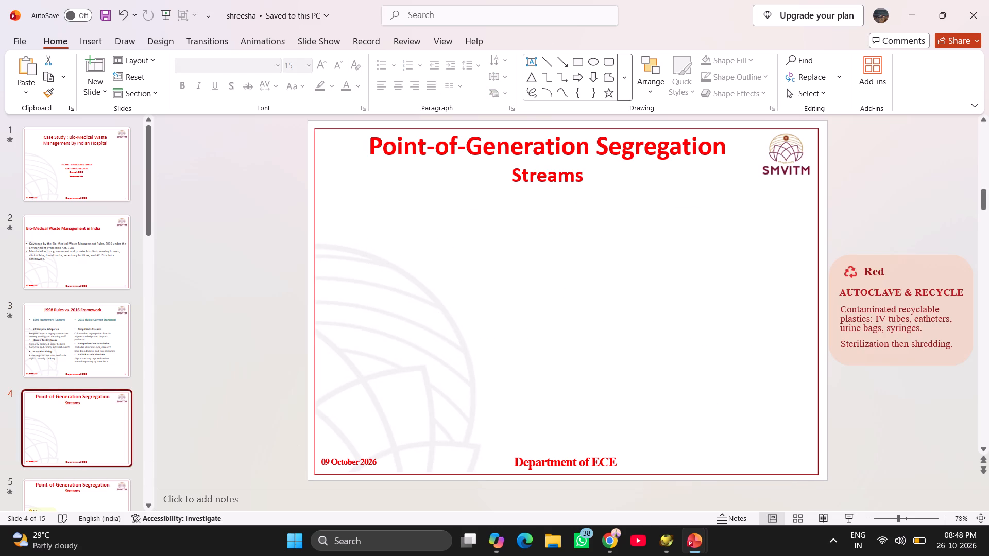
key(ctrl+v)
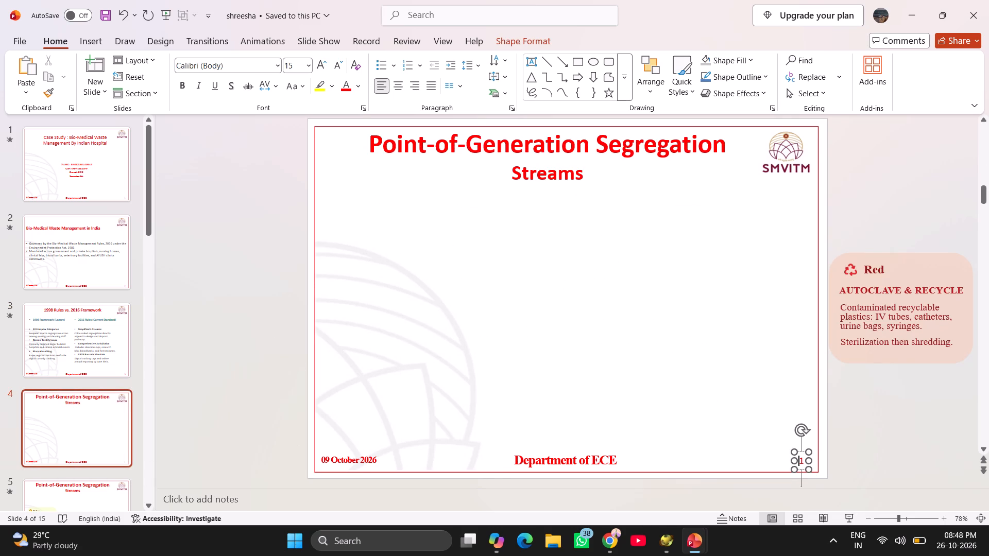
key(Right)
key(BackSpace)
key(2)
key(BackSpace)
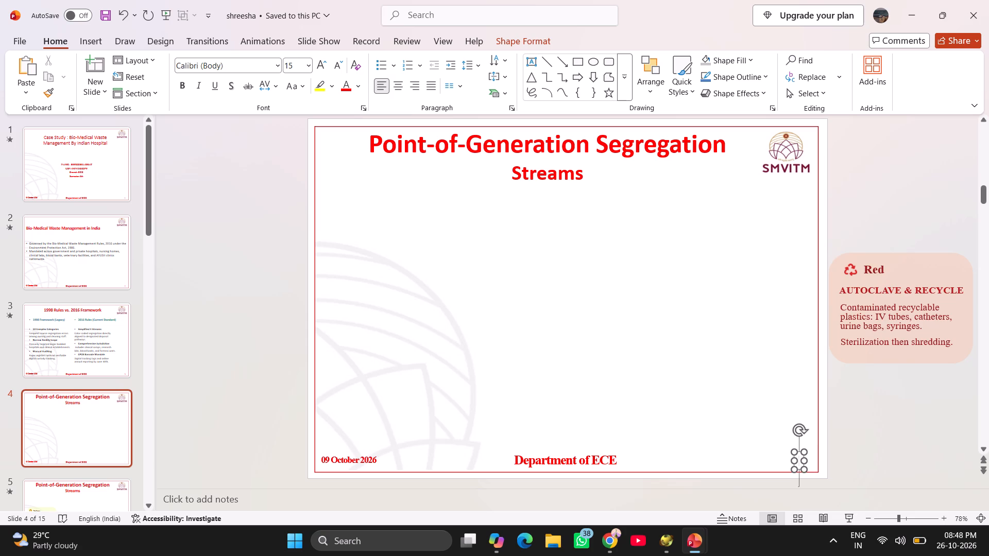
key(4)
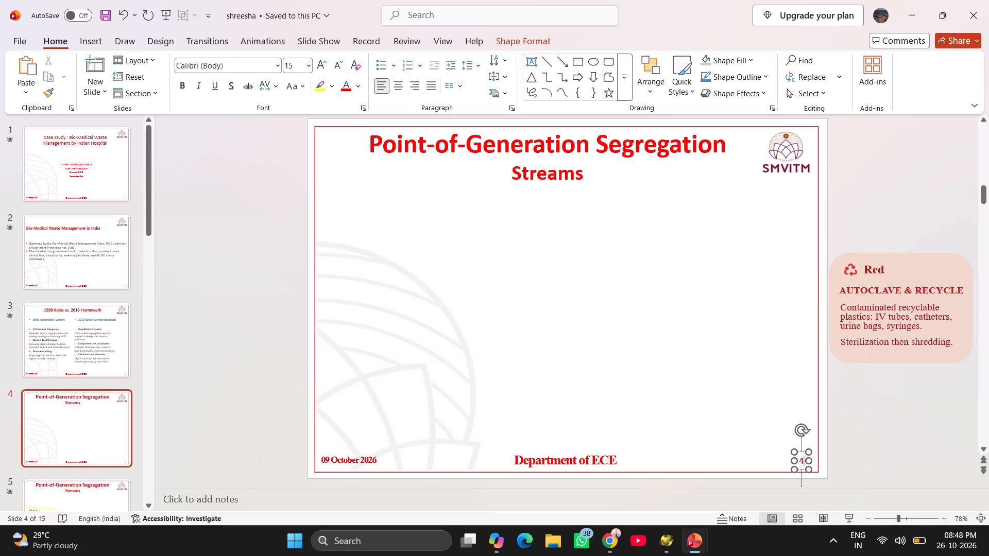
click(799, 433)
Copy slide 4's page number box and paste it onto slides 5, 6, 7 and 8, keeping the number 4.
key(ctrl+c)
click(80, 351)
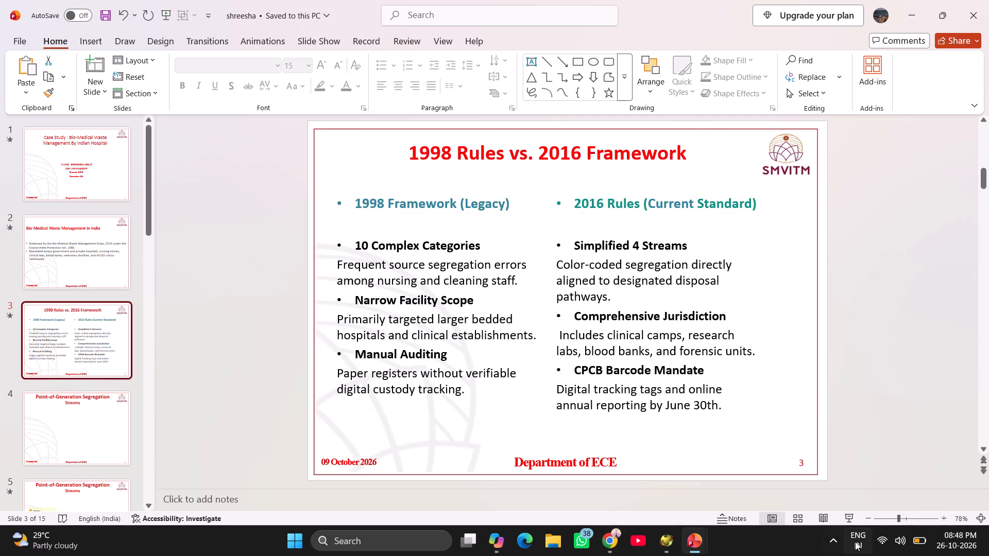
scroll(121, 442, down, 2)
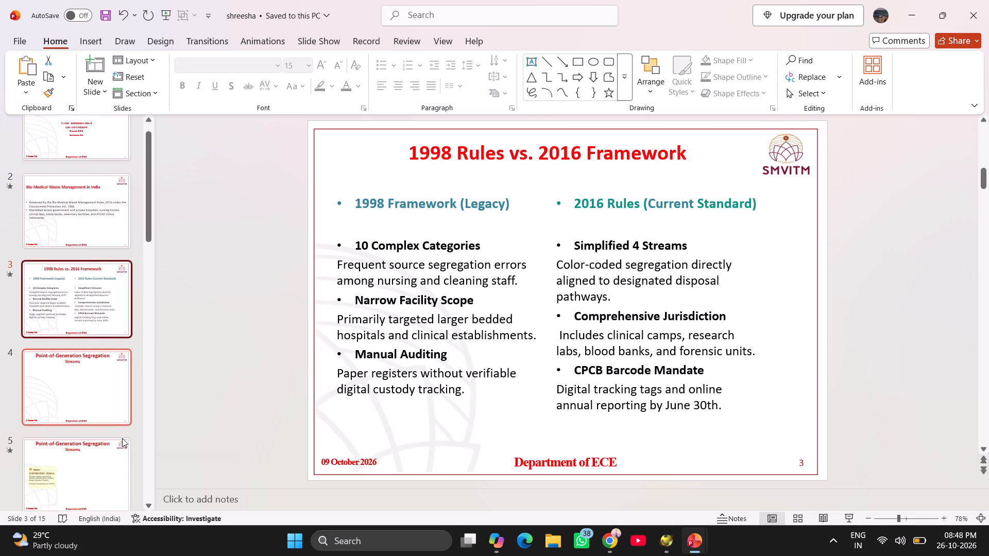
click(123, 423)
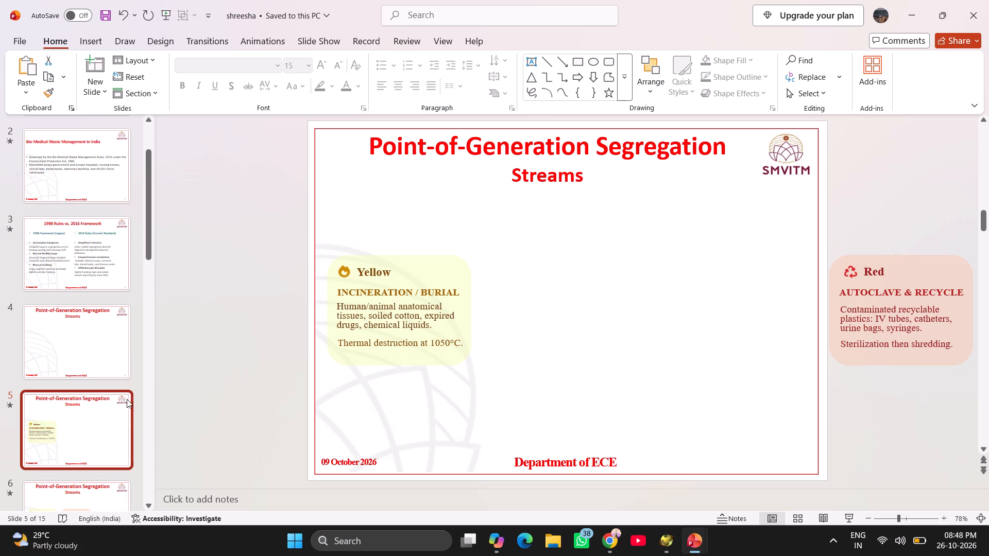
key(ctrl+v)
scroll(100, 353, down, 2)
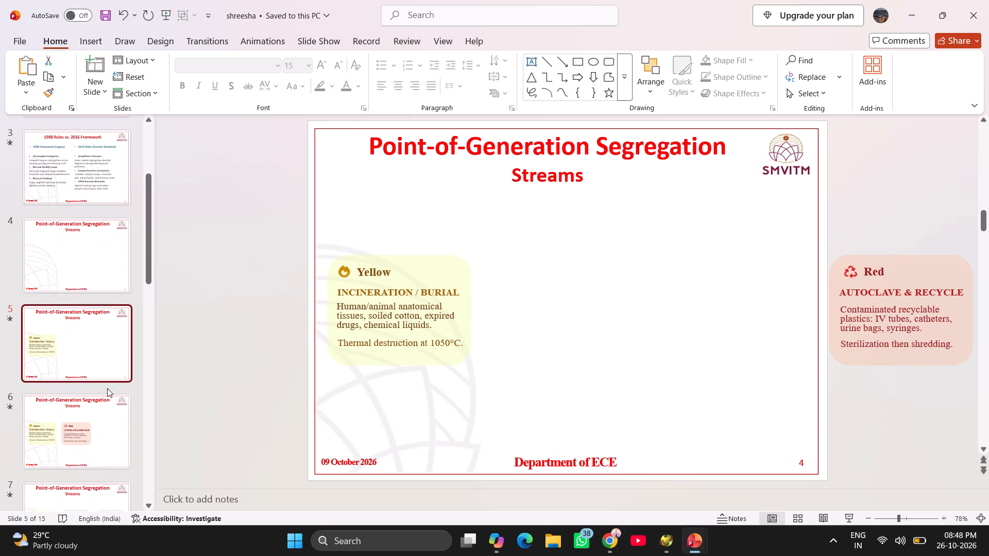
click(109, 410)
key(ctrl+v)
scroll(62, 391, down, 2)
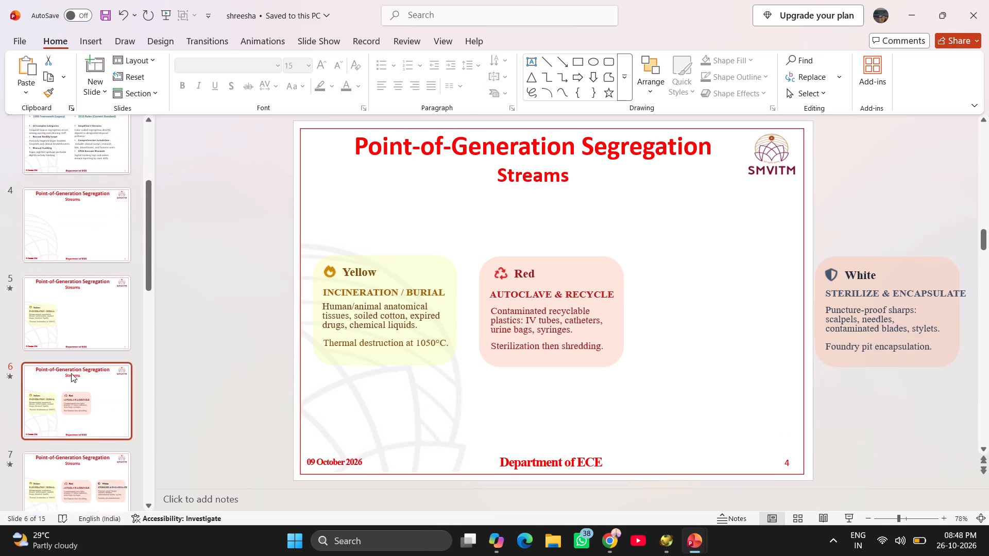
scroll(71, 373, down, 2)
click(83, 343)
key(ctrl+v)
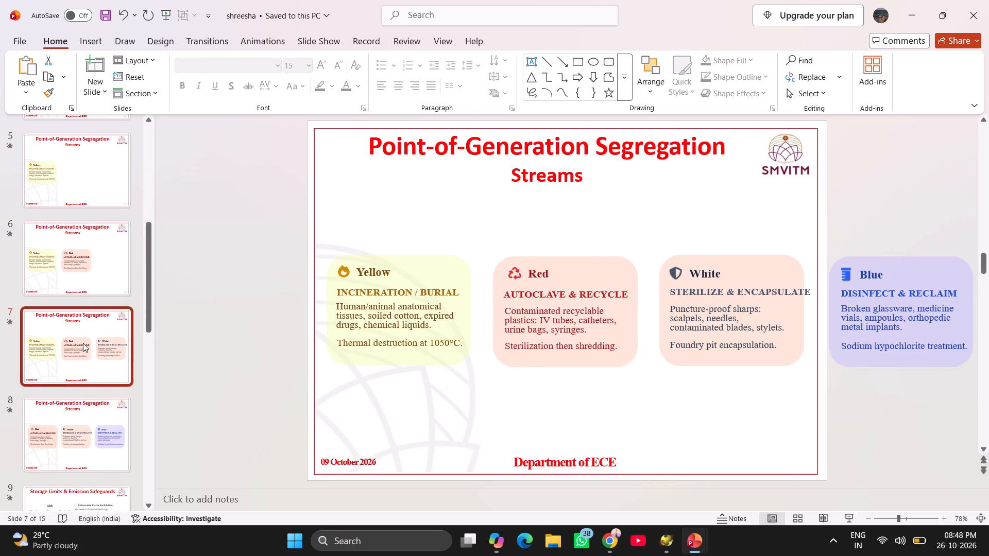
scroll(55, 377, down, 2)
click(85, 348)
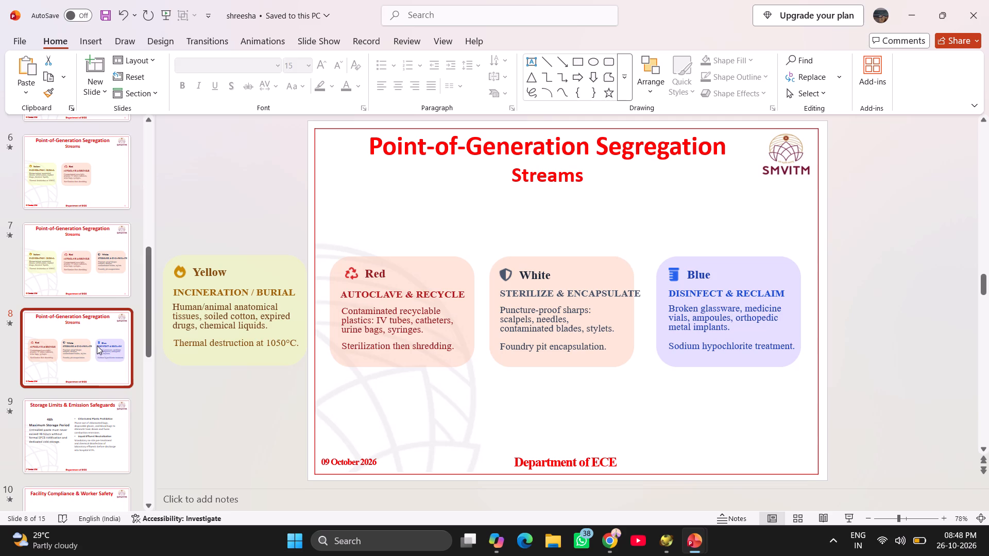
key(ctrl+v)
Paste the copied page number box onto slide 9 and change its number to 5.
scroll(90, 328, down, 4)
click(100, 274)
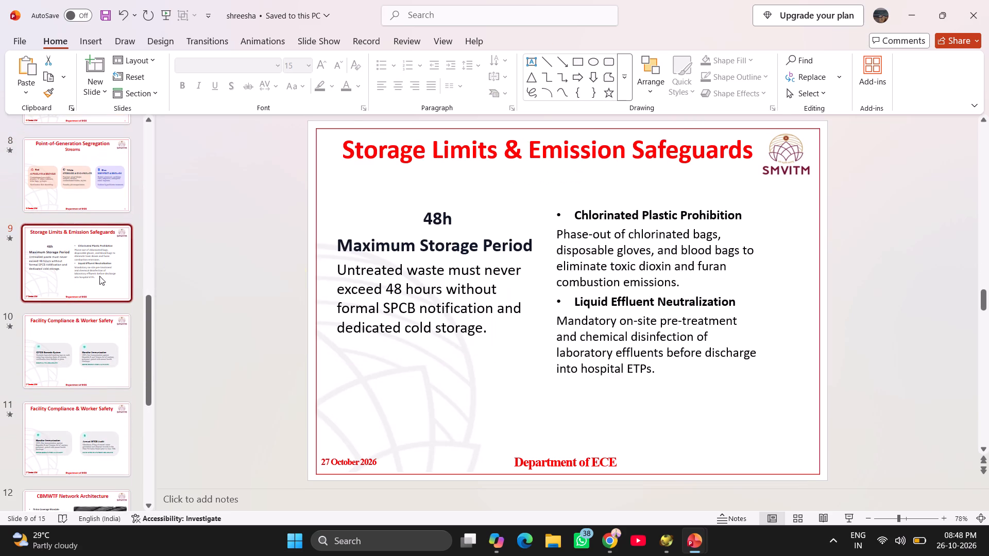
key(ctrl+v)
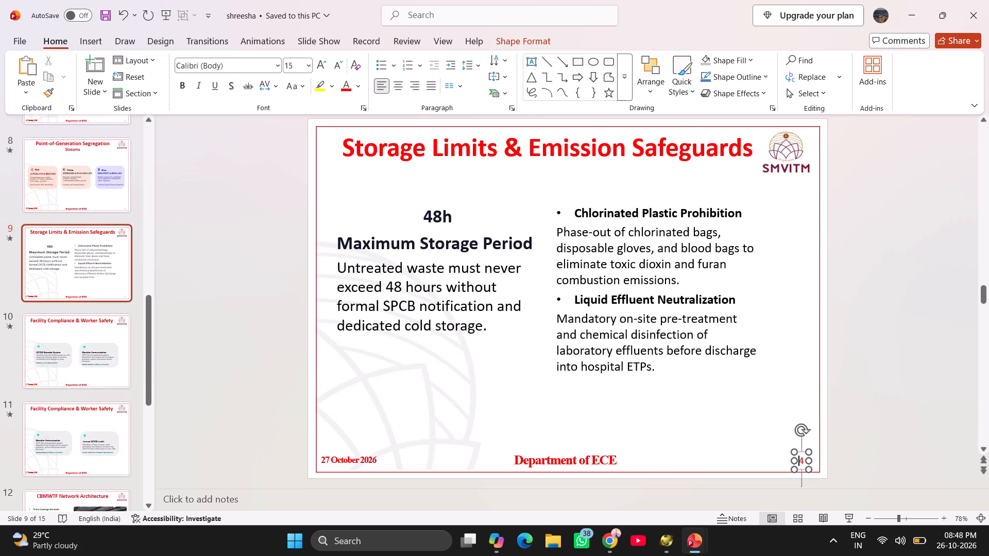
key(Right)
key(BackSpace)
key(5)
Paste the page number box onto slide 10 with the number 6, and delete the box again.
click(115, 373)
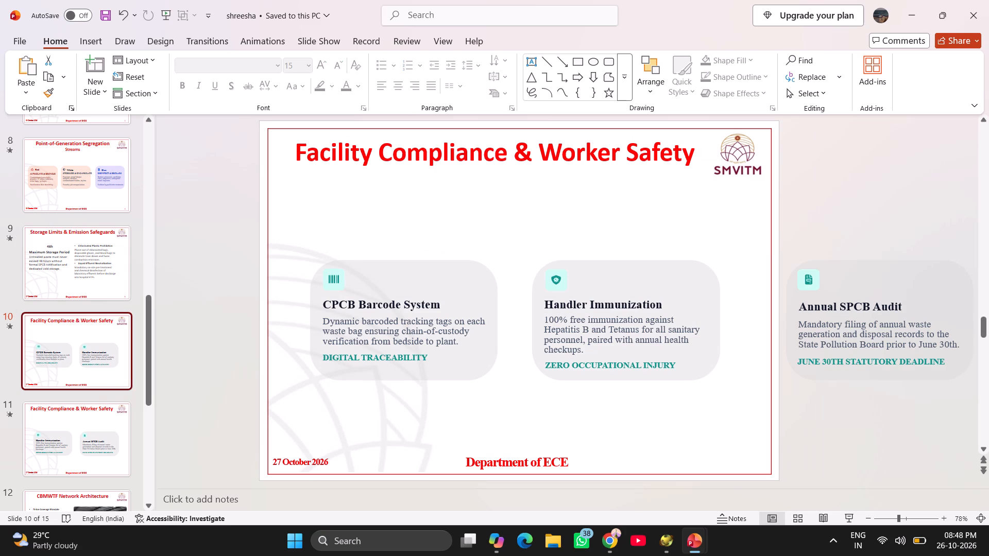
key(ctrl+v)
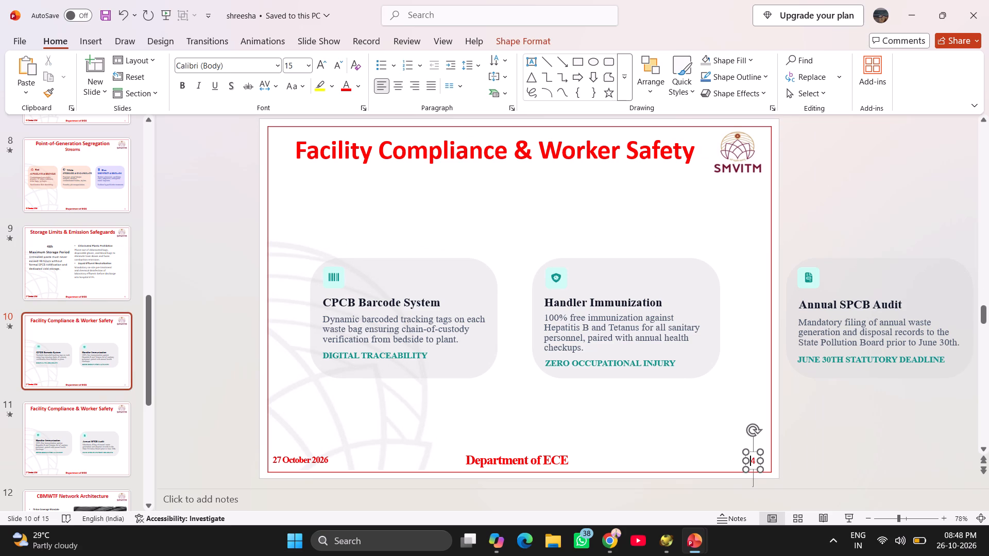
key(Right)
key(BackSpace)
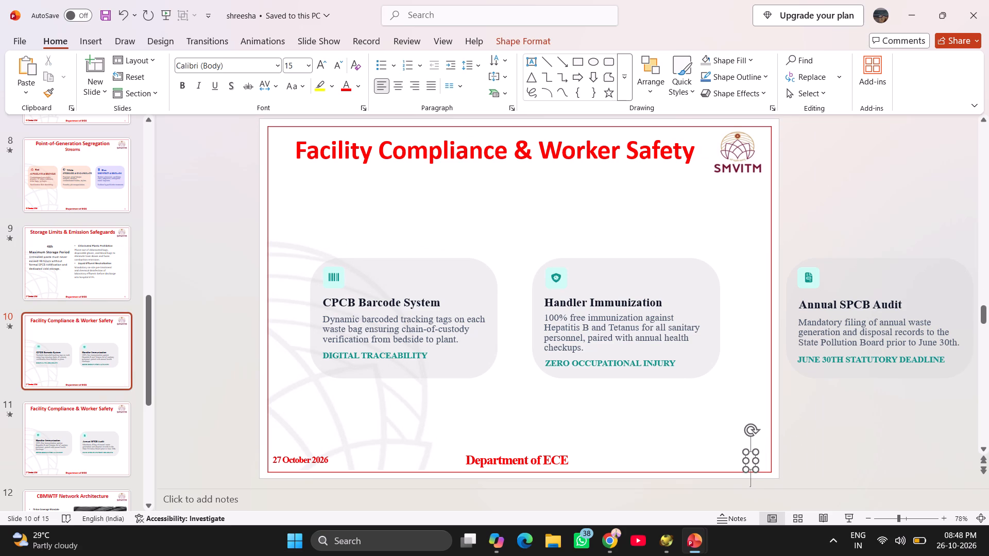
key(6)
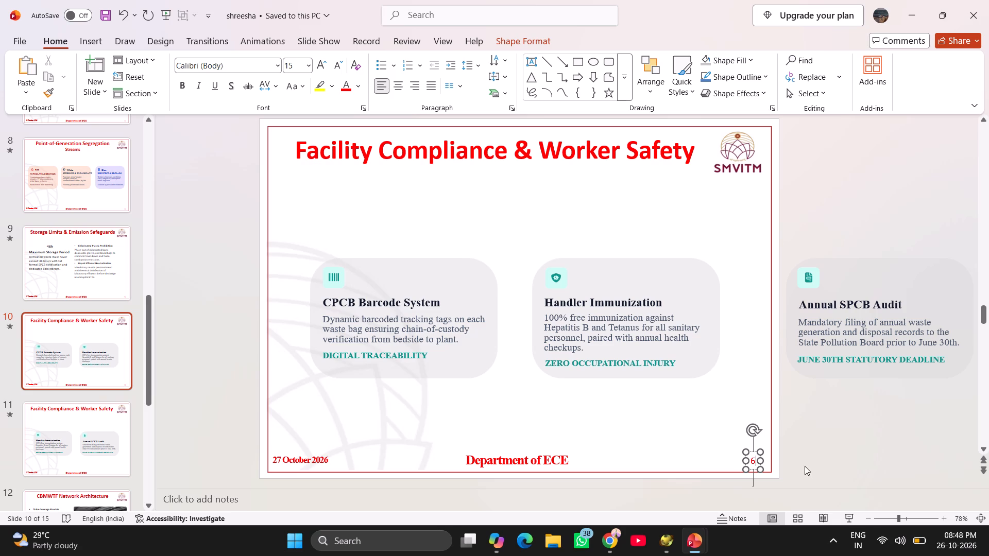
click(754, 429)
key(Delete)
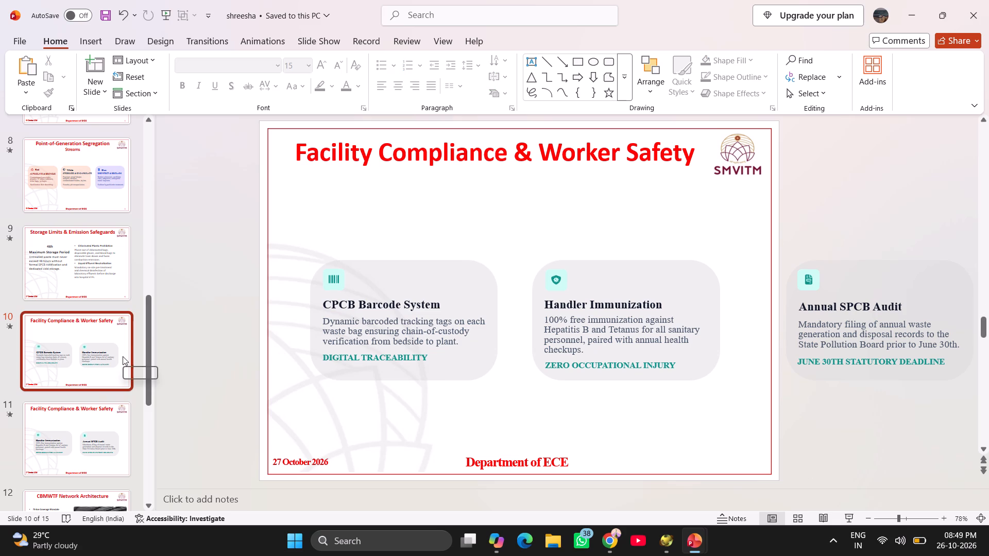
Duplicate slide 10 and delete the Handler Immunization and Annual SPCB Audit cards from the original slide 10.
key(ctrl+d)
click(80, 337)
key(ctrl+d)
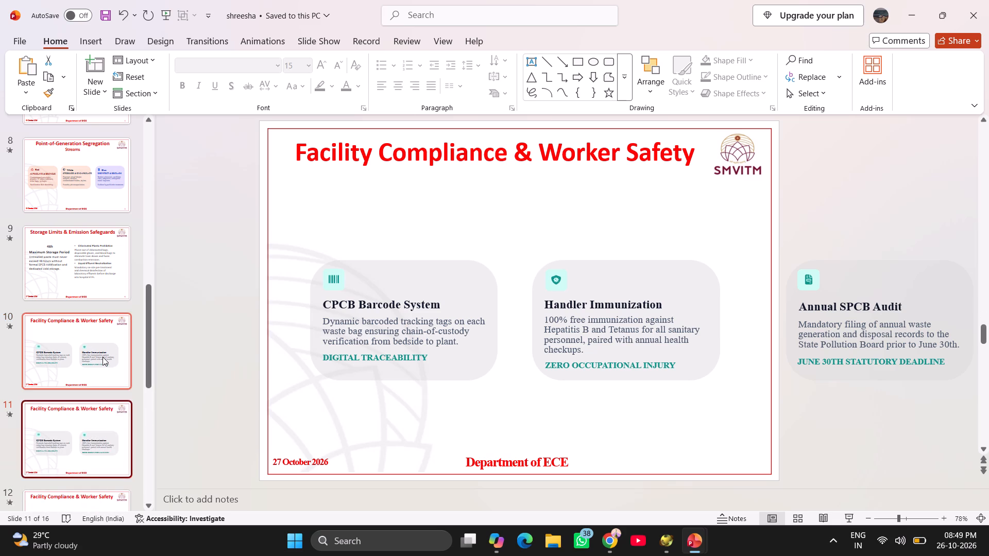
click(103, 357)
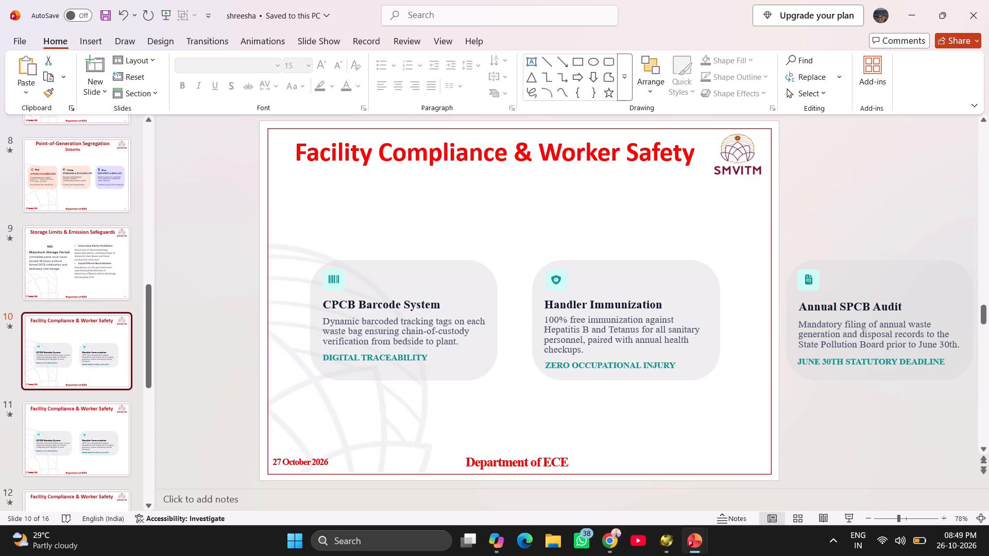
click(635, 267)
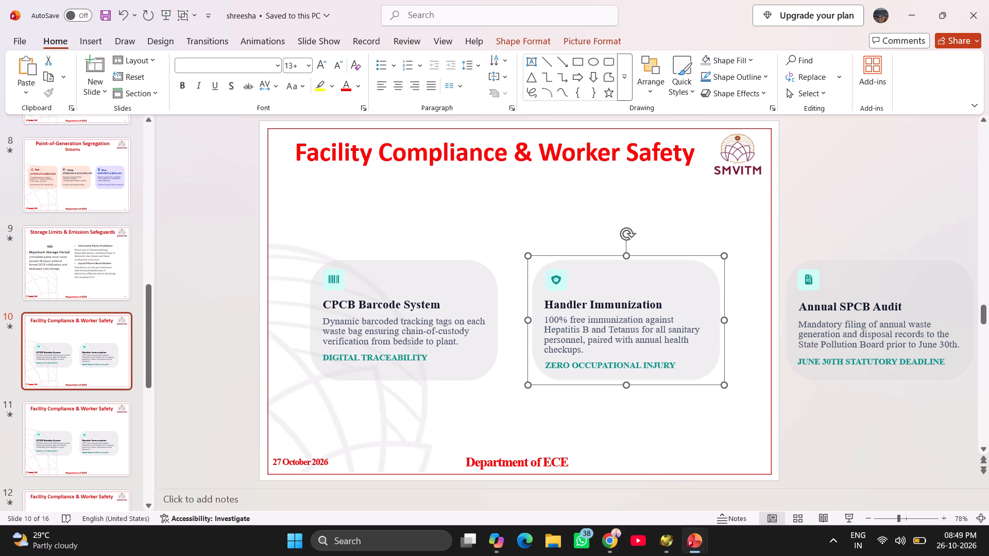
ctrl+click(846, 273)
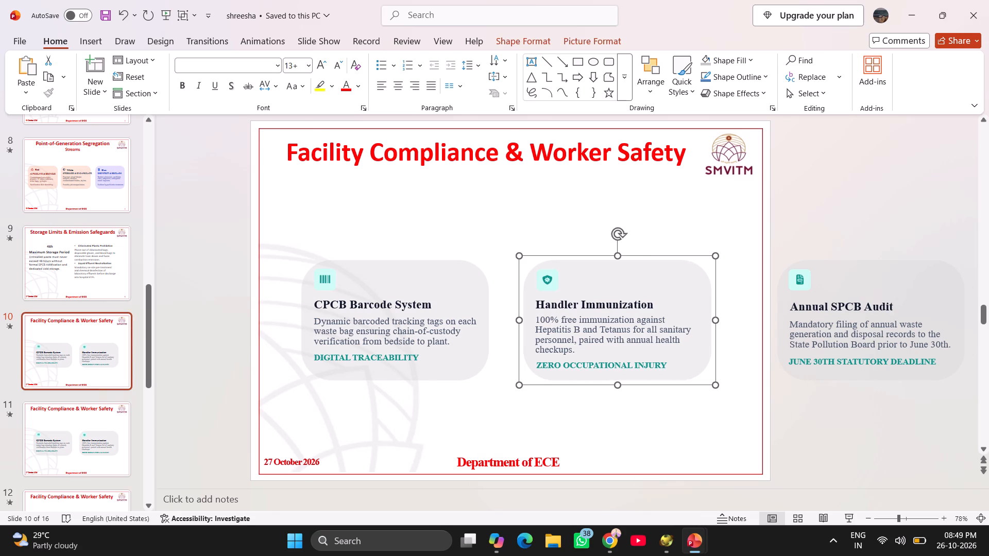
key(Delete)
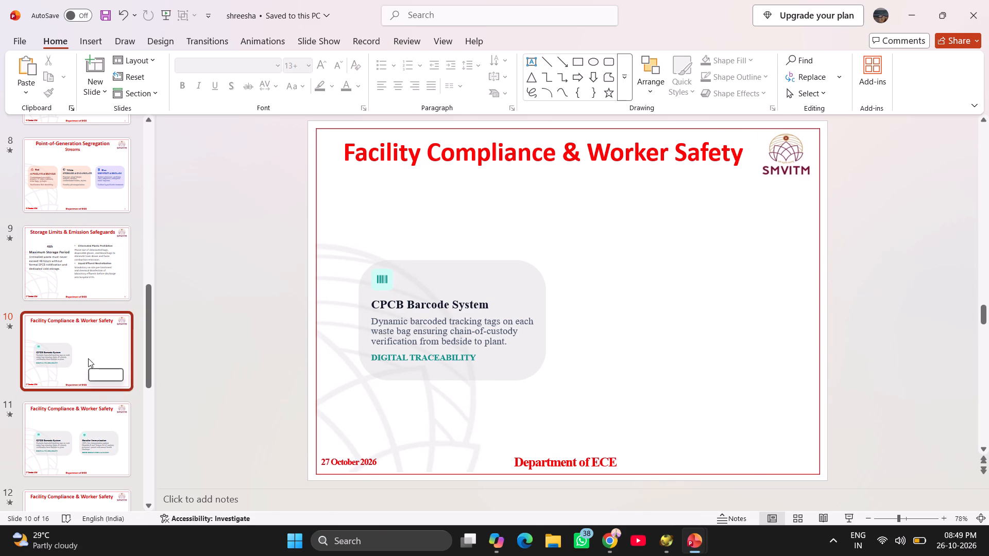
Duplicate the one-card slide 10 and delete the CPCB Barcode System card from the original slide 10.
click(88, 358)
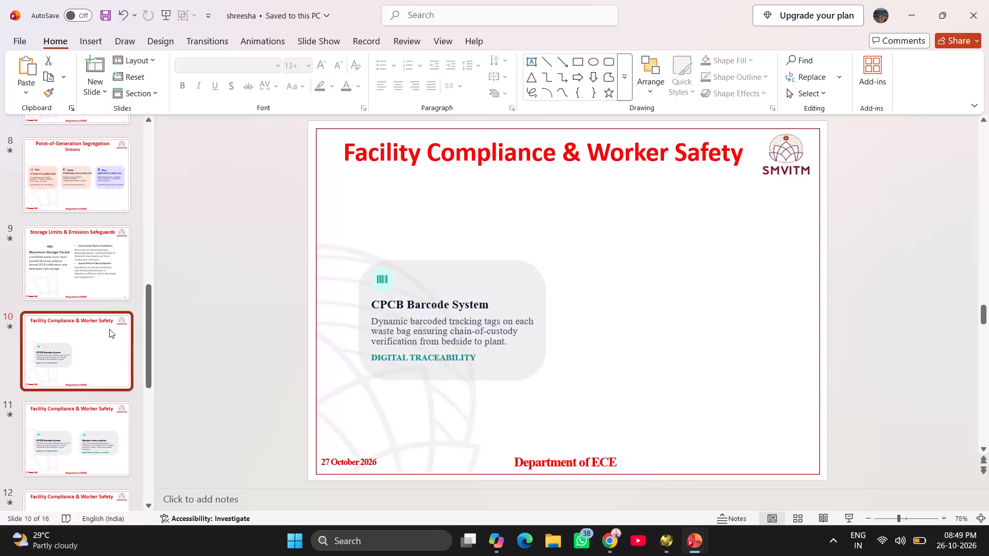
key(ctrl+d)
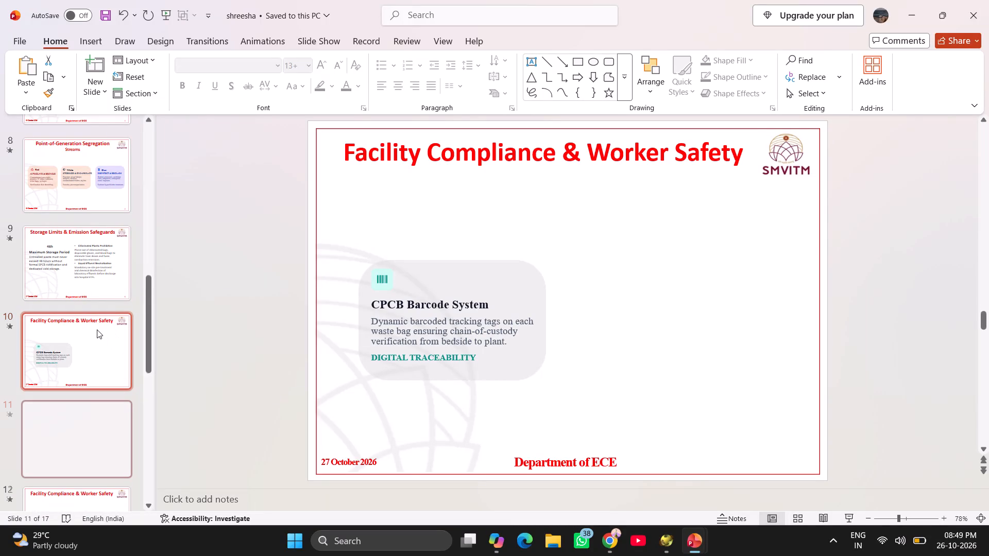
click(98, 357)
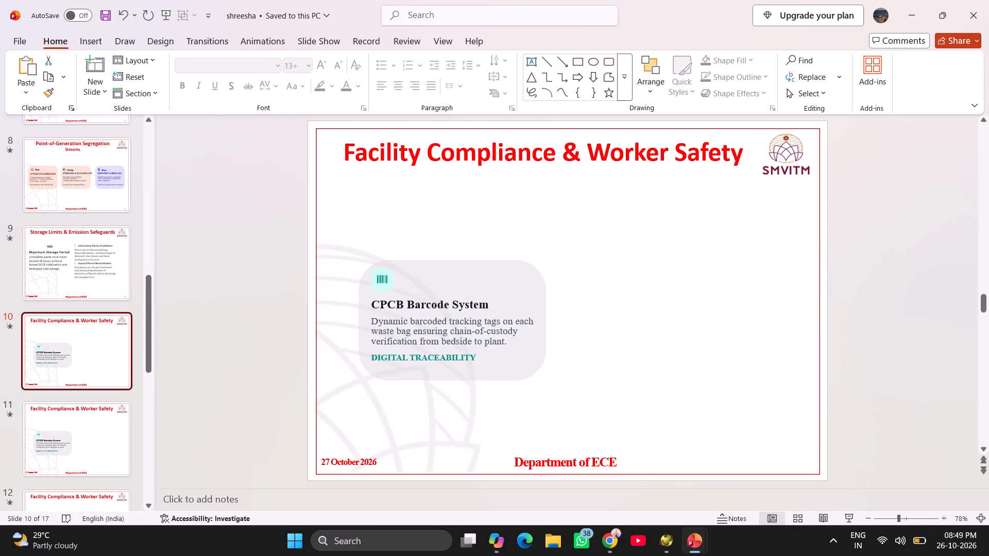
click(455, 270)
key(Delete)
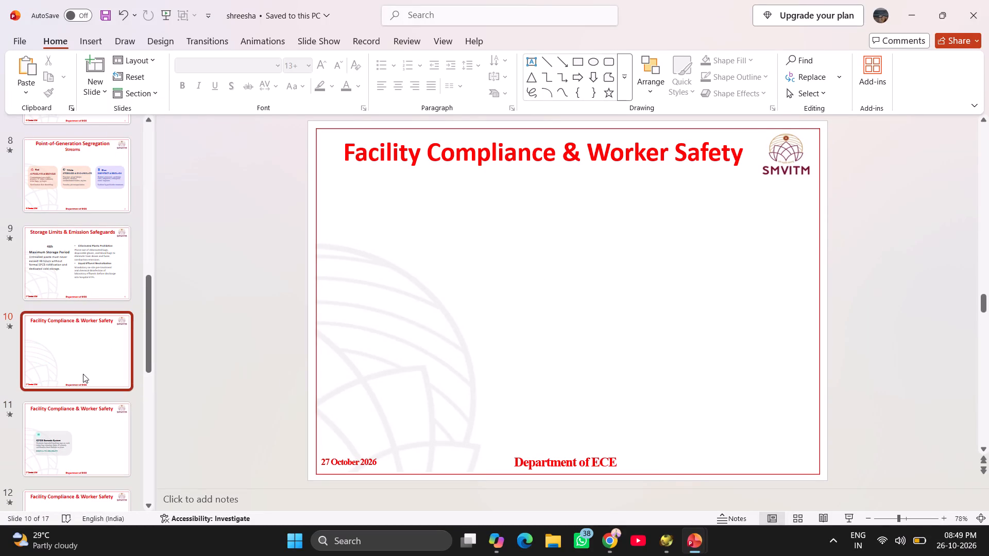
Check the transitions on slides 9 to 12 and set the transition of the card-free slide 10 to None.
click(76, 455)
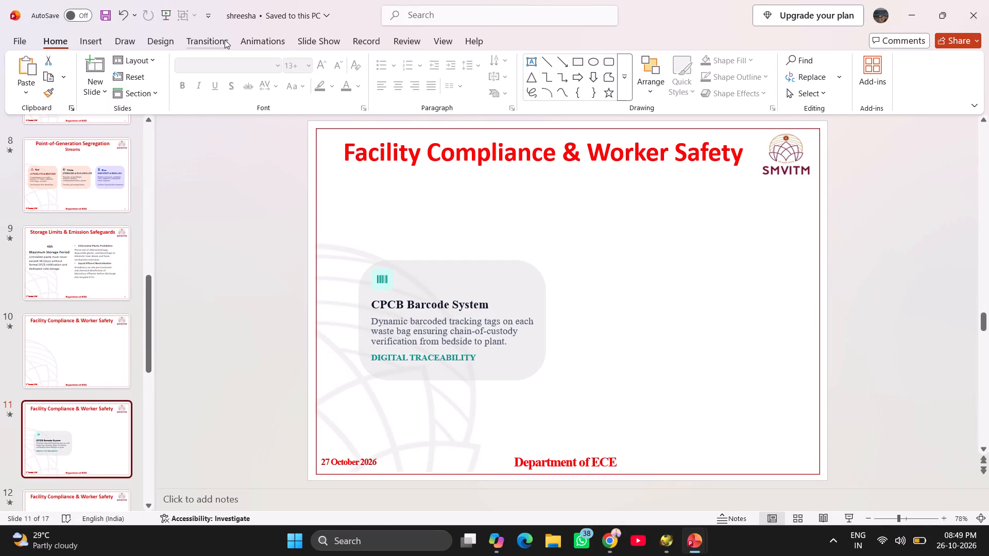
click(225, 40)
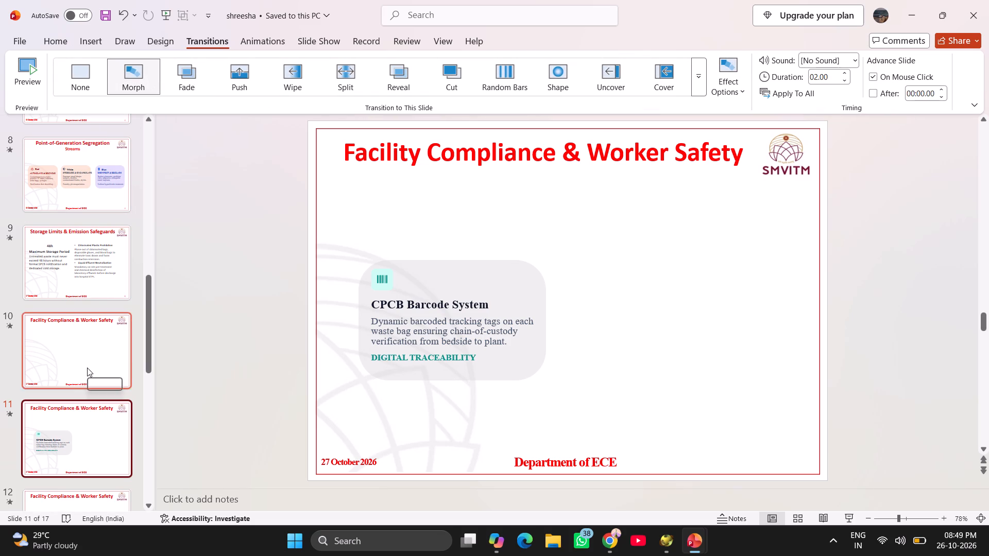
click(87, 368)
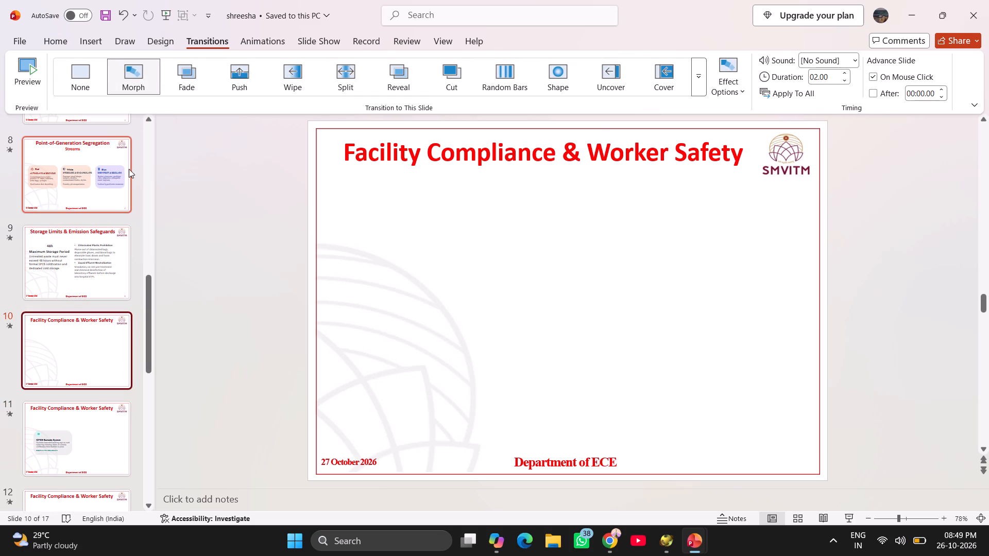
click(97, 272)
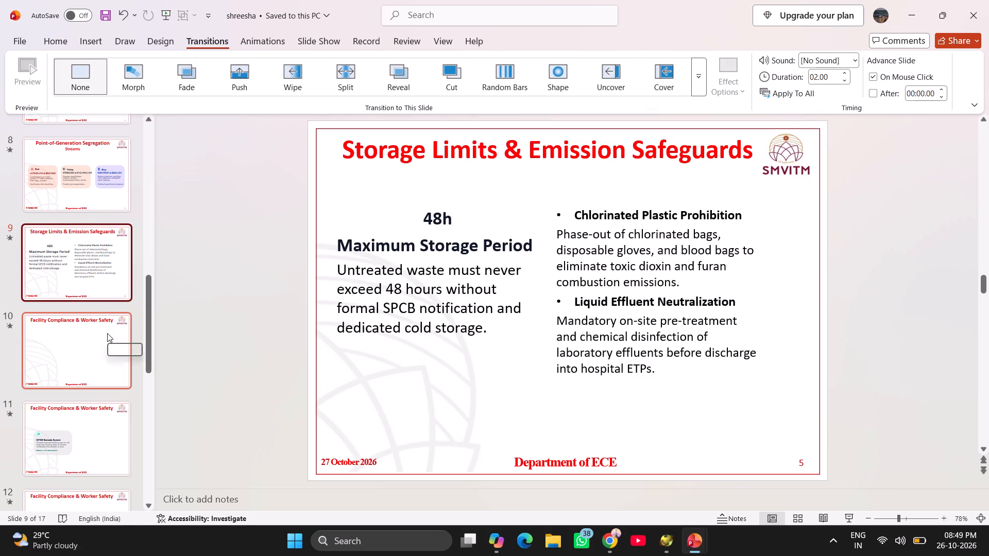
click(107, 333)
click(147, 54)
click(99, 77)
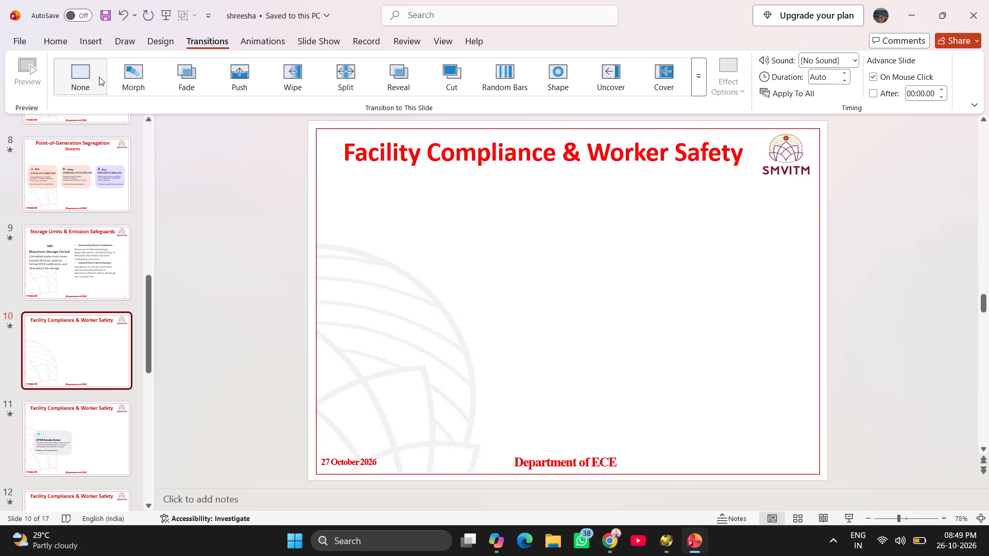
click(98, 444)
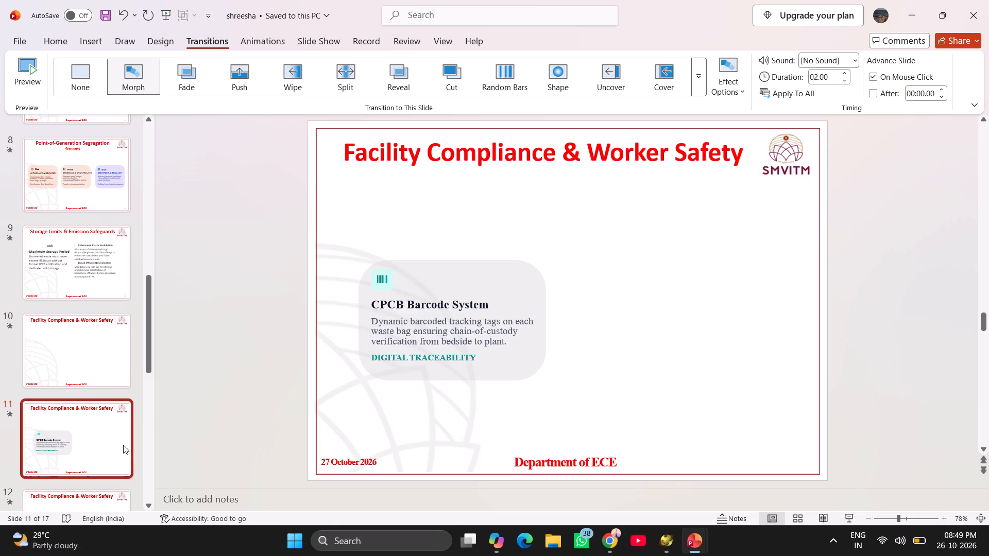
scroll(118, 435, down, 1)
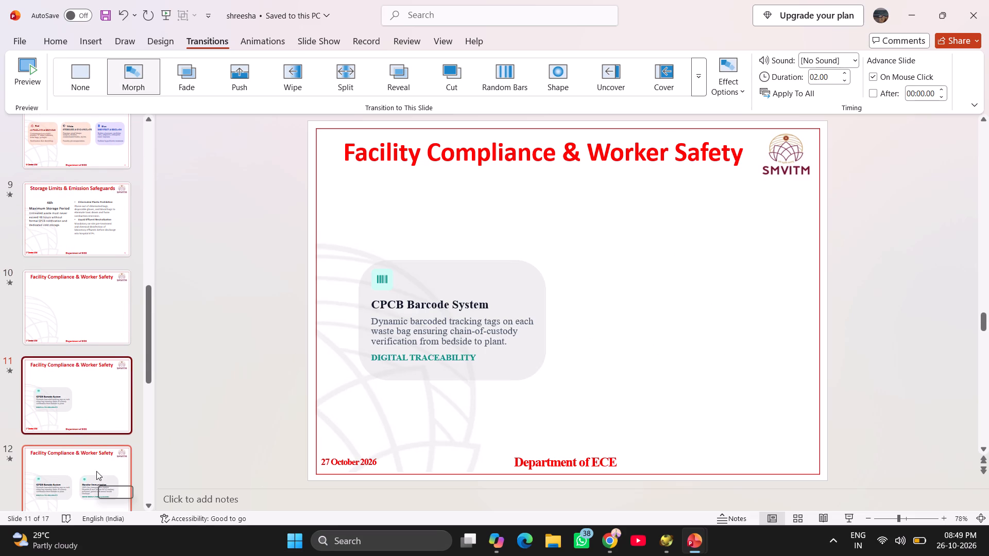
click(96, 471)
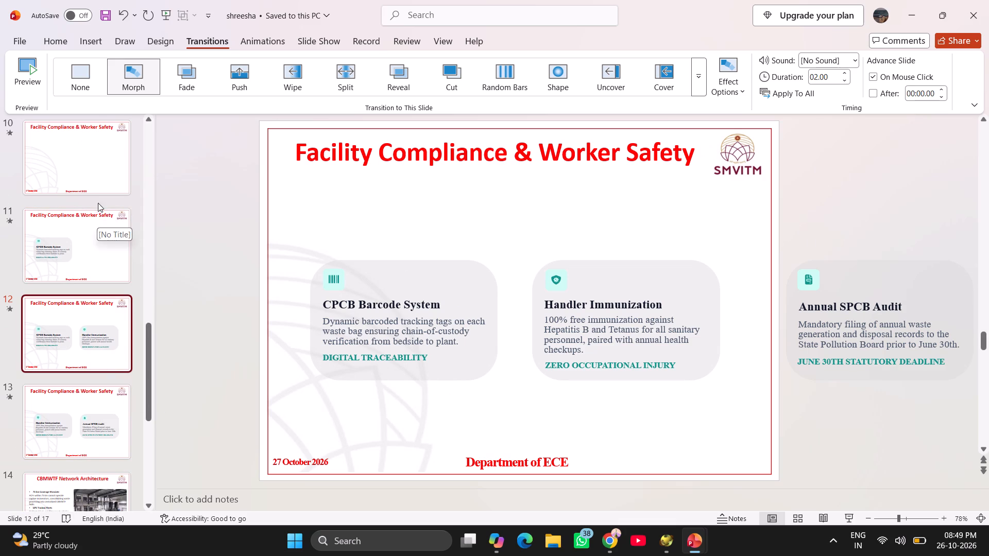
Play the slide show from slide 9 through slide 13 to check how the Facility Compliance cards appear.
scroll(91, 161, up, 2)
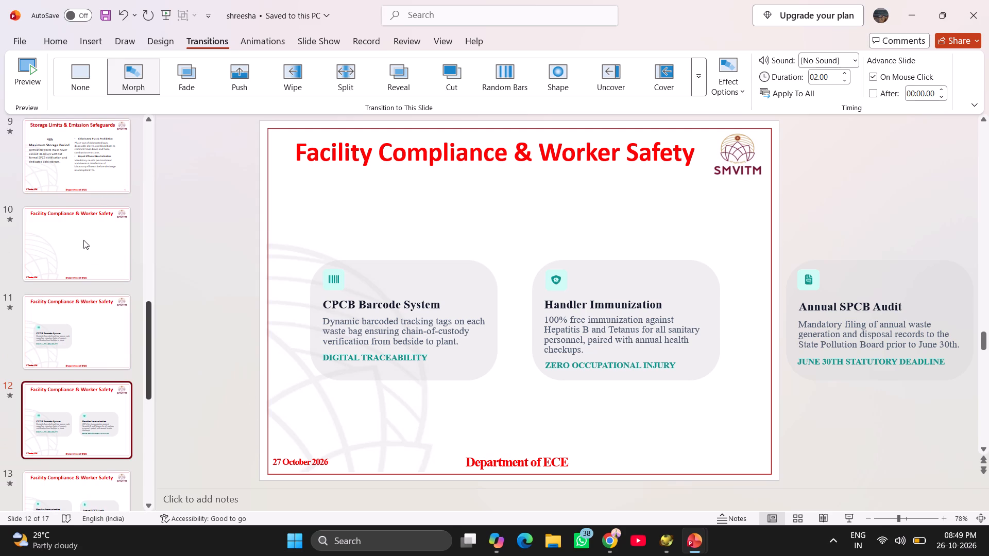
click(112, 153)
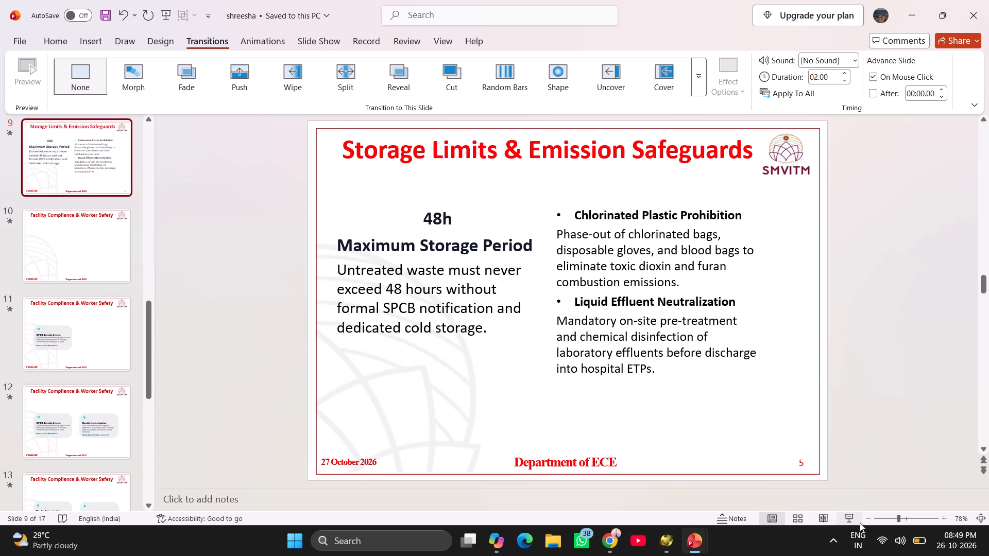
click(853, 520)
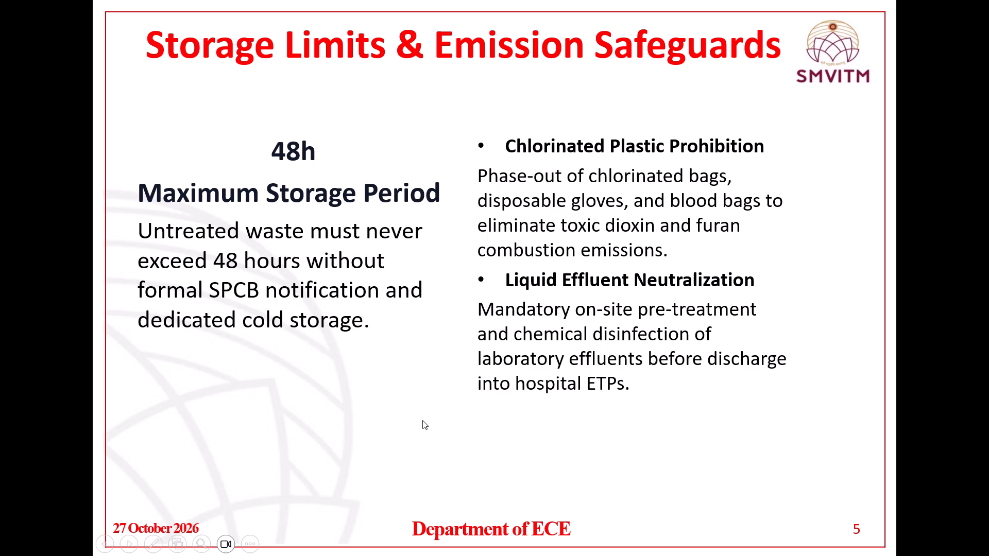
key(Right)
key(Right)
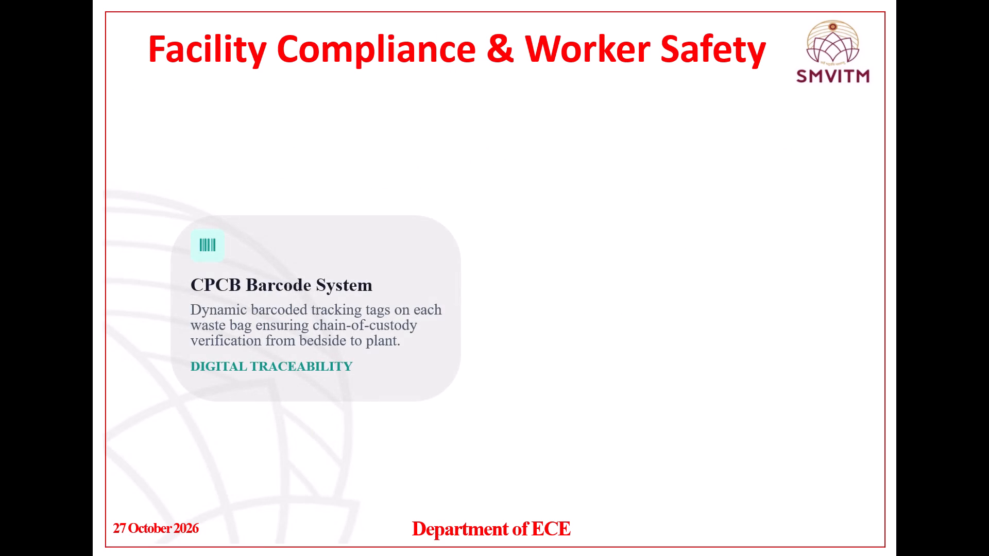
key(Right)
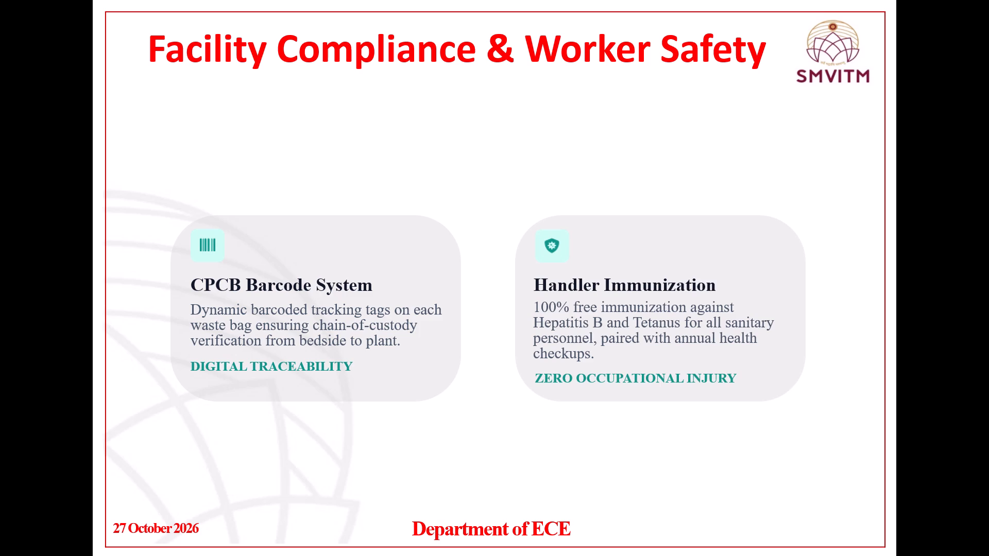
key(Right)
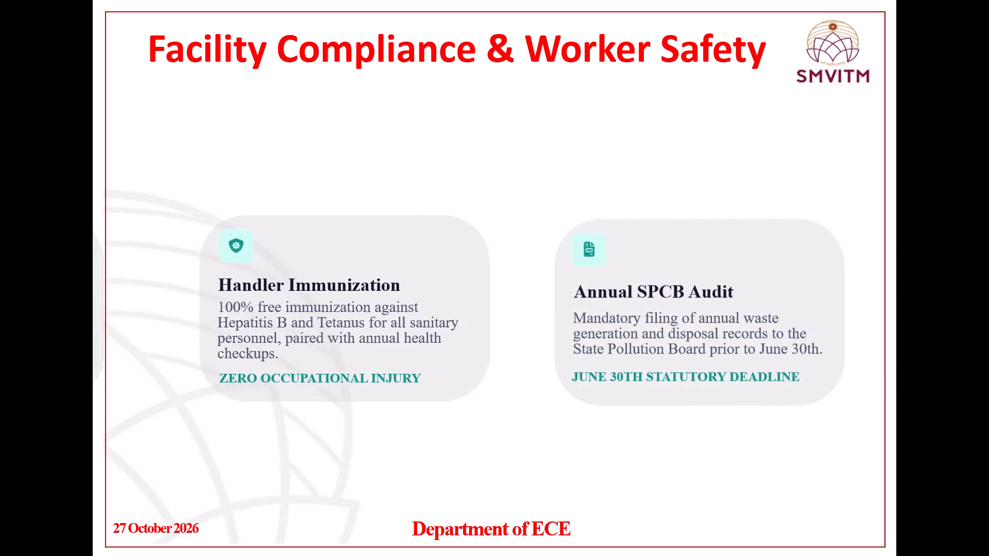
key(Escape)
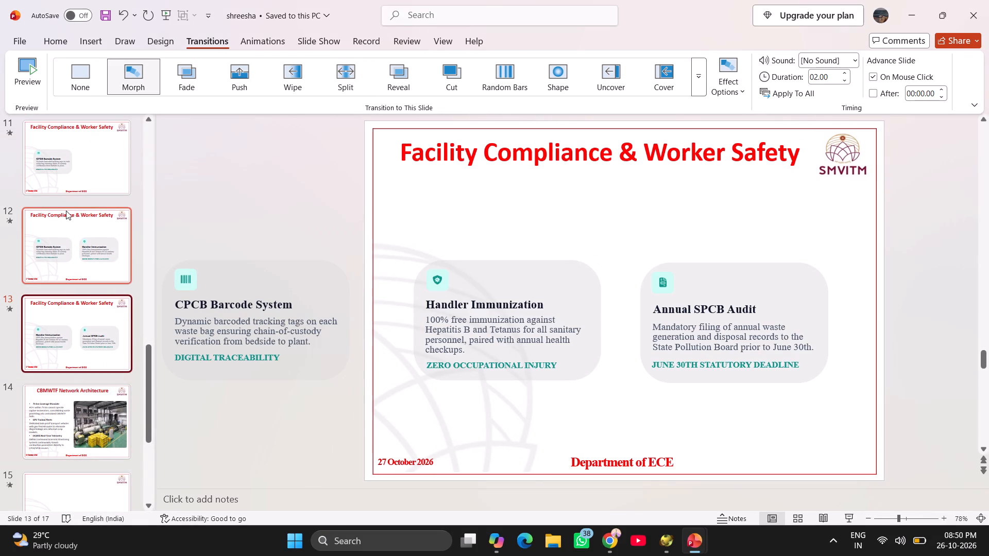
Copy the CPCB Barcode System card from slide 11 onto slide 10 and place it just outside the slide's right edge.
scroll(65, 197, up, 3)
click(86, 208)
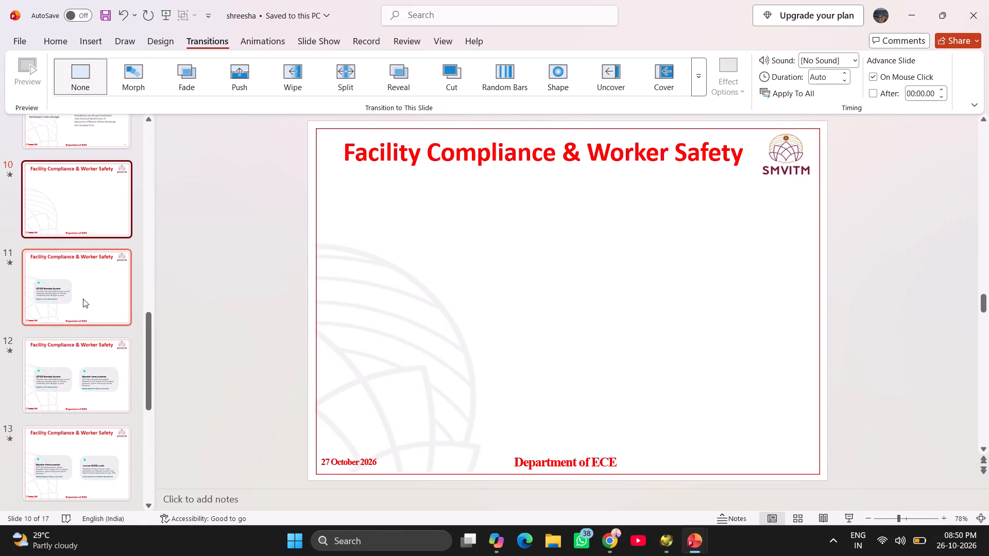
click(82, 298)
click(474, 279)
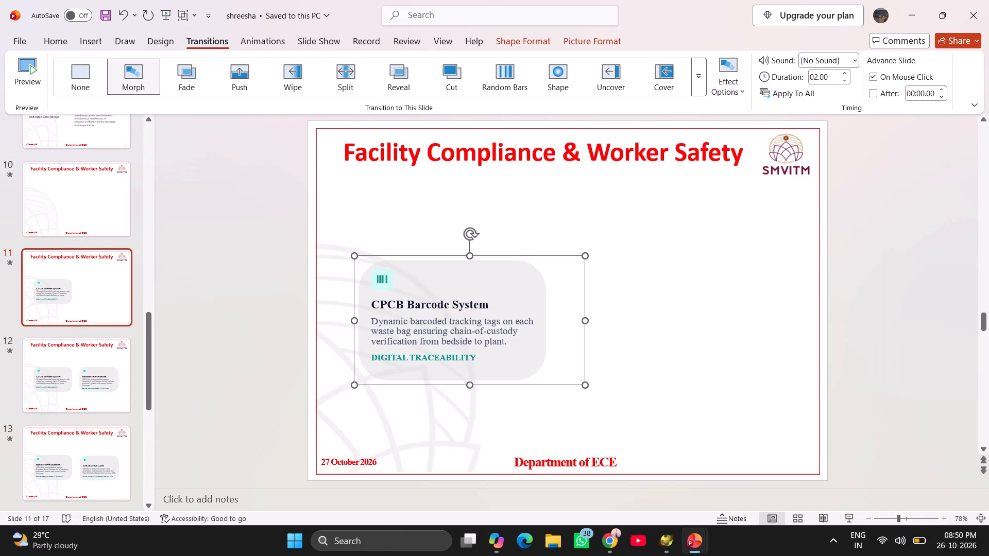
key(ctrl+c)
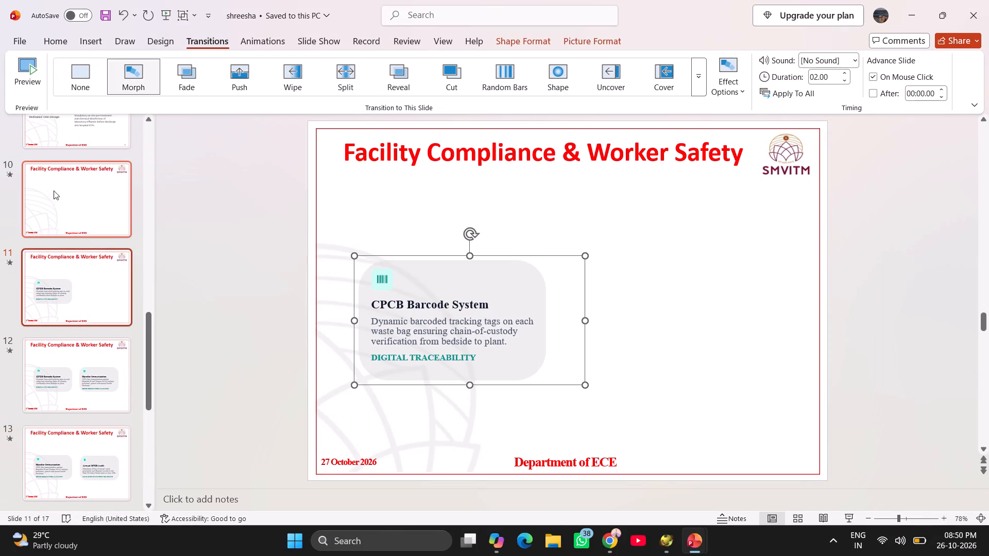
click(47, 190)
key(ctrl+v)
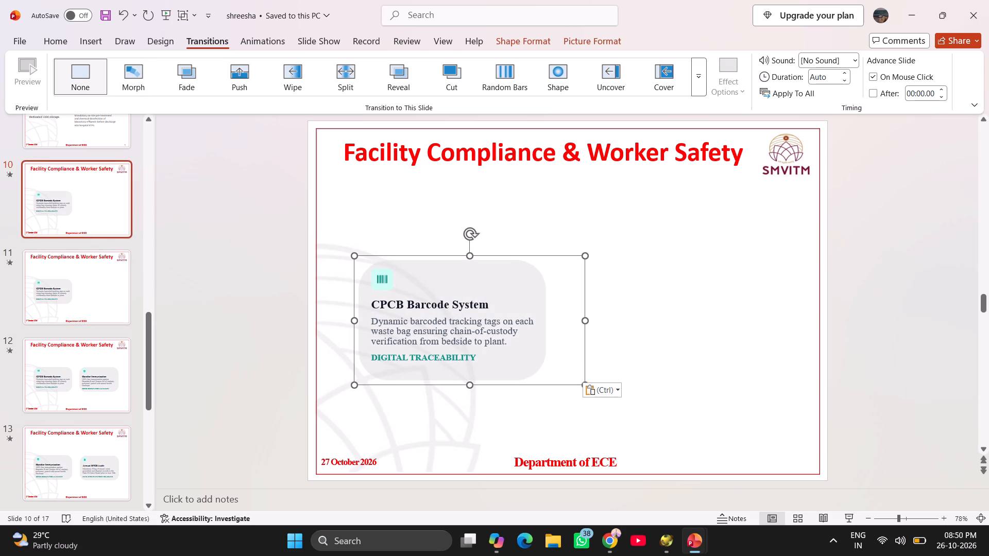
drag(353, 300, 758, 296)
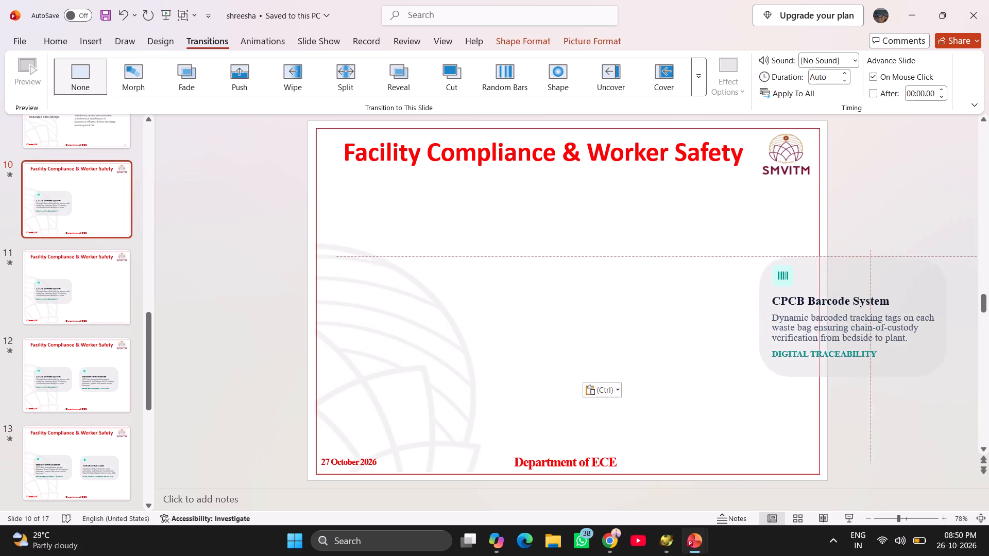
drag(758, 296, 776, 294)
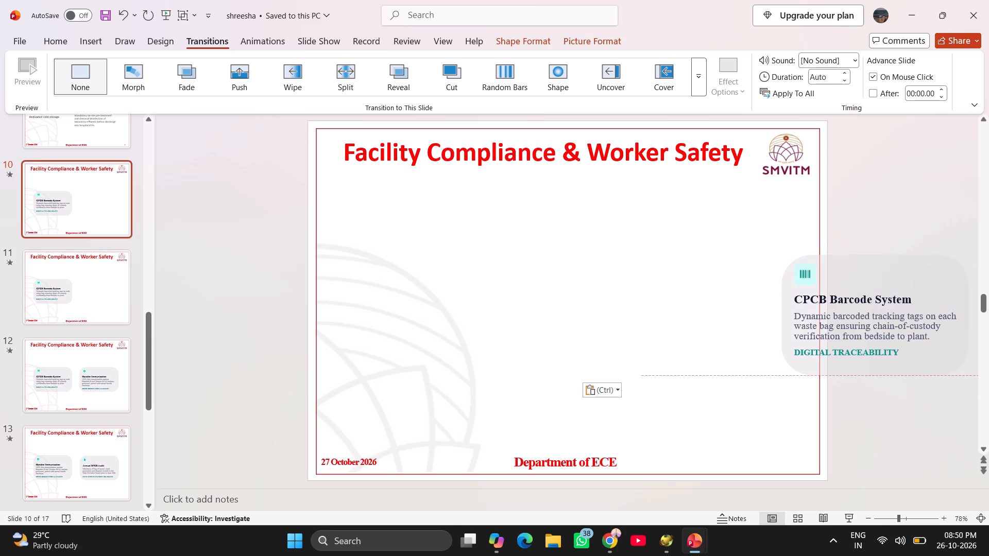
drag(776, 294, 829, 296)
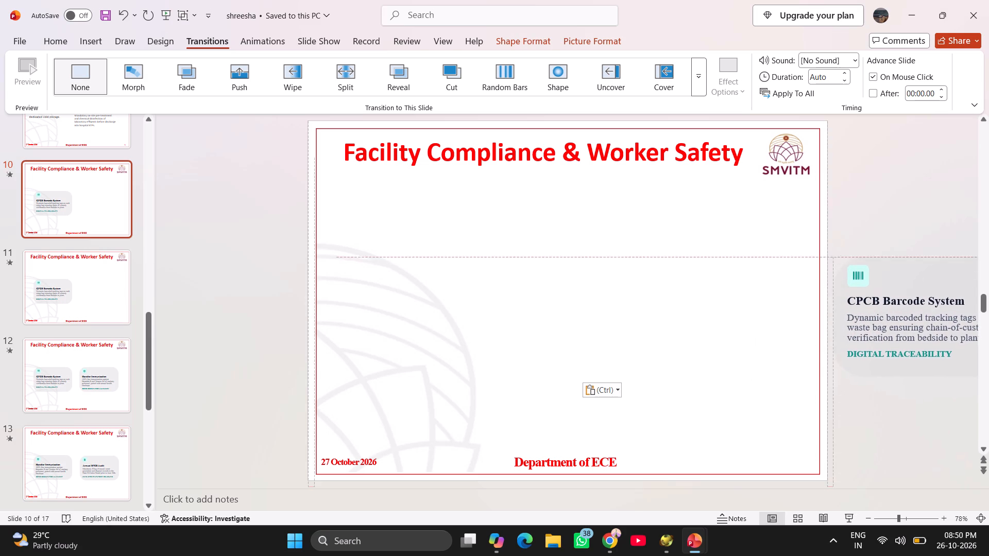
drag(829, 296, 829, 296)
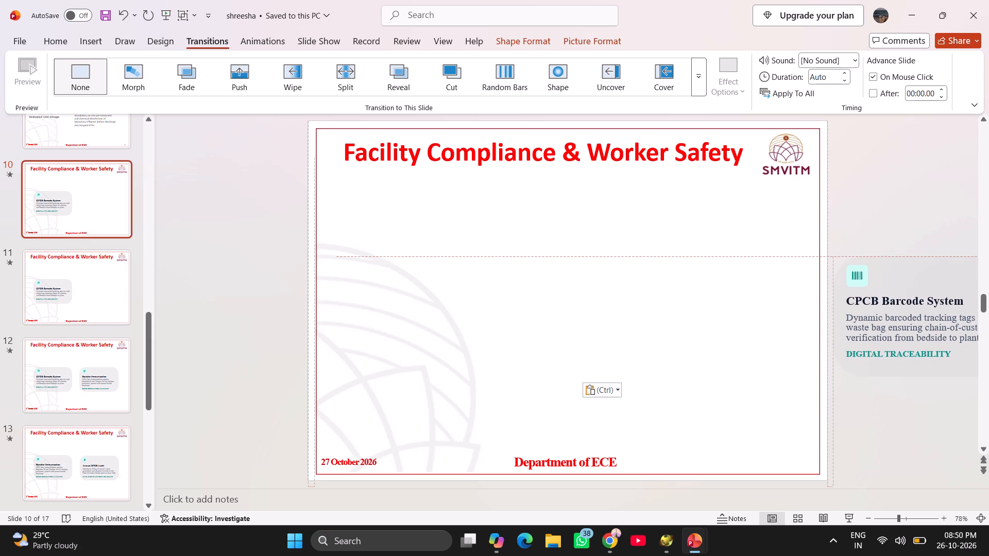
drag(829, 296, 828, 297)
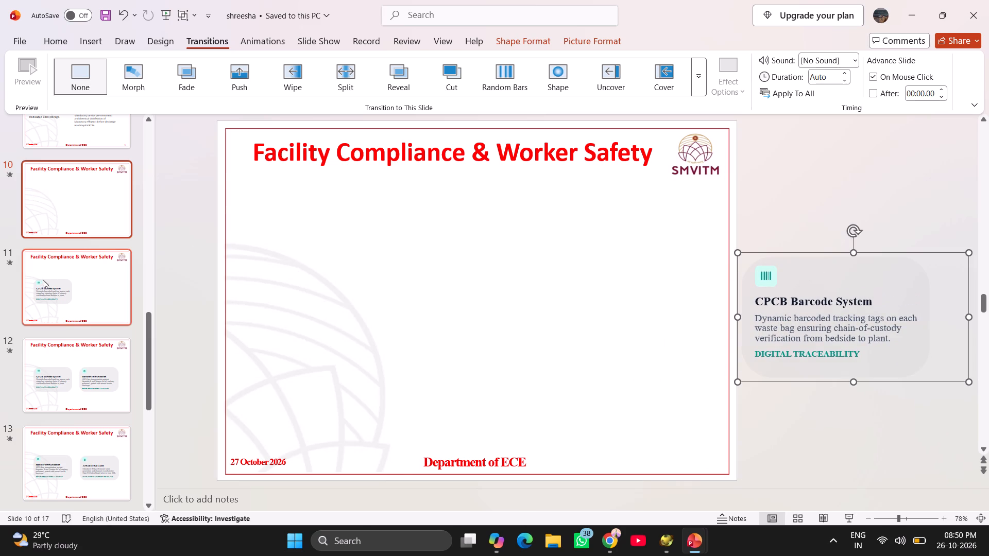
Copy the Handler Immunization card from slide 12 and paste it onto slide 11.
click(65, 286)
click(76, 360)
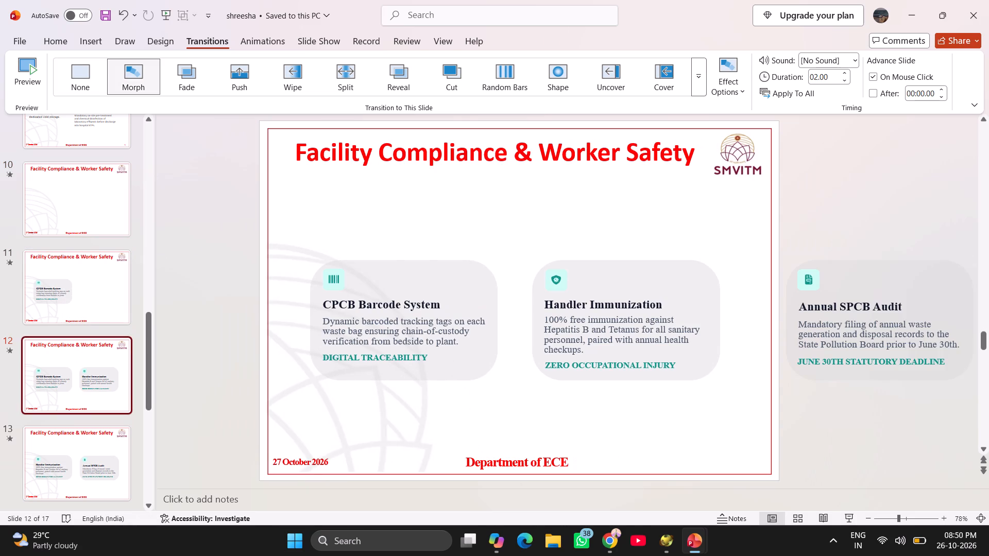
click(658, 268)
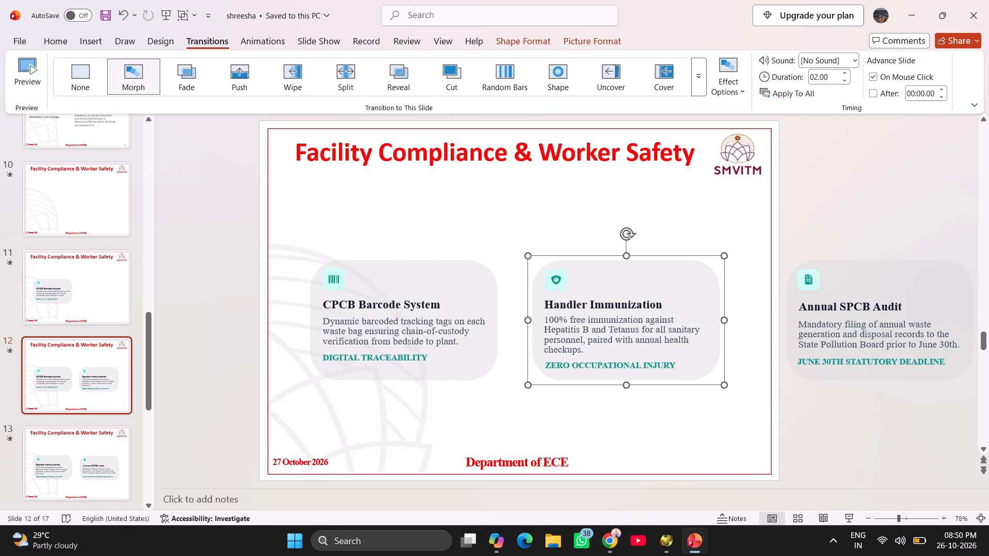
key(ctrl+c)
click(81, 300)
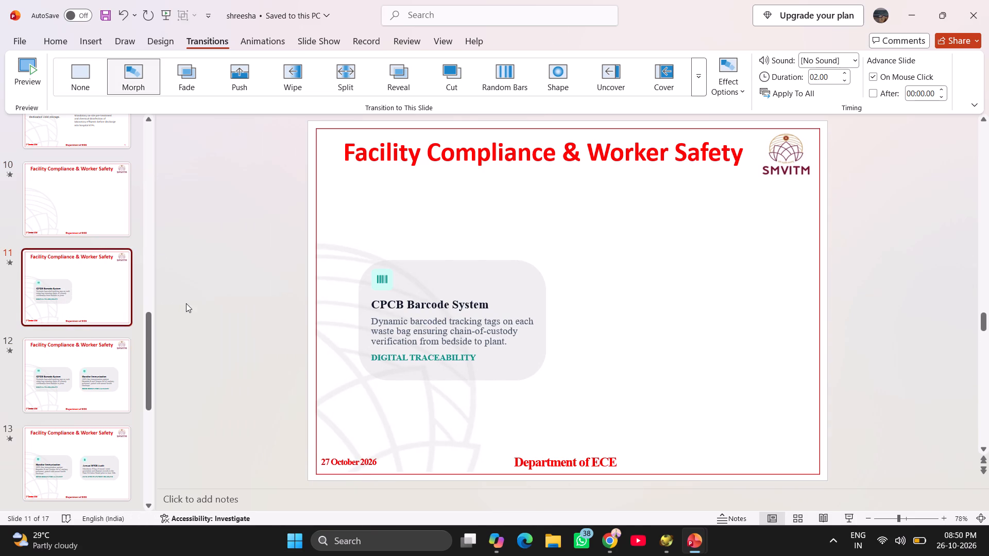
key(ctrl+v)
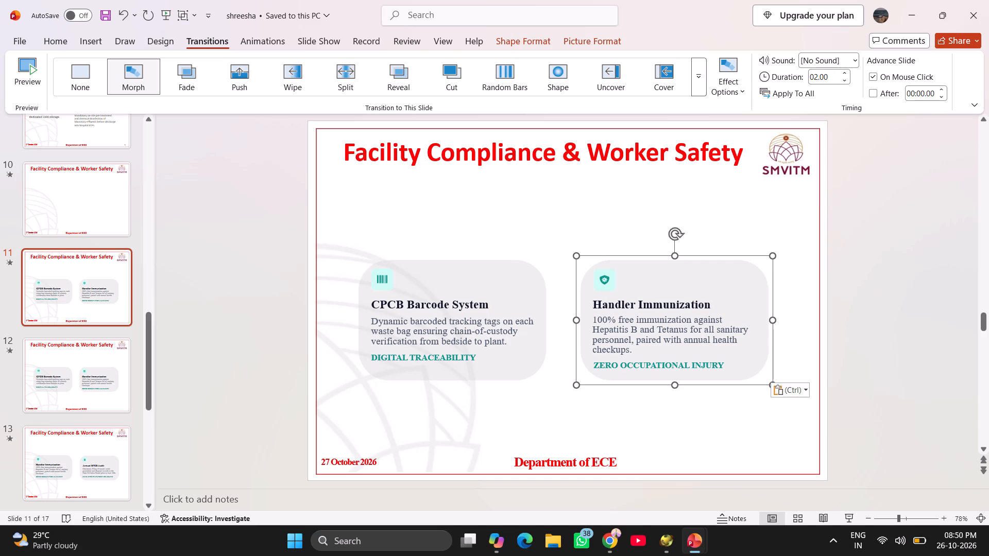
Delete the thin empty box lying across the two cards on slide 11.
drag(574, 285, 740, 300)
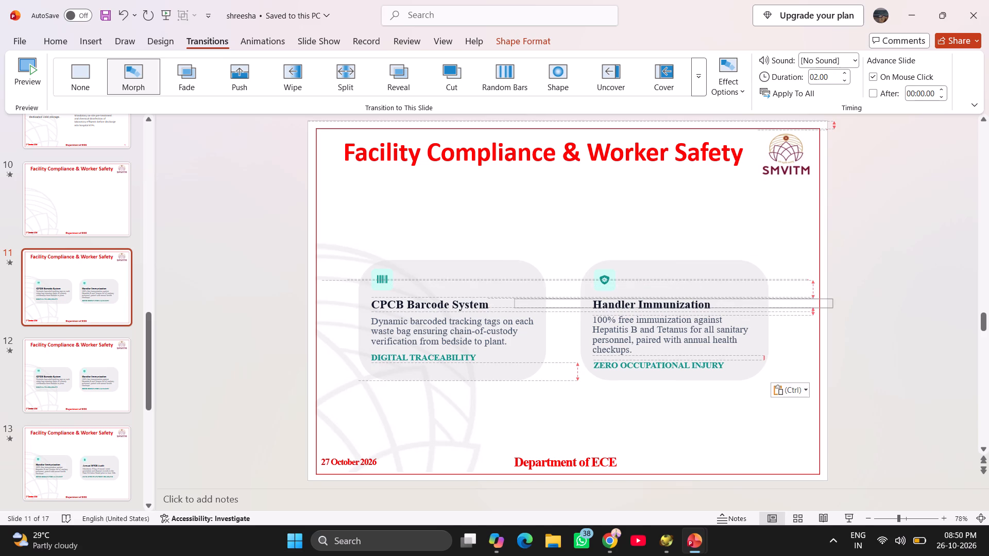
drag(740, 300, 742, 300)
key(ctrl+z)
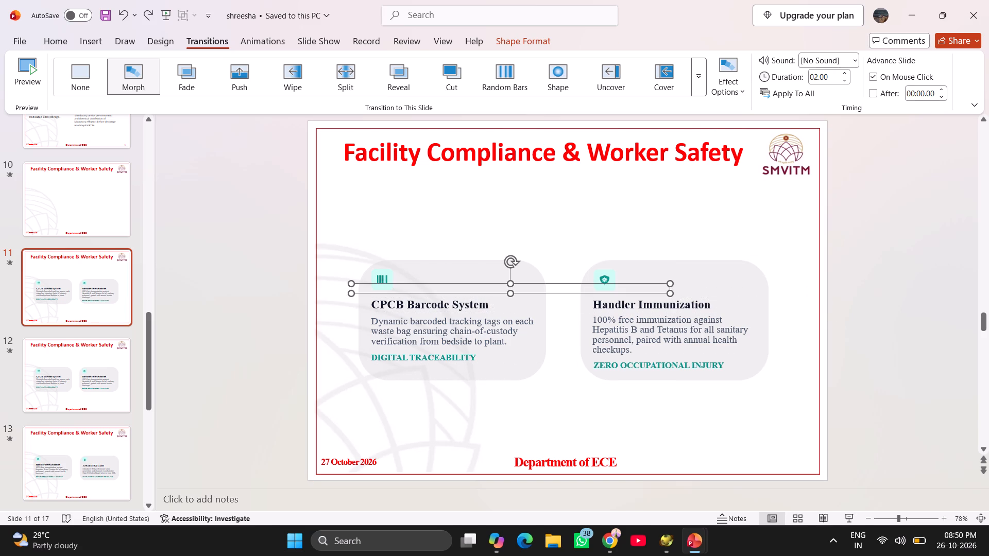
click(512, 262)
key(Delete)
Move the Handler Immunization card on slide 11 just outside the slide's right edge.
drag(626, 263, 750, 277)
drag(702, 297, 829, 281)
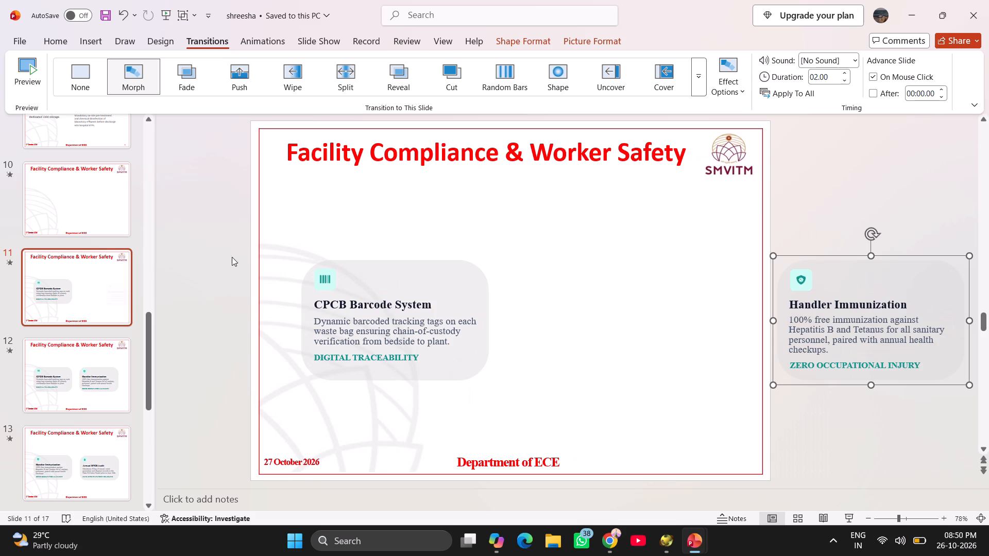
Review slides 10 to 12 and play the slide show from slide 9 to check the Morph card movements.
click(85, 194)
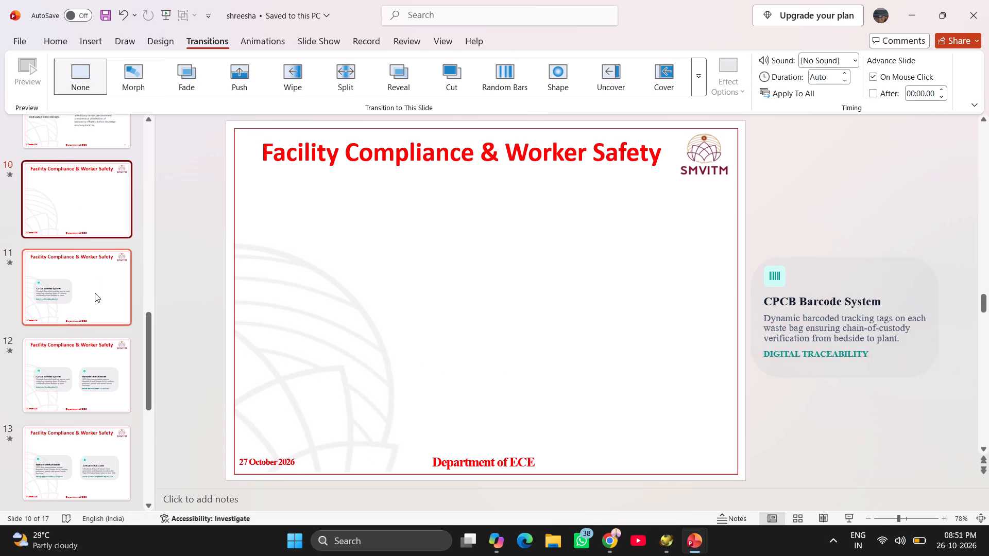
click(94, 294)
click(78, 371)
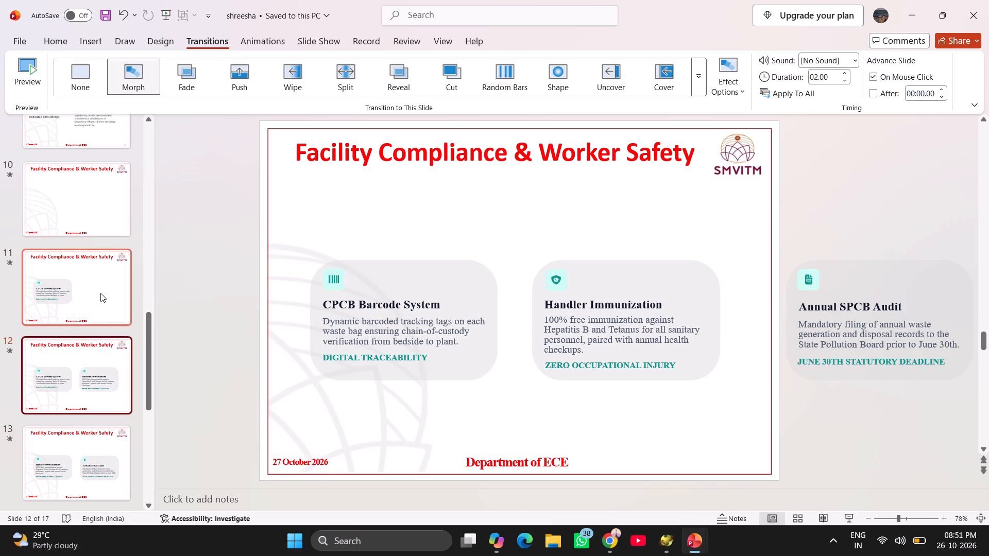
click(96, 127)
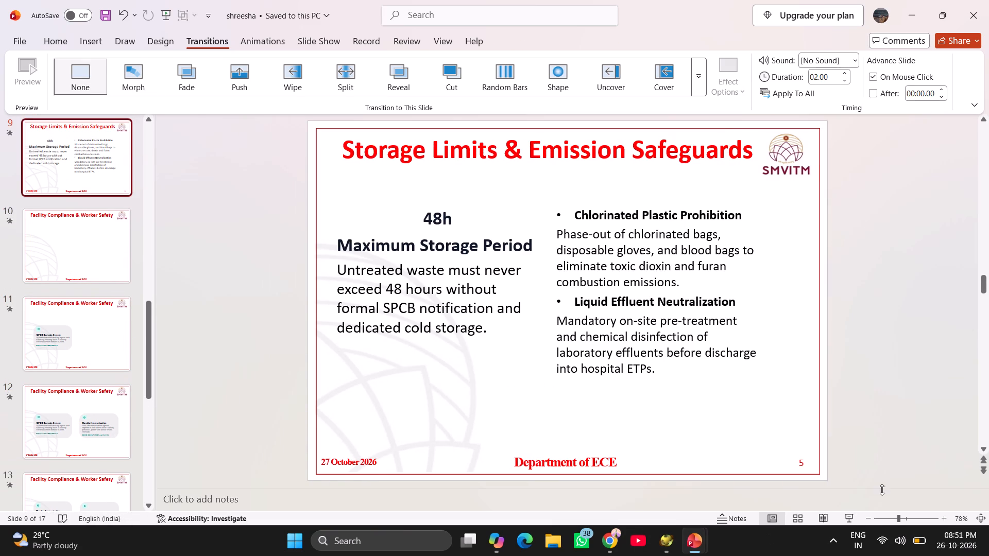
click(851, 518)
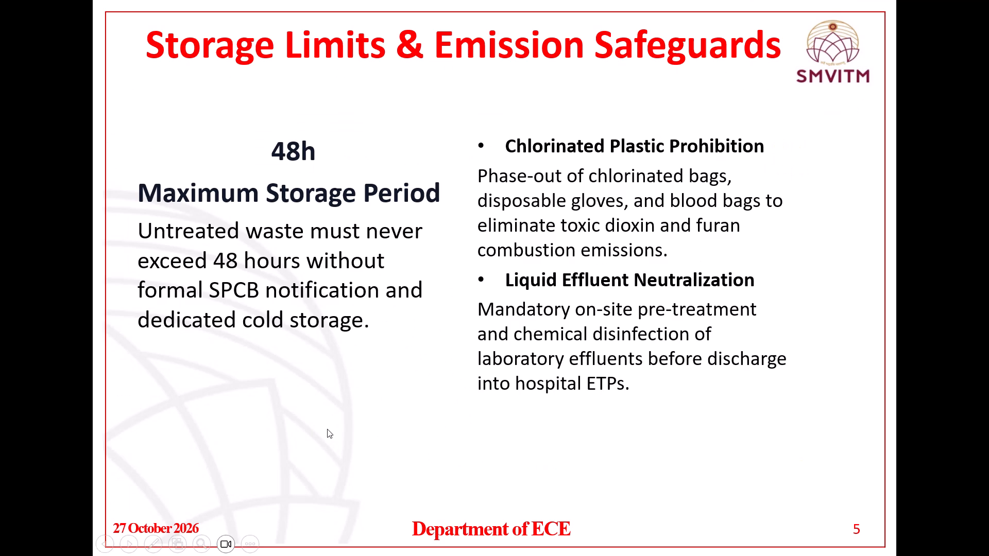
key(Right)
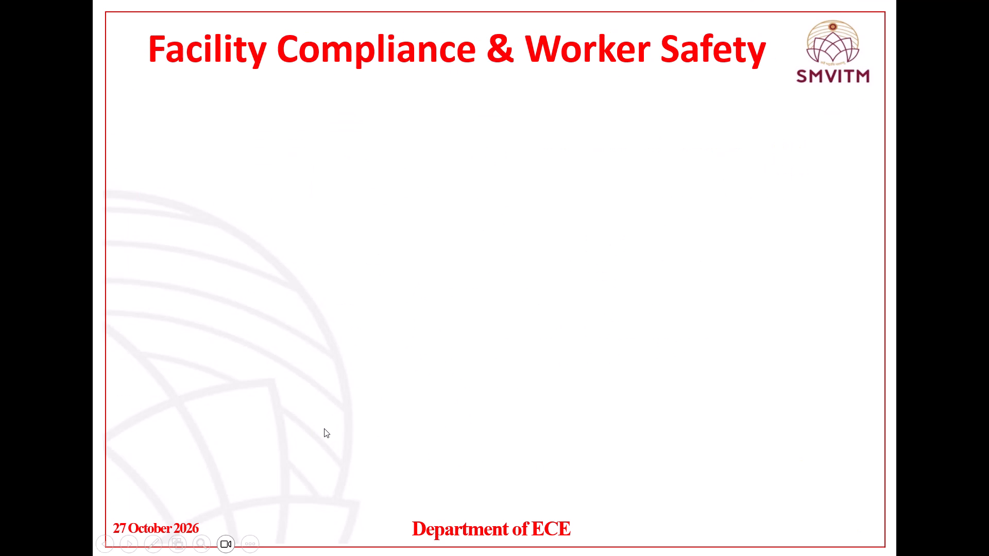
key(Right)
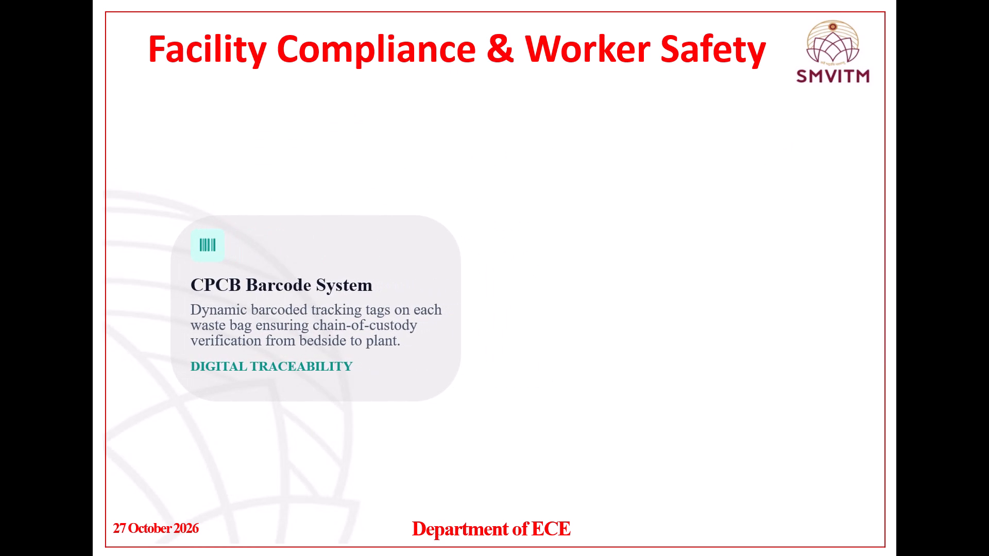
key(Right)
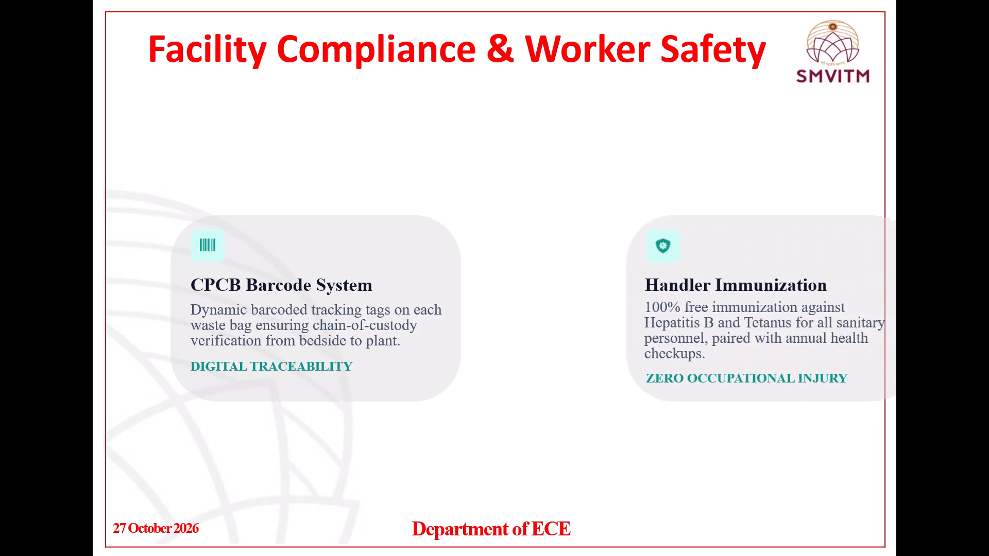
key(Right)
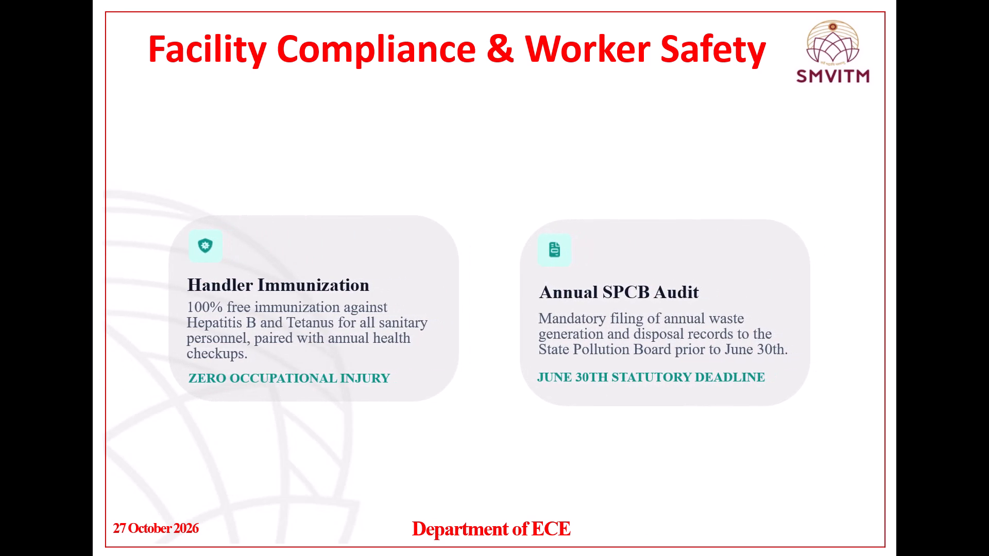
key(Right)
key(Escape)
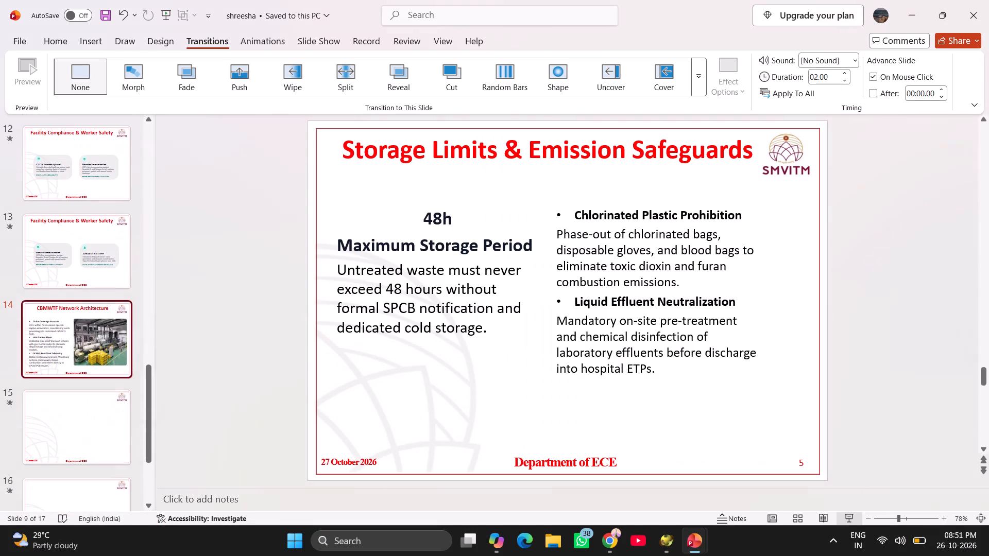
Copy the page number box from slide 9 onto slide 10 and change its number to 6.
scroll(113, 174, up, 4)
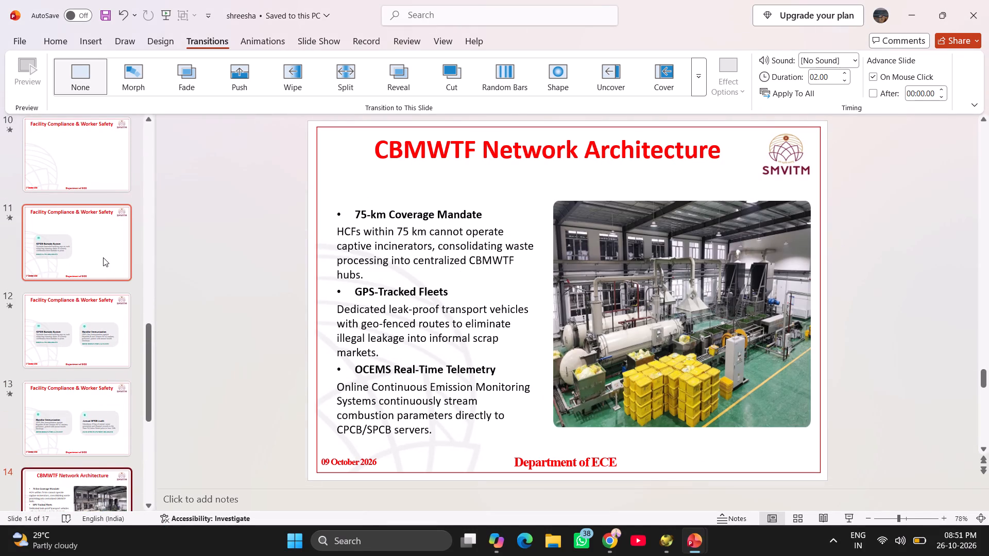
click(103, 257)
click(107, 180)
scroll(108, 183, up, 3)
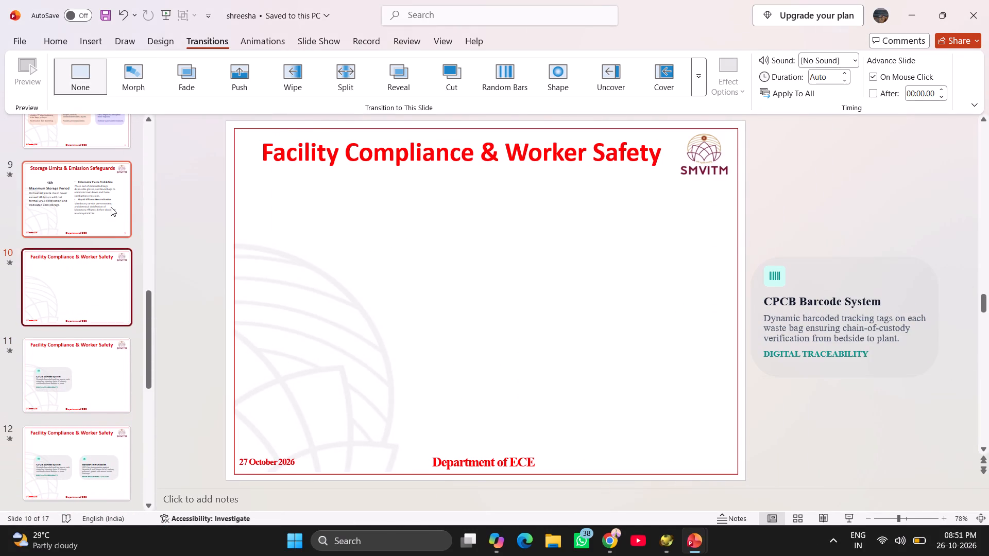
click(111, 207)
click(91, 283)
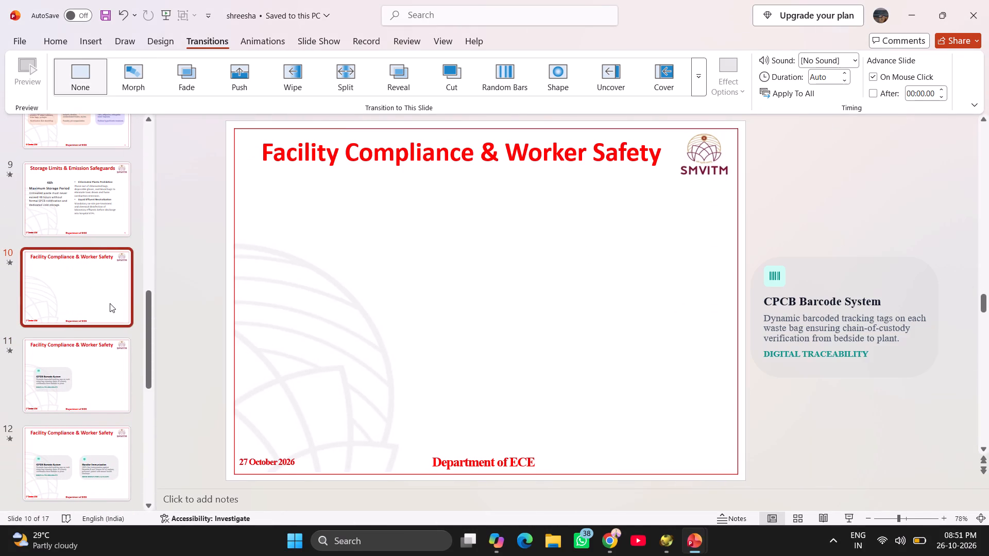
click(93, 220)
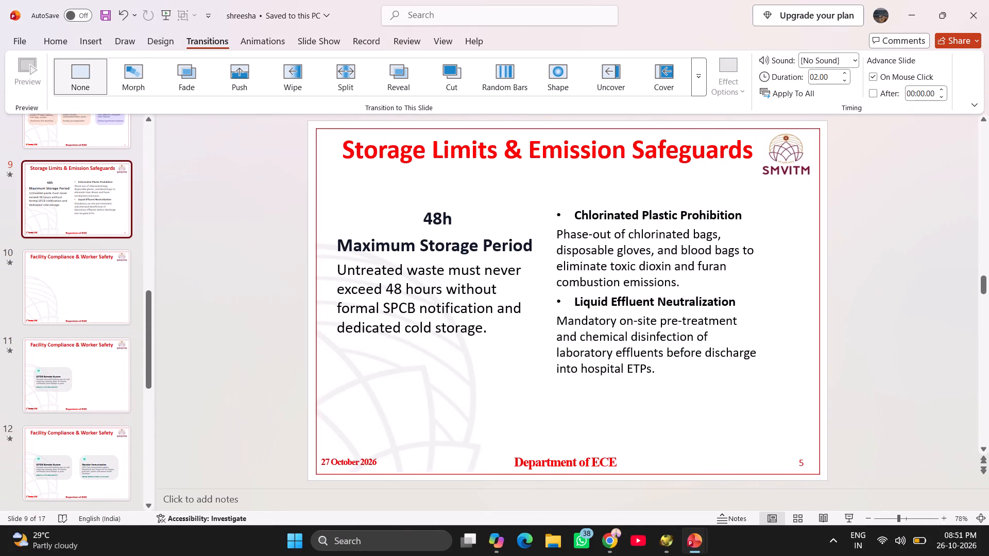
click(802, 463)
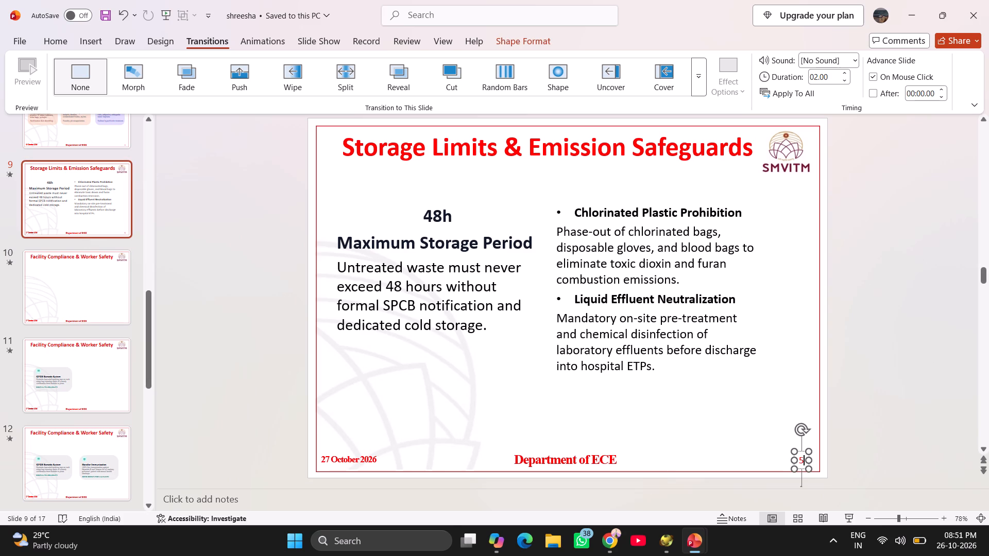
click(801, 429)
key(ctrl+c)
click(116, 305)
key(ctrl+v)
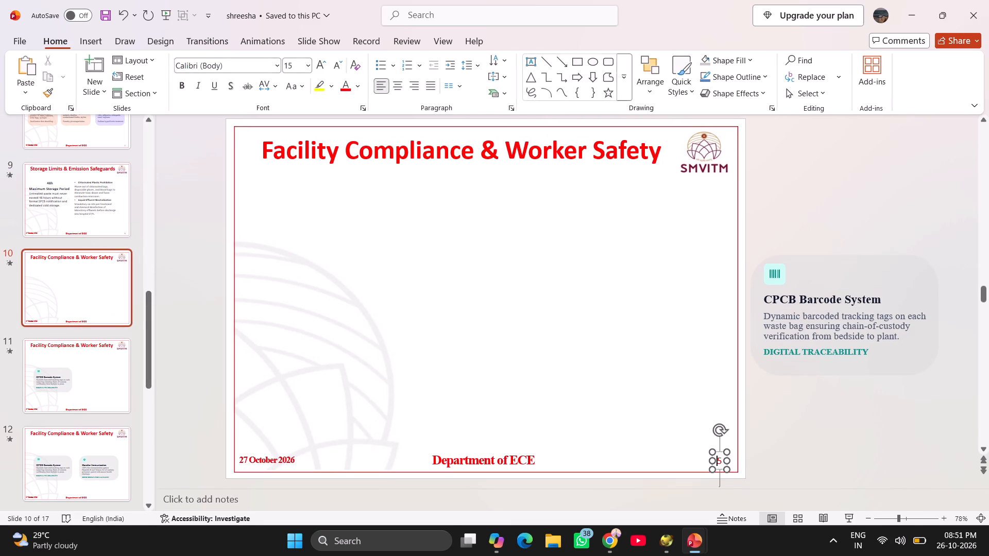
key(Right)
key(BackSpace)
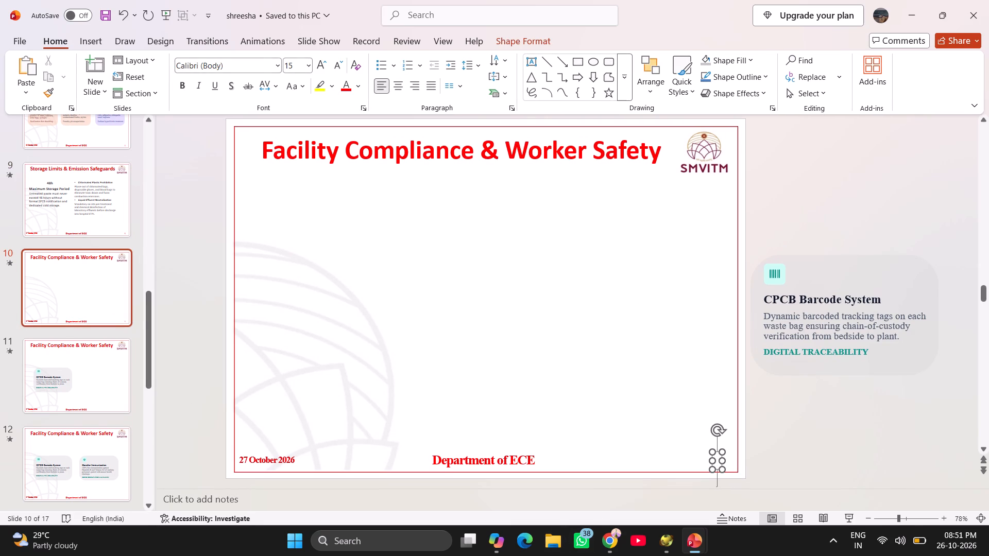
key(6)
Paste the copied page number box onto slide 11 and change its number to 7.
click(28, 391)
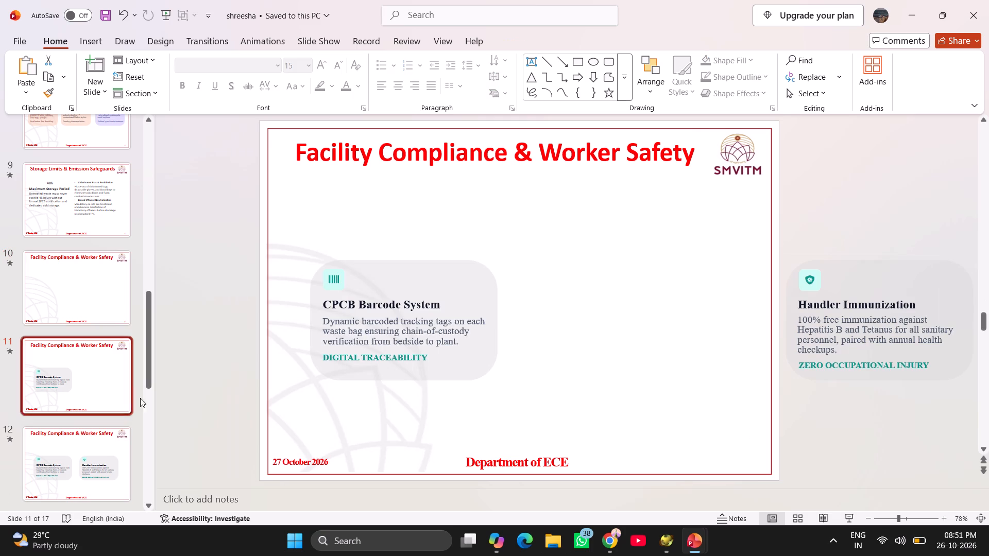
key(ctrl+v)
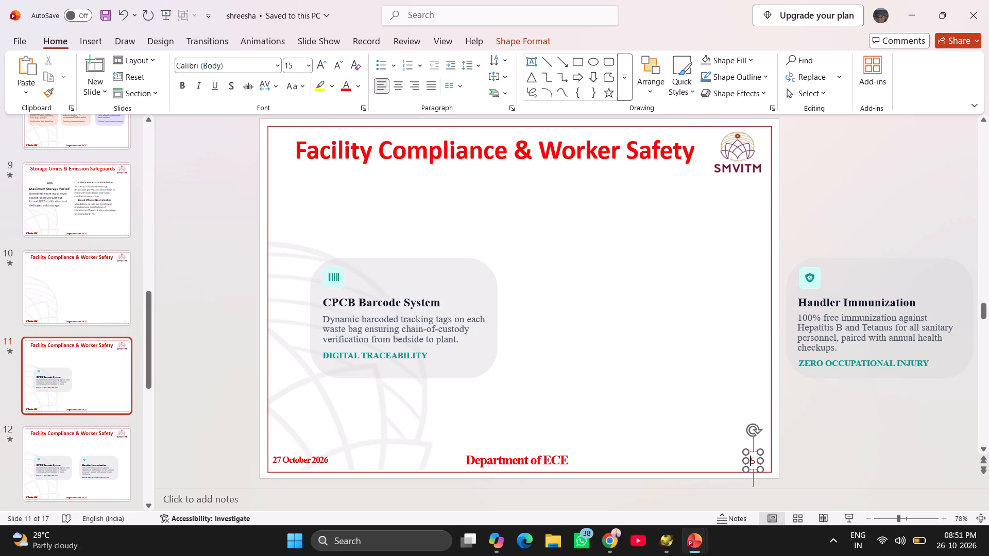
key(Right)
key(backslash)
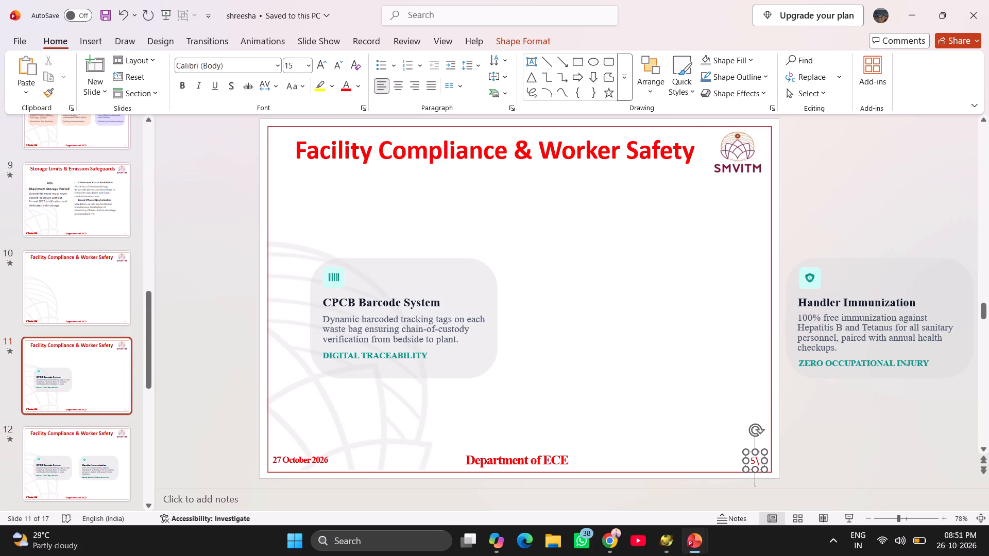
key(BackSpace)
key(BackSpace)
key(7)
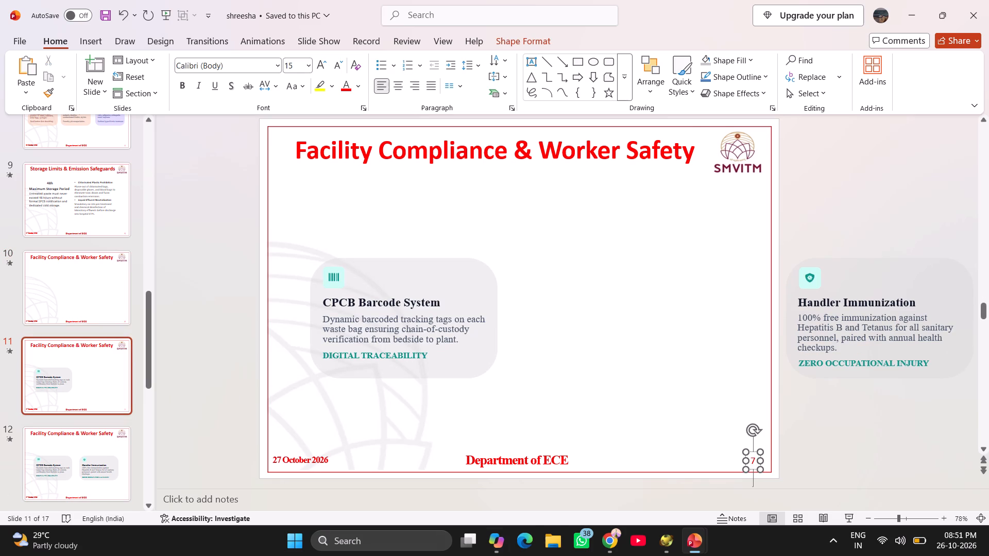
Paste the copied page number box onto slide 12 and change its number to 8.
click(37, 473)
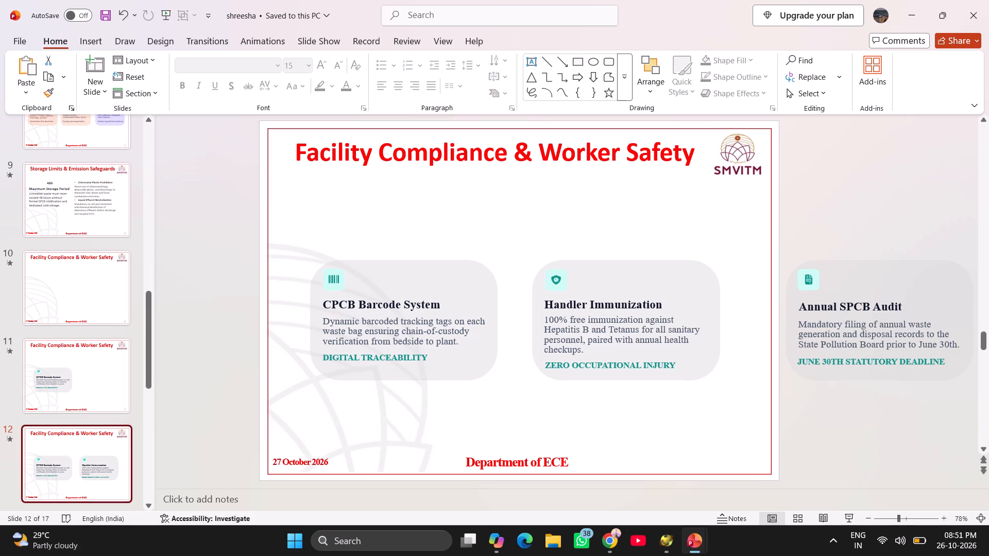
key(ctrl+v)
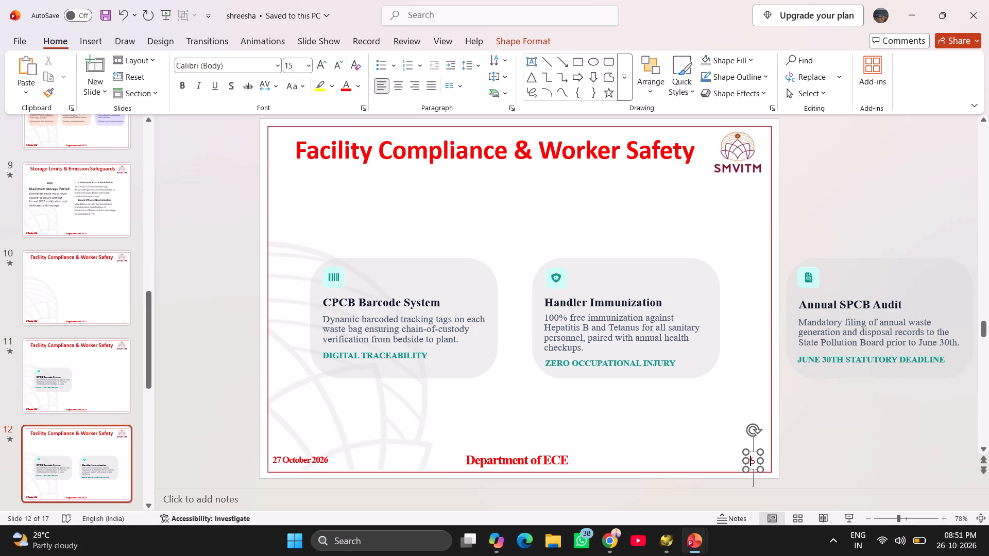
key(Right)
key(BackSpace)
key(8)
Change the page number on slide 11 to 6, matching slide 10 of the same Facility Compliance sequence.
scroll(91, 361, down, 4)
click(97, 360)
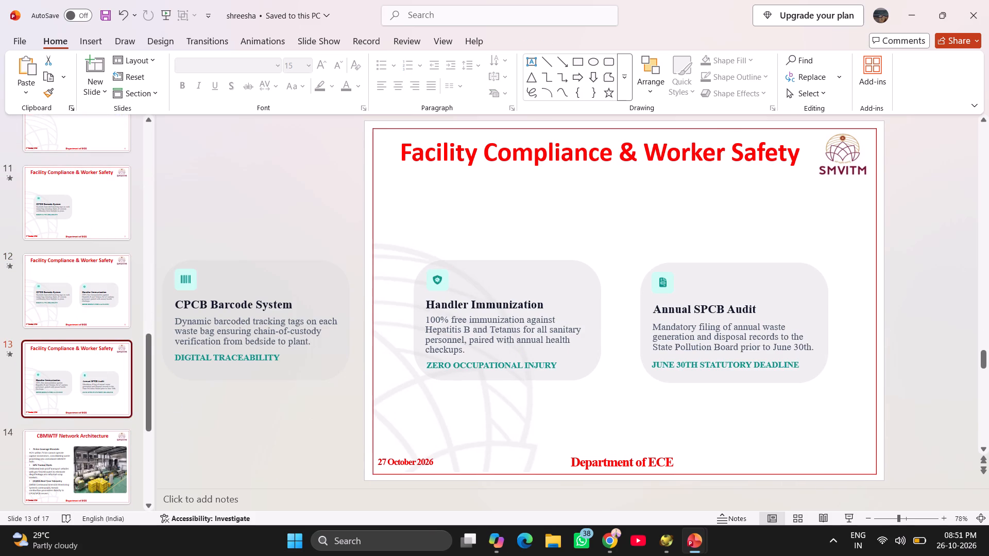
scroll(66, 224, up, 3)
click(74, 237)
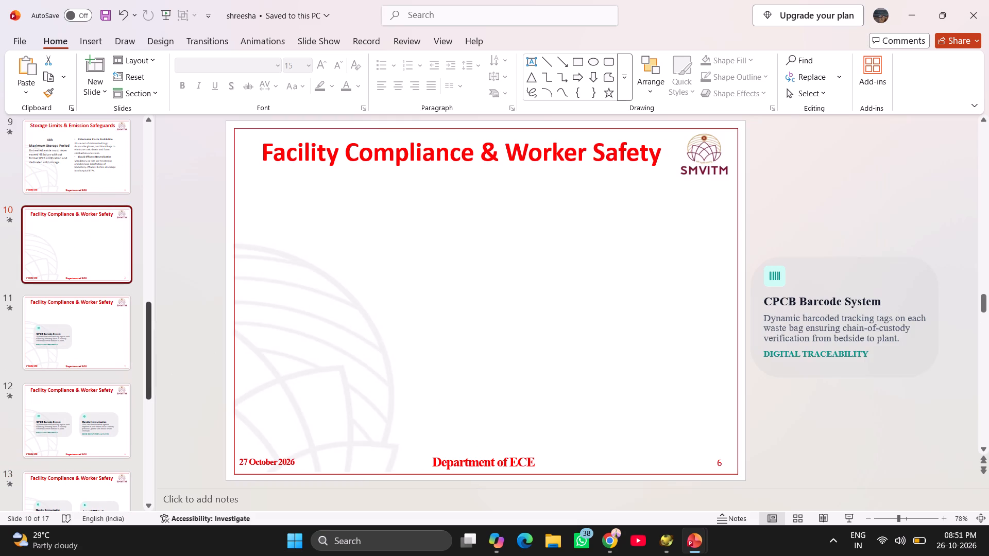
click(60, 352)
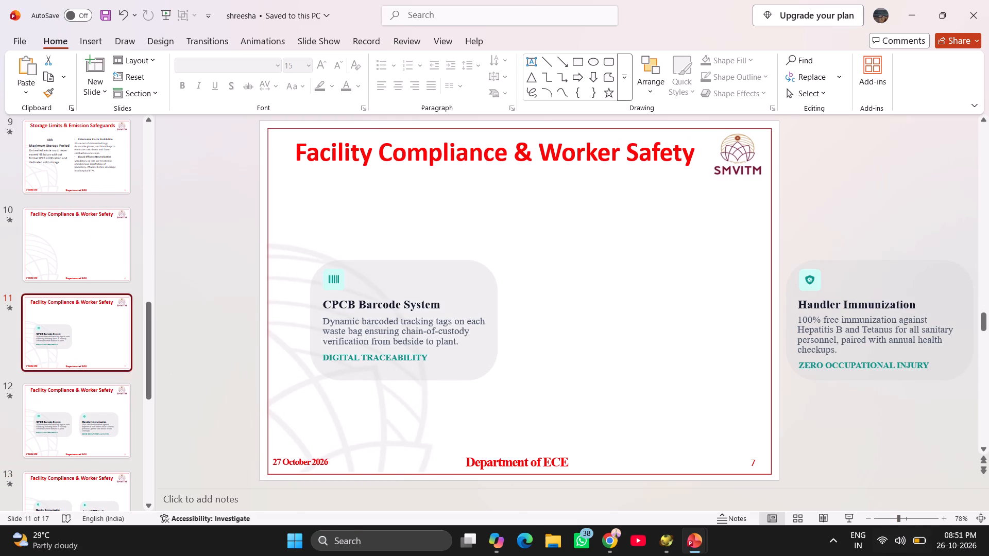
click(754, 462)
key(BackSpace)
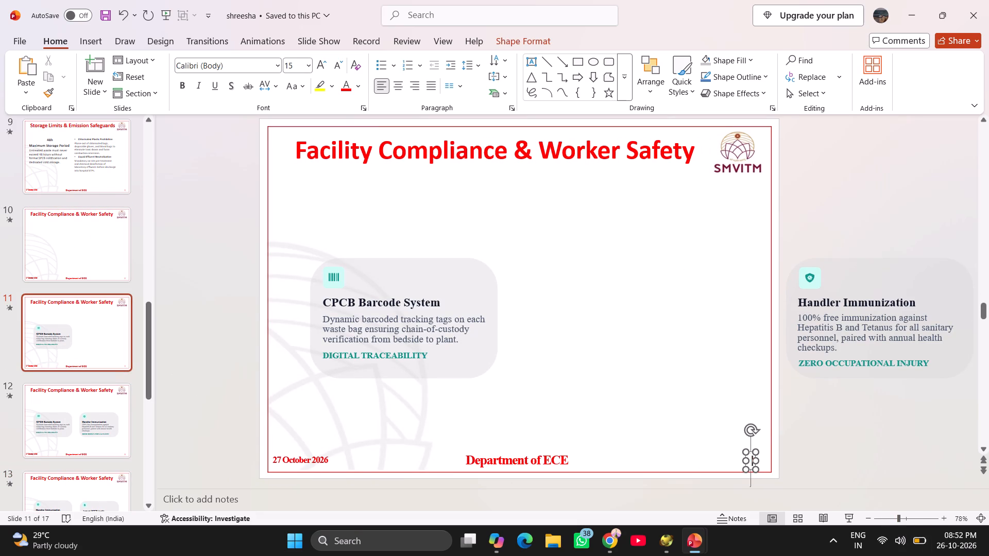
key(6)
Change the page number on slide 12 to 6 as well.
scroll(33, 335, down, 2)
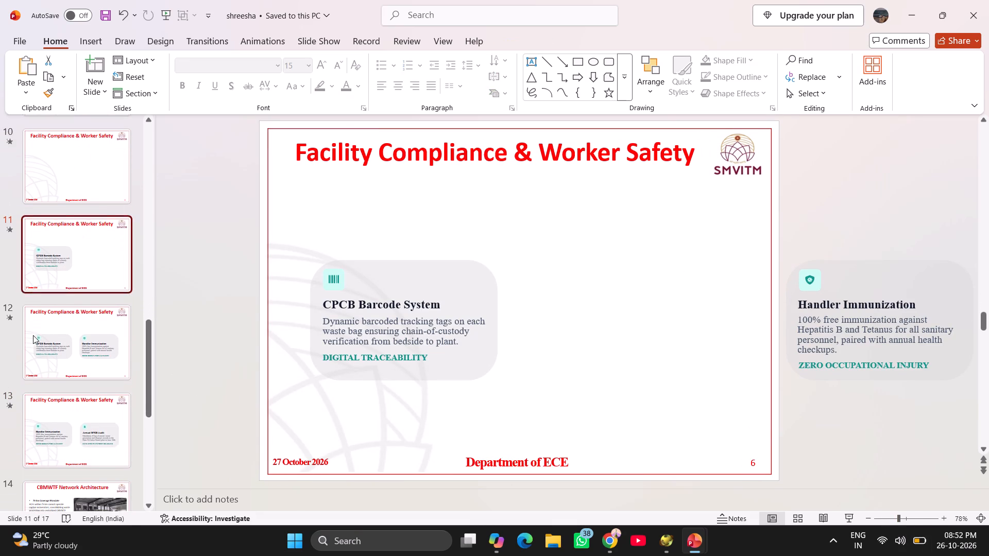
click(60, 333)
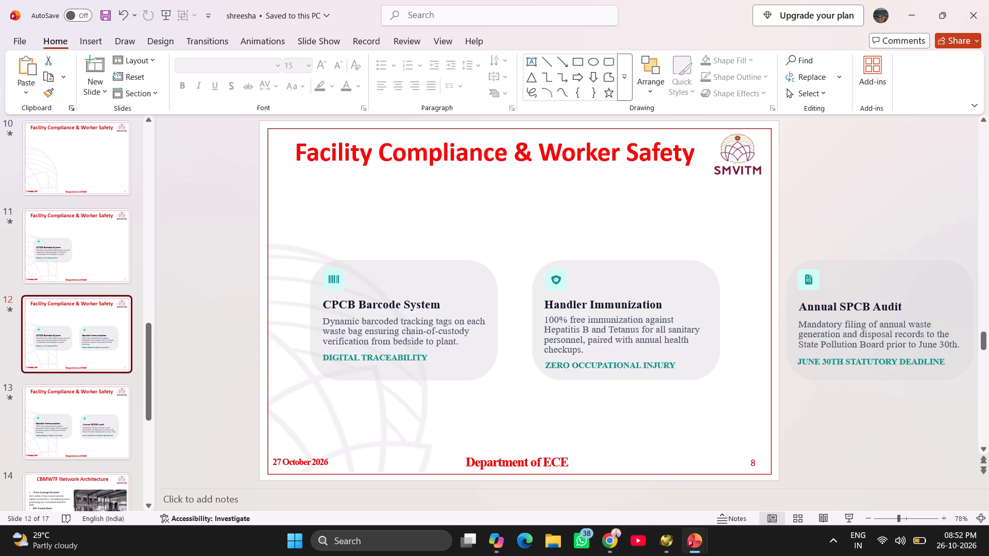
click(755, 462)
key(BackSpace)
key(6)
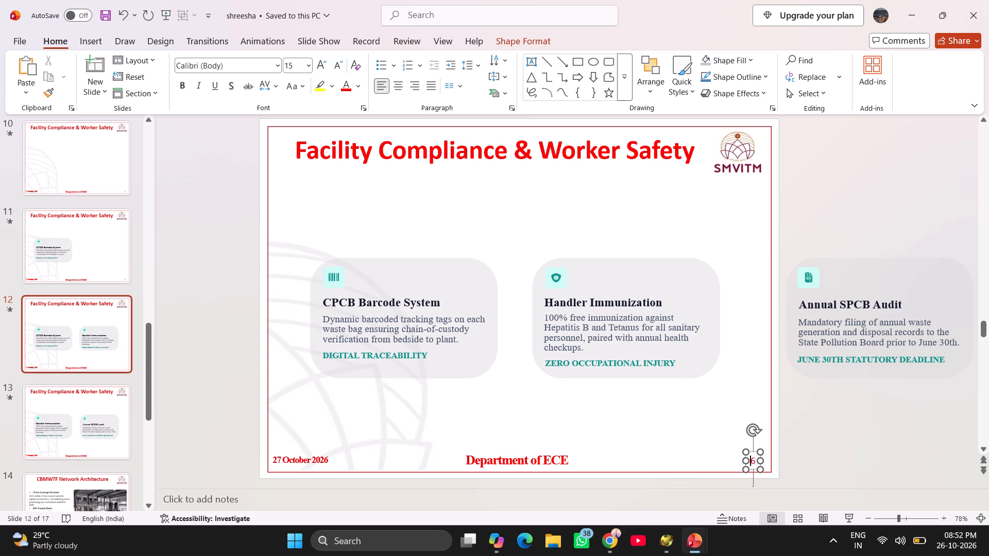
Paste the copied page number box onto slide 13 and change its number to 6.
click(60, 410)
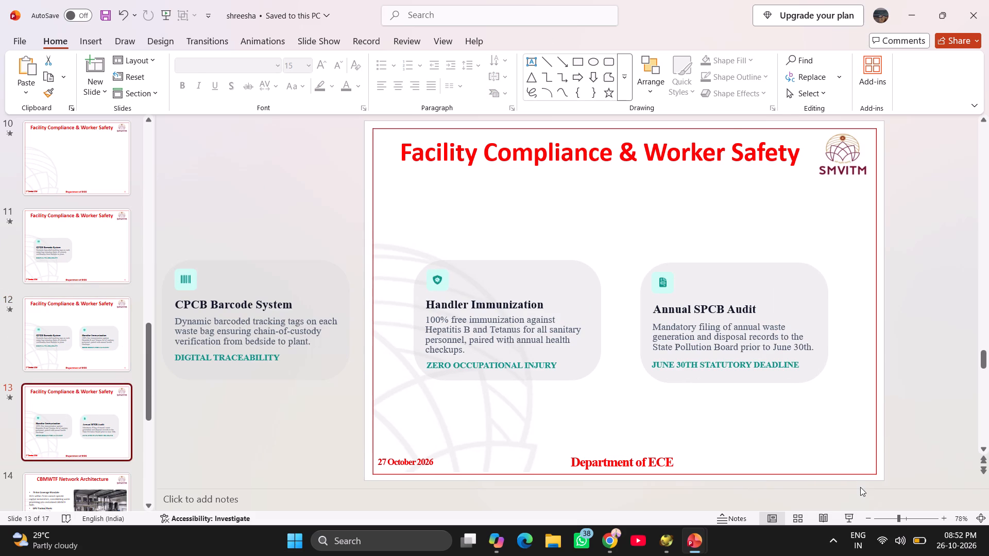
key(ctrl+v)
key(Right)
key(BackSpace)
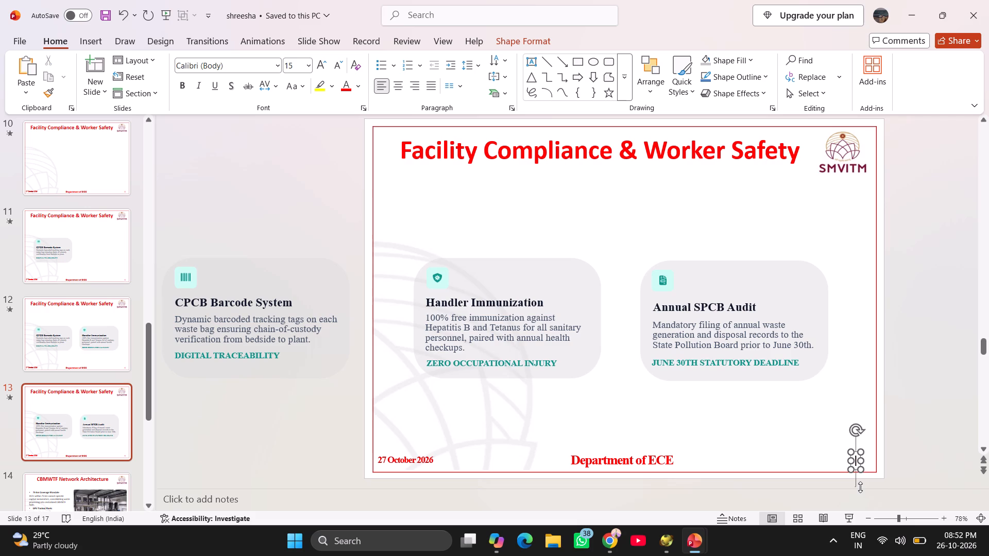
key(6)
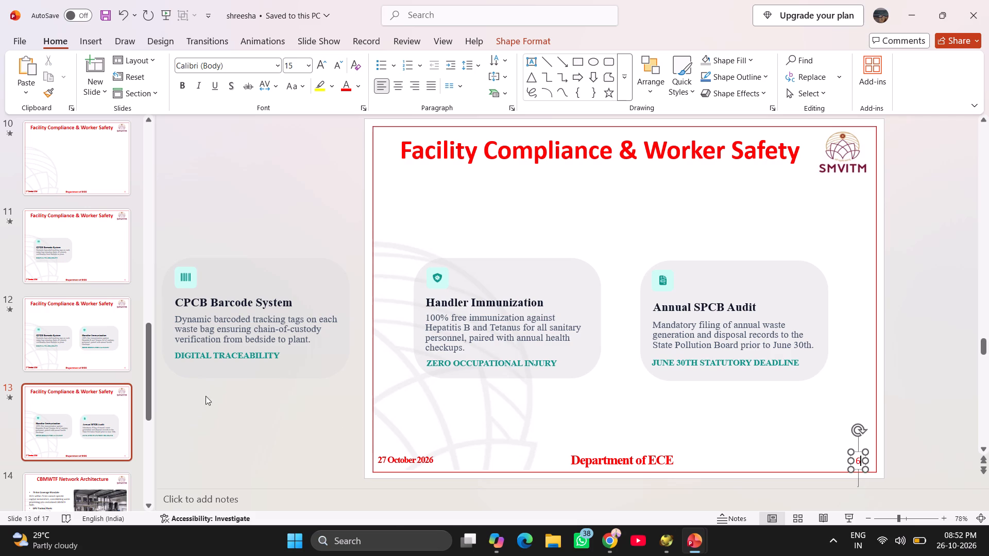
Paste the copied page number box onto slide 14, CBMWTF Network Architecture, and change its number to 7.
scroll(190, 392, down, 5)
click(90, 176)
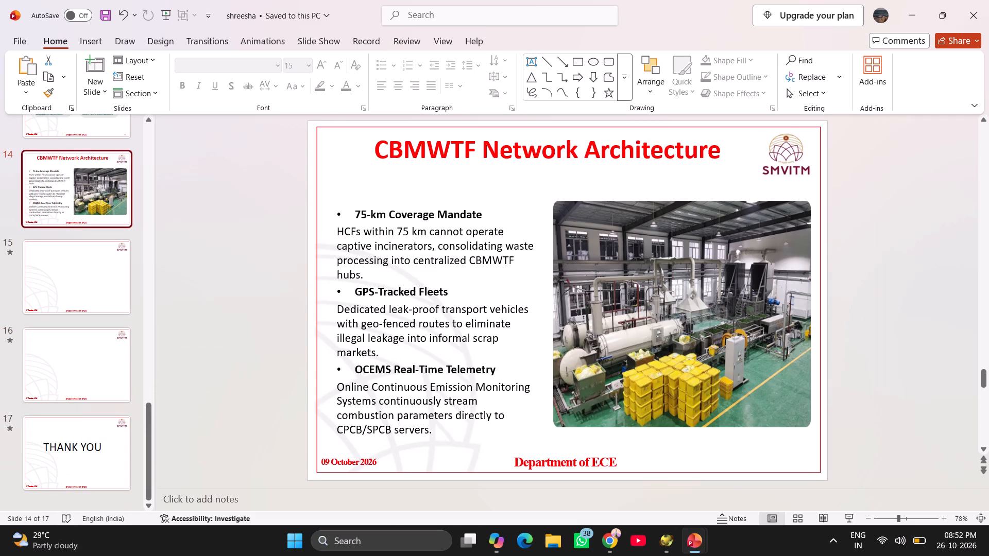
key(ctrl+v)
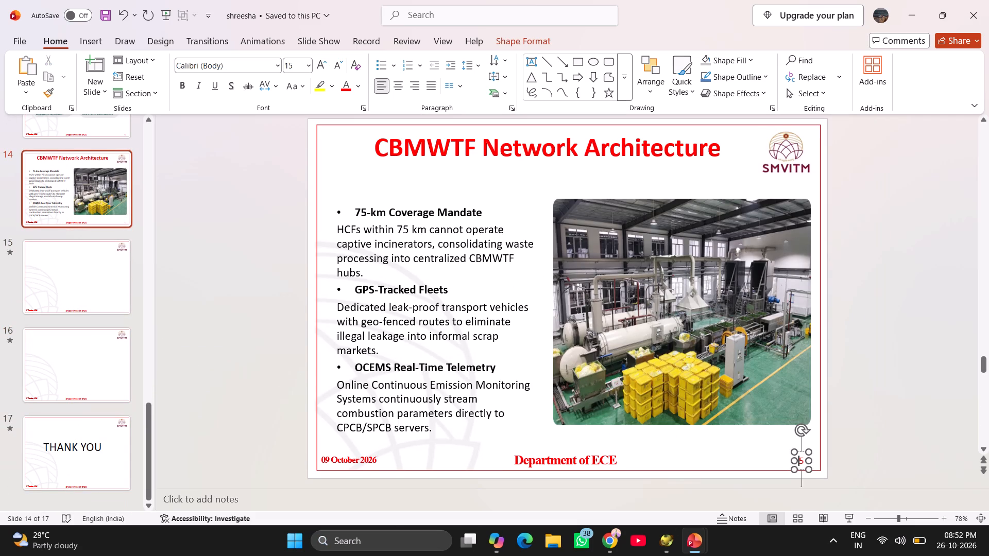
key(Right)
key(BackSpace)
key(7)
Set the font size of the Department of ECE footer on slide 1 to 15.
scroll(91, 325, up, 14)
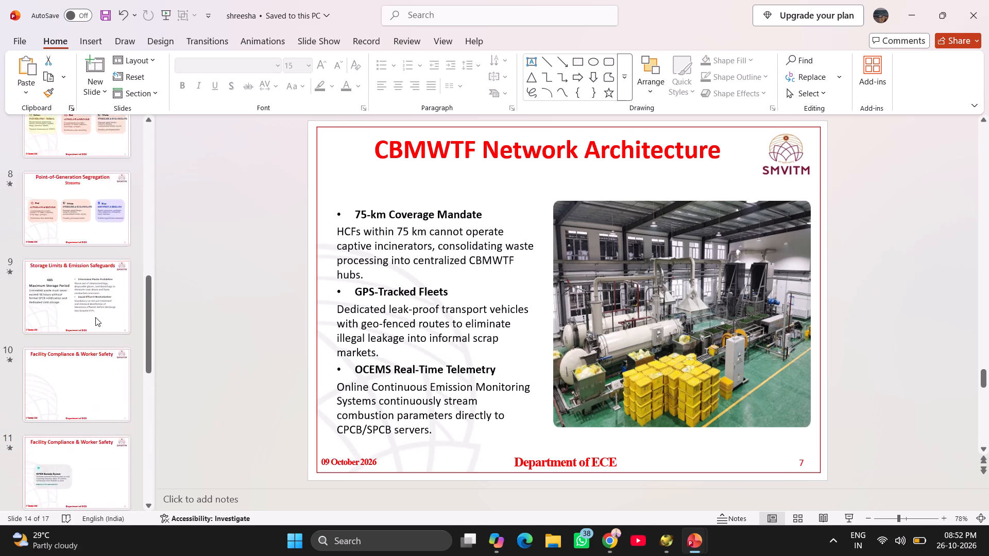
scroll(95, 317, up, 20)
scroll(95, 317, up, 4)
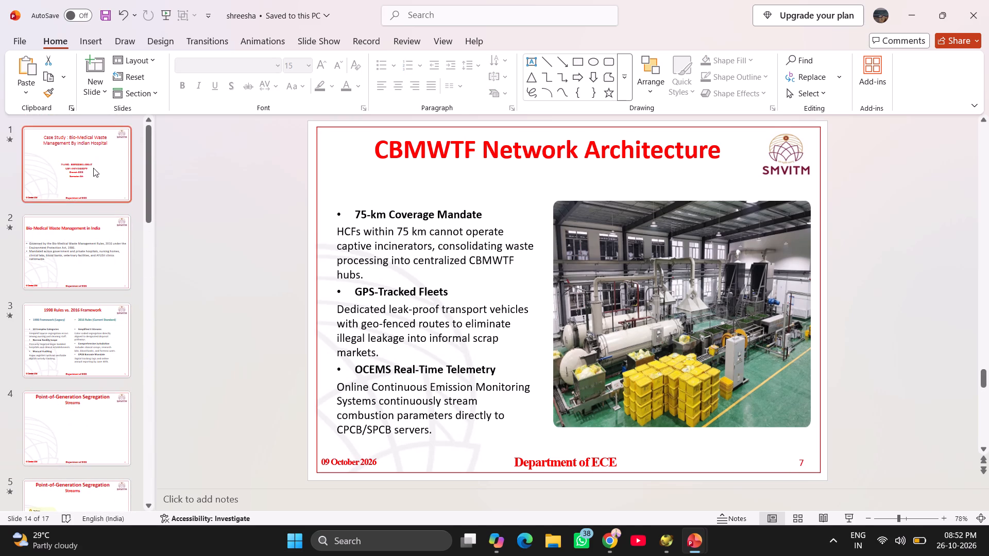
click(93, 168)
click(570, 463)
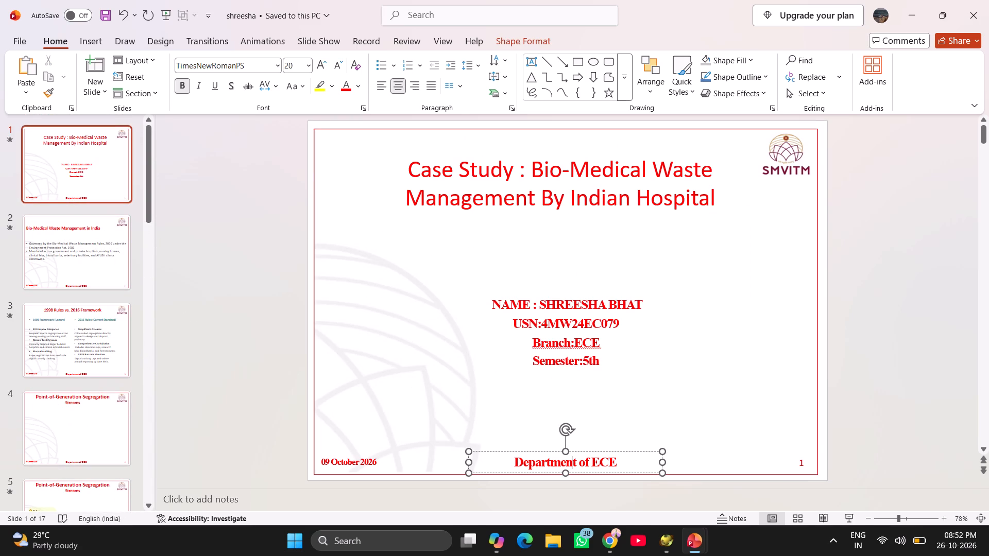
click(568, 430)
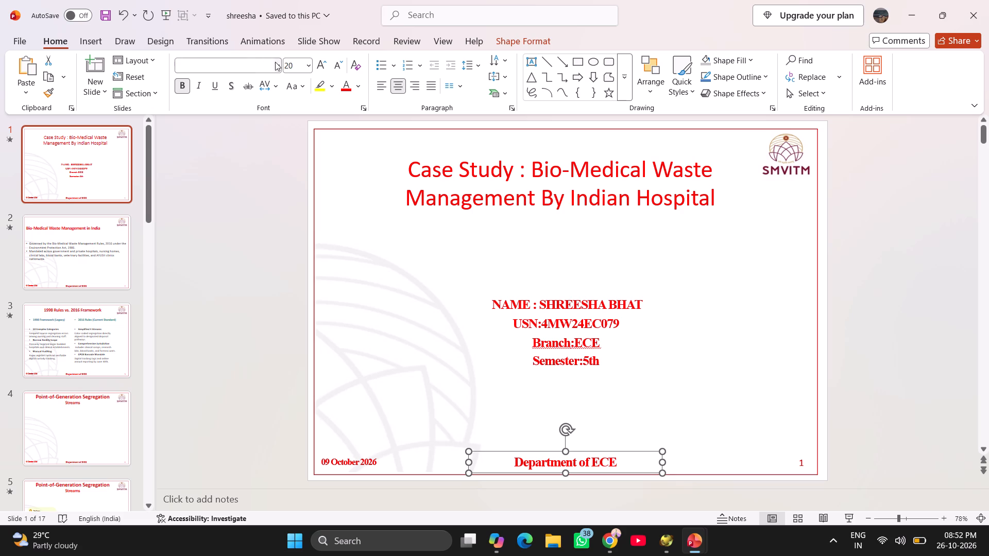
click(295, 65)
text(15)
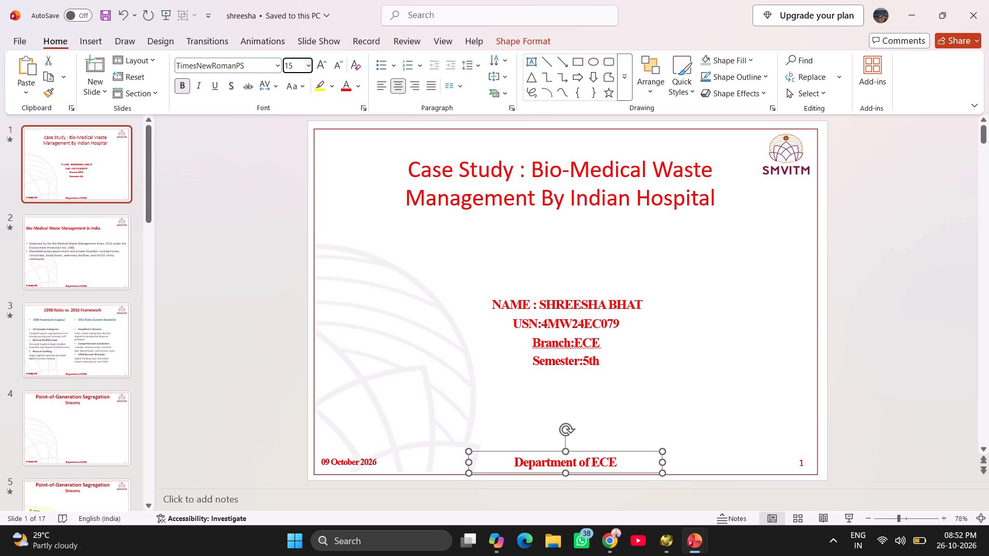
key(Return)
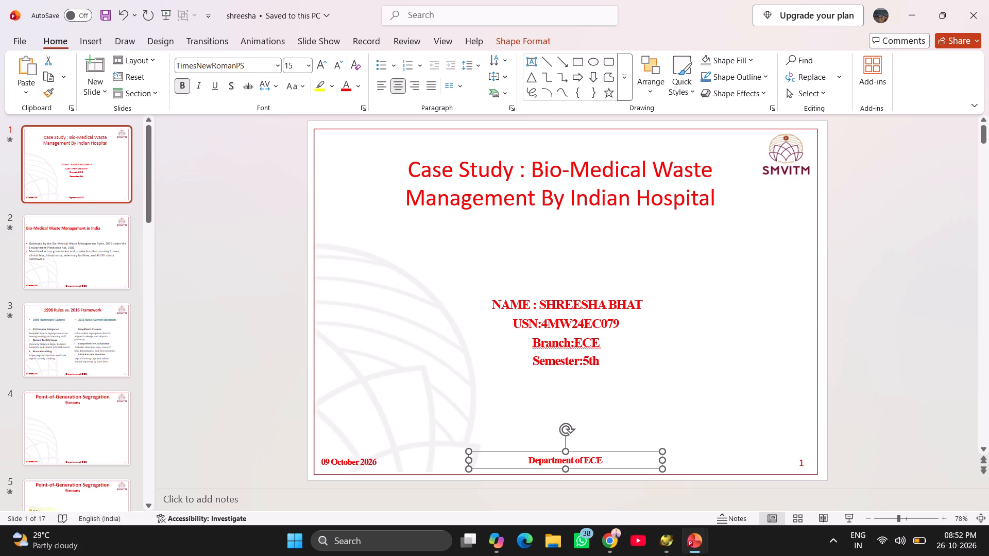
Set the font of the Department of ECE footer on slide 1 to Times New Roman.
click(799, 463)
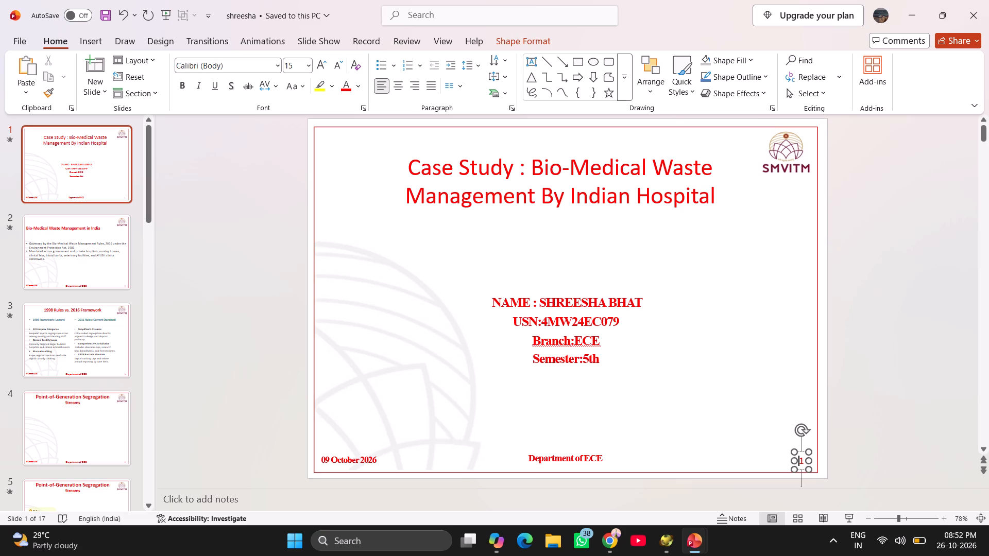
click(561, 454)
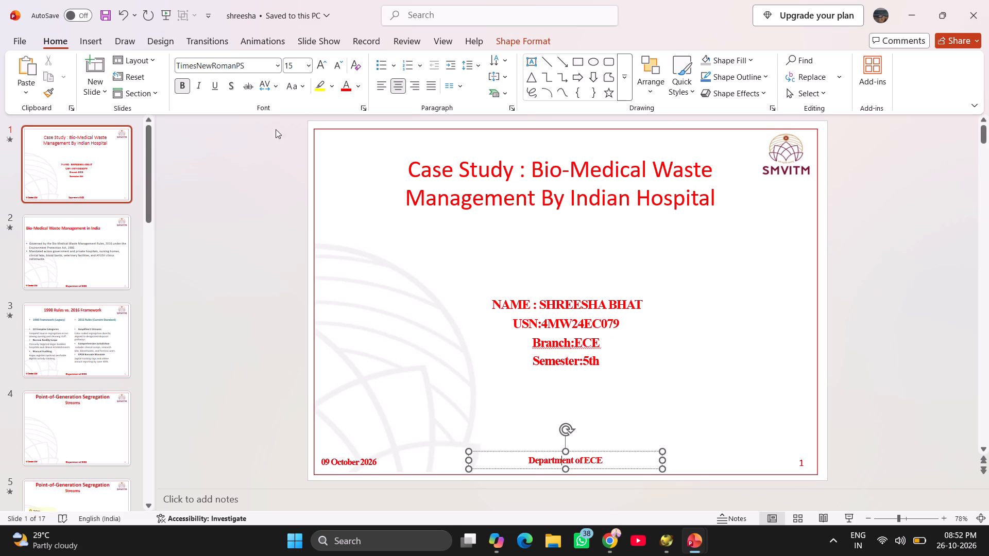
click(249, 63)
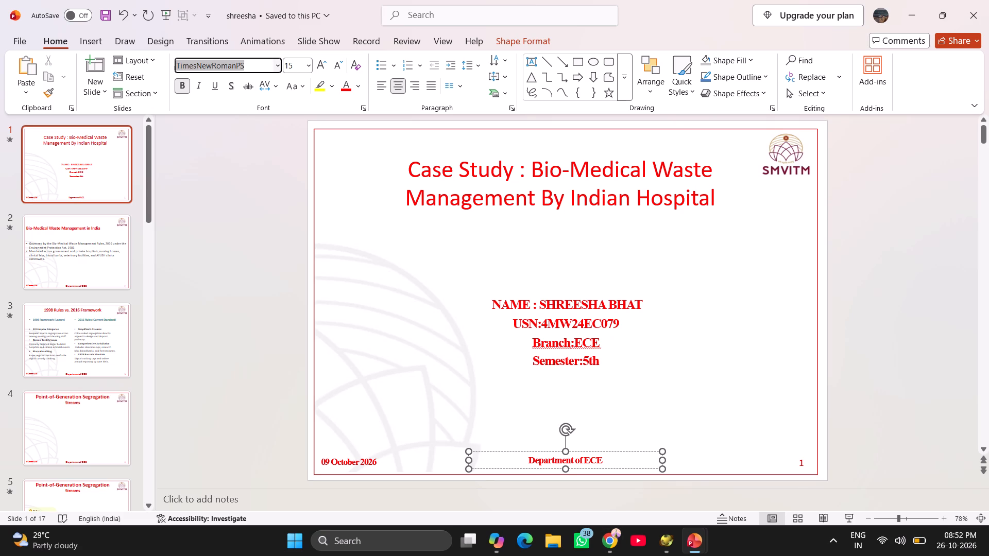
key(t)
key(Return)
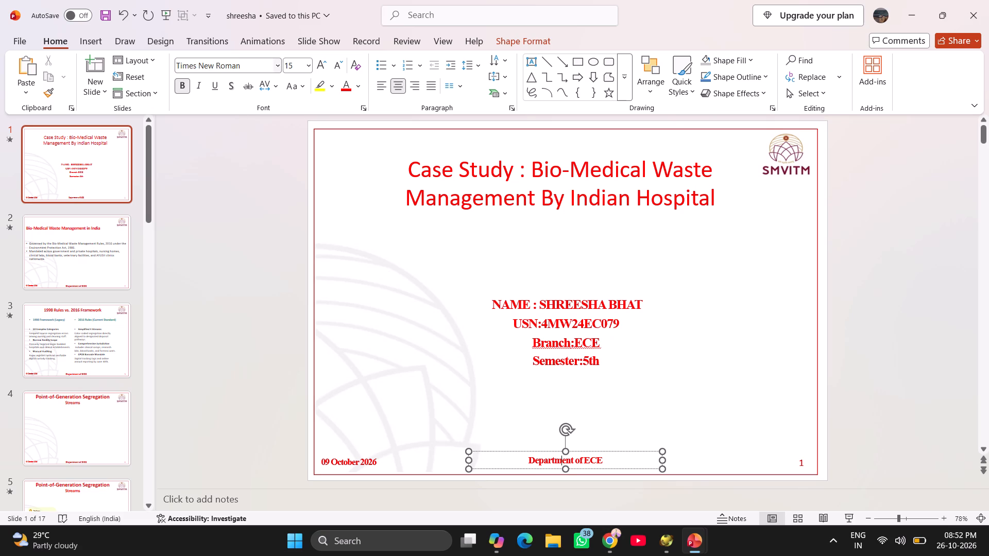
click(566, 432)
click(240, 70)
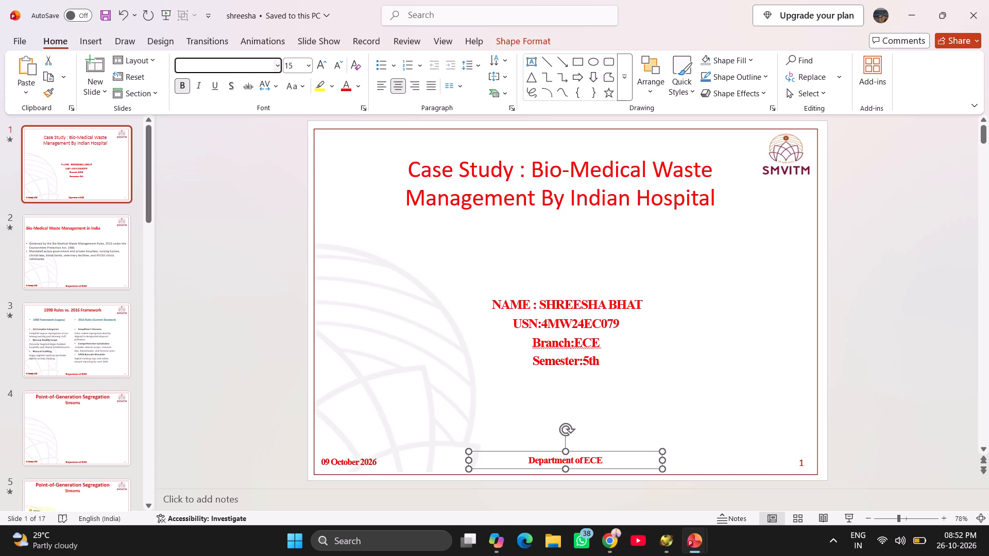
key(t)
key(Return)
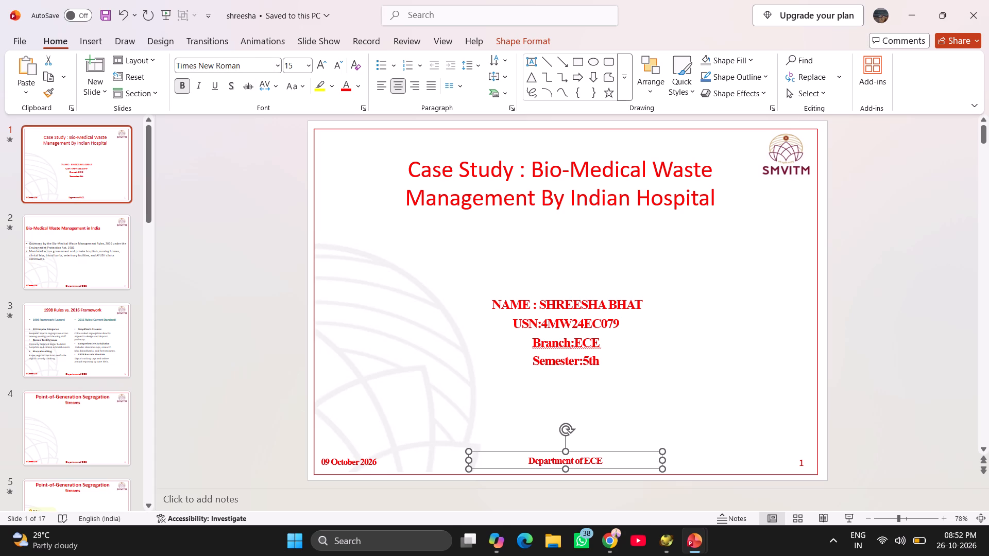
Set the font of the 09 October 2026 date footer on slide 1 to Times New Roman.
click(349, 462)
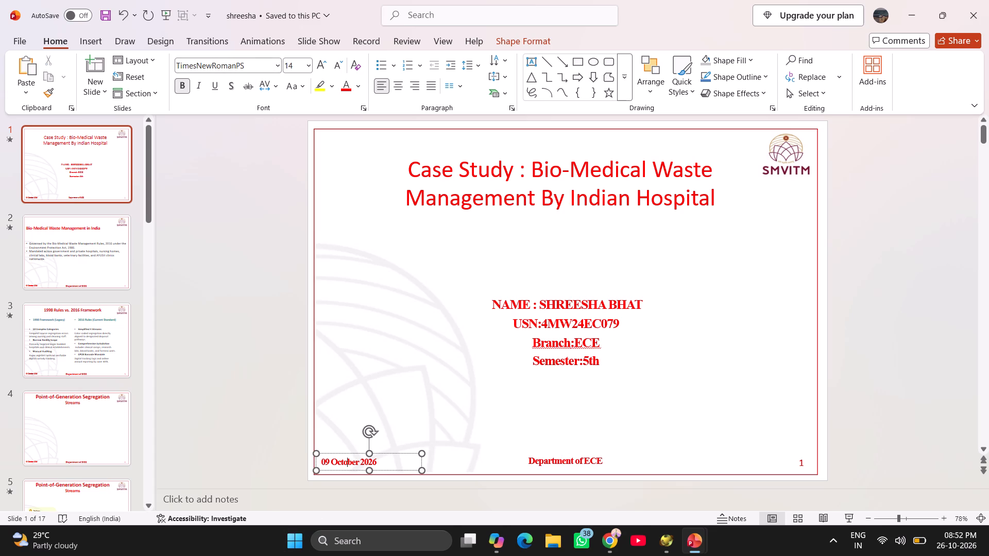
click(367, 434)
click(257, 62)
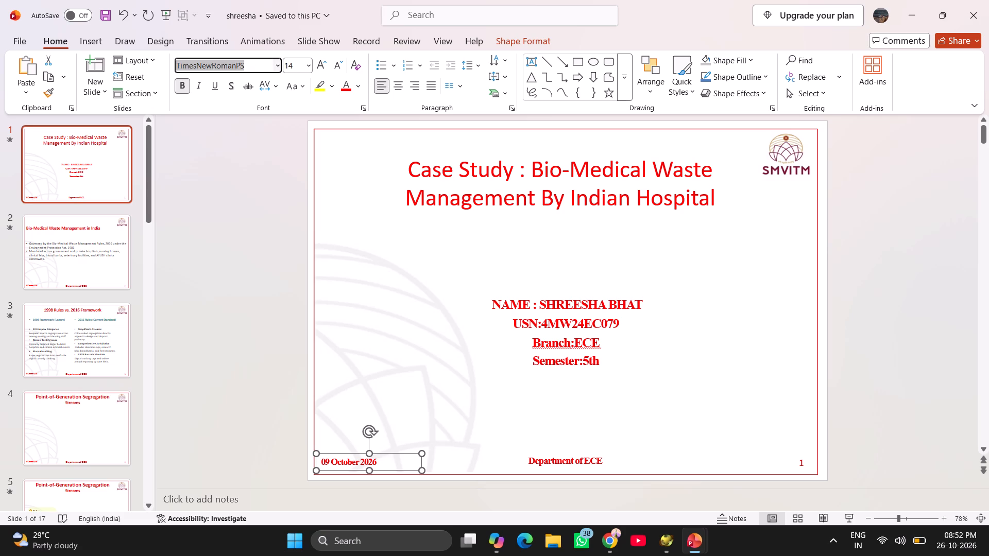
key(t)
key(Return)
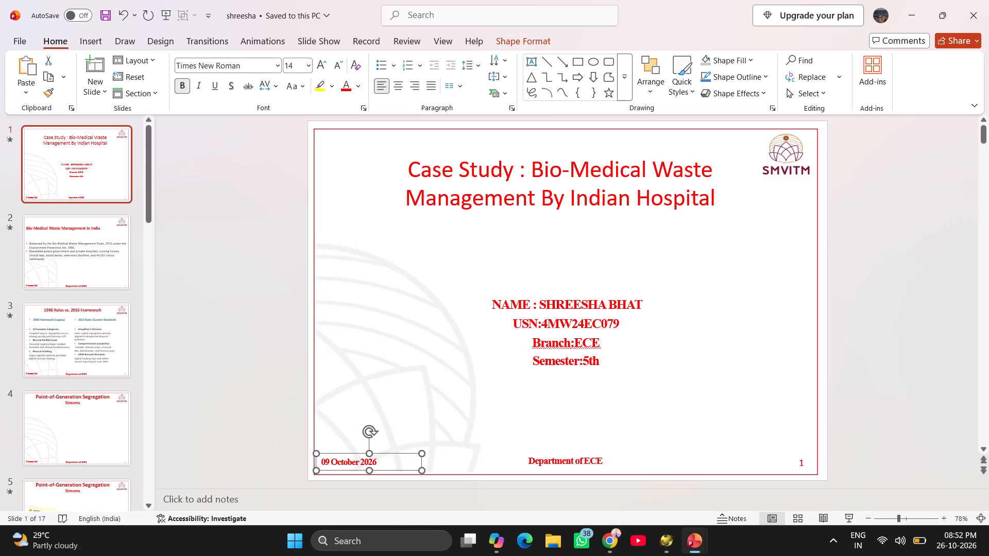
click(368, 431)
Copy the date and Department of ECE footer boxes together from slide 1.
ctrl+click(558, 462)
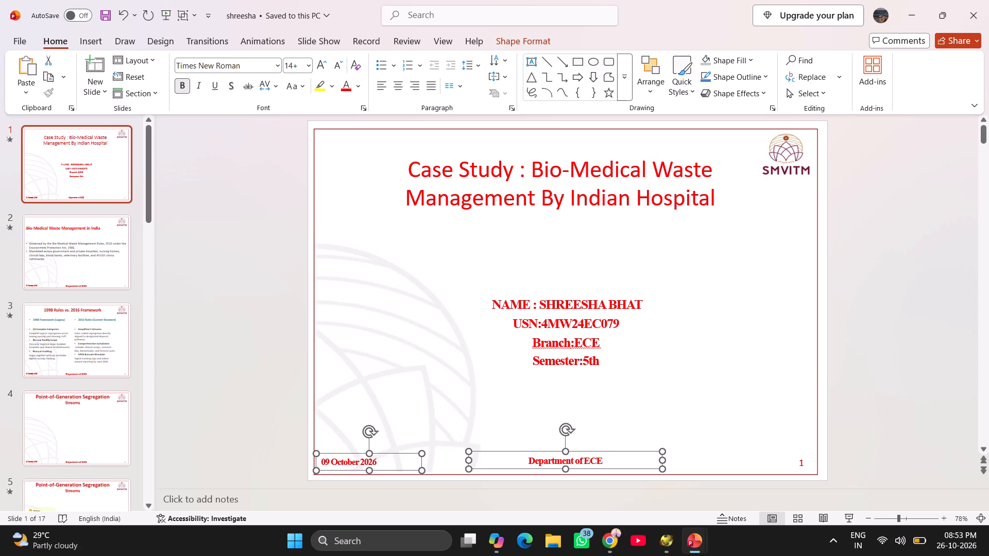
ctrl+click(566, 425)
click(563, 457)
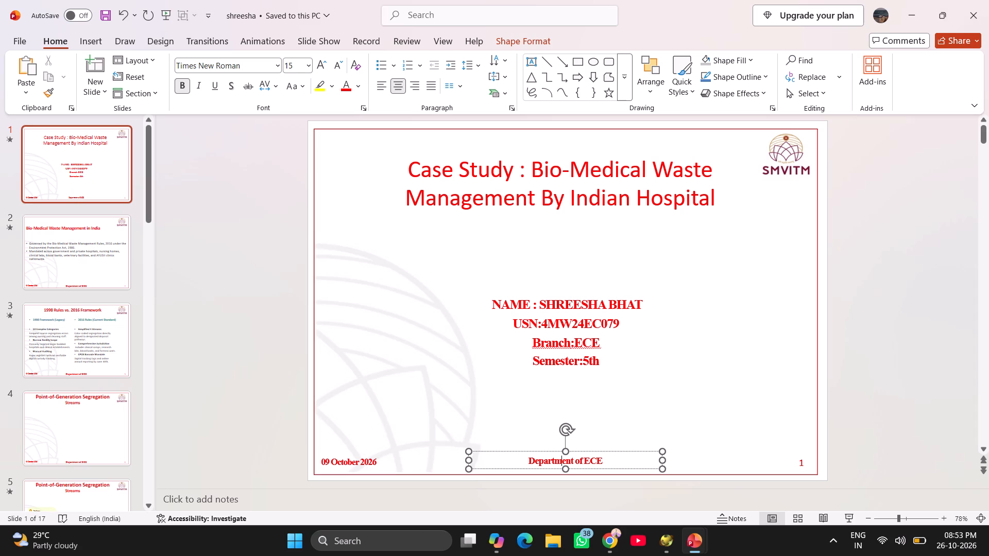
click(559, 451)
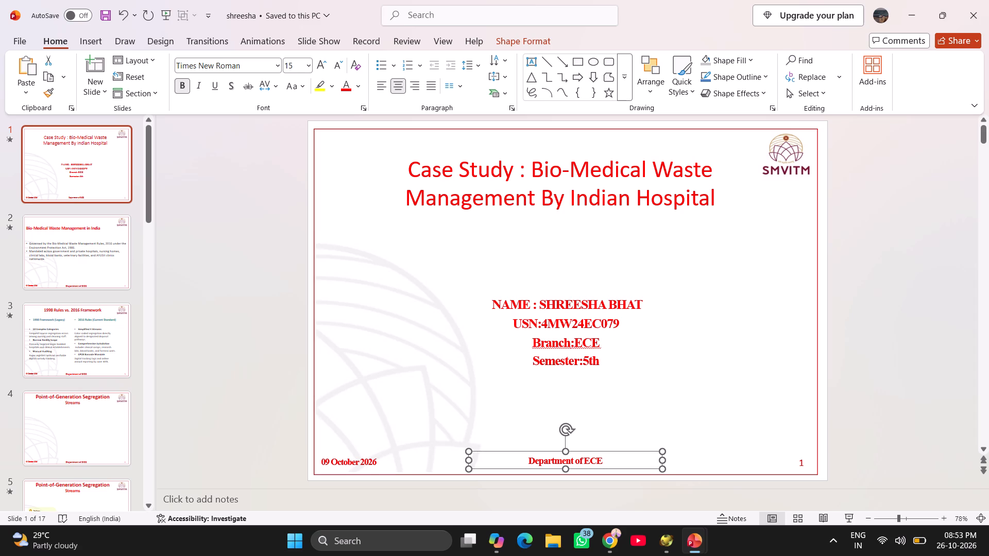
ctrl+click(364, 460)
key(ctrl+c)
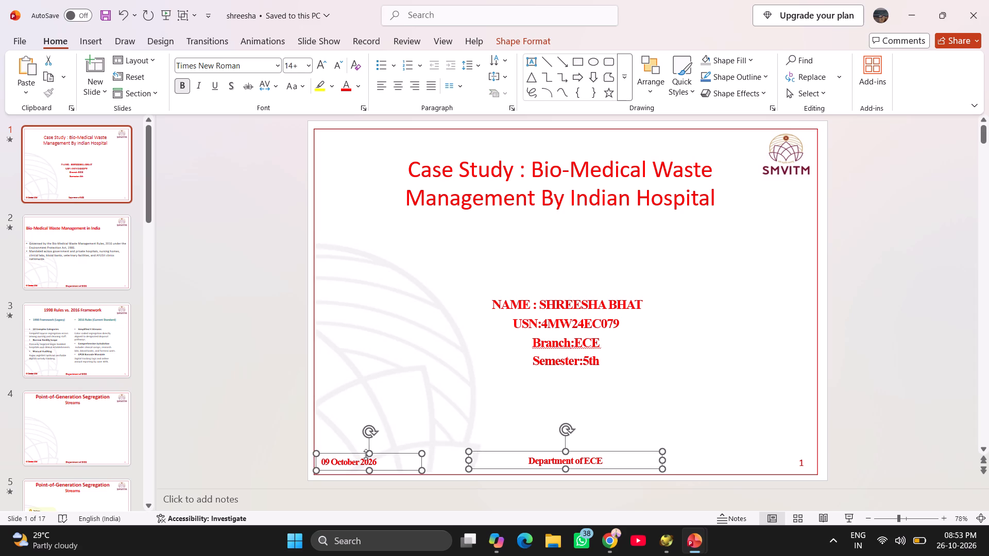
Replace the date and Department of ECE footers on slide 2 with the copied footer boxes.
click(67, 258)
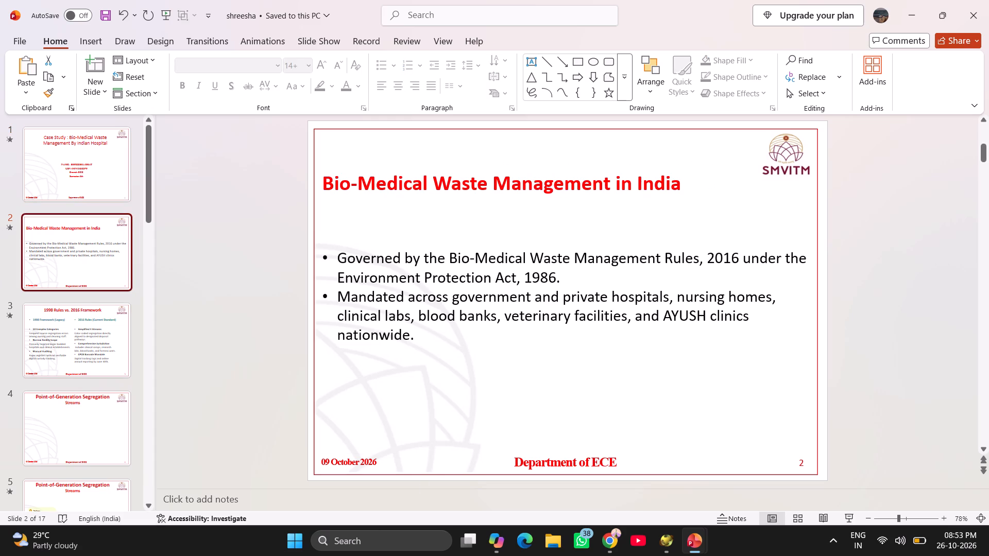
ctrl+click(351, 463)
ctrl+click(596, 468)
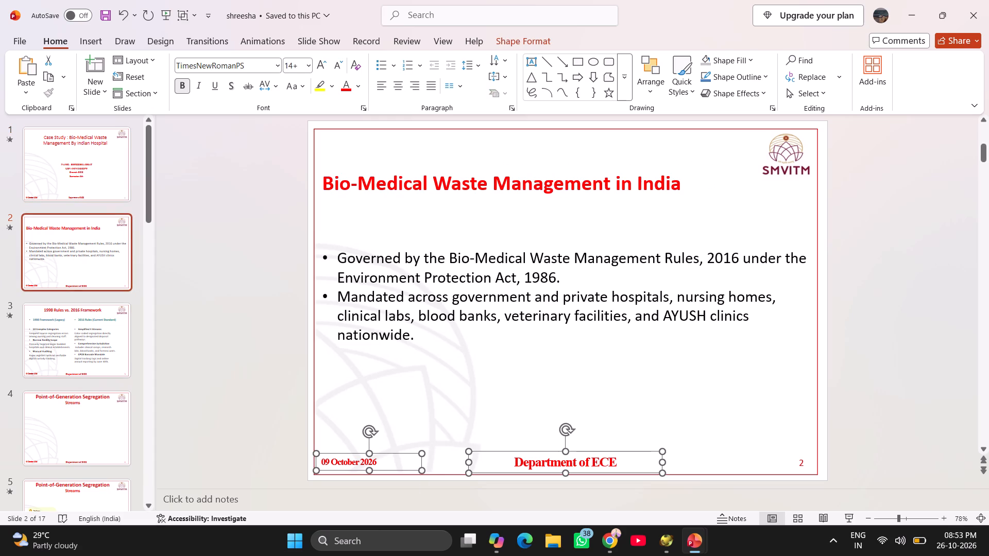
key(Delete)
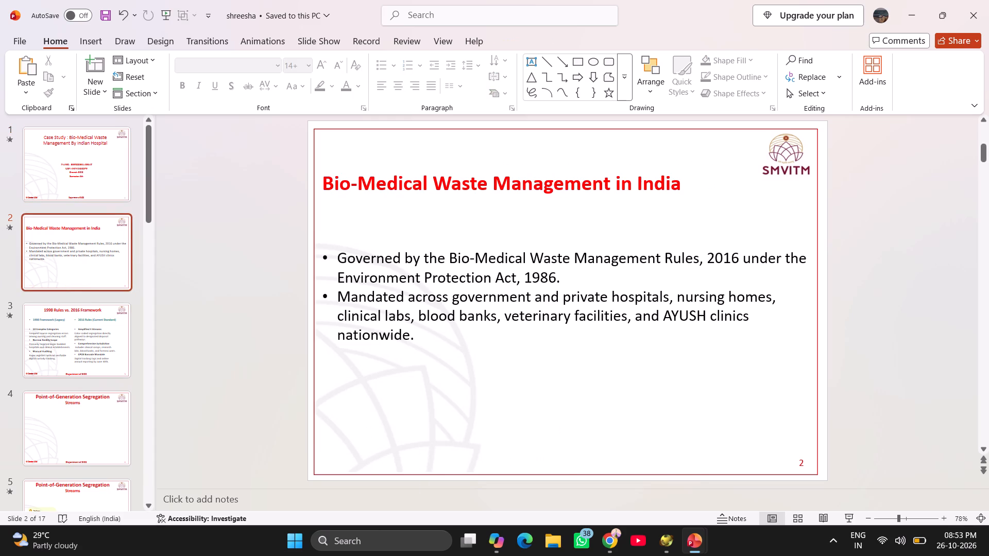
key(ctrl+v)
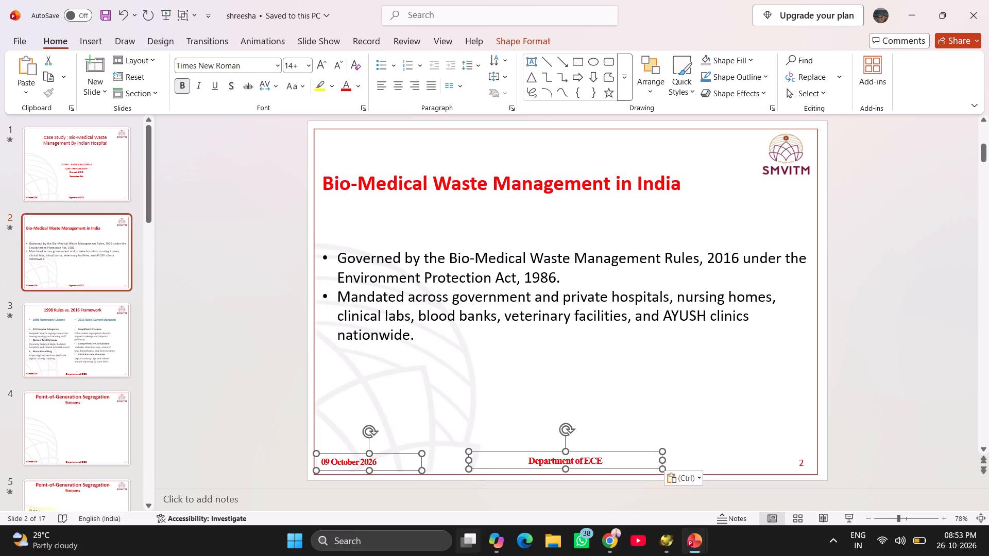
Replace the date and department footers on slide 3, 1998 Rules vs. 2016 Framework, with the copied footer boxes.
click(94, 314)
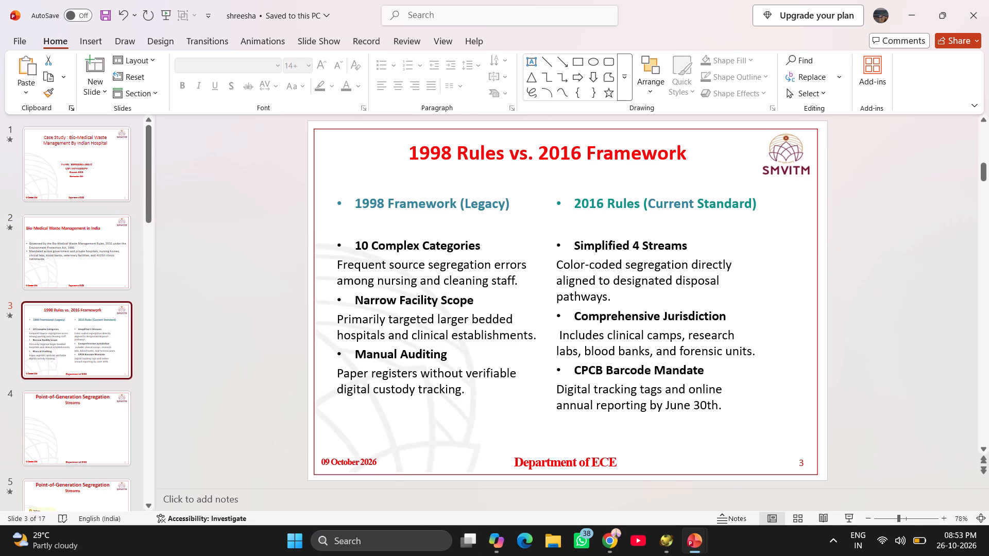
ctrl+click(343, 462)
ctrl+click(545, 458)
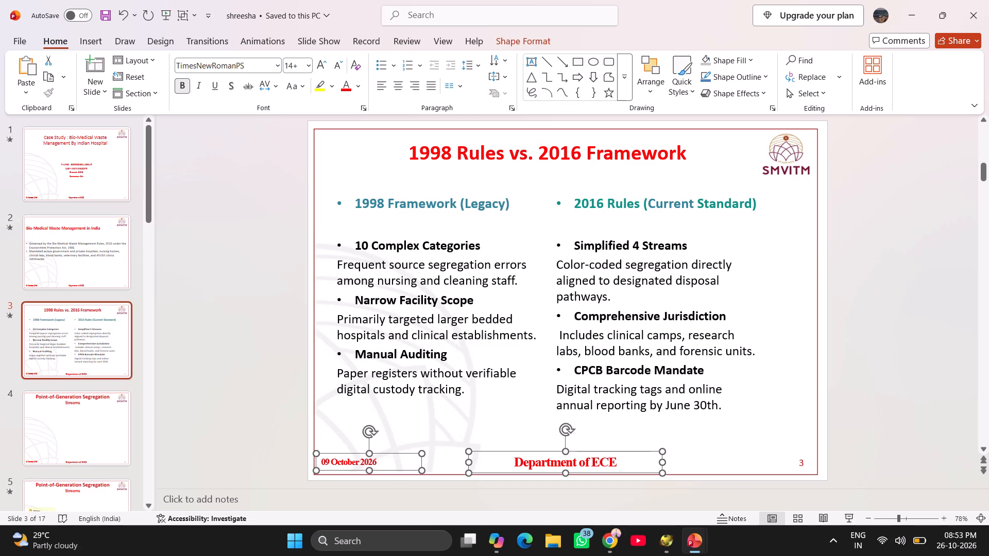
key(Delete)
key(ctrl+v)
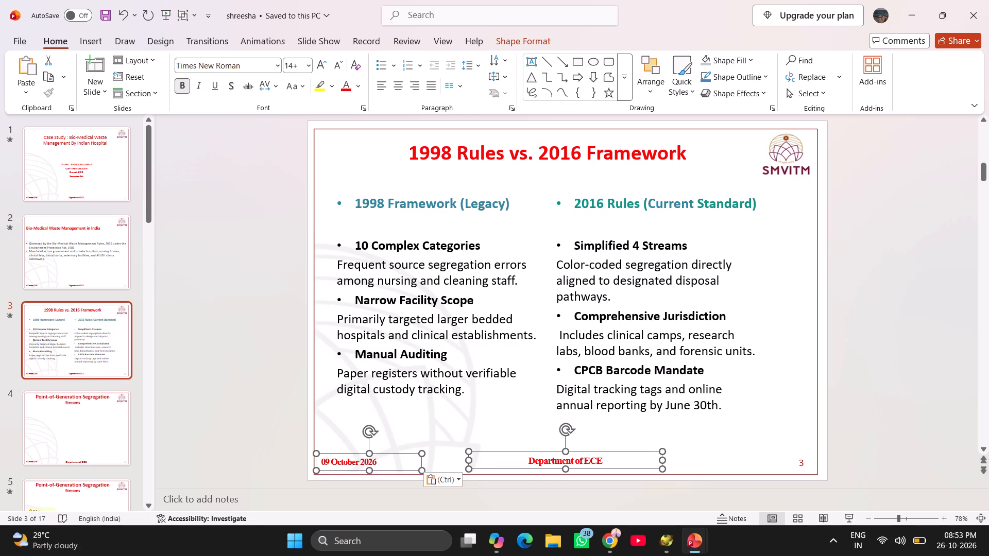
Replace the date and department footers on slide 4, the Point-of-Generation Segregation slide without cards inside, with the copied footer boxes.
click(95, 439)
click(360, 465)
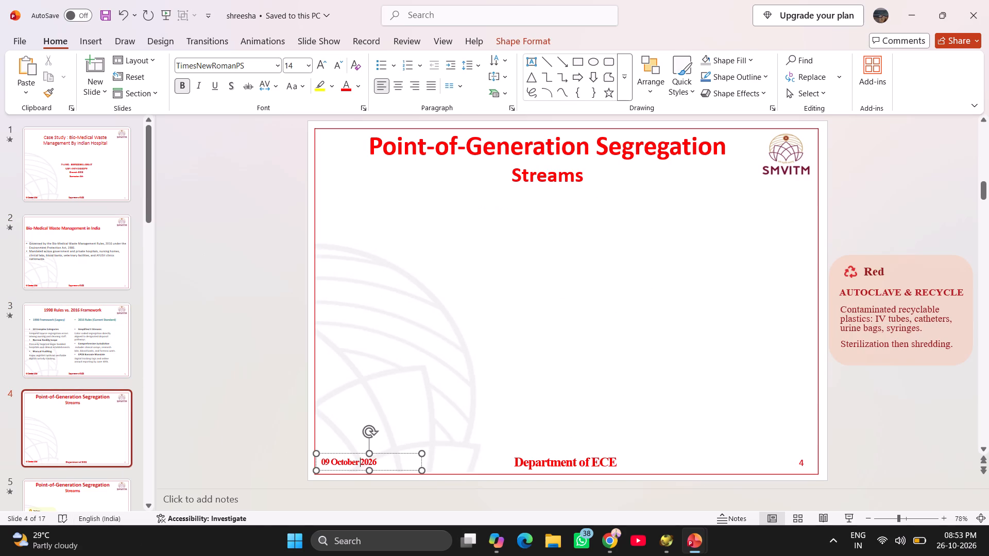
click(386, 451)
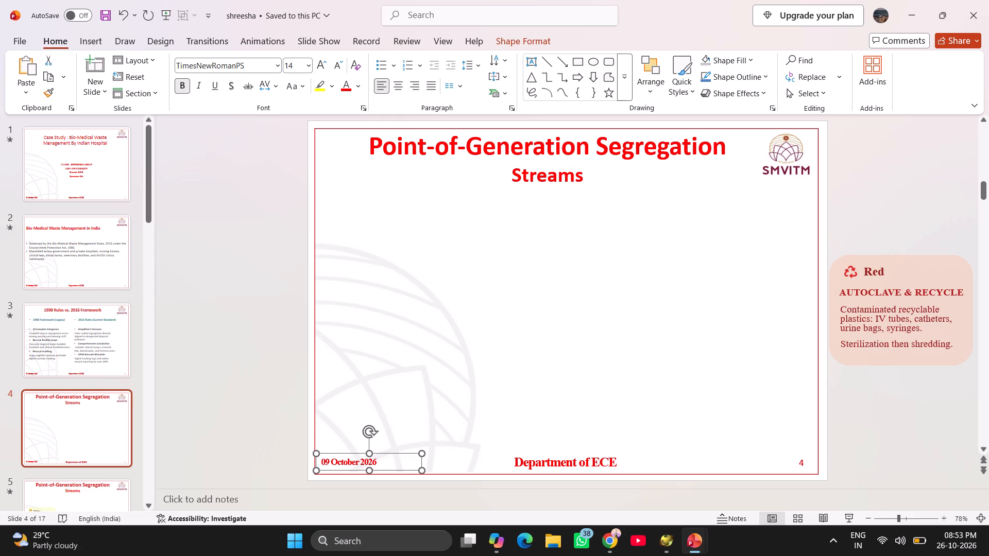
ctrl+click(543, 462)
key(Delete)
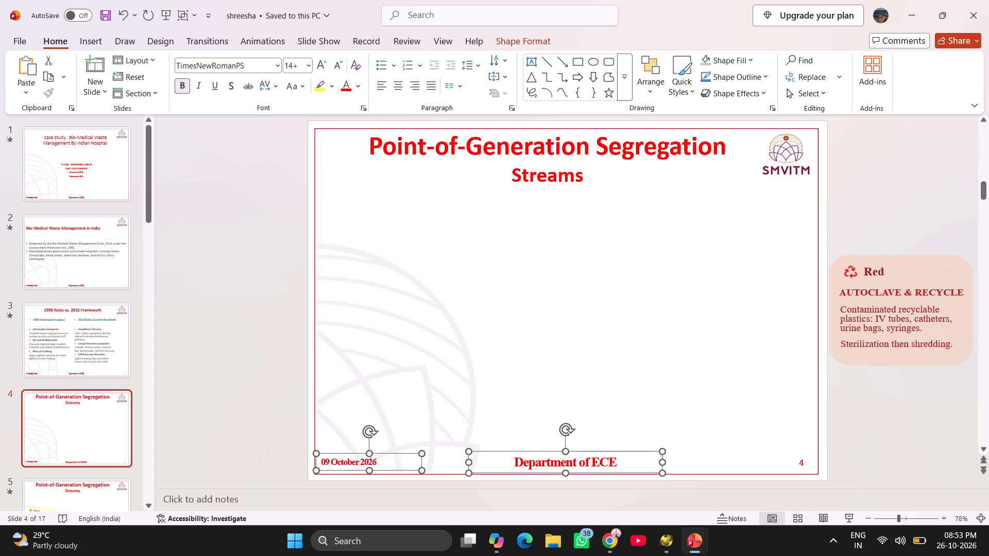
key(ctrl+v)
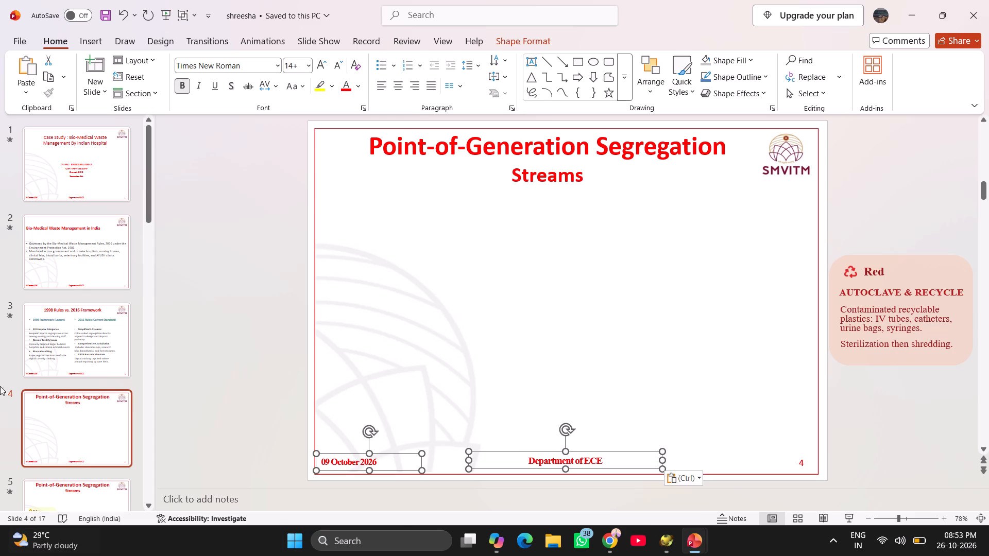
Replace the date and department footers on slide 5, which shows the Yellow card, with the copied footer boxes.
scroll(87, 368, down, 5)
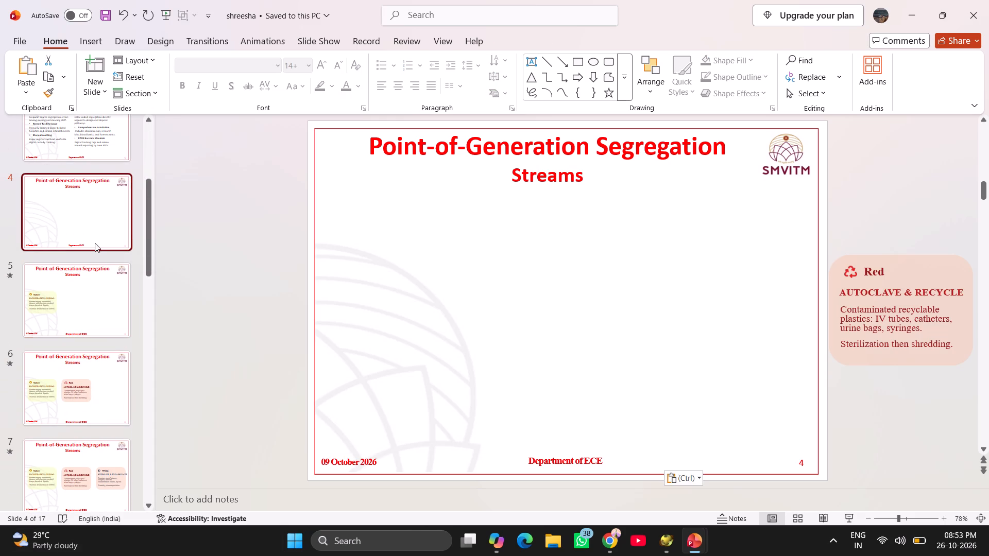
click(94, 225)
click(92, 274)
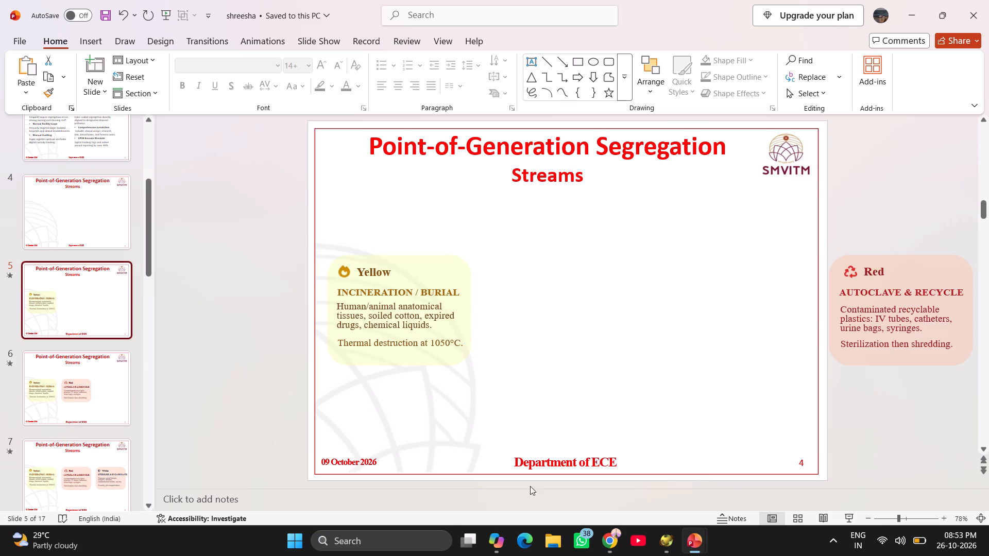
ctrl+click(534, 465)
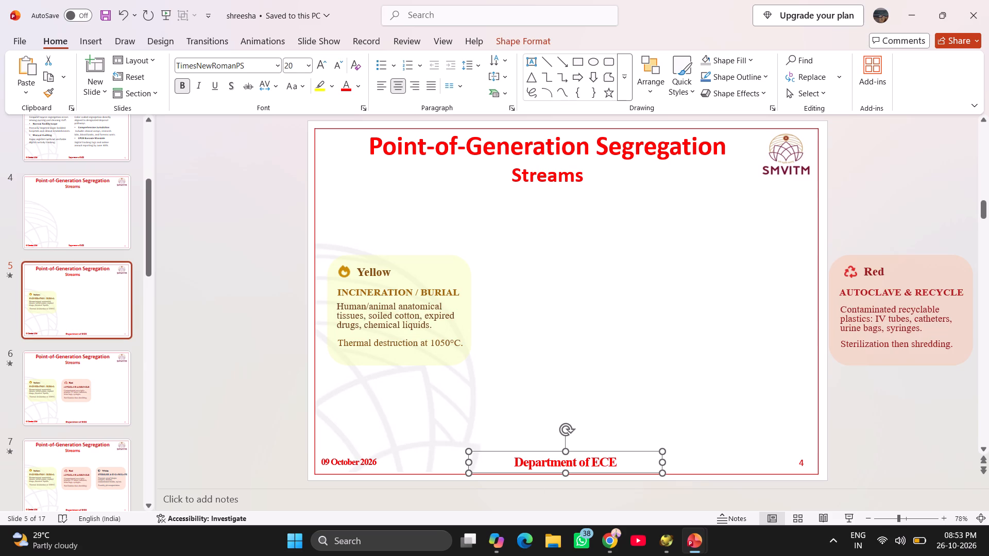
ctrl+click(367, 460)
key(Delete)
key(ctrl+v)
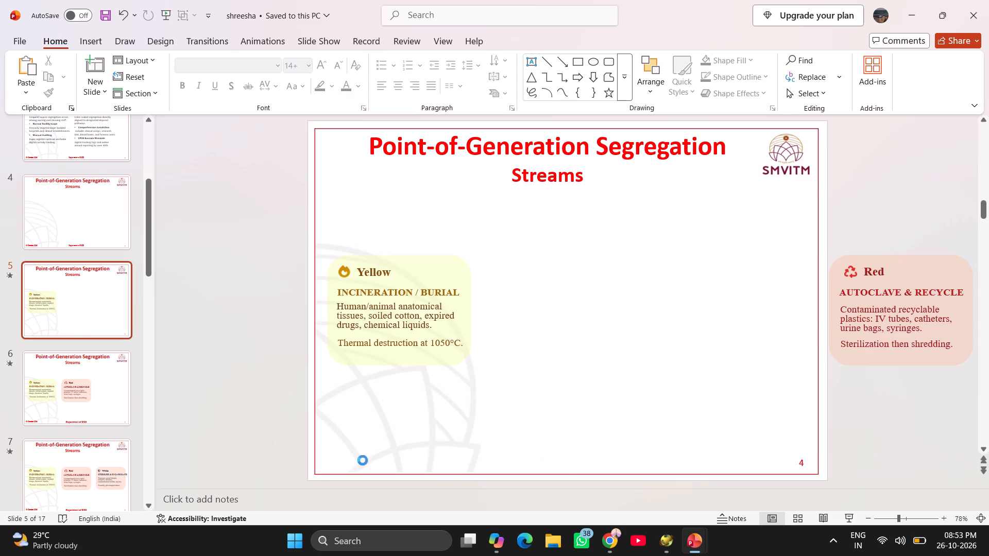
Replace the date and department footers on slide 6, which shows the Yellow and Red cards, with the copied footer boxes.
scroll(231, 420, down, 4)
scroll(74, 246, up, 4)
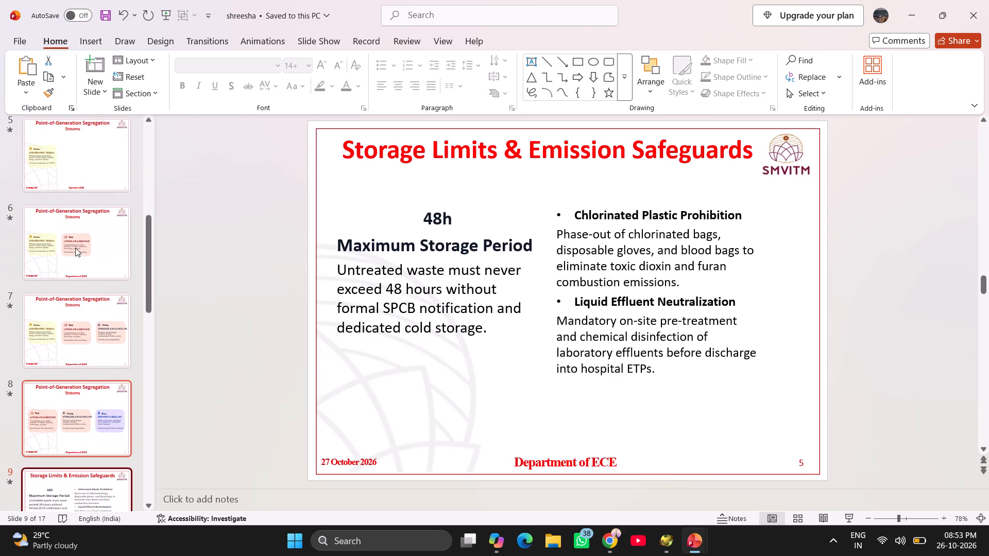
click(83, 170)
click(97, 253)
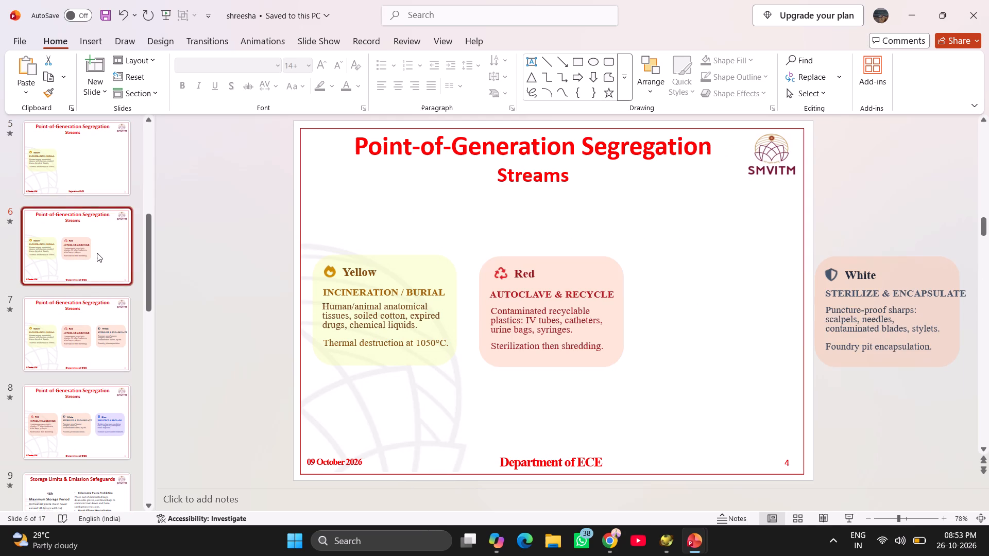
ctrl+click(347, 462)
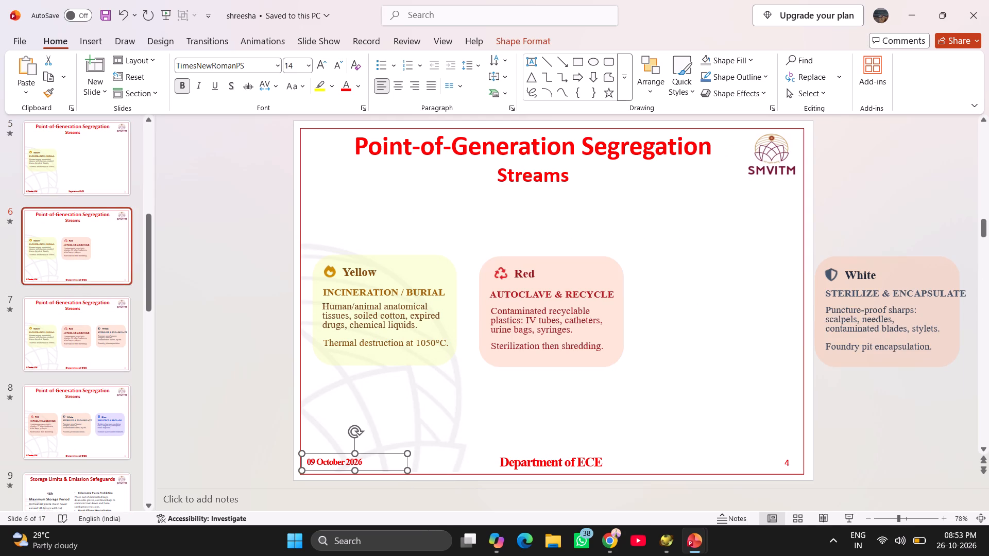
ctrl+click(510, 461)
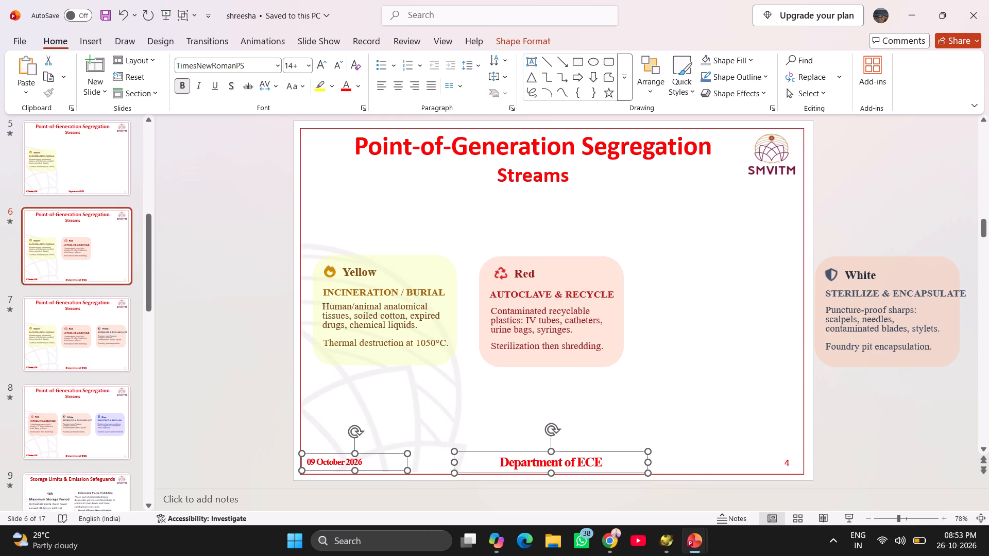
key(Delete)
key(ctrl+v)
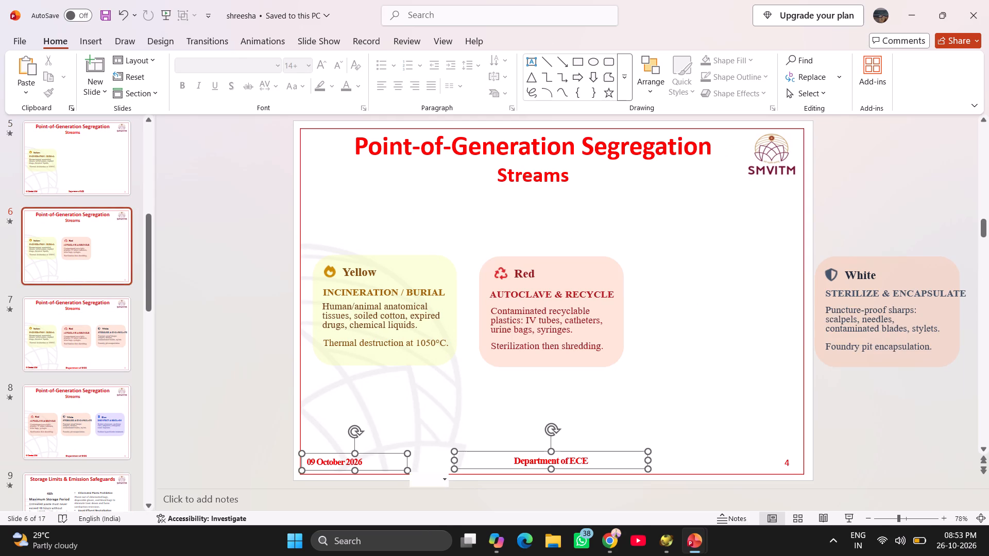
Replace the date and department footers on slide 7, which shows the Yellow, Red and White cards, with the copied footer boxes.
click(71, 311)
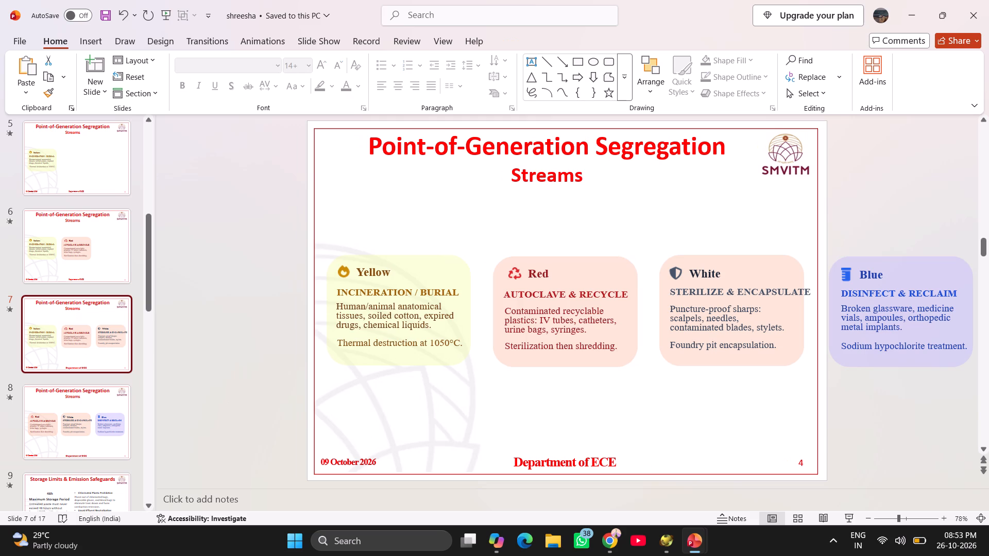
ctrl+click(366, 462)
ctrl+click(581, 459)
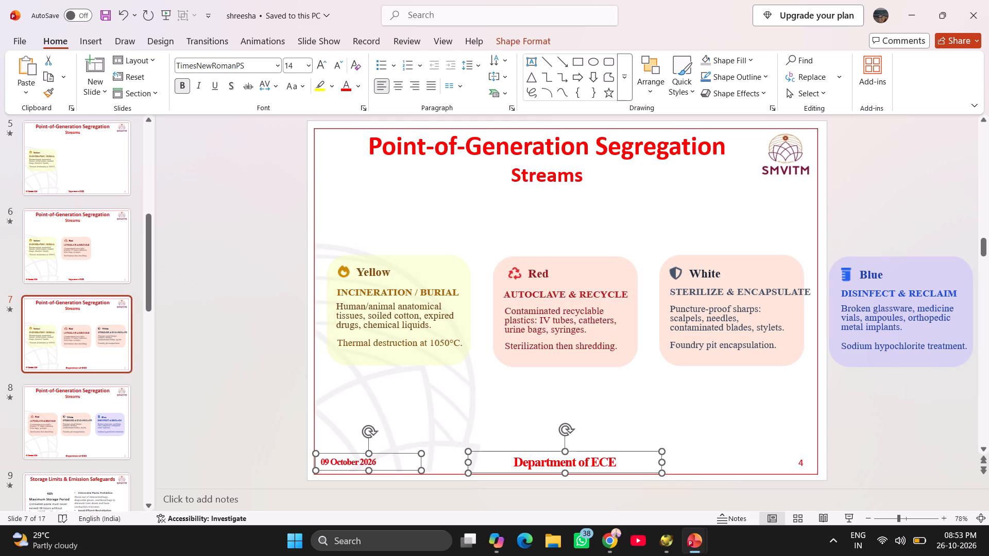
key(Delete)
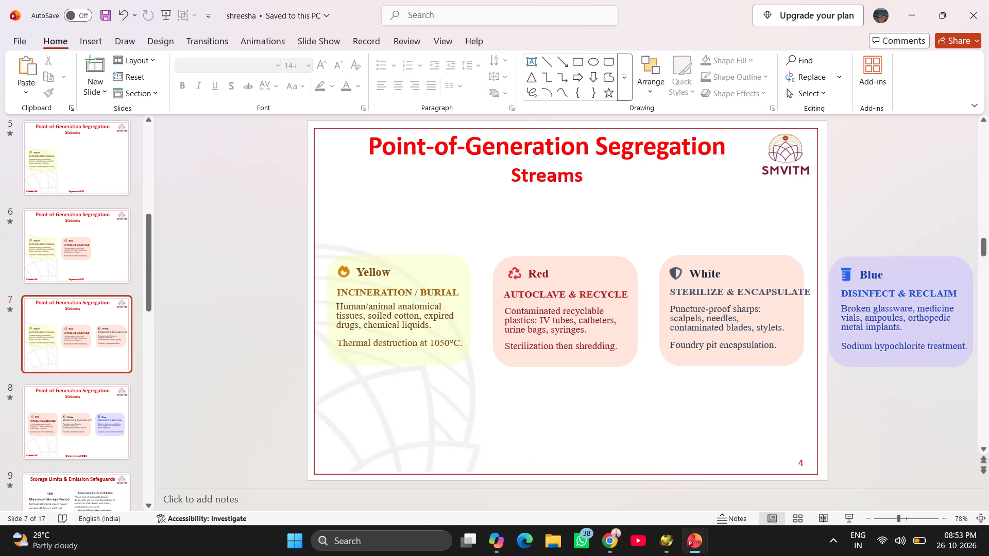
key(ctrl+c)
key(ctrl+v)
Replace the date and department footers on slide 8, which shows the Red, White and Blue cards, with the copied footer boxes.
click(106, 407)
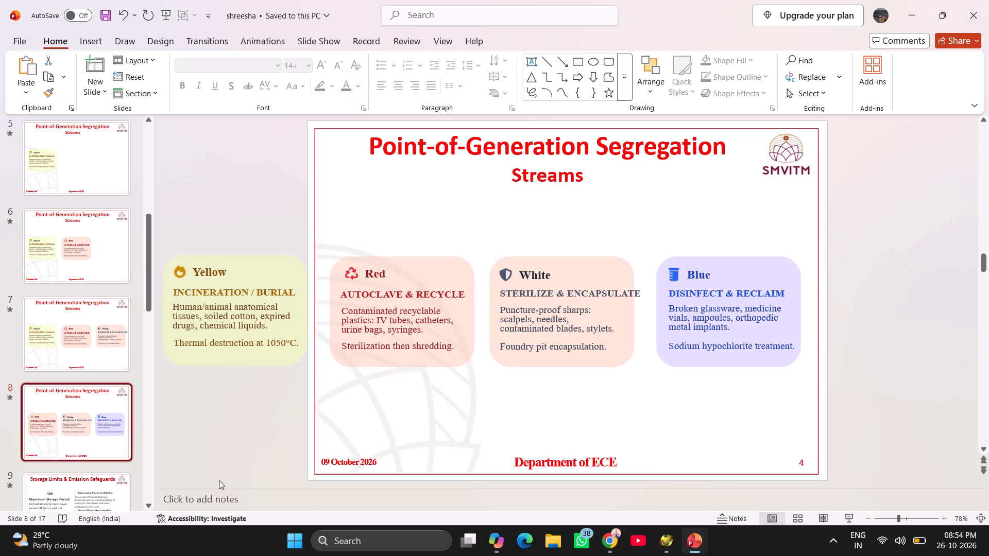
ctrl+click(335, 462)
ctrl+click(590, 468)
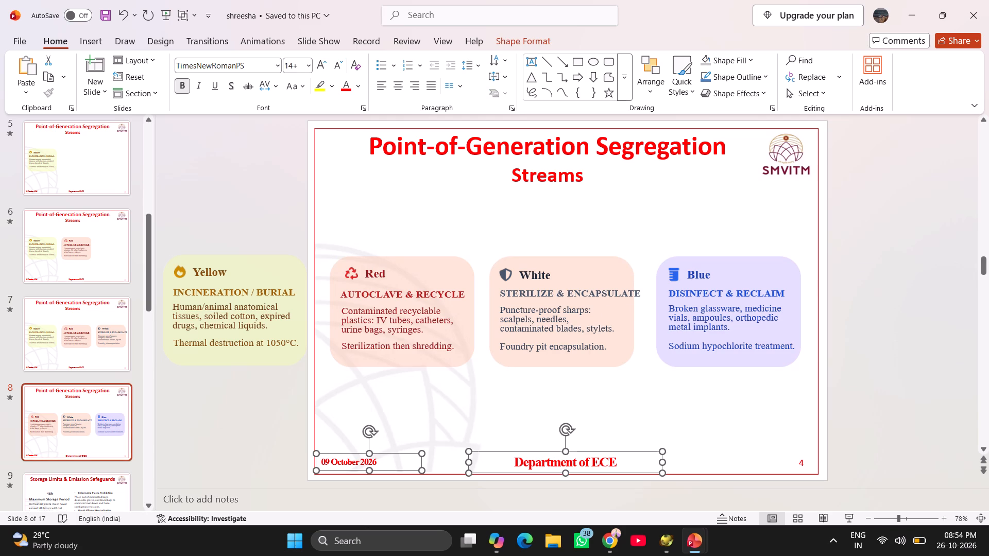
key(Delete)
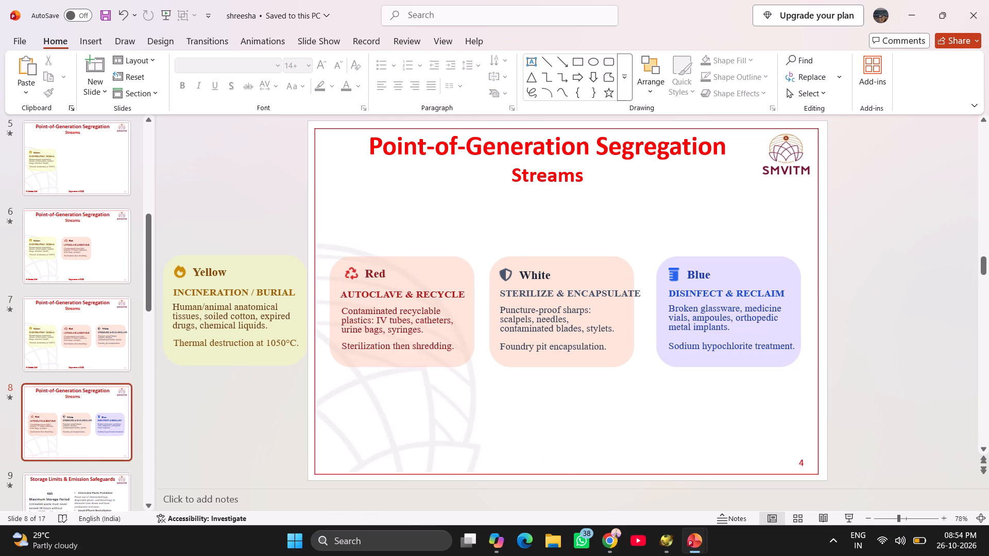
key(ctrl+v)
Replace the date and department footers on slide 9, Storage Limits & Emission Safeguards, with the copied footer boxes.
scroll(224, 409, down, 3)
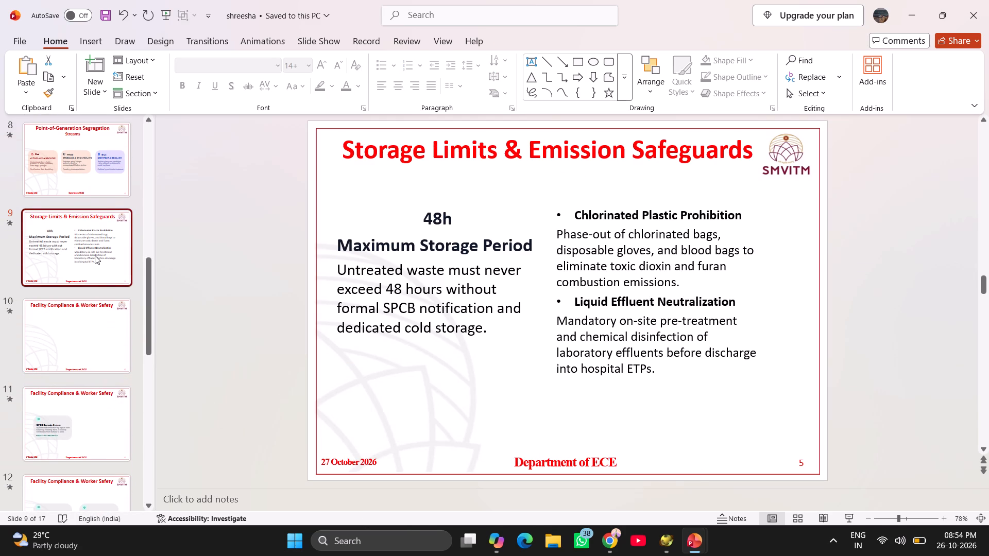
click(94, 255)
click(87, 146)
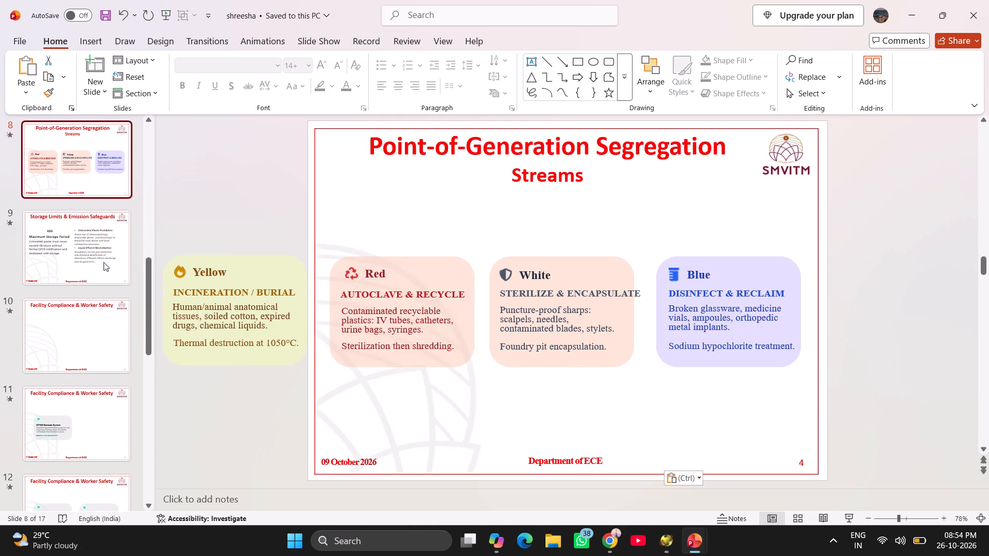
click(104, 267)
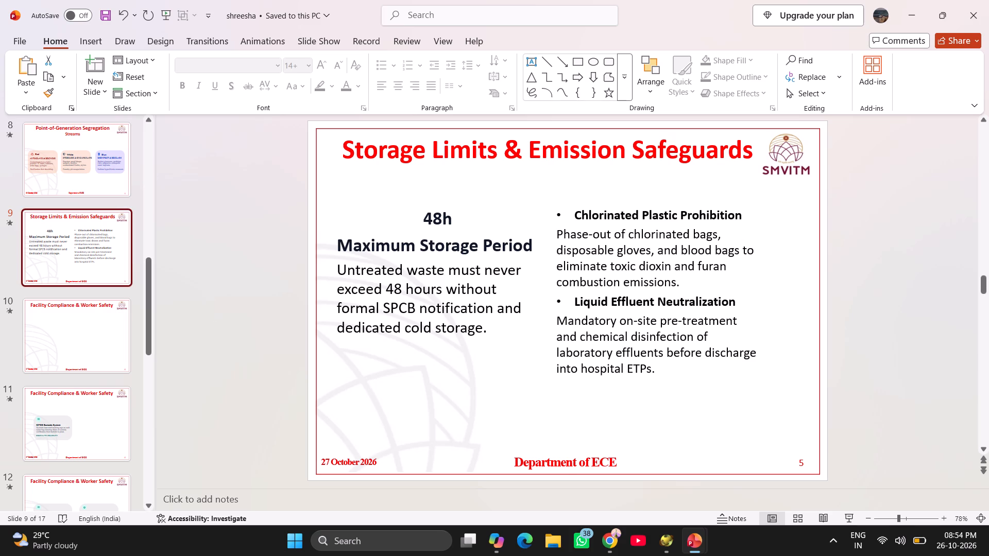
ctrl+click(548, 459)
ctrl+click(363, 457)
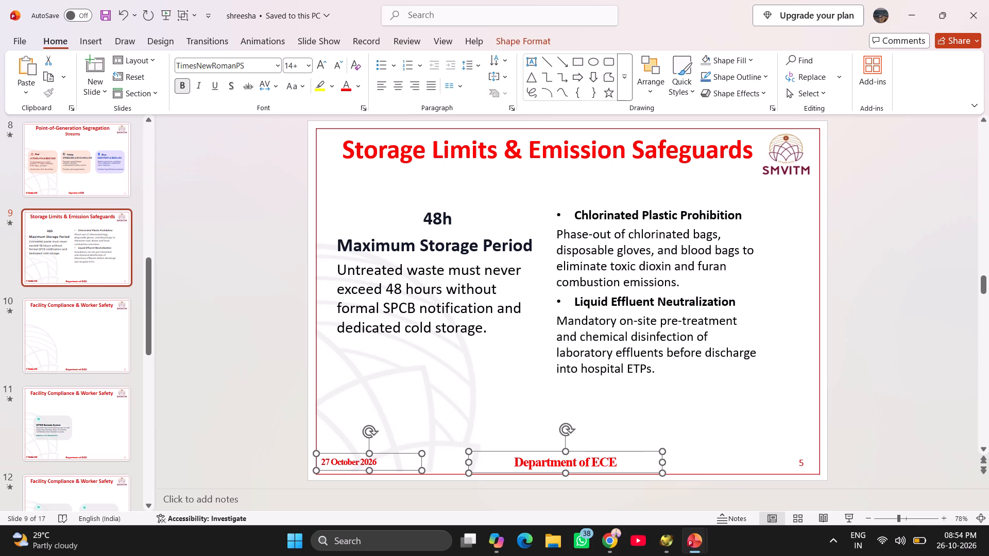
key(Delete)
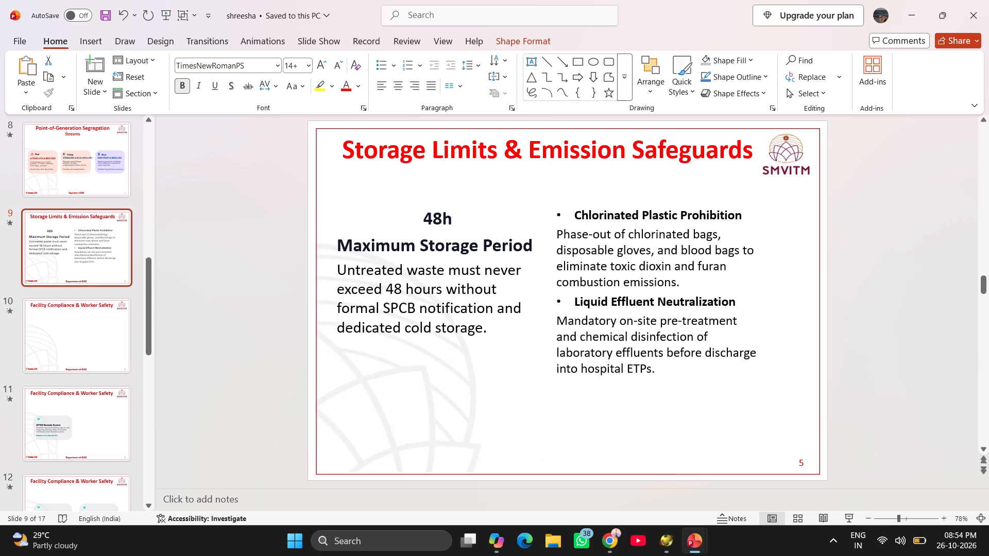
key(ctrl+v)
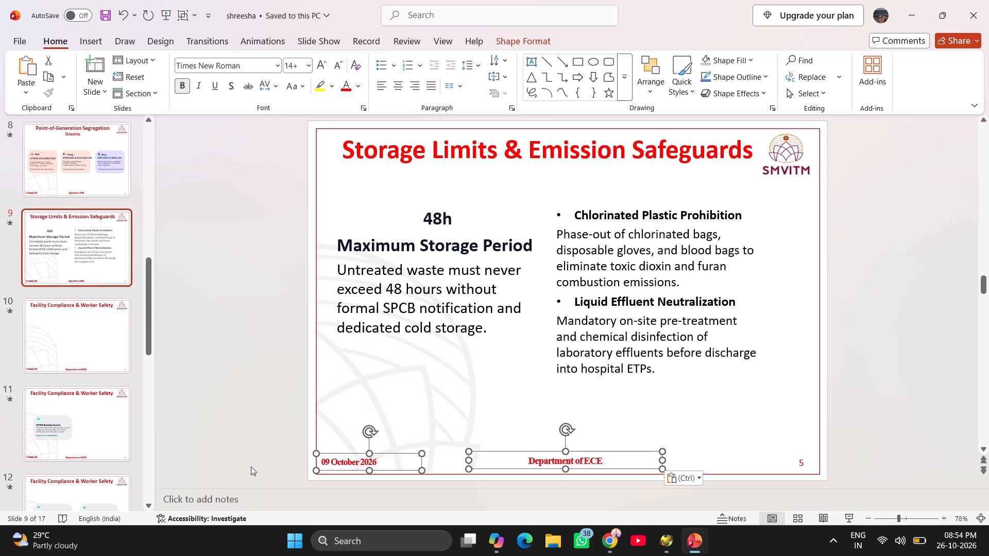
Replace the date and department footers on slide 10, the Facility Compliance & Worker Safety slide without cards inside, with the copied footer boxes.
click(48, 348)
click(274, 464)
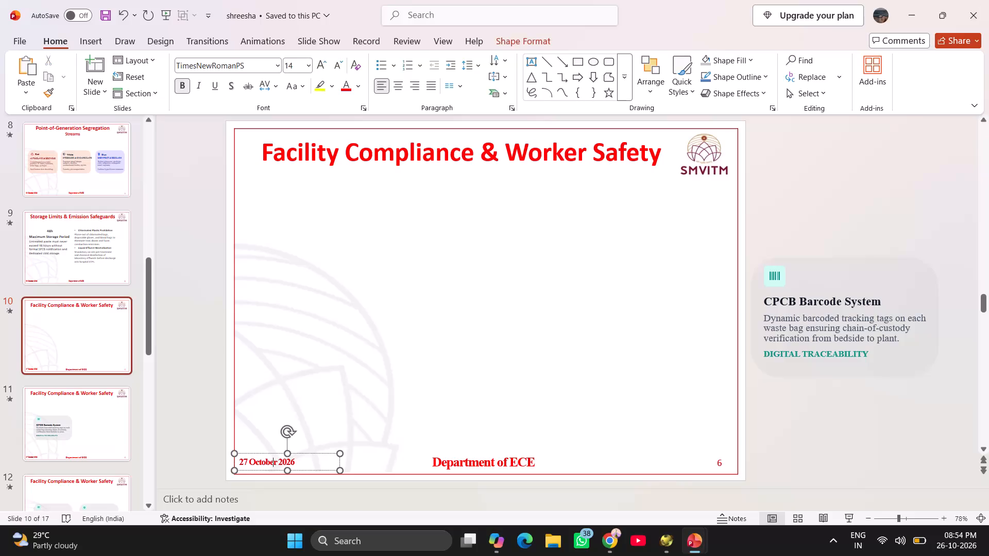
click(279, 454)
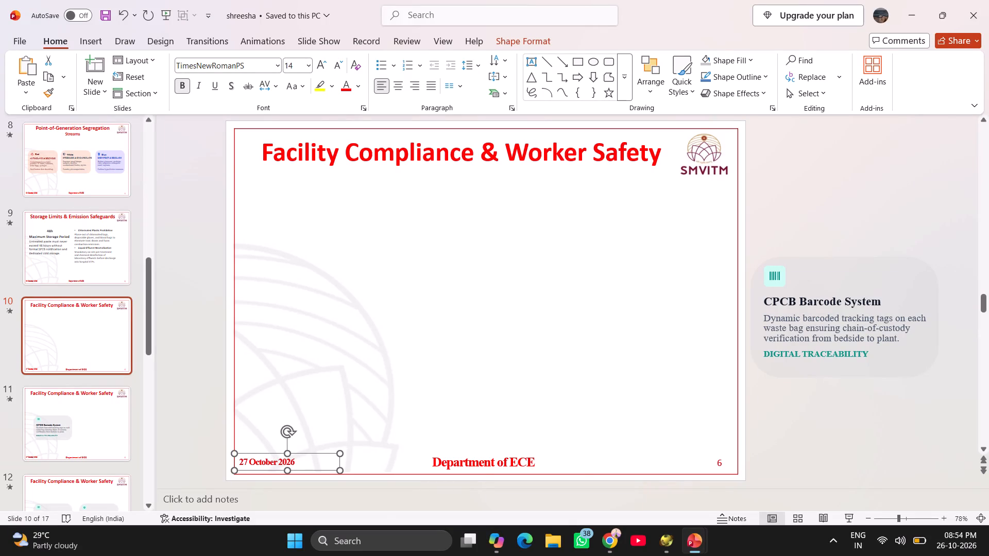
ctrl+click(462, 460)
key(Delete)
key(ctrl+v)
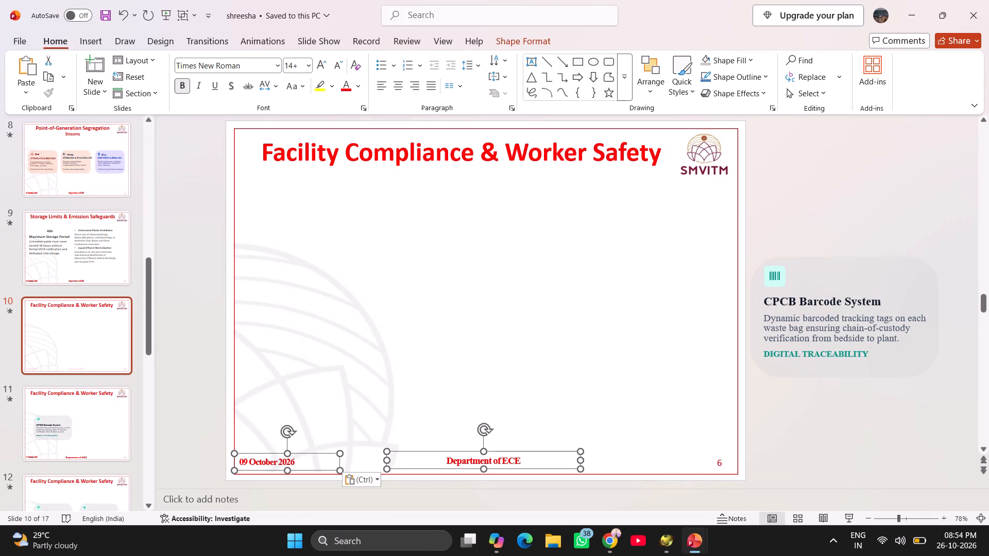
Replace the date and department footers on slide 11, which shows only the CPCB Barcode System card, with the copied footer boxes.
click(44, 436)
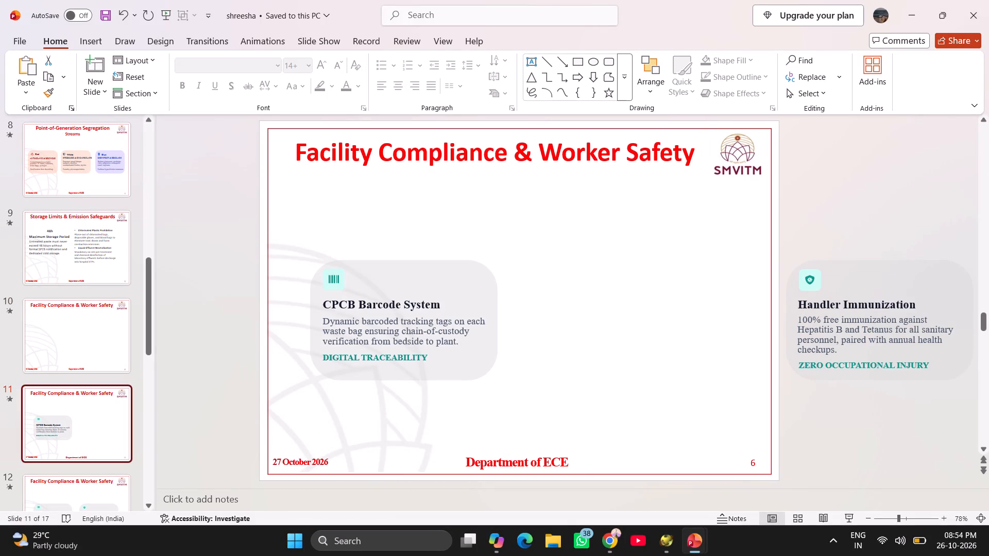
ctrl+click(325, 461)
ctrl+click(515, 465)
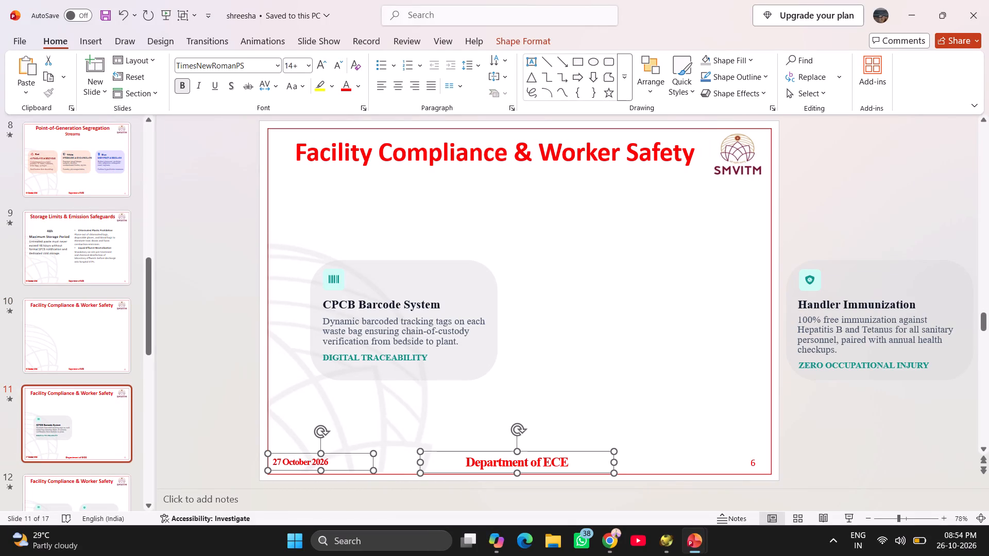
key(Delete)
key(ctrl+v)
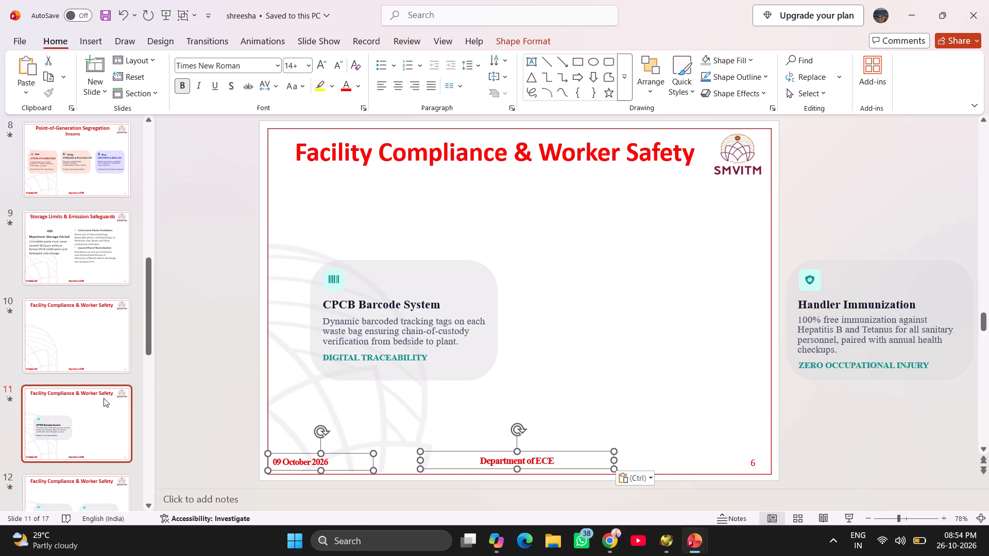
Replace the date and department footers on slide 12, with the CPCB Barcode System and Handler Immunization cards, with the copied footer boxes.
scroll(107, 386, down, 3)
click(100, 374)
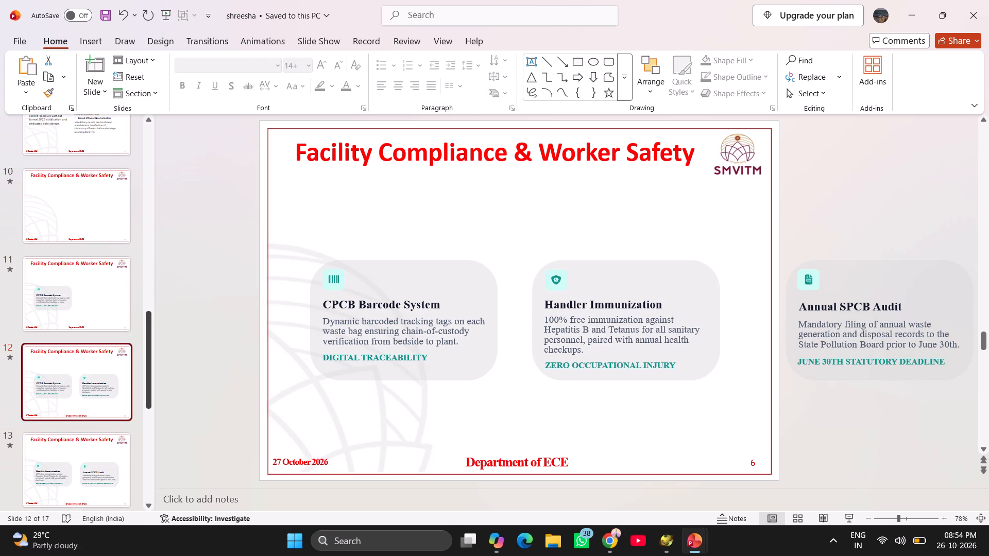
ctrl+click(309, 465)
click(509, 460)
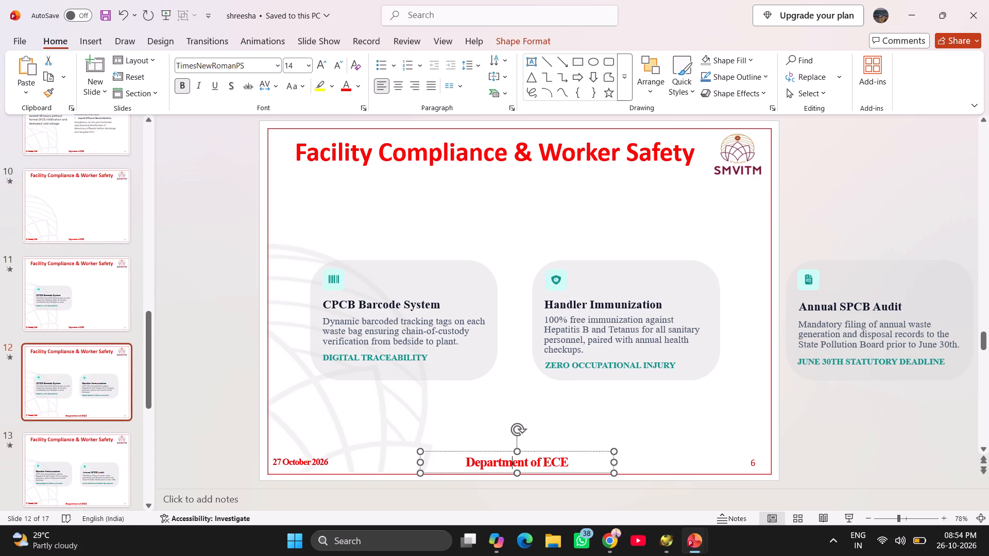
click(502, 450)
ctrl+click(305, 463)
key(Delete)
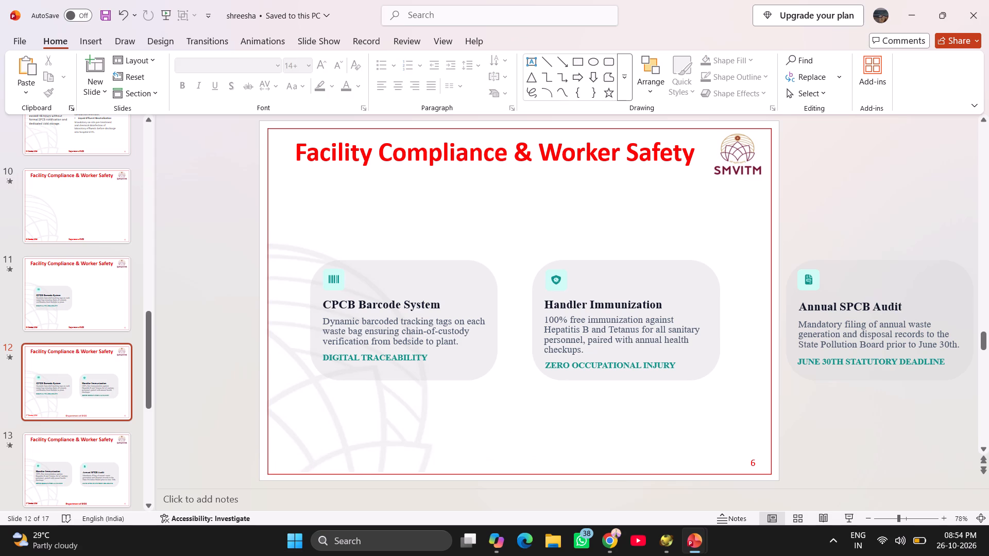
key(ctrl+v)
Replace the date and department footers on slide 13, with the Handler Immunization and Annual SPCB Audit cards, with the copied footer boxes.
click(68, 457)
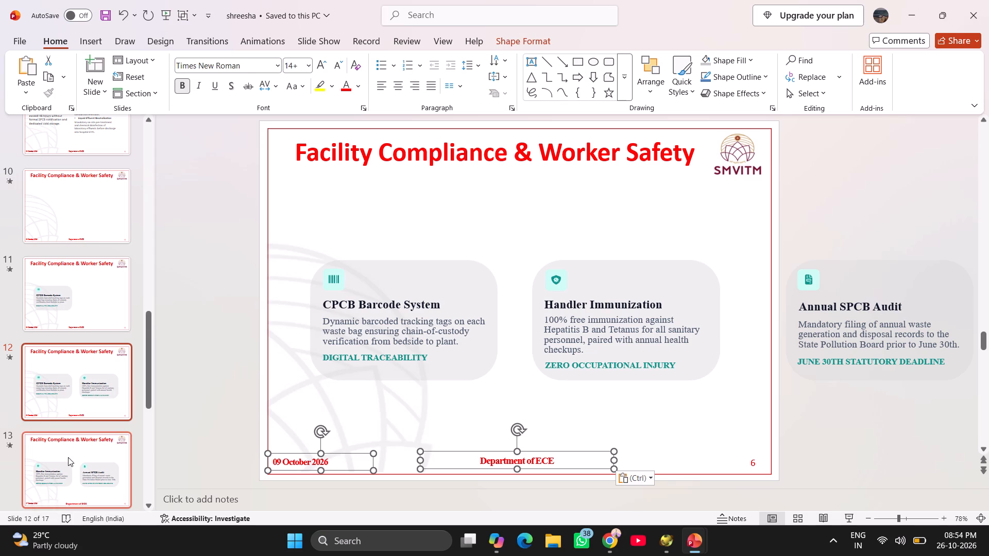
click(93, 315)
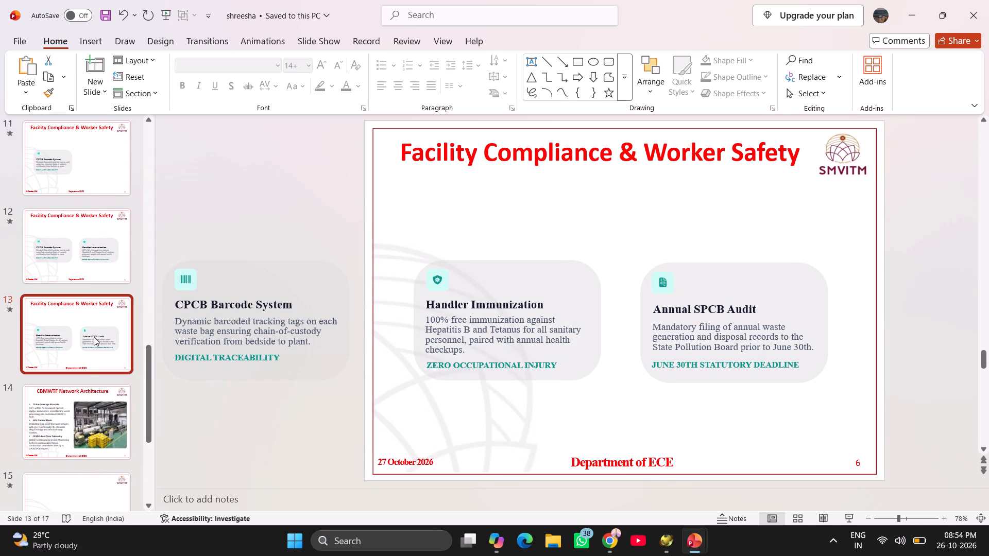
click(81, 219)
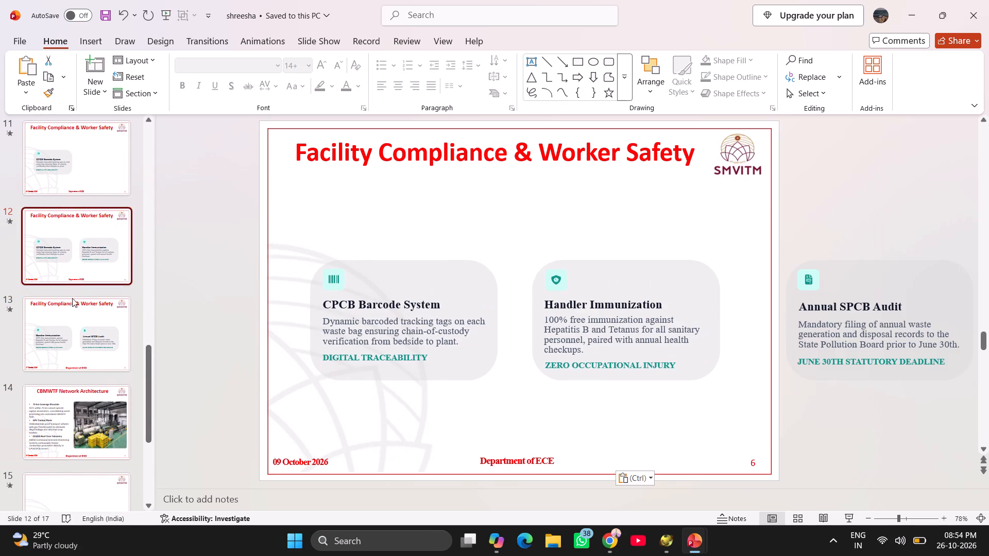
click(65, 315)
ctrl+click(607, 464)
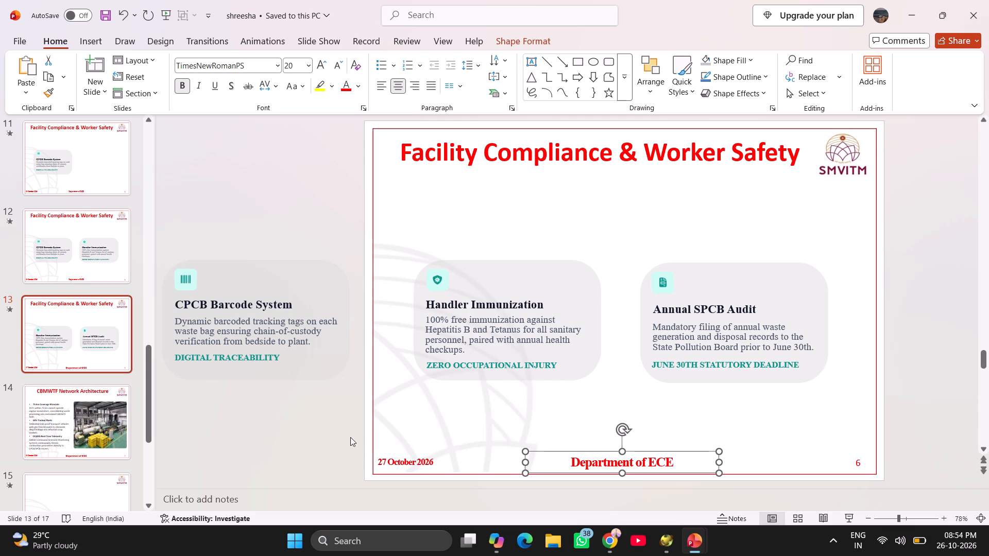
ctrl+click(402, 456)
key(Delete)
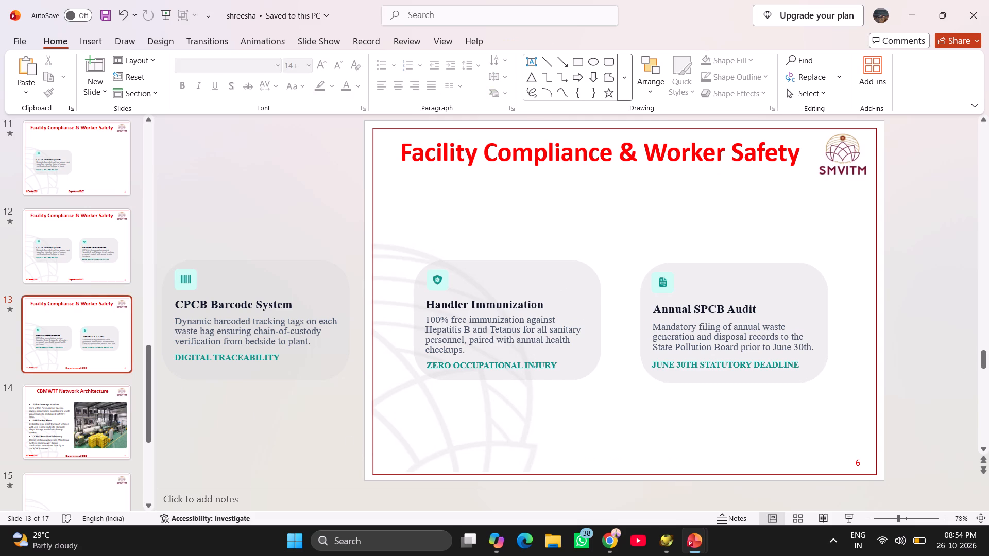
key(ctrl+v)
Replace the date and department footers on slide 14, the CBMWTF Network Architecture slide, with the copied footer boxes.
click(118, 443)
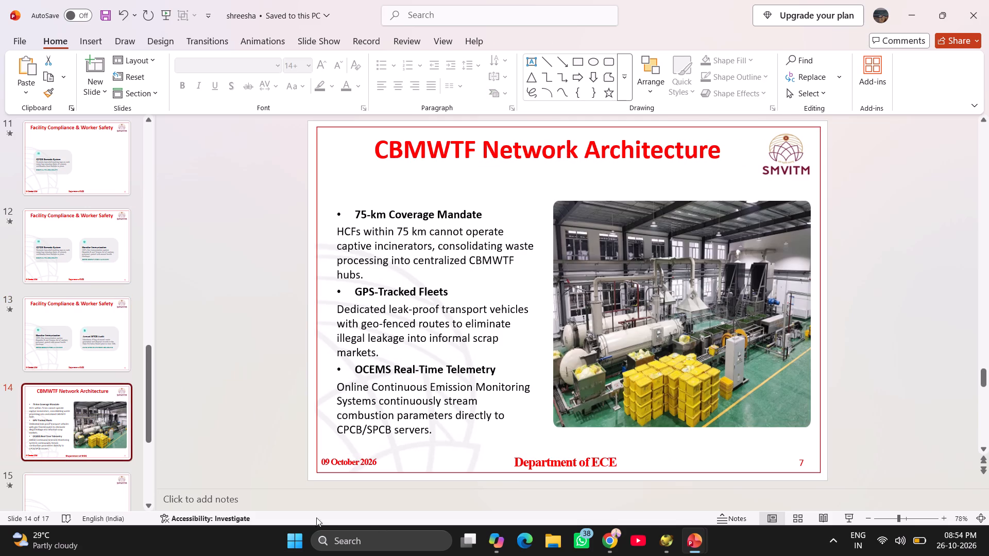
ctrl+click(364, 462)
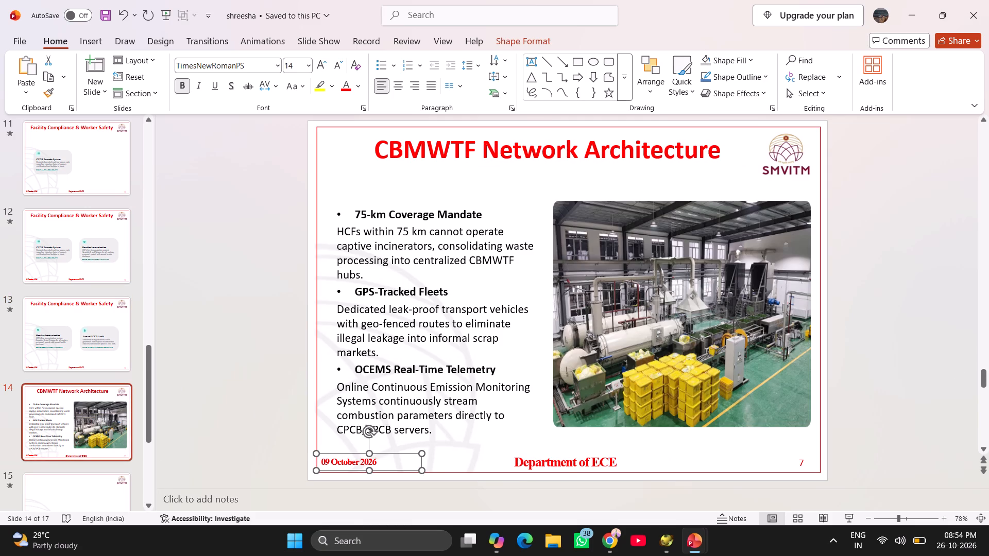
ctrl+click(583, 464)
key(Delete)
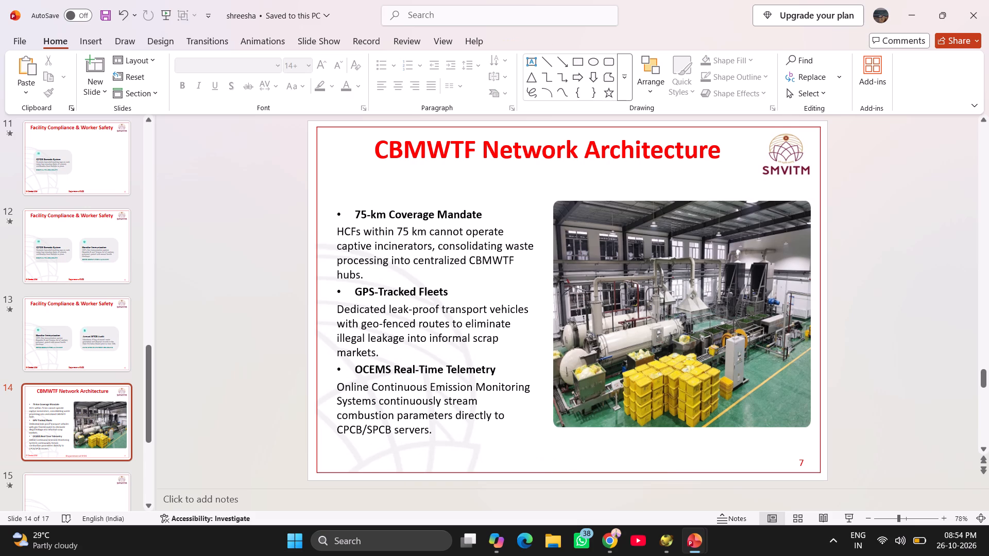
key(ctrl+v)
Replace the date and department footers on slide 15, the first blank title slide, with the copied footer boxes.
scroll(75, 406, down, 3)
click(74, 397)
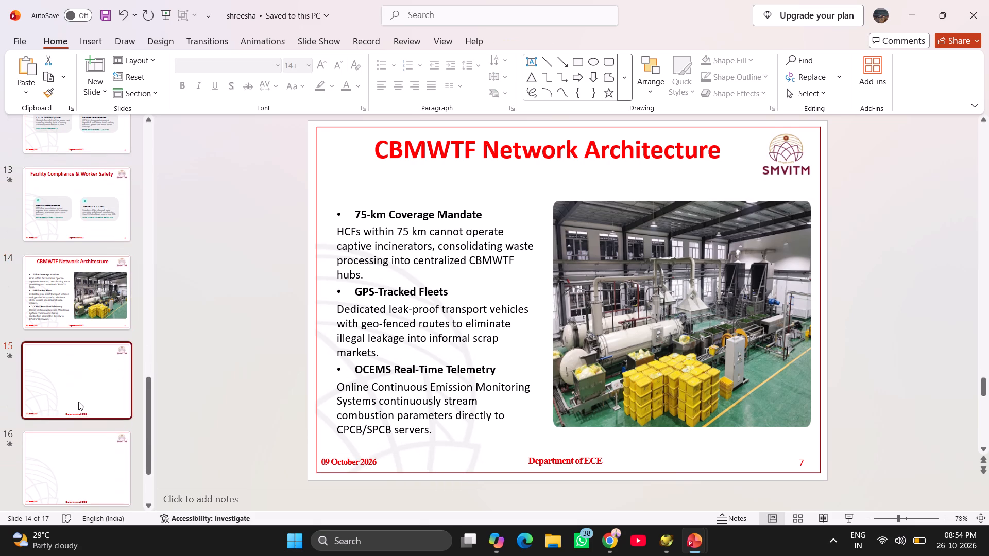
ctrl+click(345, 464)
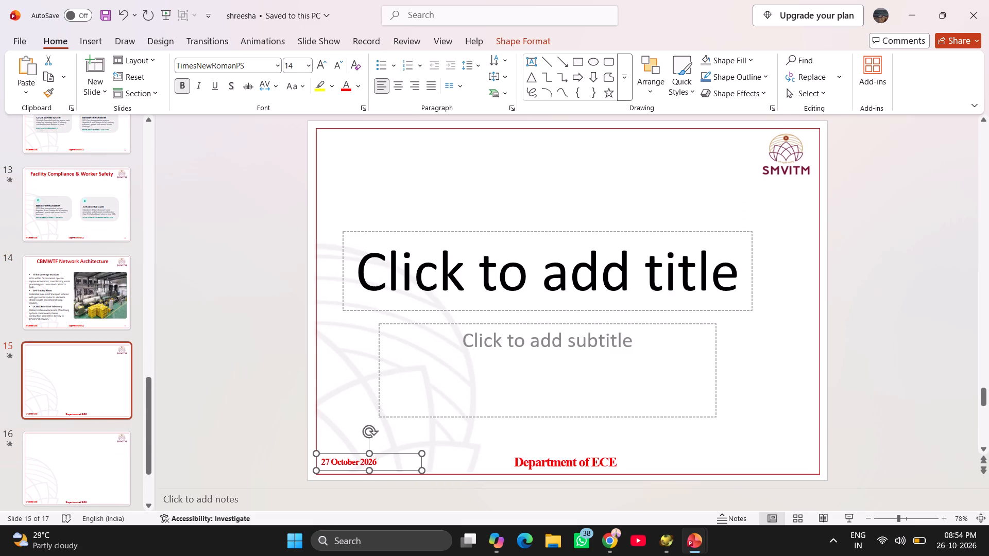
ctrl+click(539, 463)
key(ctrl+Delete)
key(Delete)
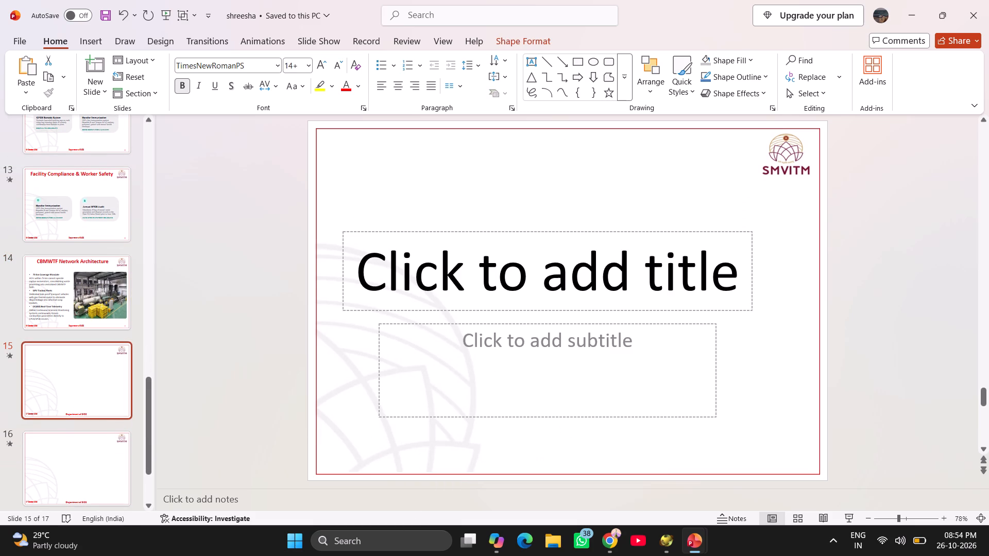
key(ctrl+v)
Replace the date and department footers on slide 16, the second blank title slide, with the copied footer boxes.
scroll(49, 434, down, 3)
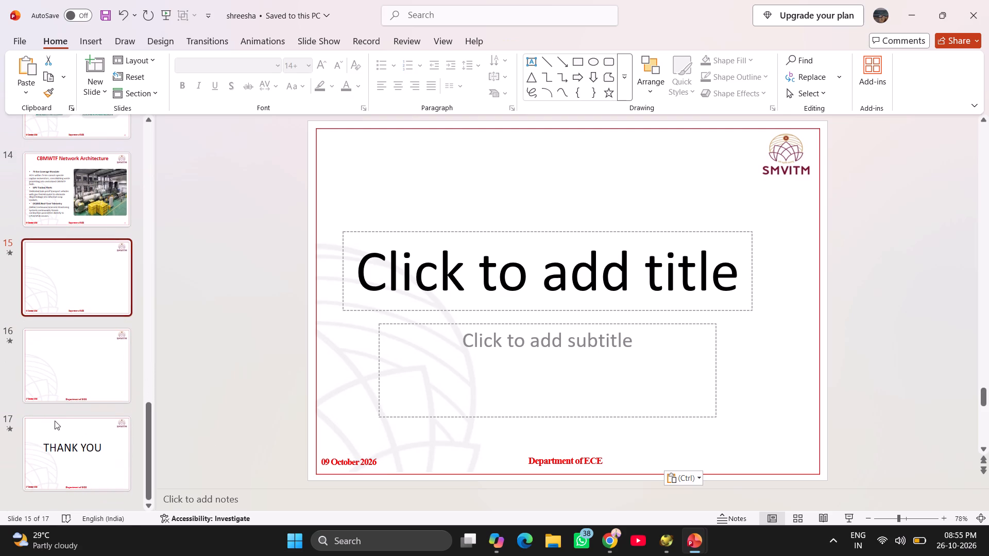
click(70, 387)
ctrl+click(347, 461)
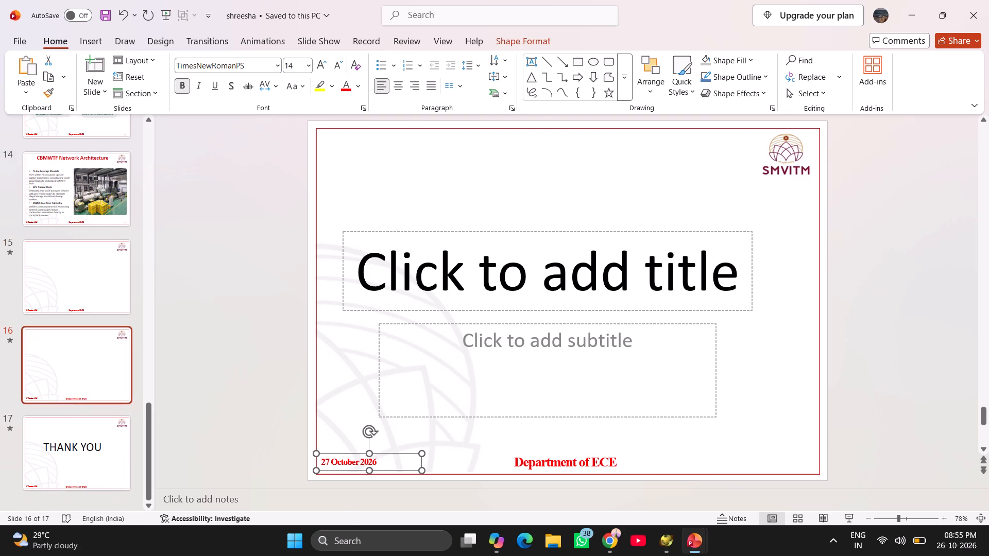
ctrl+click(535, 459)
key(Delete)
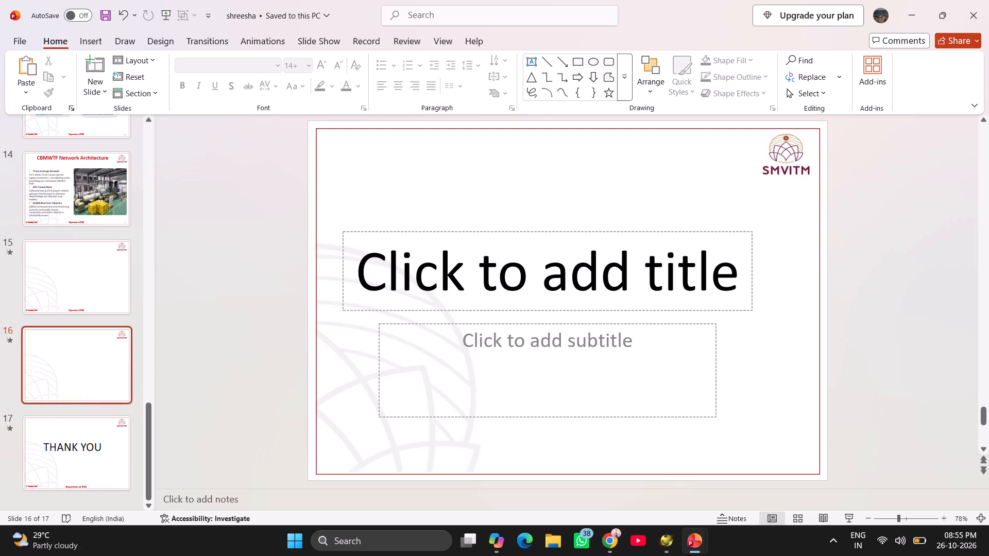
key(ctrl+v)
Replace the date and department footers on slide 17, the closing THANK YOU slide, with the copied footer boxes.
click(91, 442)
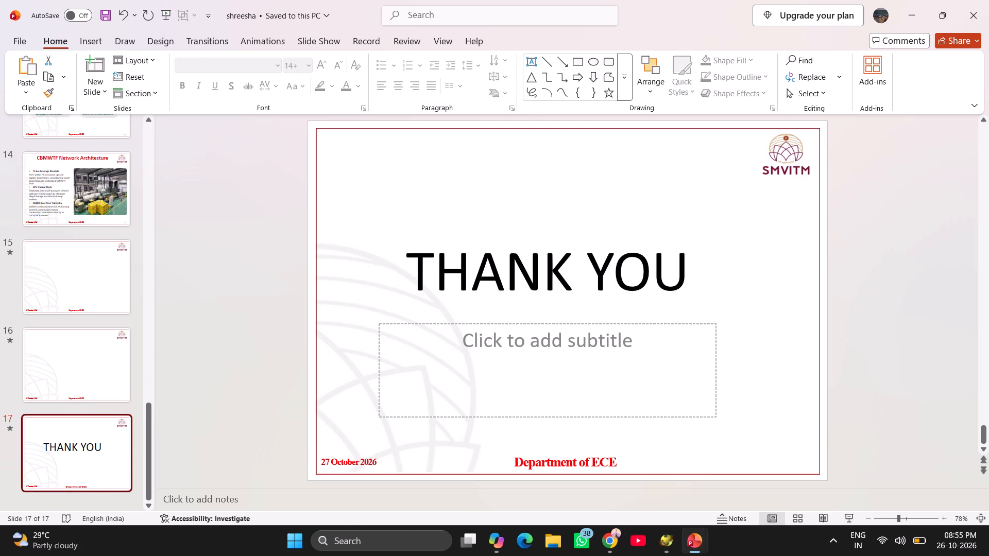
Replace the date and department footers on the closing THANK YOU slide with the copied 09 October 2026 and Department of ECE boxes.
ctrl+click(342, 464)
ctrl+click(527, 456)
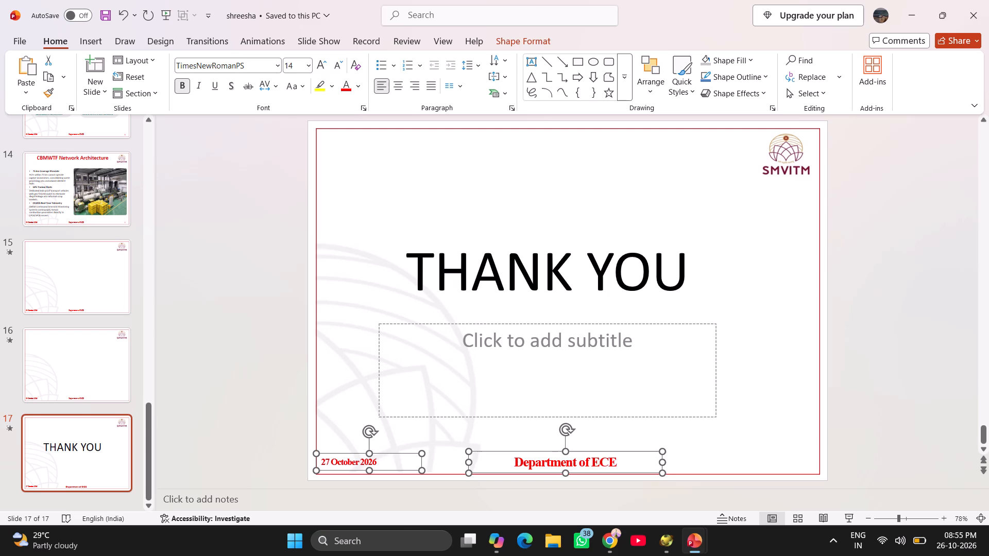
key(Delete)
key(ctrl+v)
Return to the title slide and save the shreesha presentation.
scroll(236, 430, down, 4)
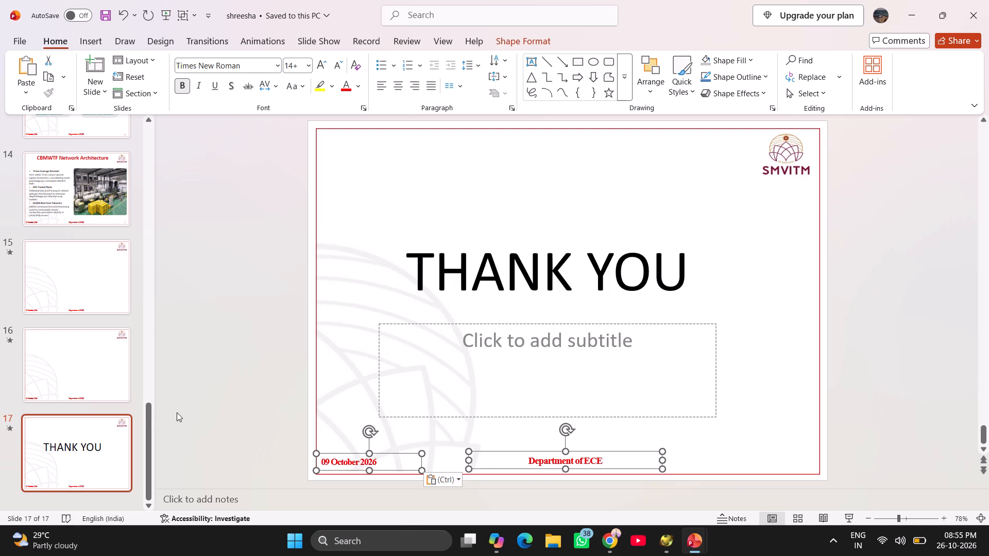
scroll(146, 414, up, 6)
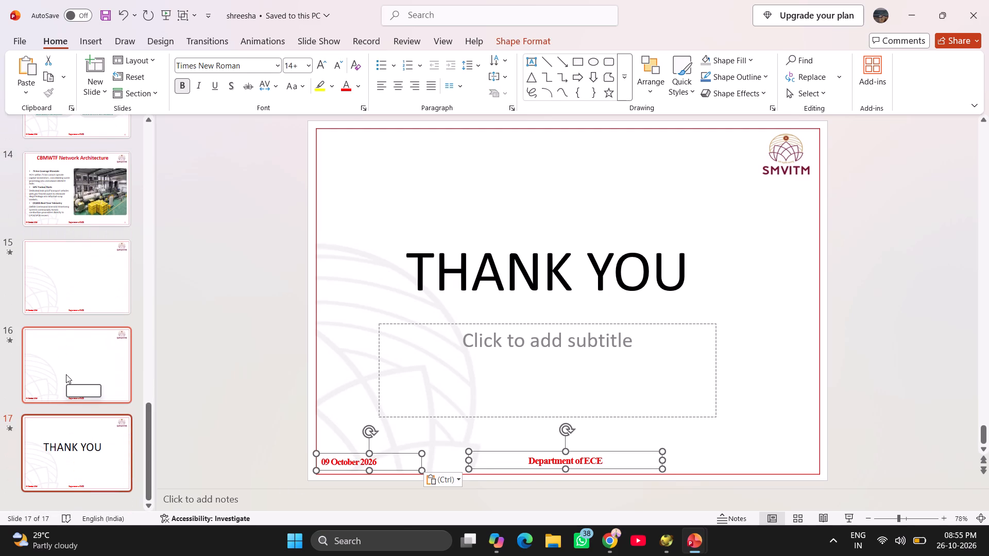
scroll(220, 372, up, 4)
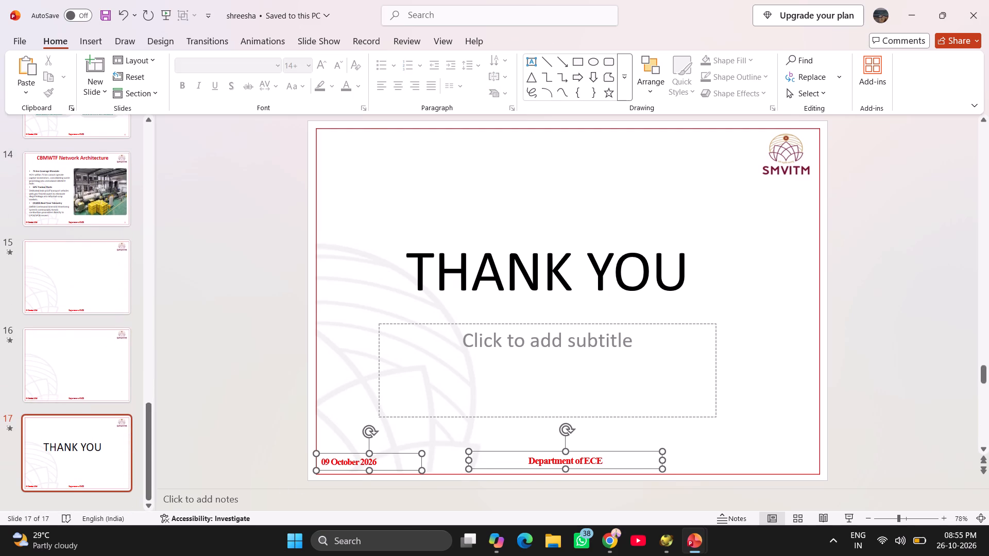
scroll(247, 337, up, 15)
scroll(152, 327, up, 6)
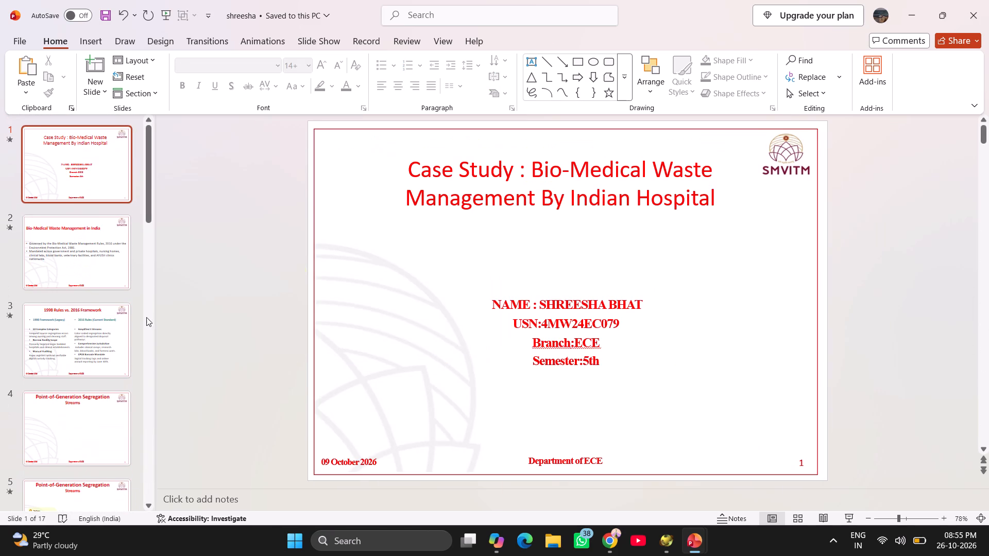
key(ctrl+s)
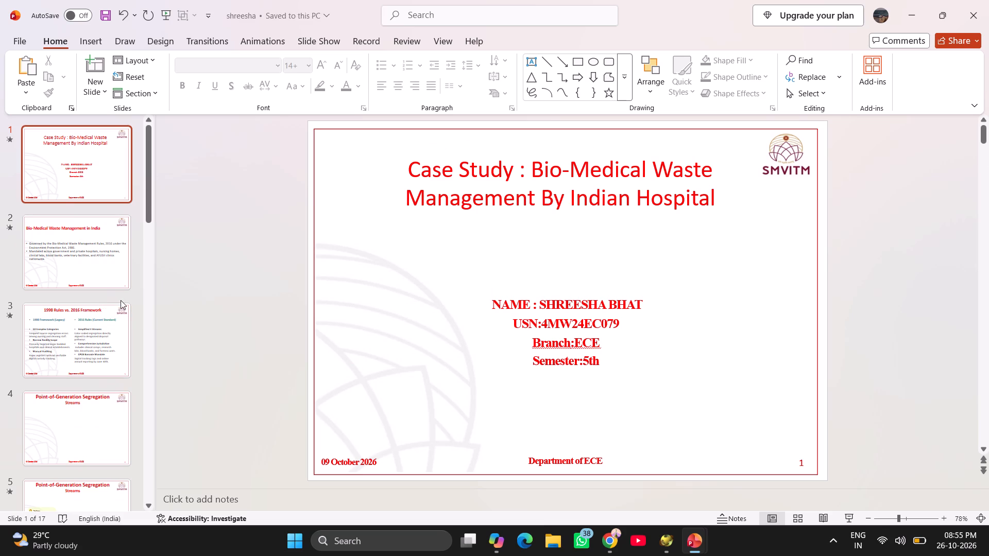
key(ctrl+s)
key(ctrl+s)
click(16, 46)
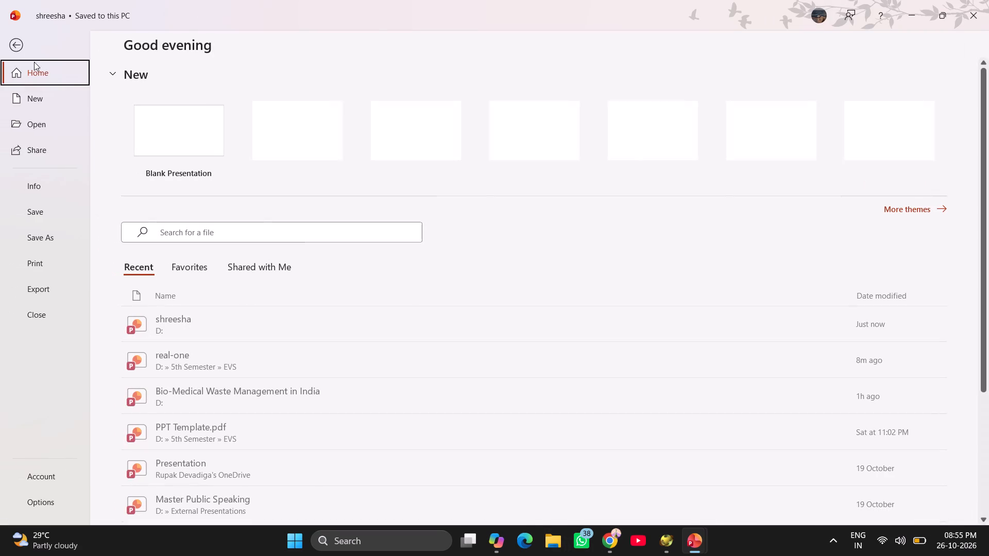